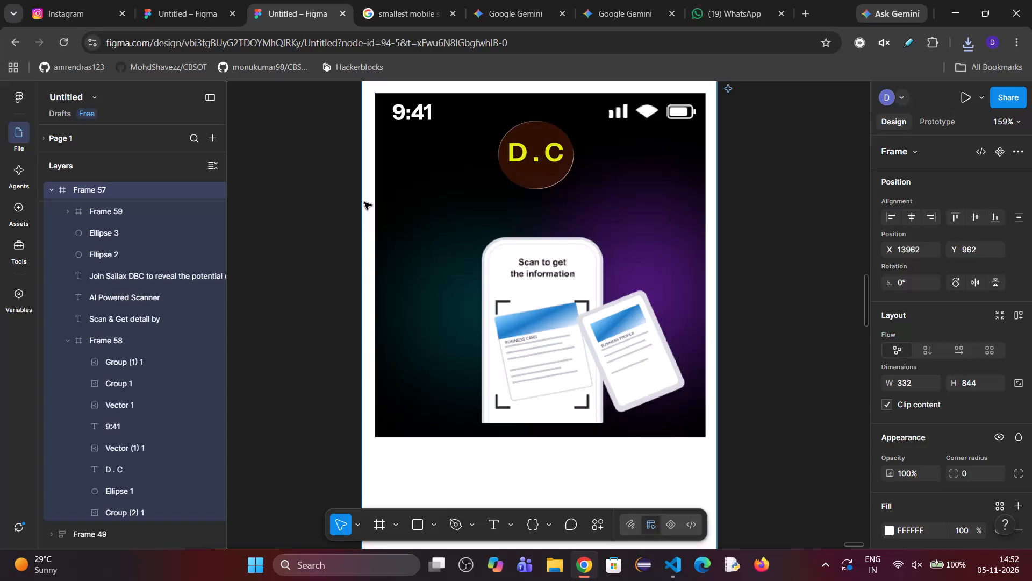
Switch to the Team folder design file and add a "CREATE ACCOUNT" text box about 129 × 34 near the top-left corner of Frame 1.
click(120, 0)
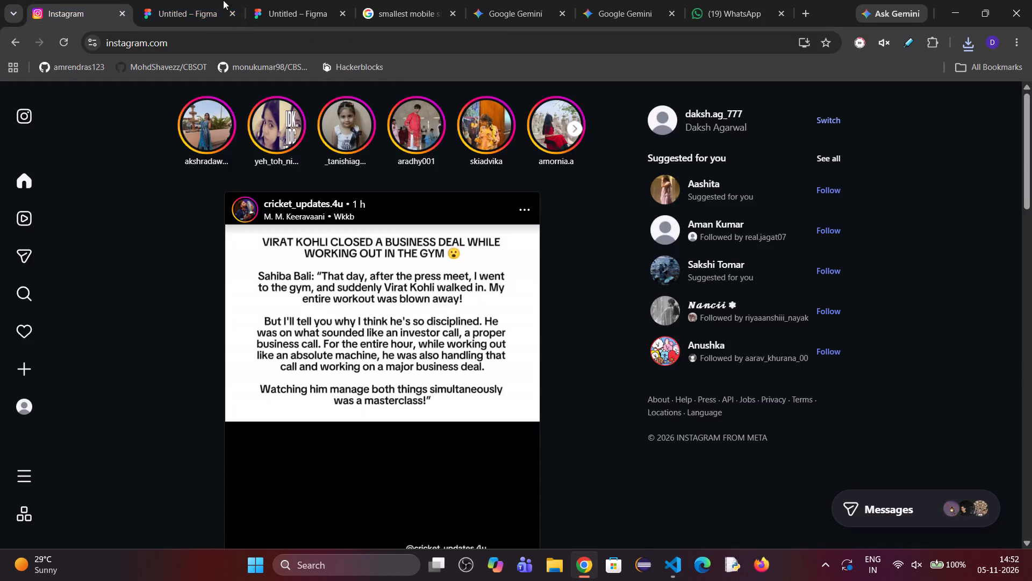
click(219, 0)
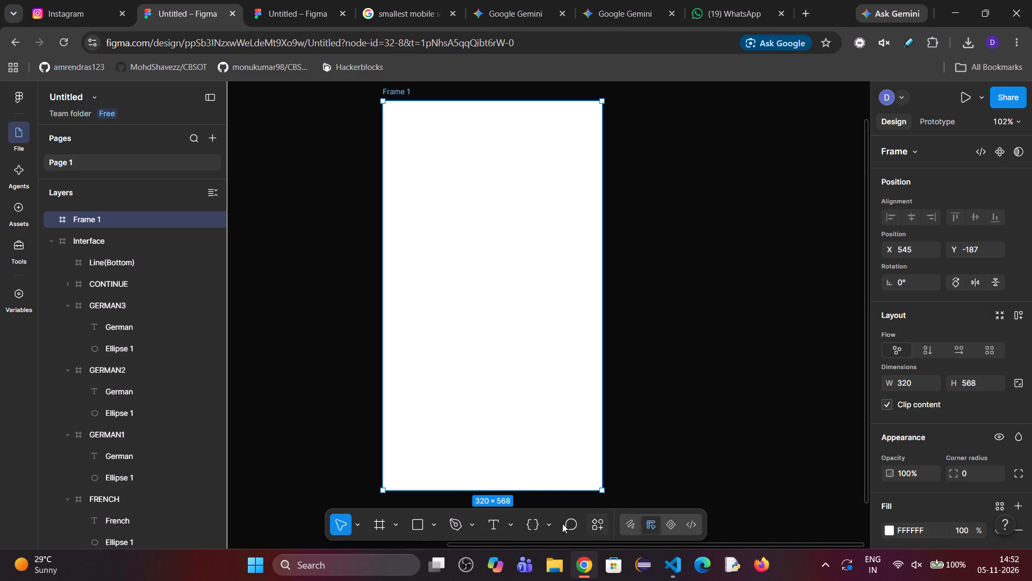
click(497, 530)
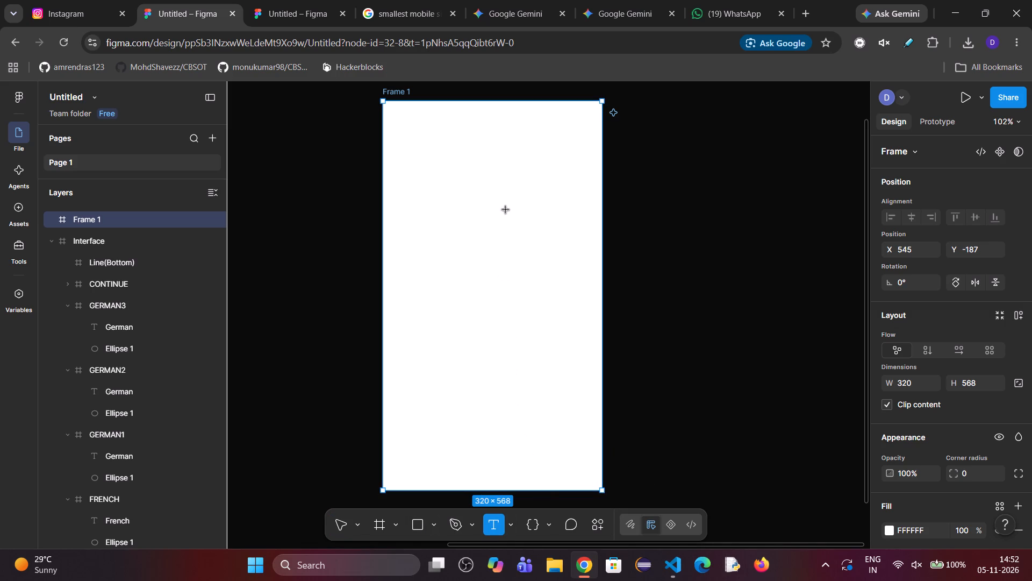
drag(391, 118, 472, 143)
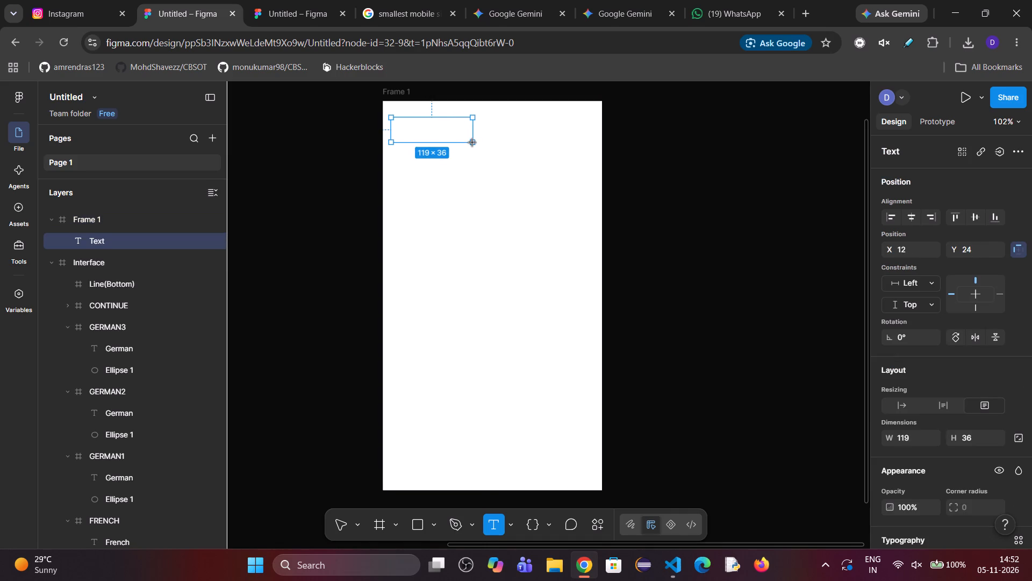
drag(472, 143, 479, 141)
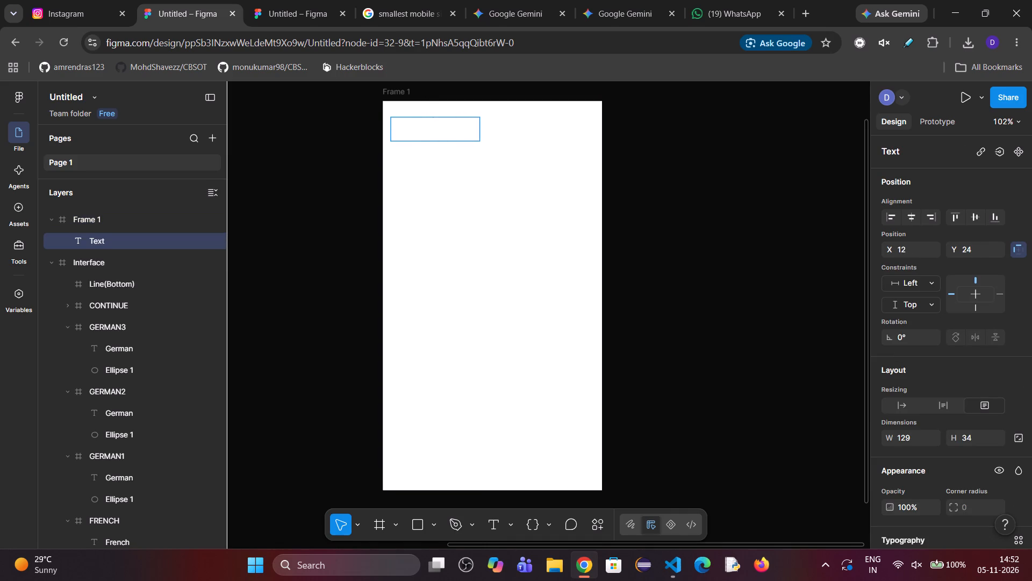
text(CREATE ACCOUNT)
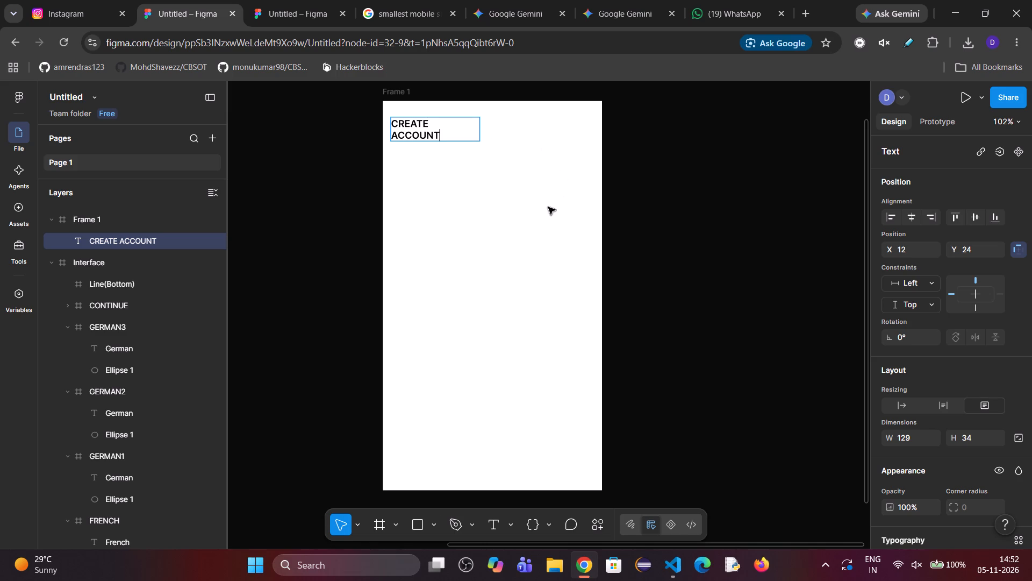
Set the CREATE ACCOUNT heading to font size 15 and Extra Bold weight.
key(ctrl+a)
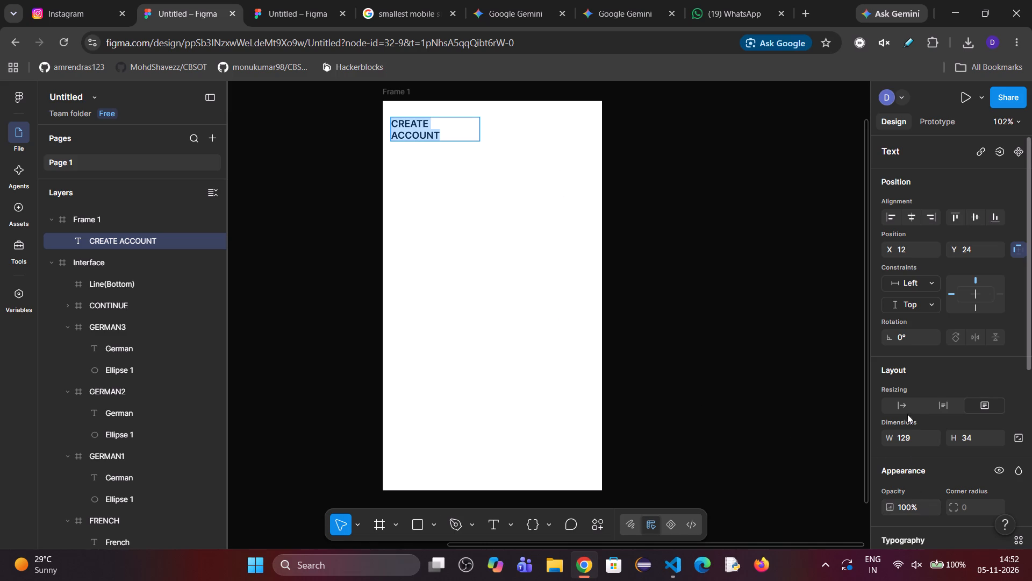
scroll(920, 440, down, 3)
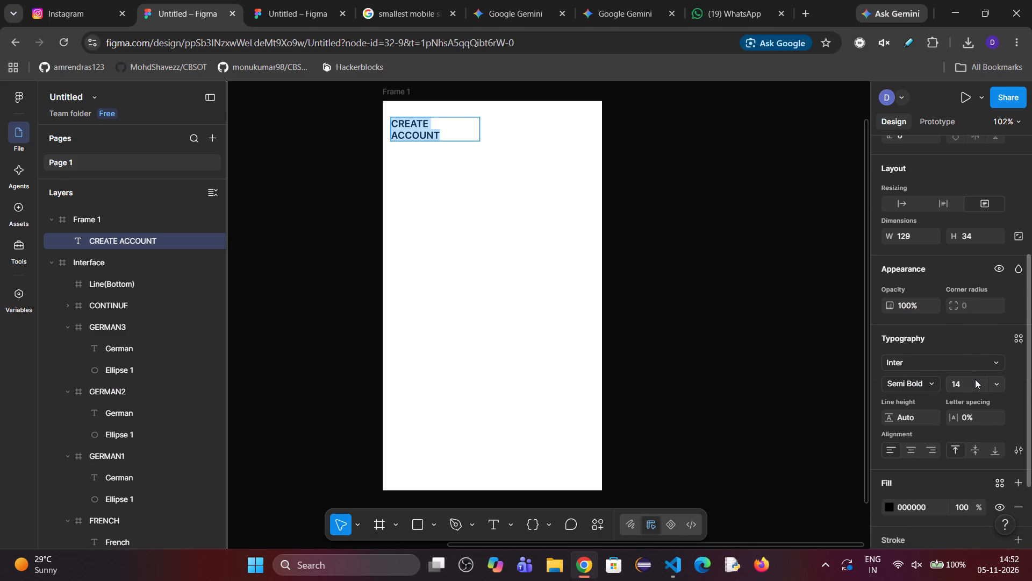
click(974, 382)
key(Up)
key(Up)
key(Down)
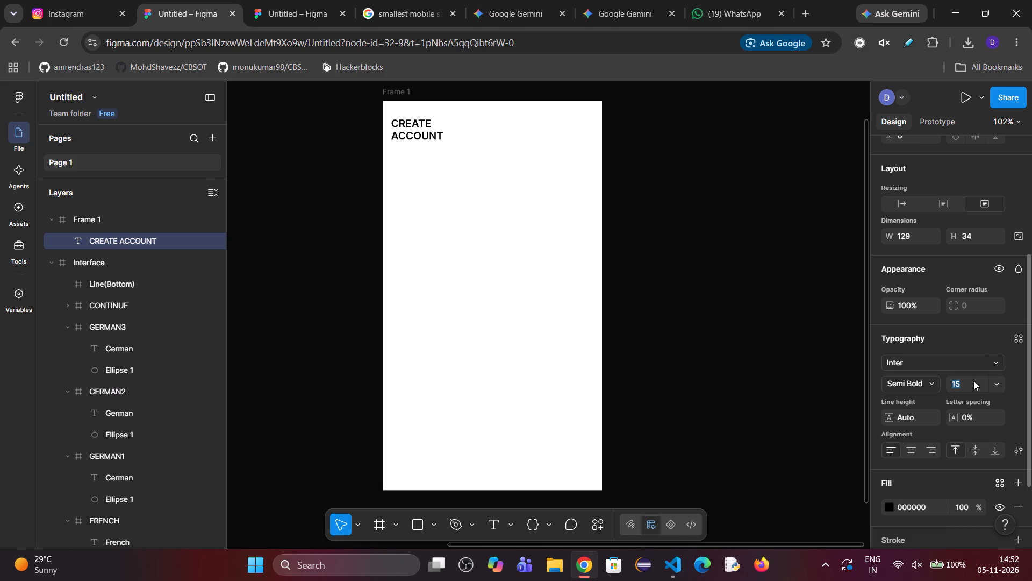
click(912, 391)
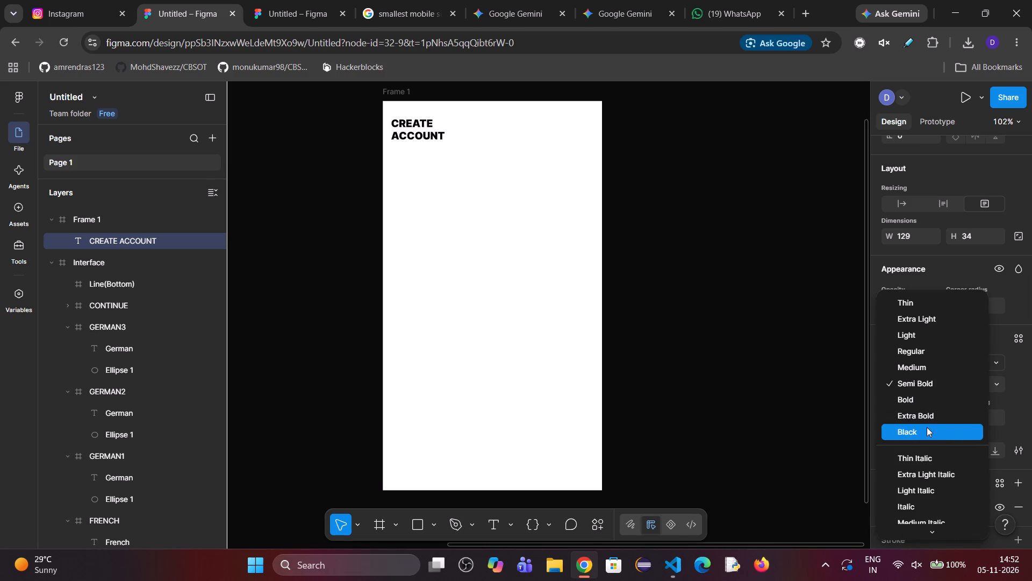
click(921, 416)
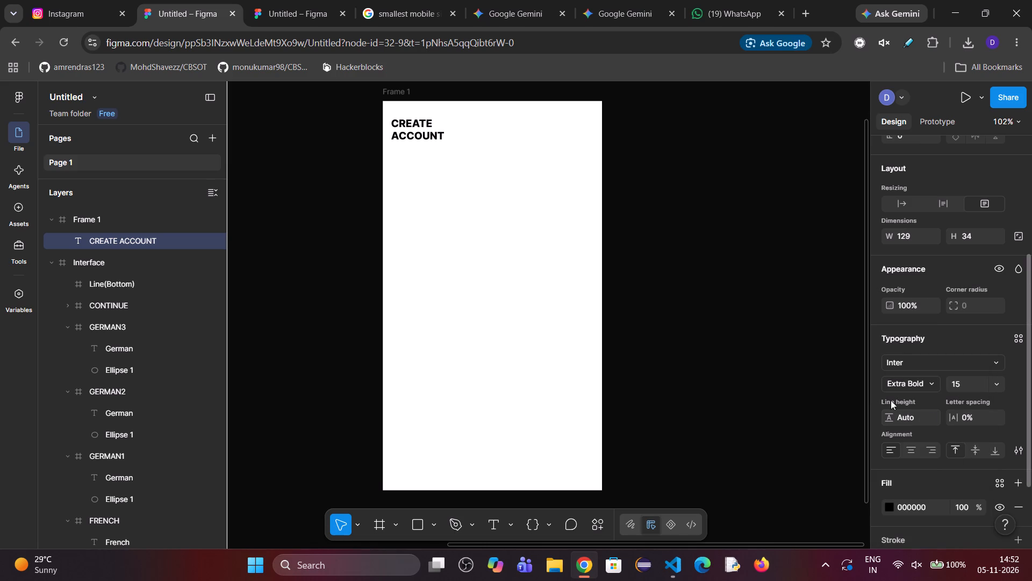
Resize the CREATE ACCOUNT text box to about 143 × 21 so the heading fits on one line.
click(438, 127)
click(131, 216)
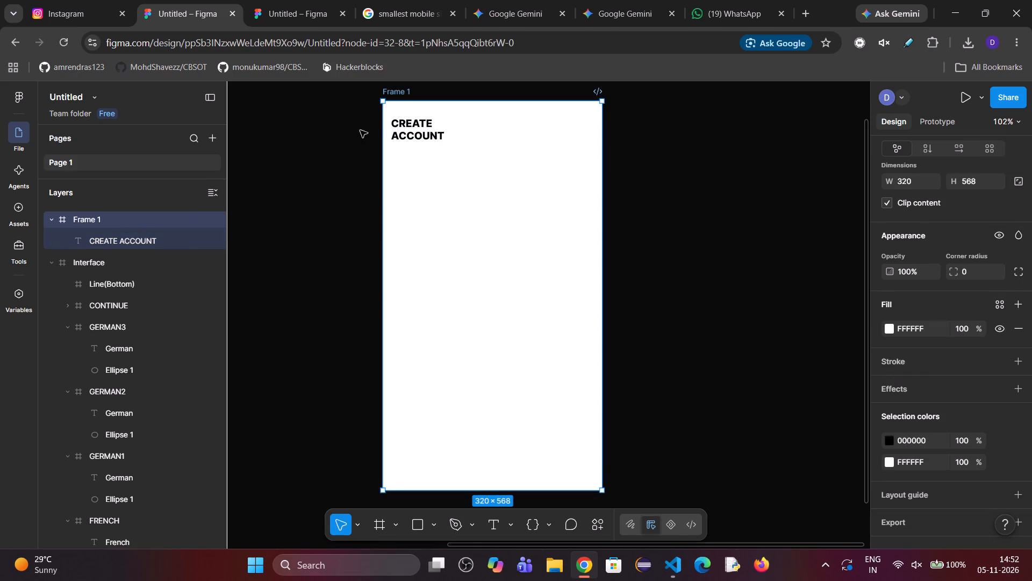
click(109, 238)
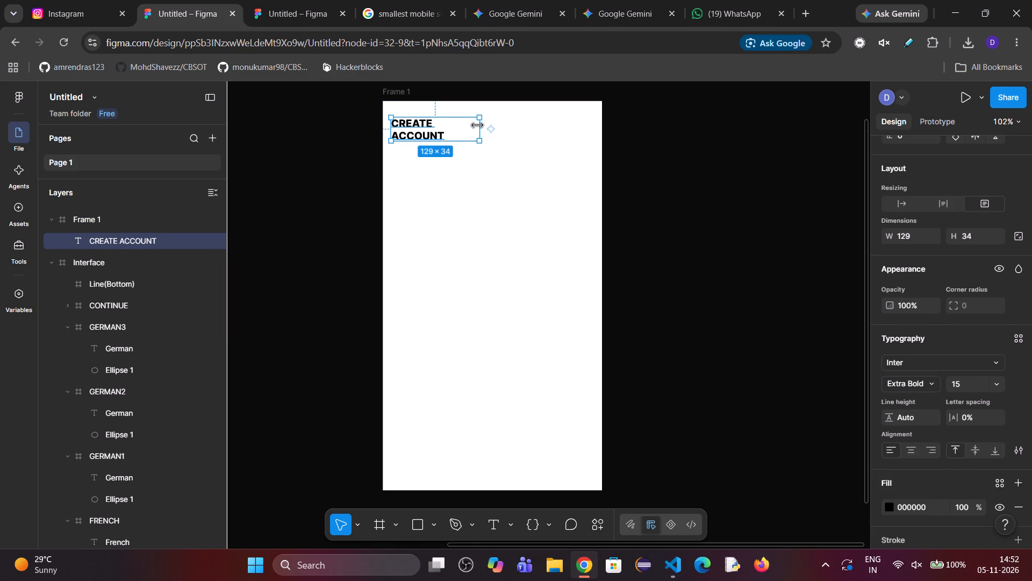
drag(477, 125, 494, 130)
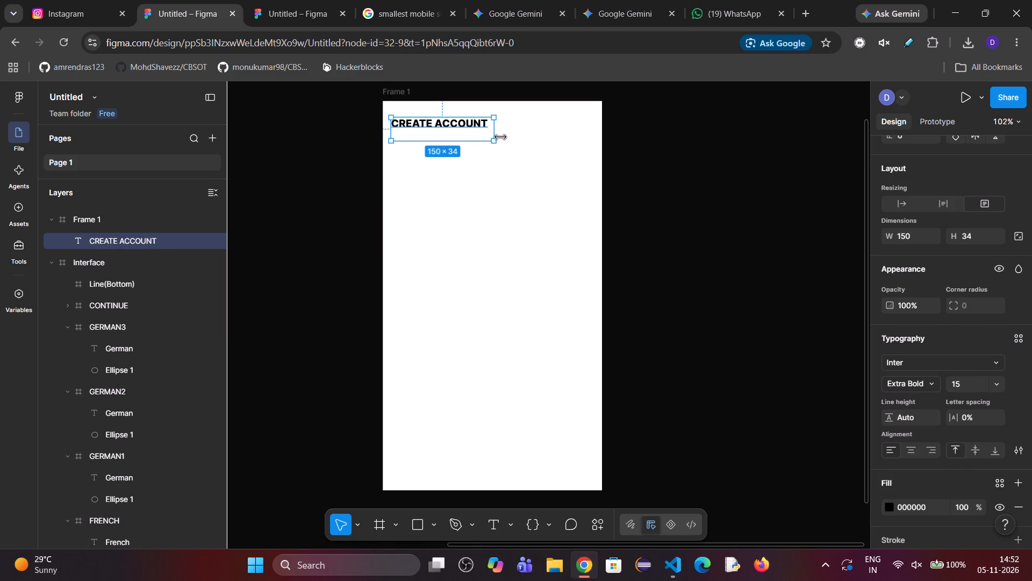
drag(495, 140, 489, 132)
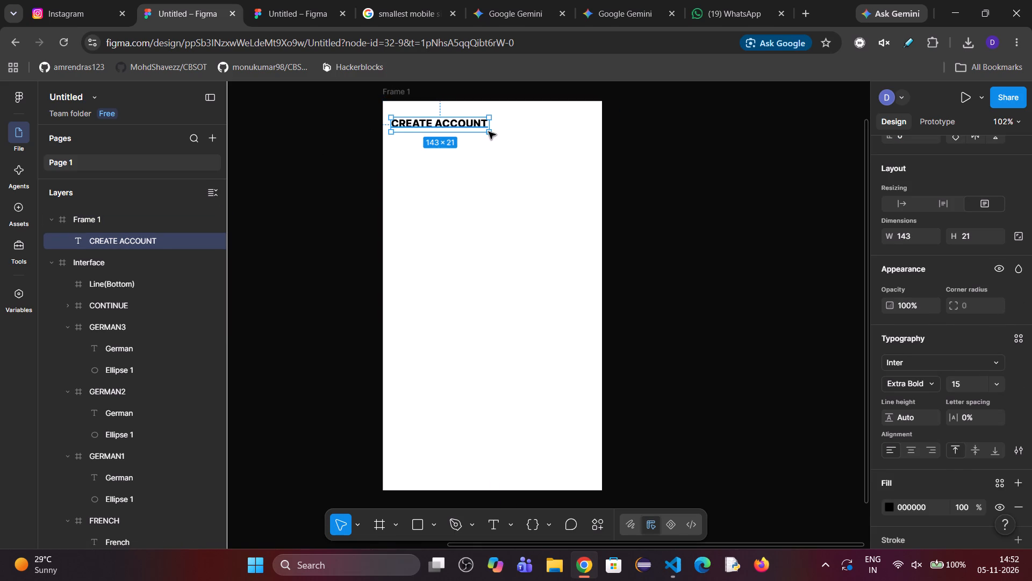
Nudge the CREATE ACCOUNT heading up by 10 px toward the frame's top edge.
key(shift+Up)
key(shift+Up)
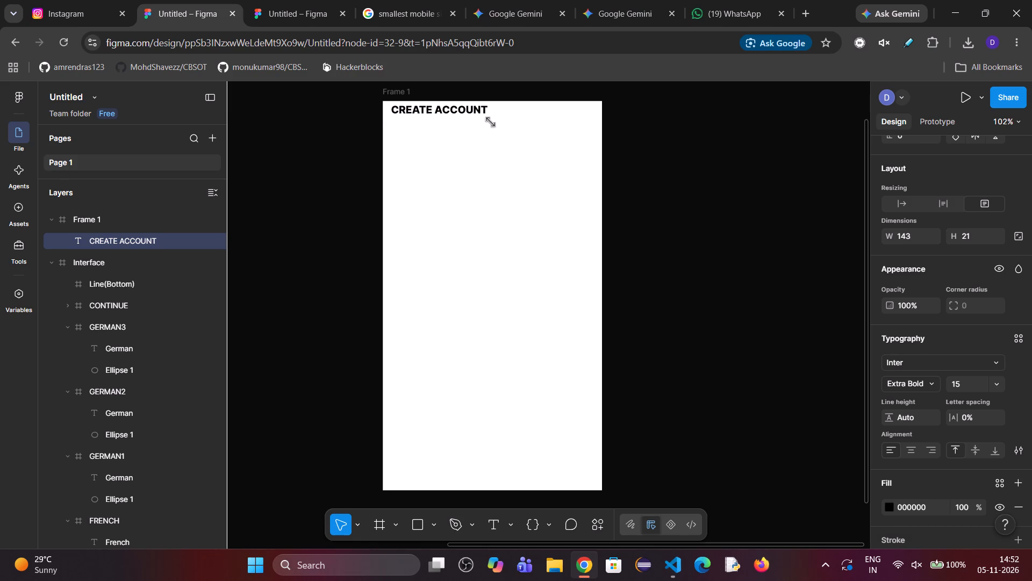
key(shift+Down)
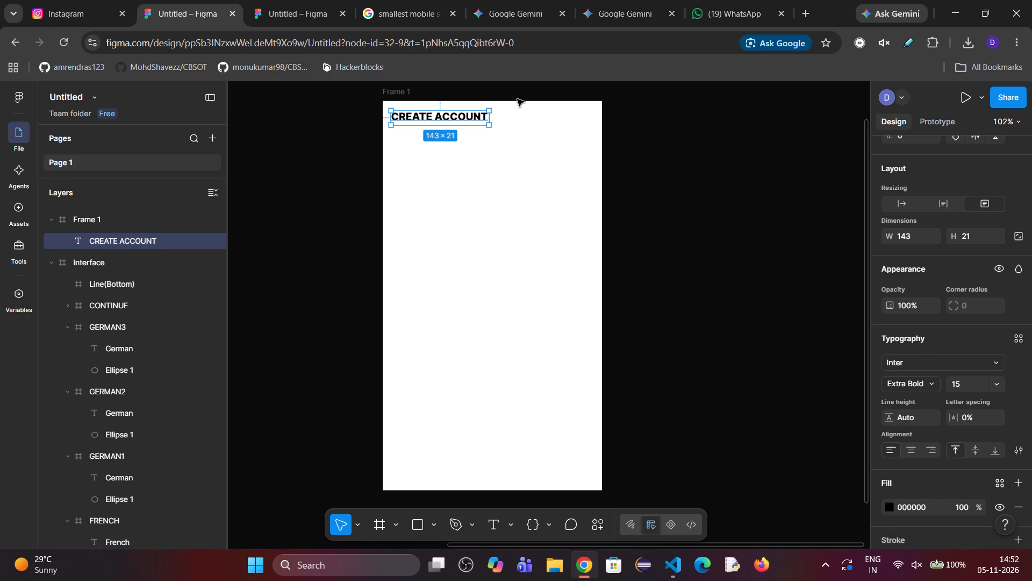
key(shift+Down)
key(shift+Up)
Add a text box about 266 × 18 below the heading reading "Join us today! Please fill in your details below".
click(485, 527)
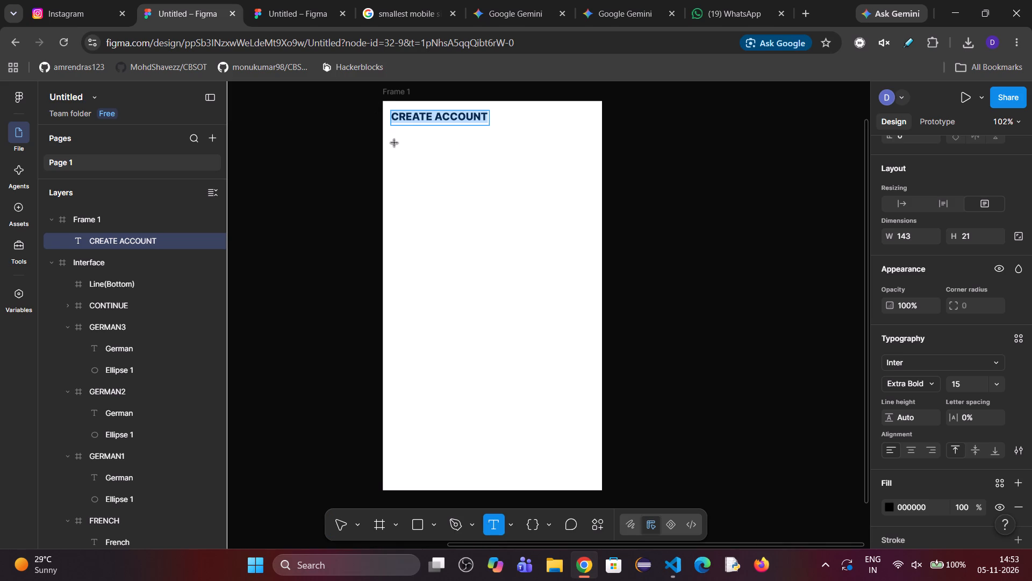
drag(392, 132, 493, 156)
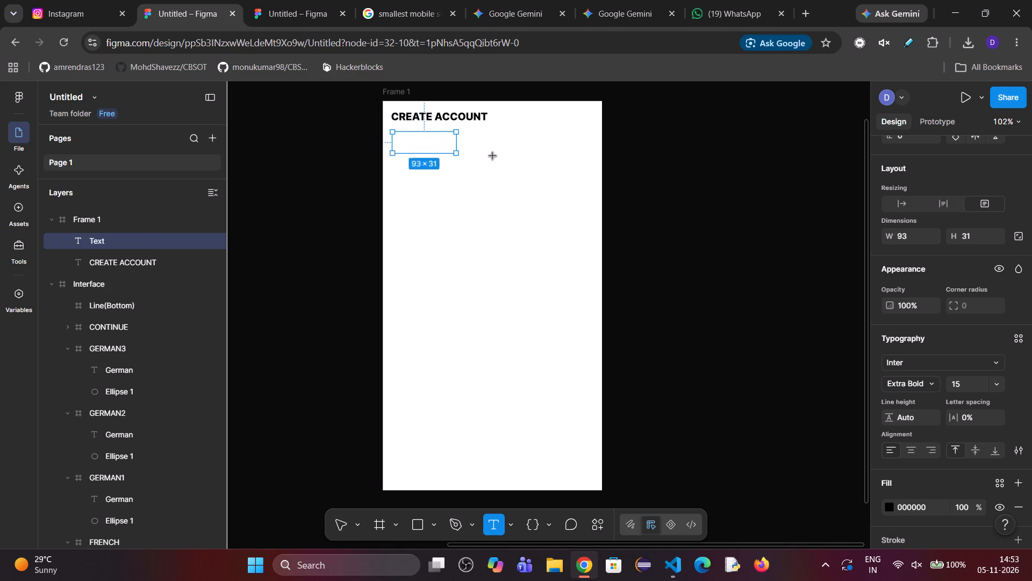
drag(493, 156, 575, 145)
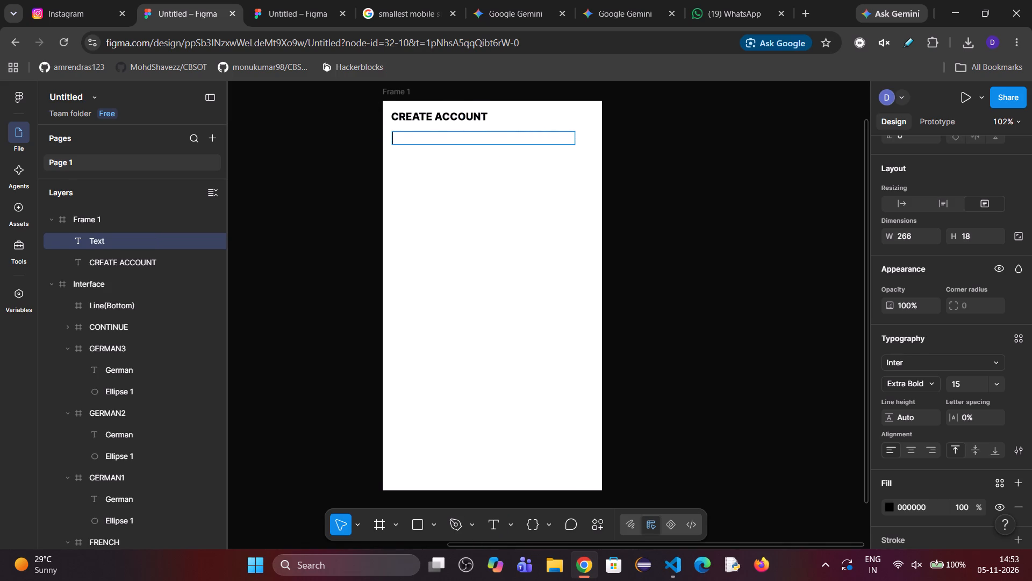
text(Join us today!)
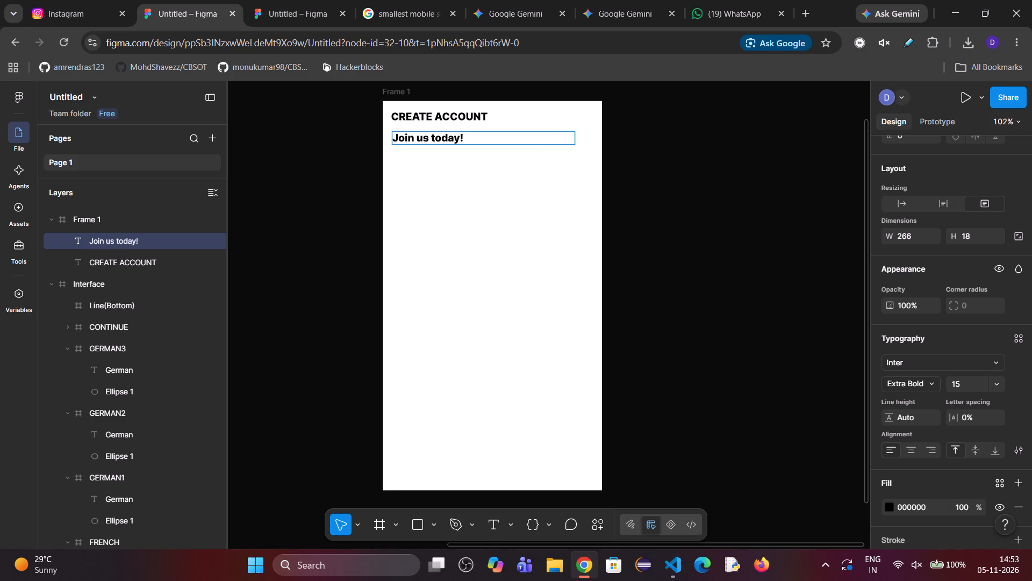
key(space)
text(Please fill in your details b)
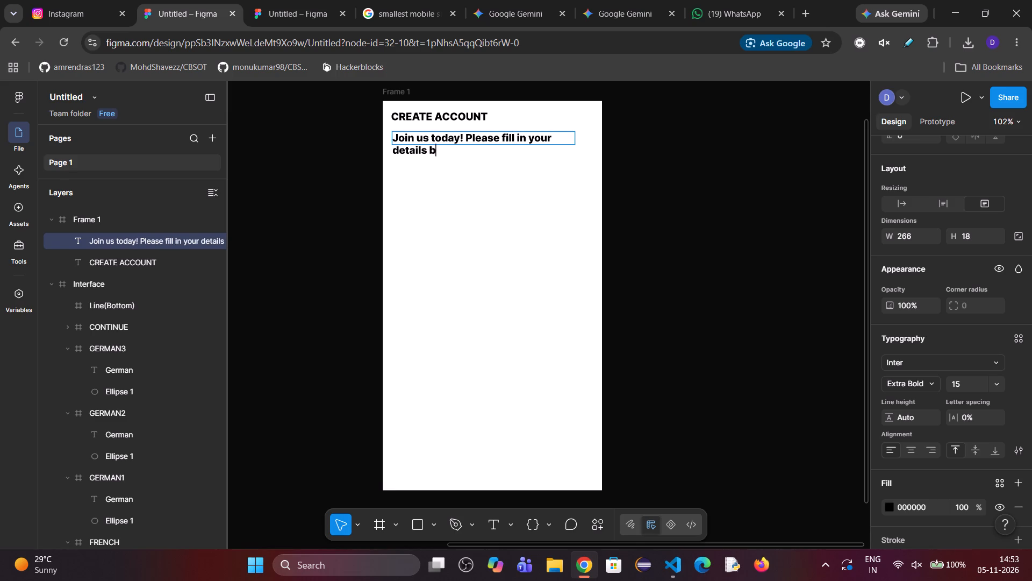
text(elow)
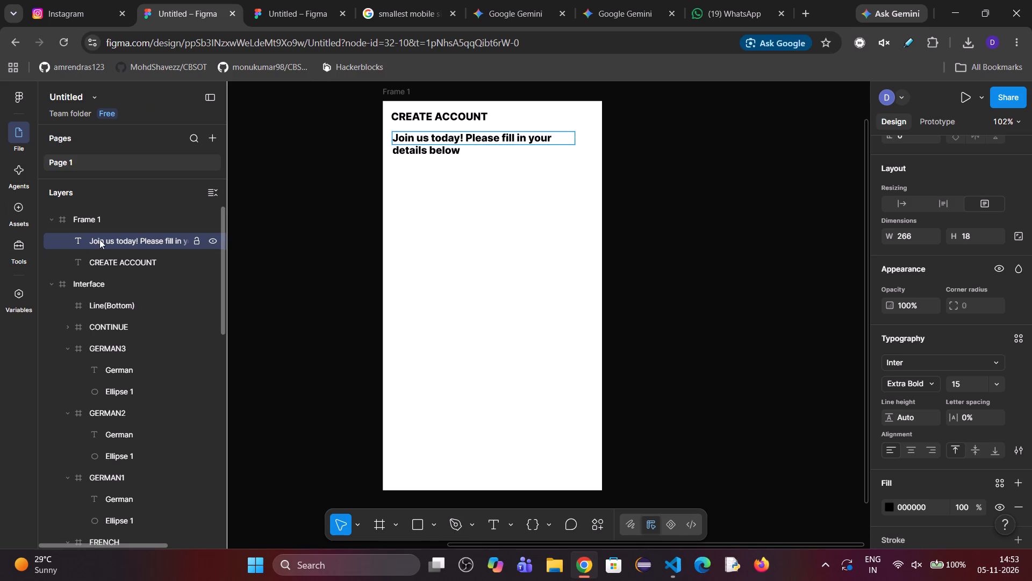
key(ctrl+z)
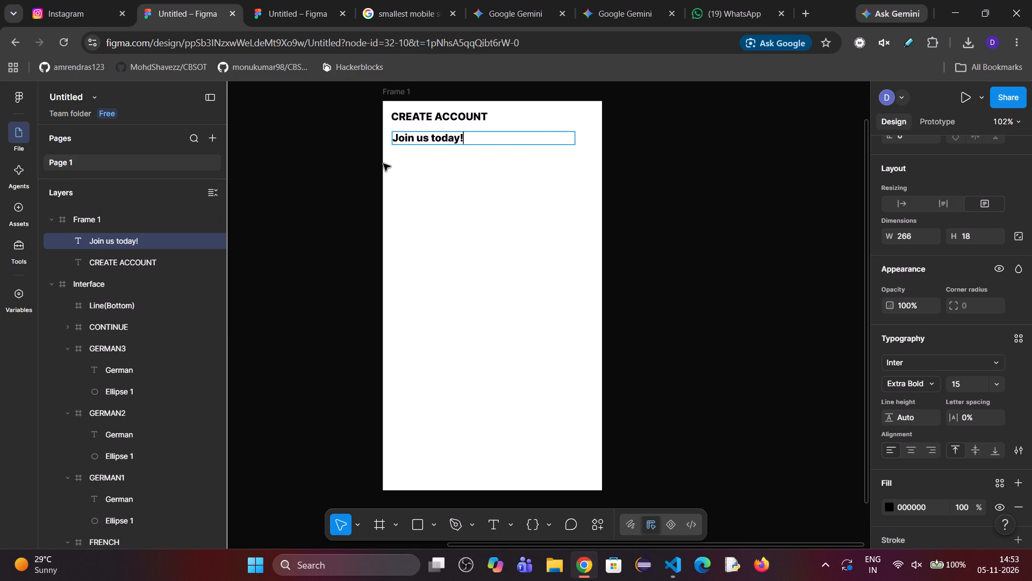
key(ctrl+y)
Set the "Join us today!" line to Regular weight and font size 12.
key(ctrl+a)
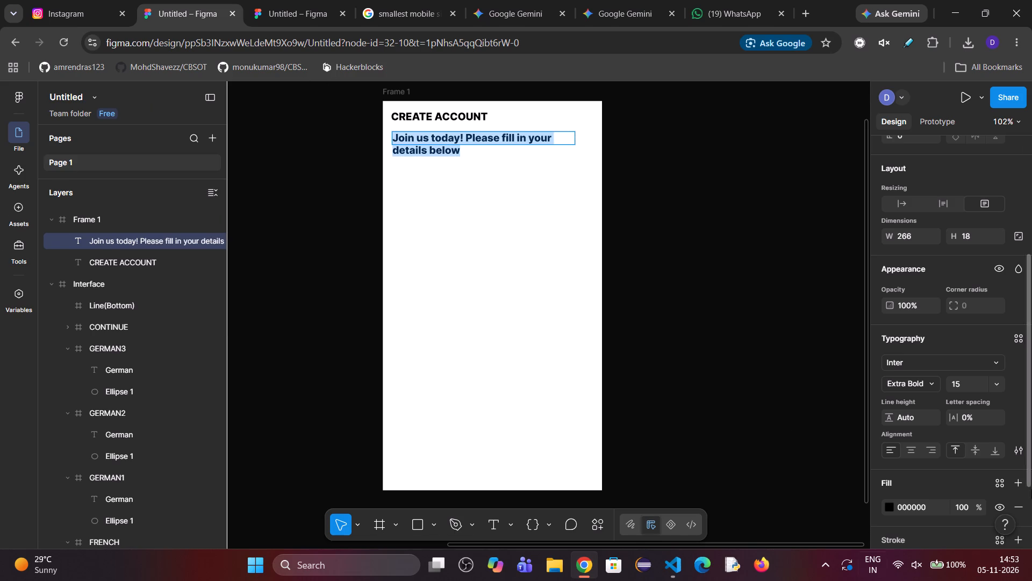
click(922, 386)
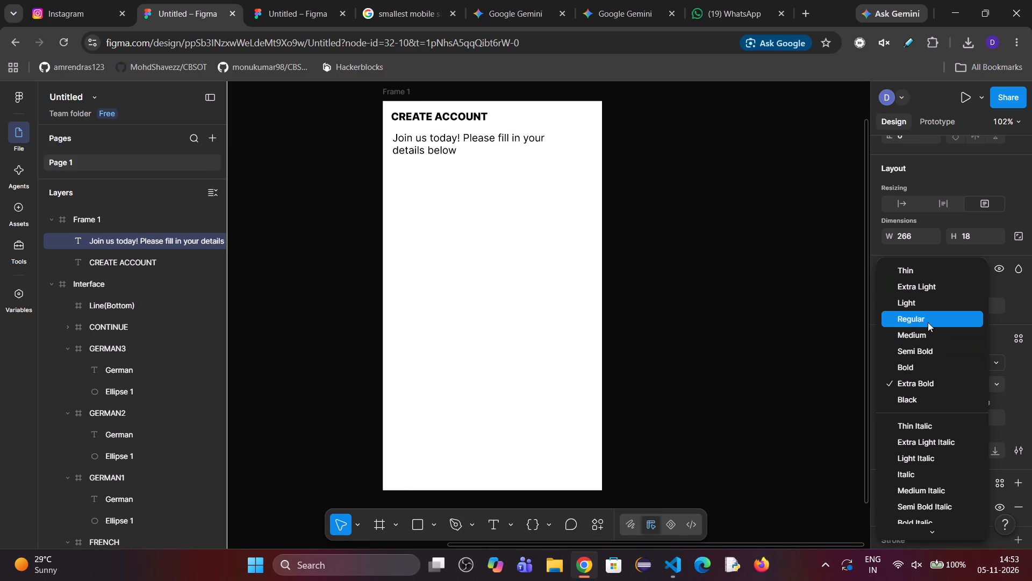
click(920, 306)
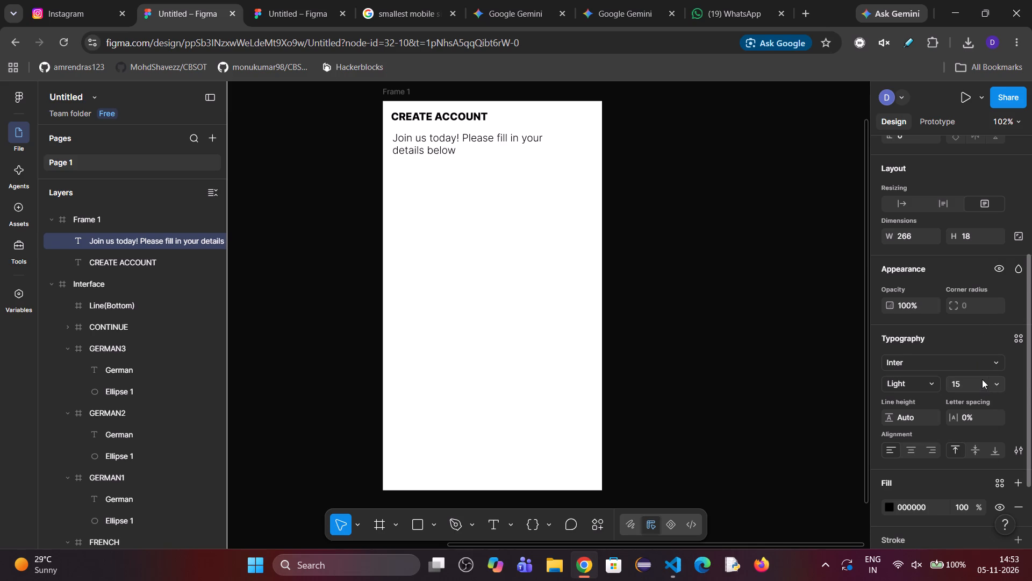
click(980, 380)
key(Down)
key(Down)
key(Down)
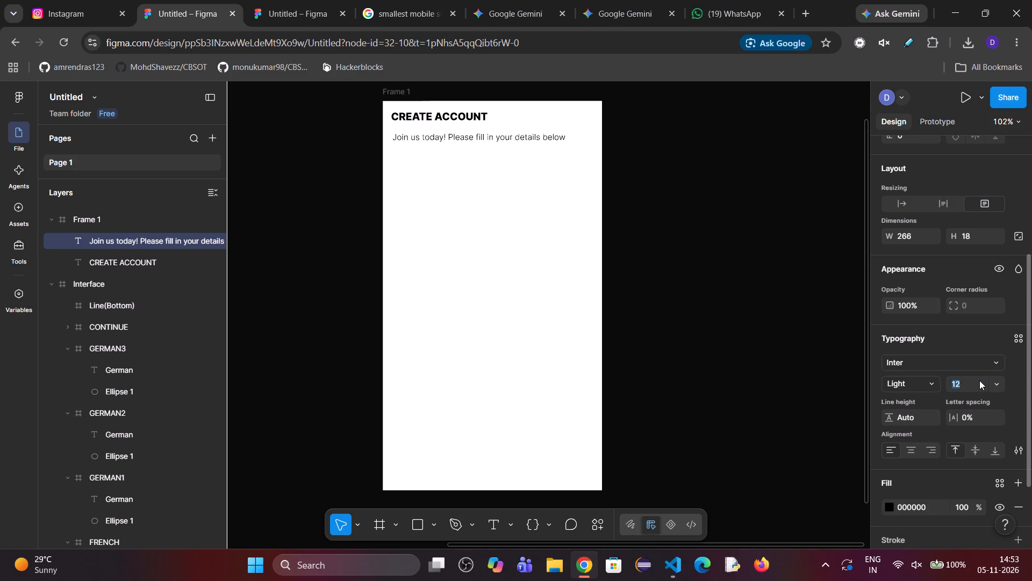
key(Down)
key(Up)
key(Up)
key(Down)
click(935, 385)
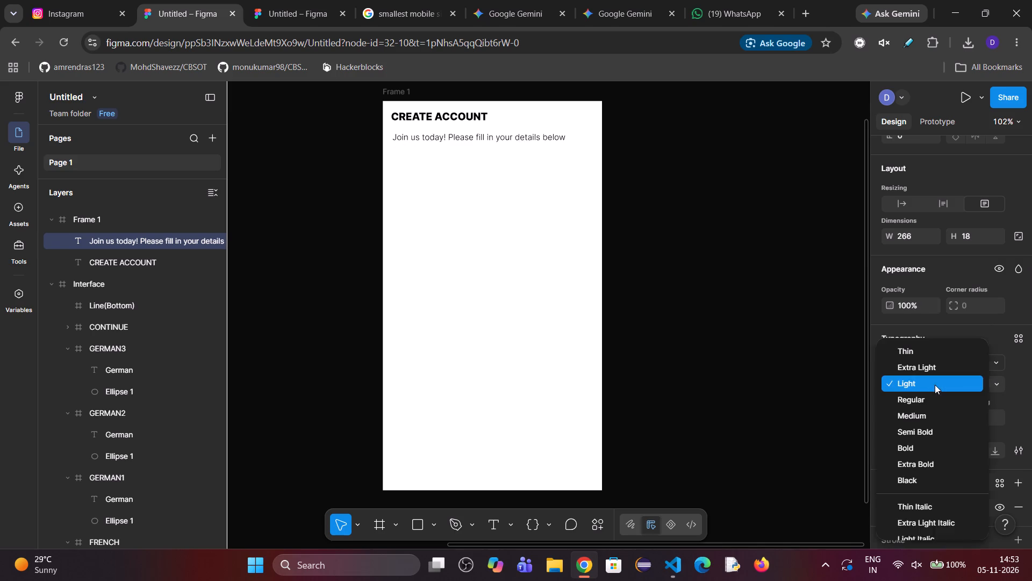
click(921, 398)
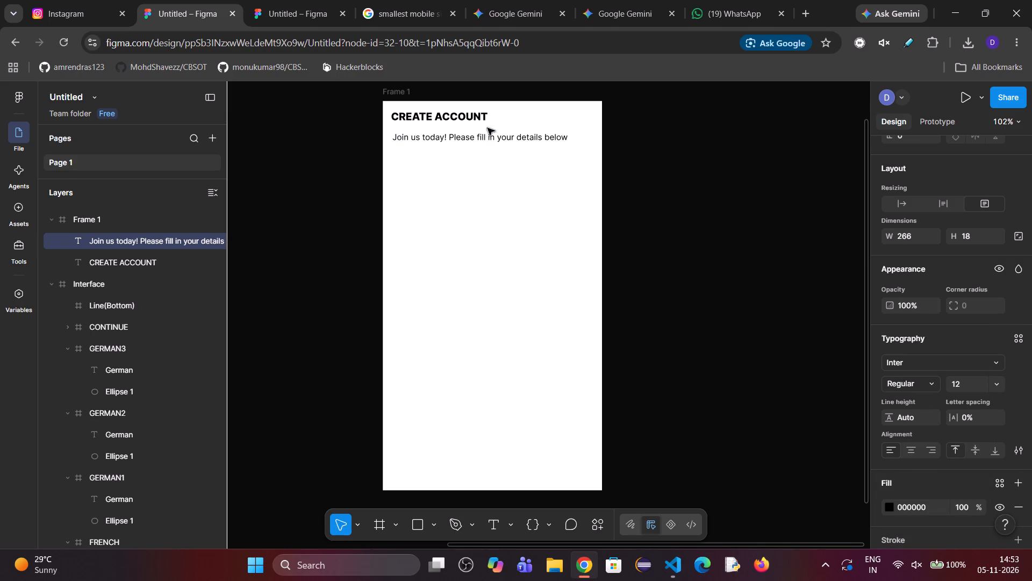
Widen the "Join us today!" text box to about 295 px, extending it toward the frame's right edge.
click(548, 137)
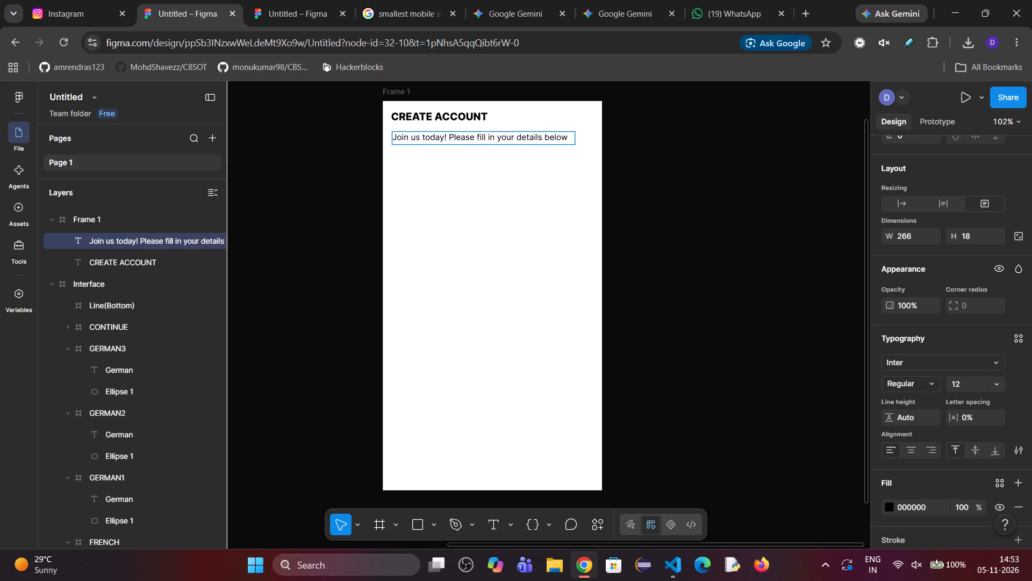
click(140, 237)
click(148, 252)
click(148, 237)
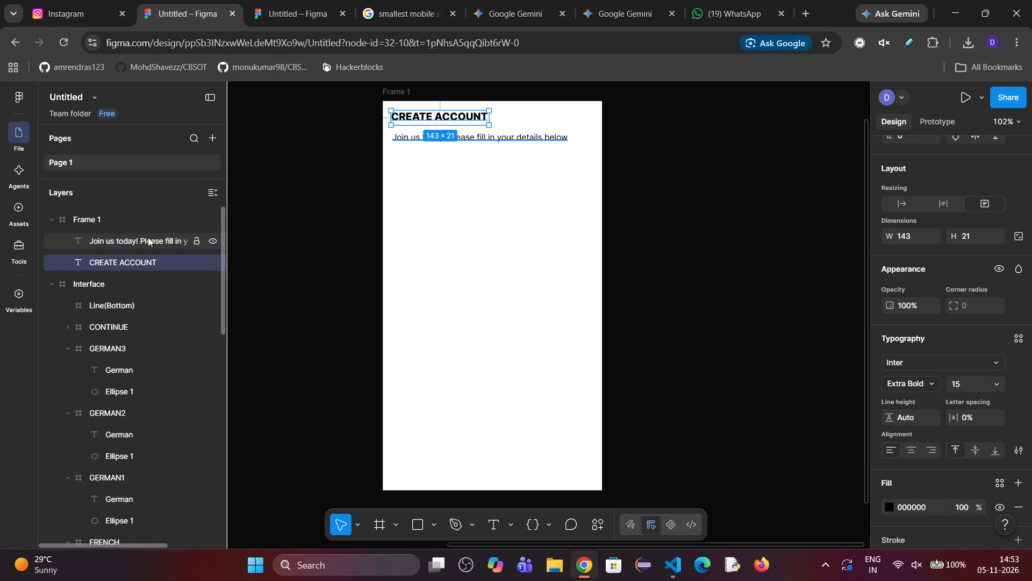
drag(577, 140, 594, 144)
Set the font size of the whole "Join us today!" line to 13.
click(555, 140)
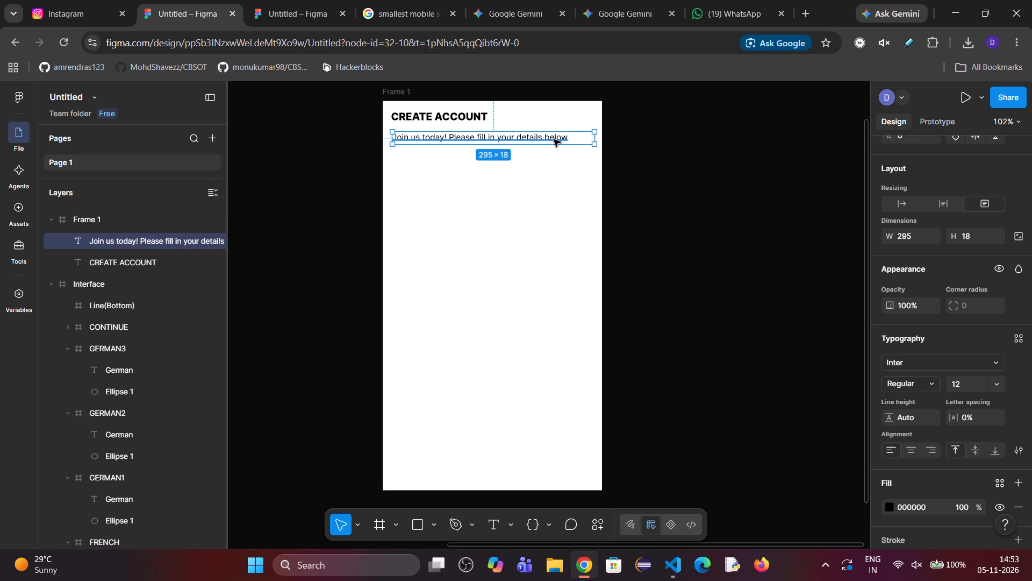
key(ctrl+a)
click(539, 169)
double_click(523, 135)
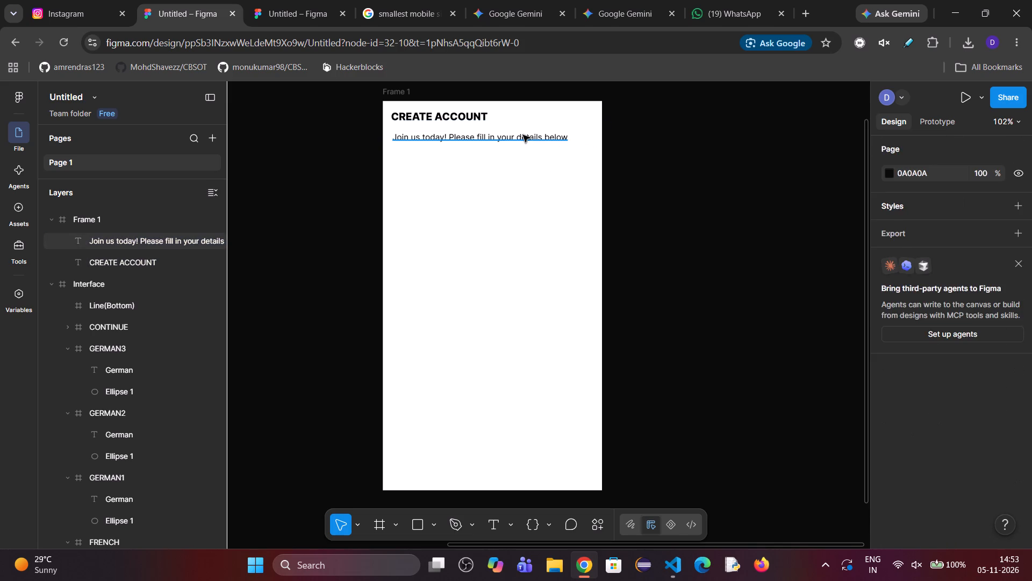
click(969, 434)
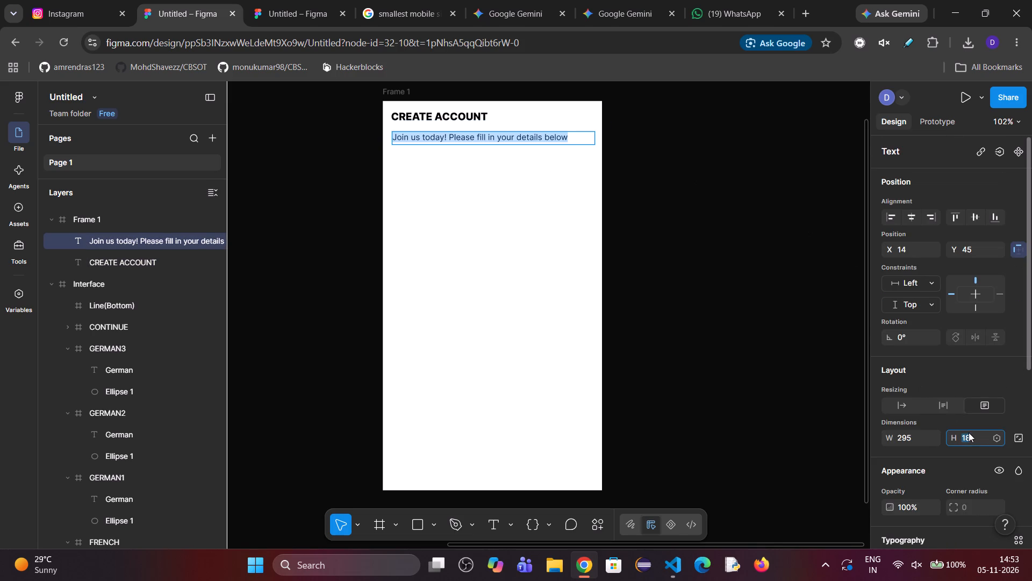
scroll(909, 401, down, 3)
click(772, 382)
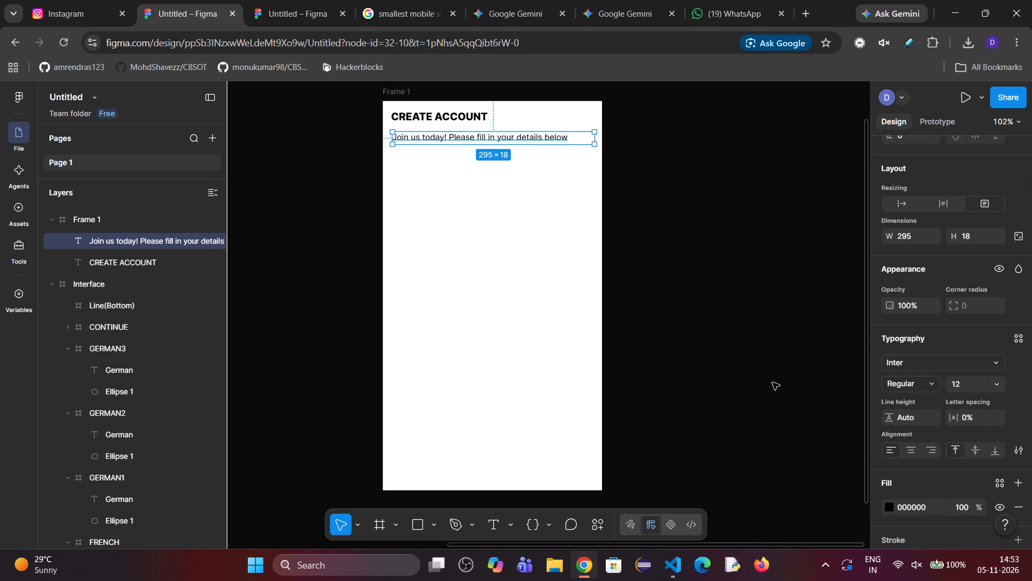
double_click(969, 379)
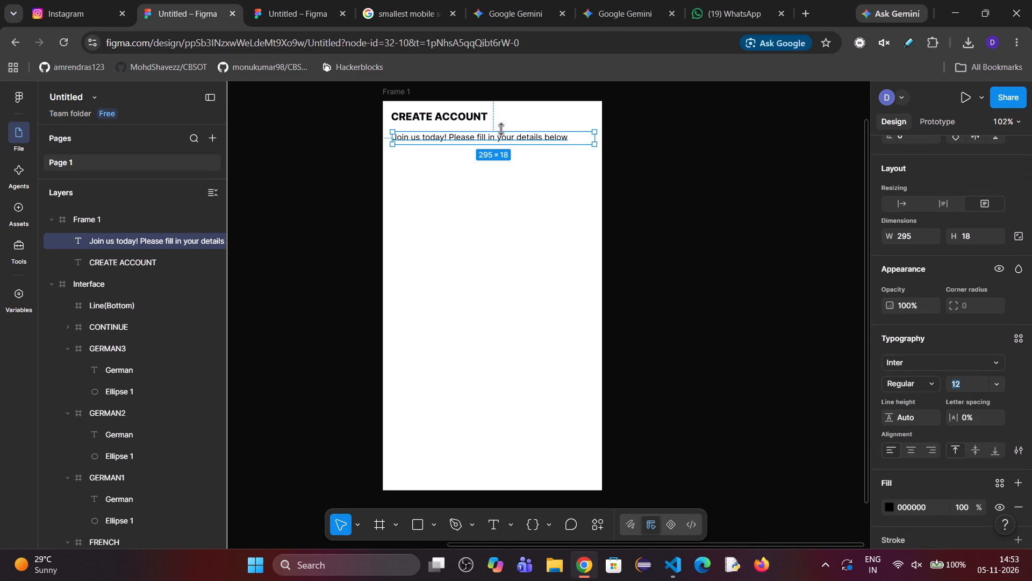
double_click(507, 136)
click(971, 386)
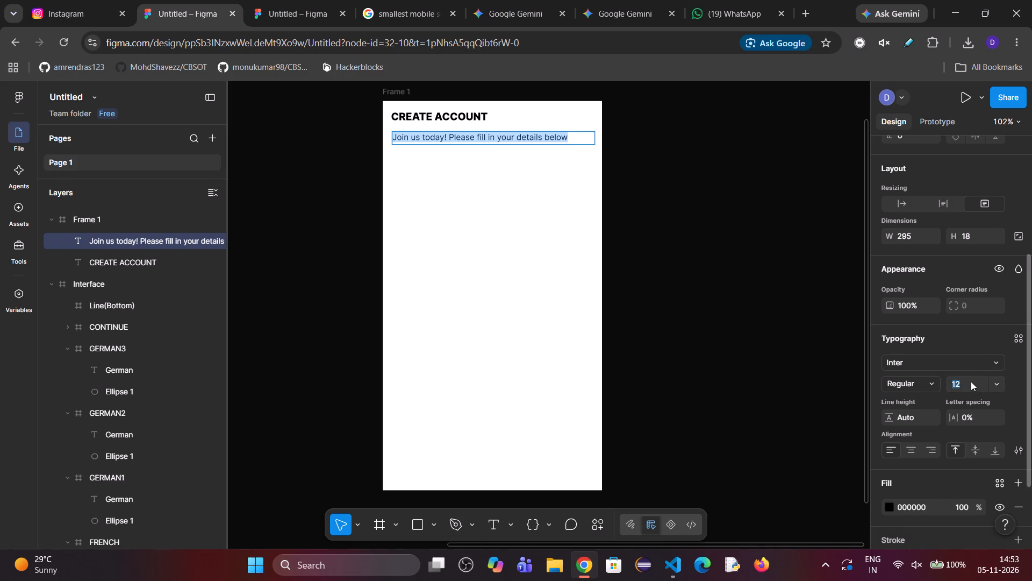
key(Up)
key(Up)
key(Down)
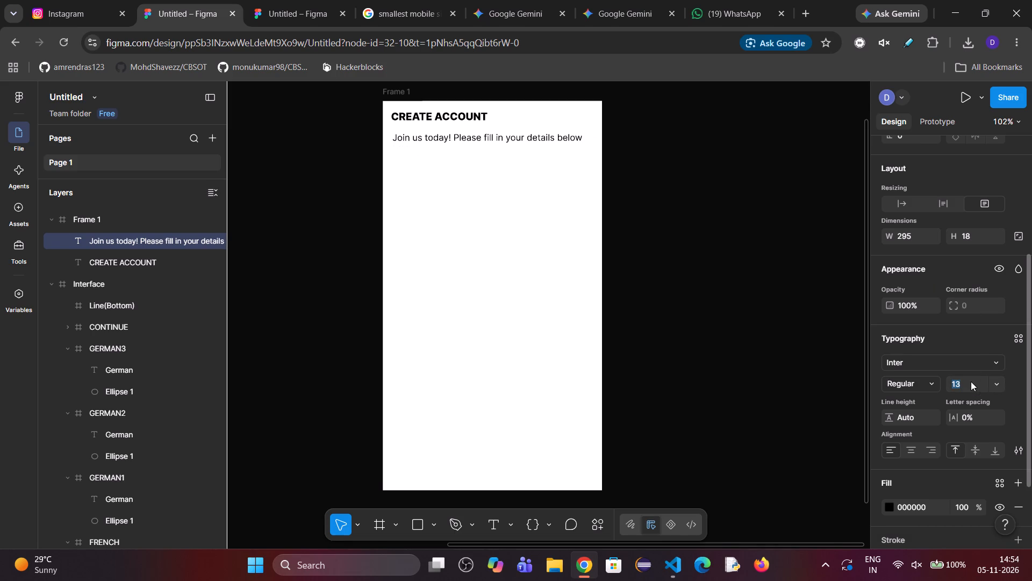
Add a period at the end of the "Join us today! Please fill in your details below" line.
click(587, 141)
key(period)
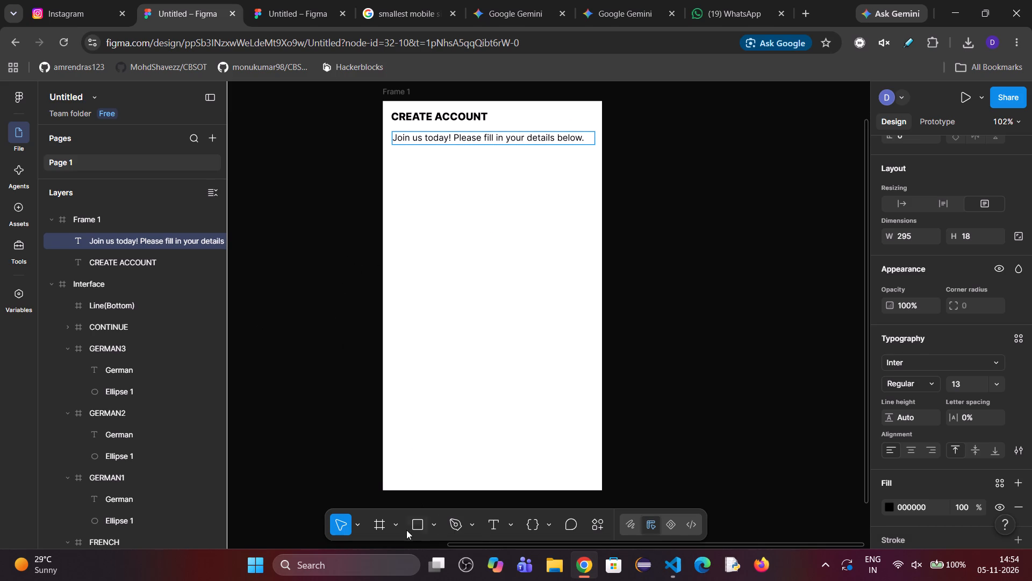
Add a text box about 74 × 20 below the introductory line reading "Full Name".
click(491, 527)
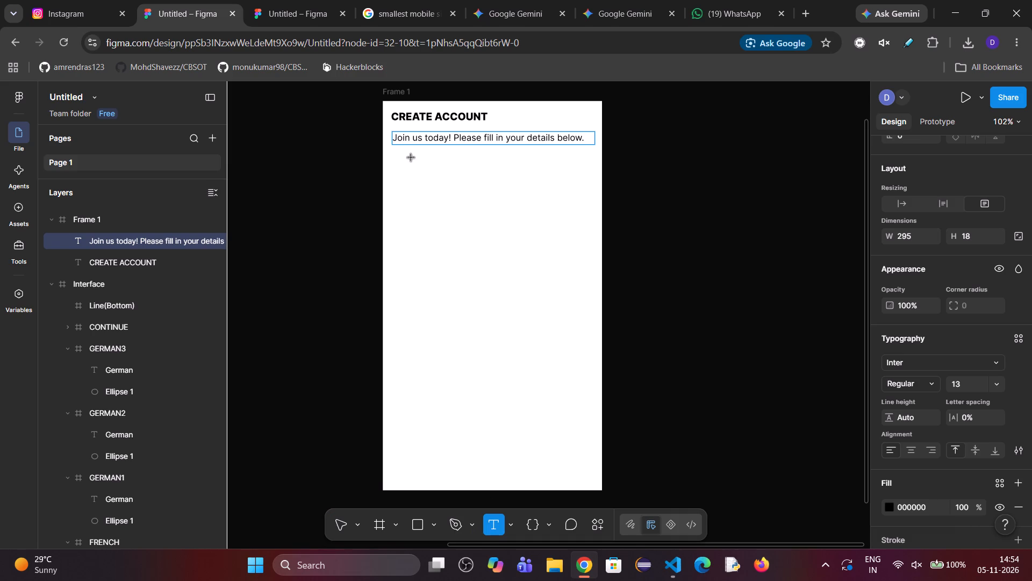
drag(394, 162, 444, 175)
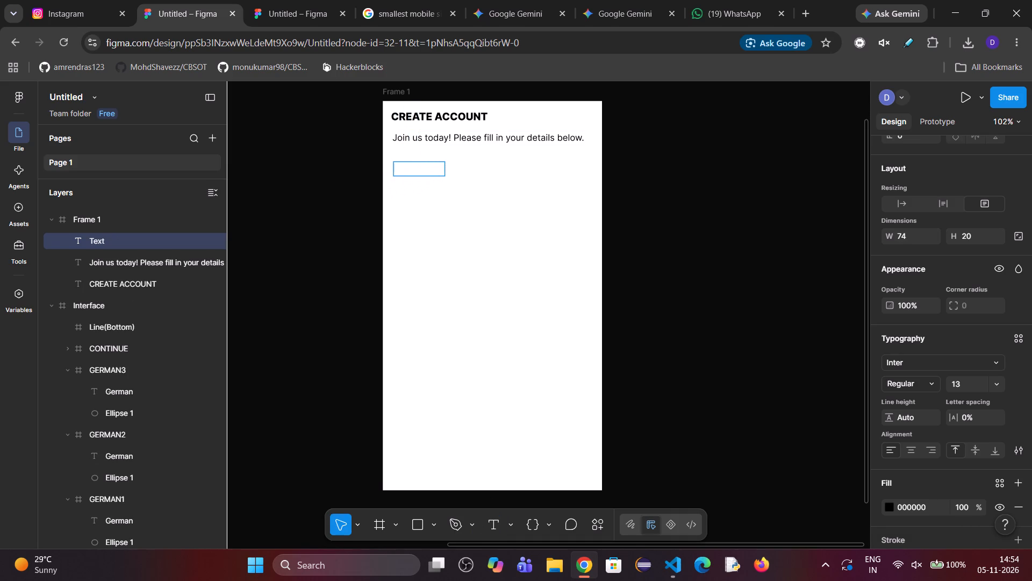
text(Full Name)
Set the font size of the whole "Full Name" label to 12.
key(ctrl+a)
scroll(966, 475, down, 2)
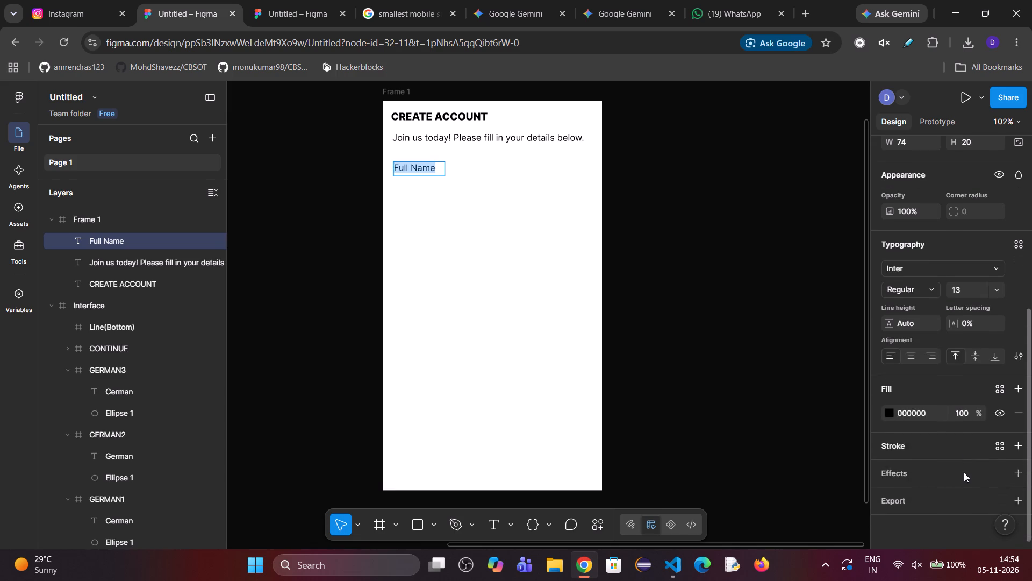
scroll(971, 331, up, 1)
click(971, 360)
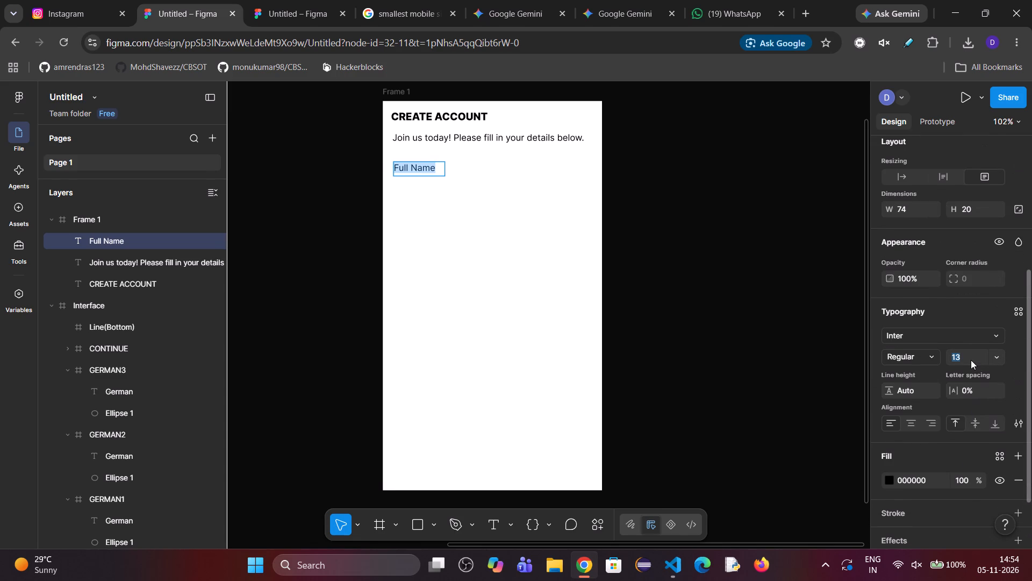
key(Down)
key(Down)
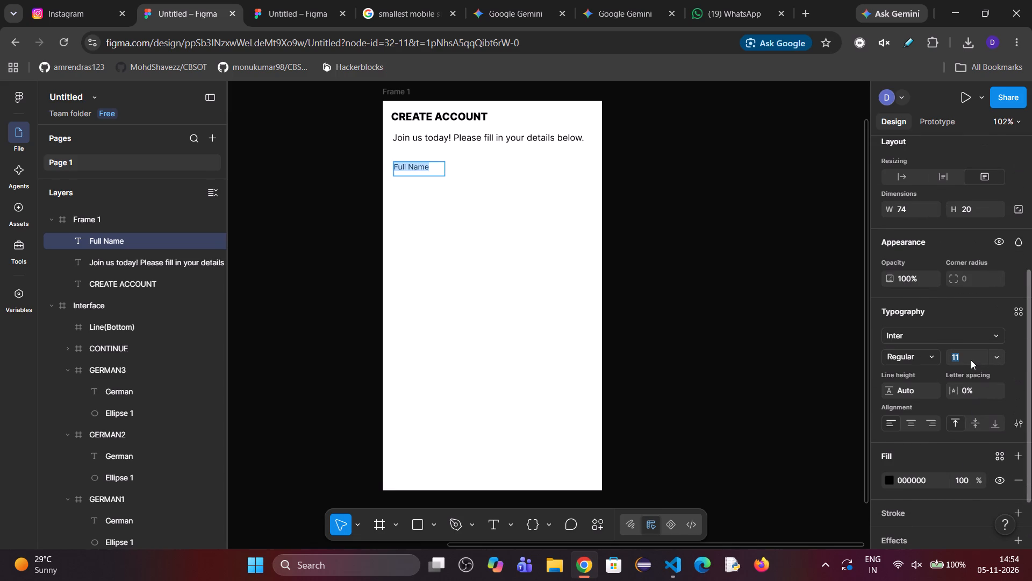
key(Up)
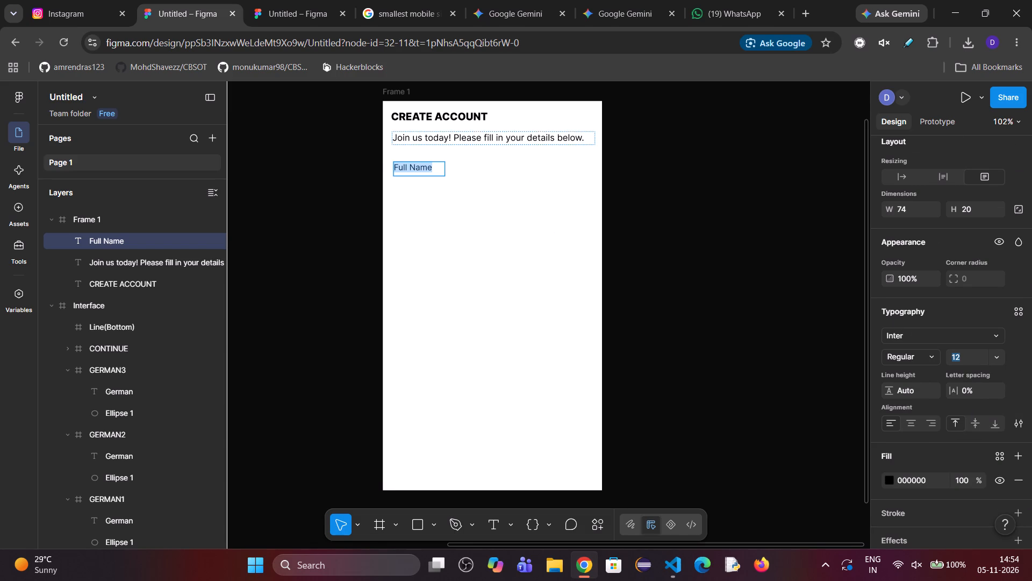
click(458, 211)
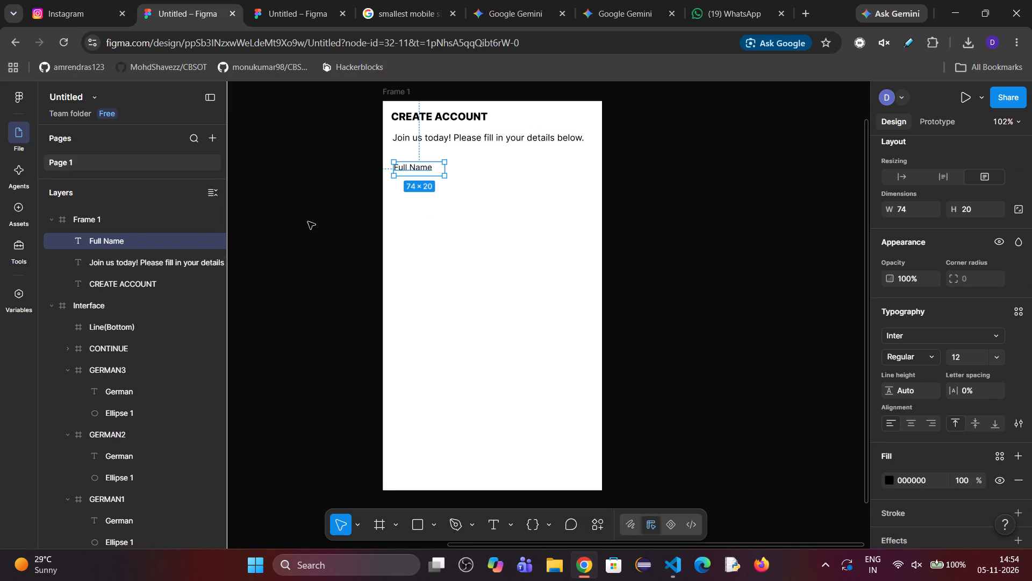
Shrink the "Full Name" text box to about 62 × 16 so it fits closely around its text.
click(103, 237)
click(445, 173)
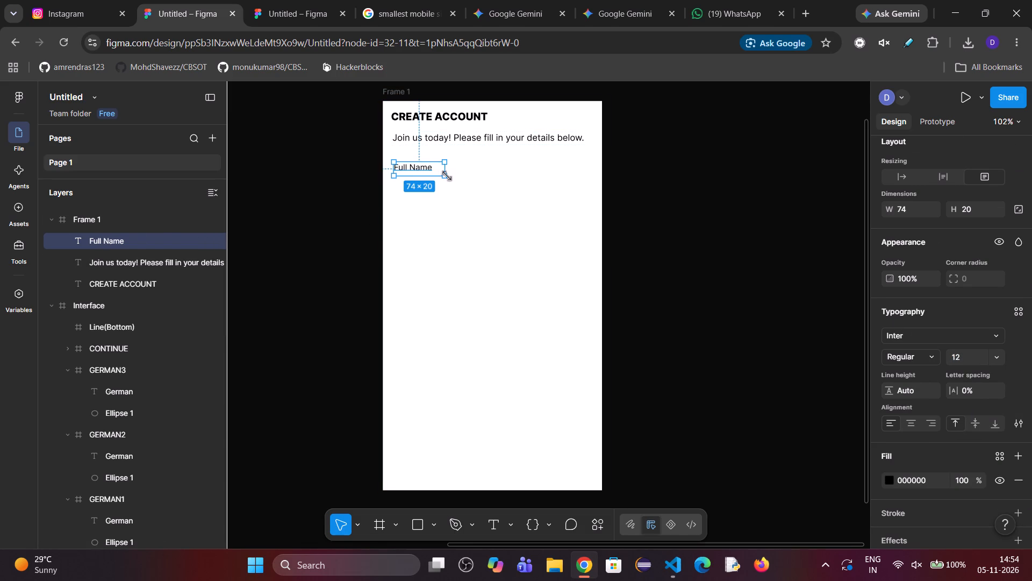
click(444, 175)
click(419, 170)
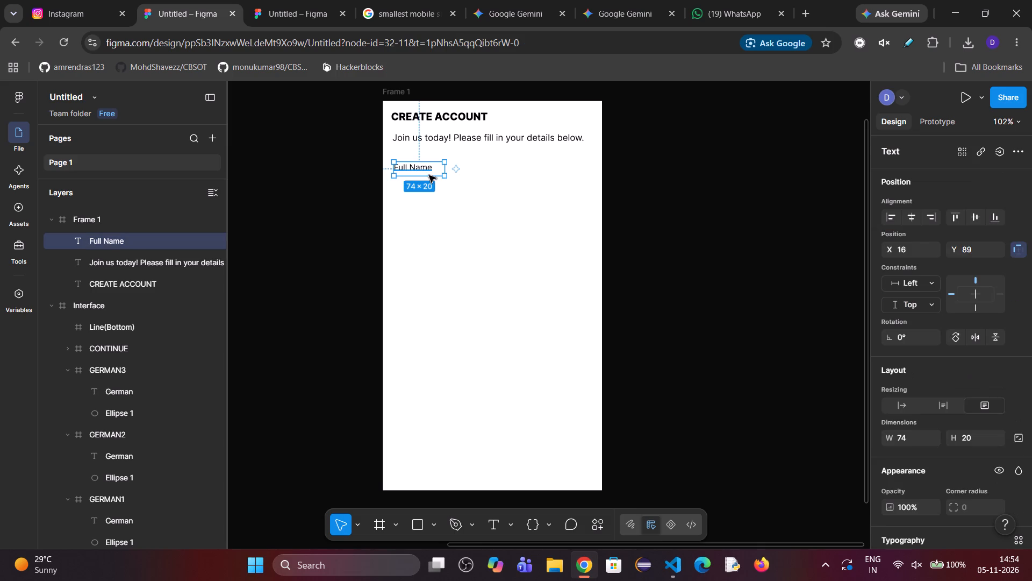
drag(447, 176, 440, 174)
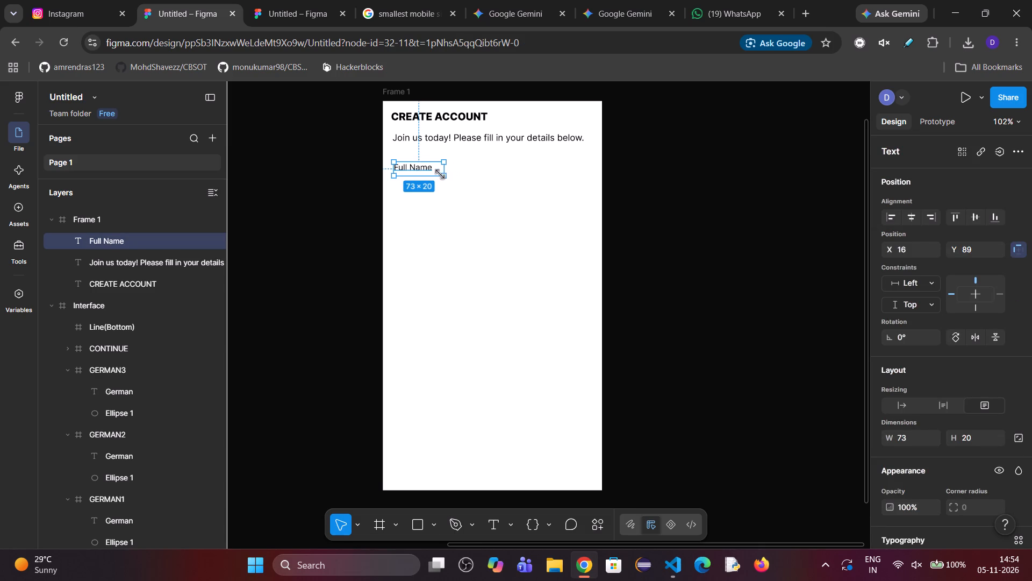
drag(440, 174, 436, 173)
click(448, 171)
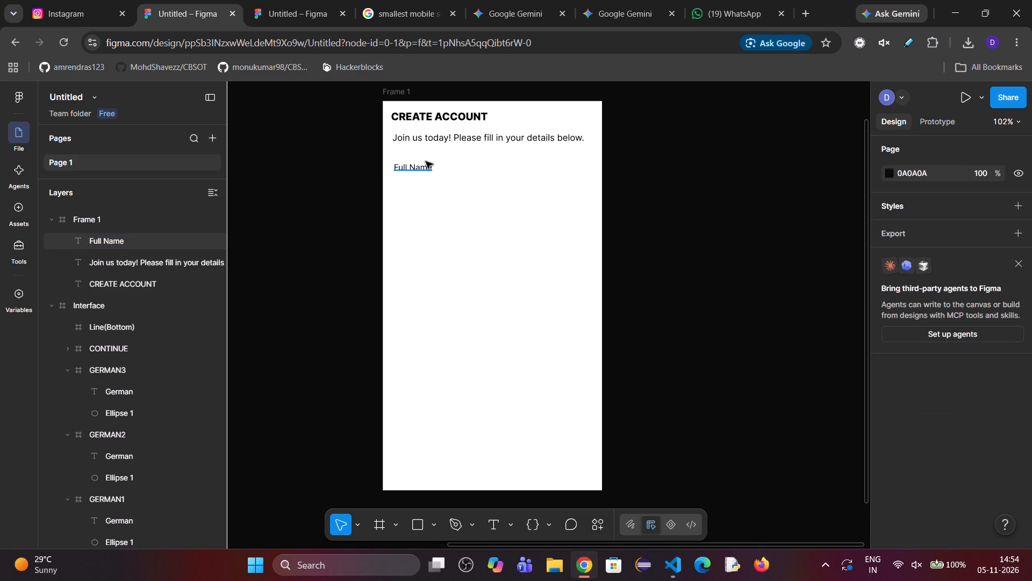
click(423, 164)
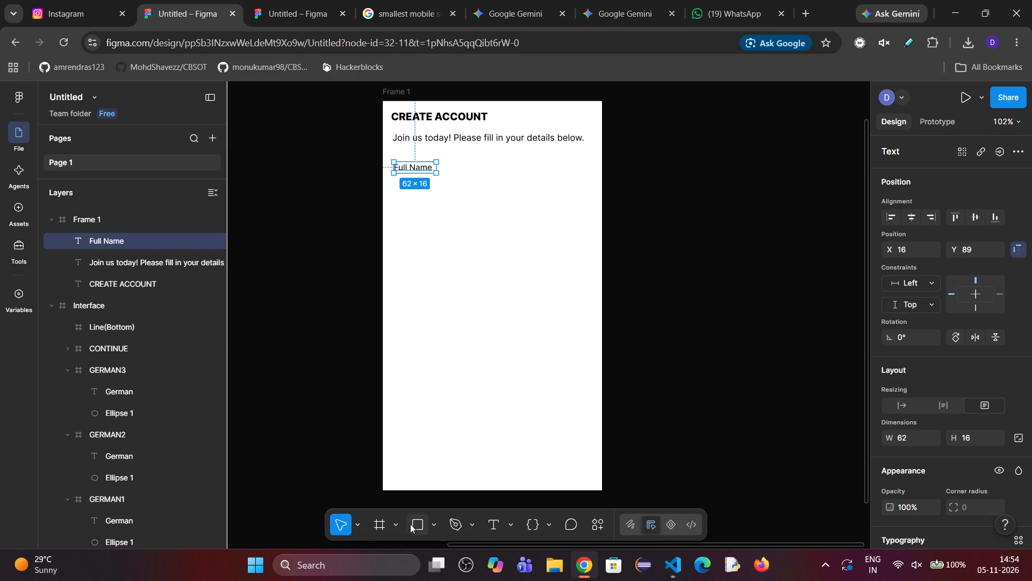
Draw a frame about 204 × 39 below the "Full Name" label as its input field.
click(382, 524)
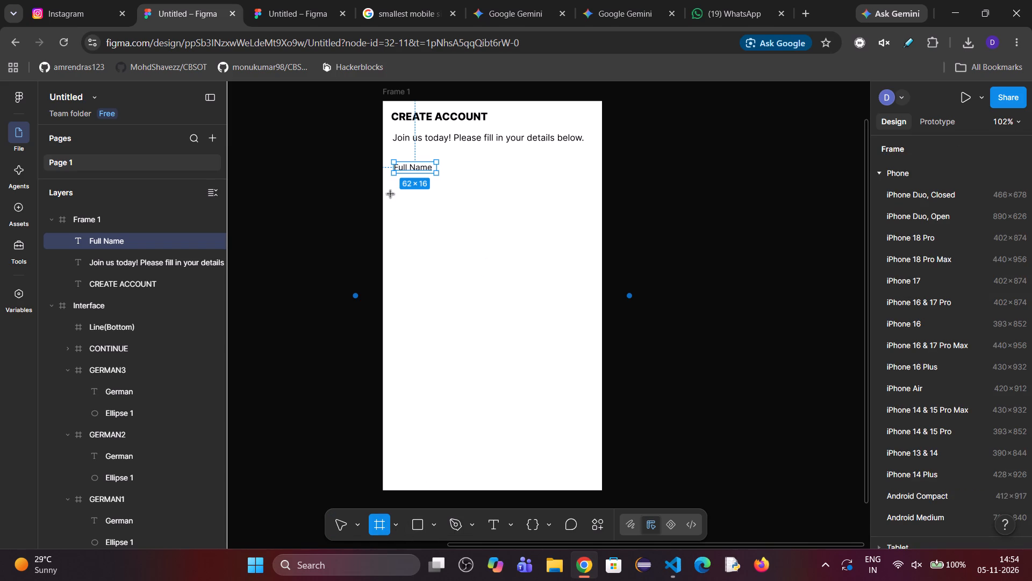
drag(394, 185, 527, 207)
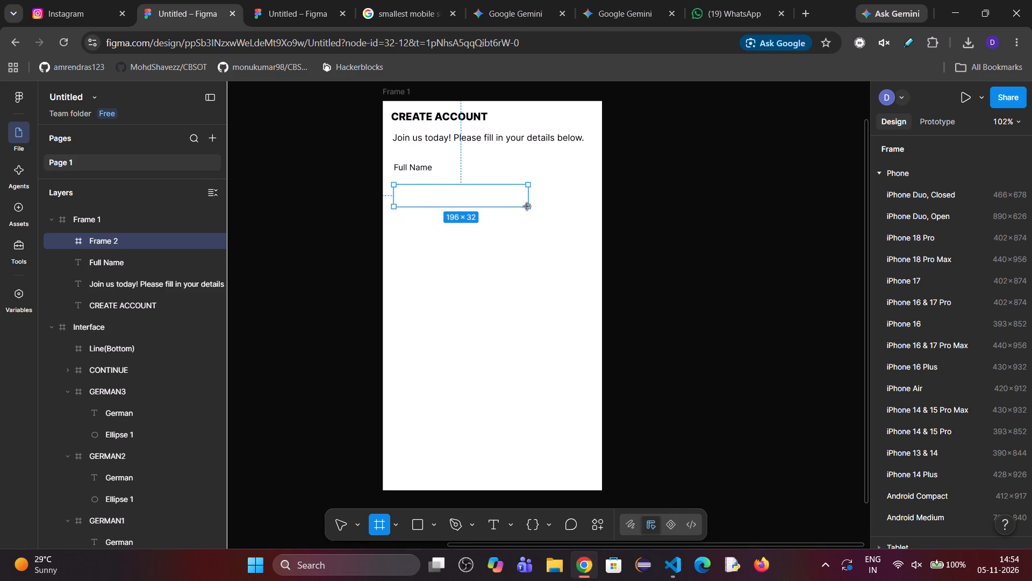
drag(527, 207, 526, 206)
drag(526, 206, 534, 212)
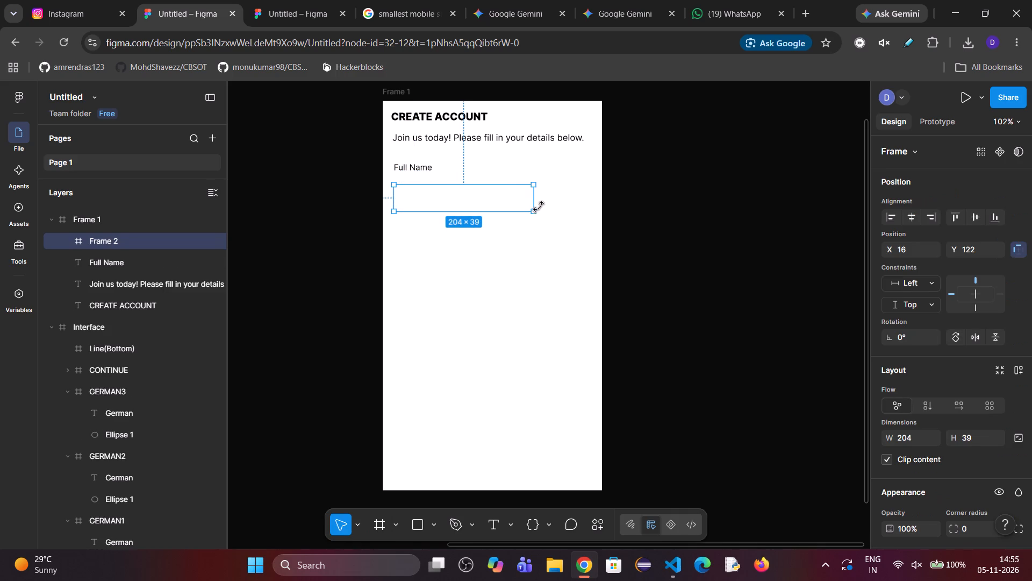
Give the input field frame a near-black 0A0909 fill at 87% opacity.
double_click(458, 193)
scroll(980, 396, down, 2)
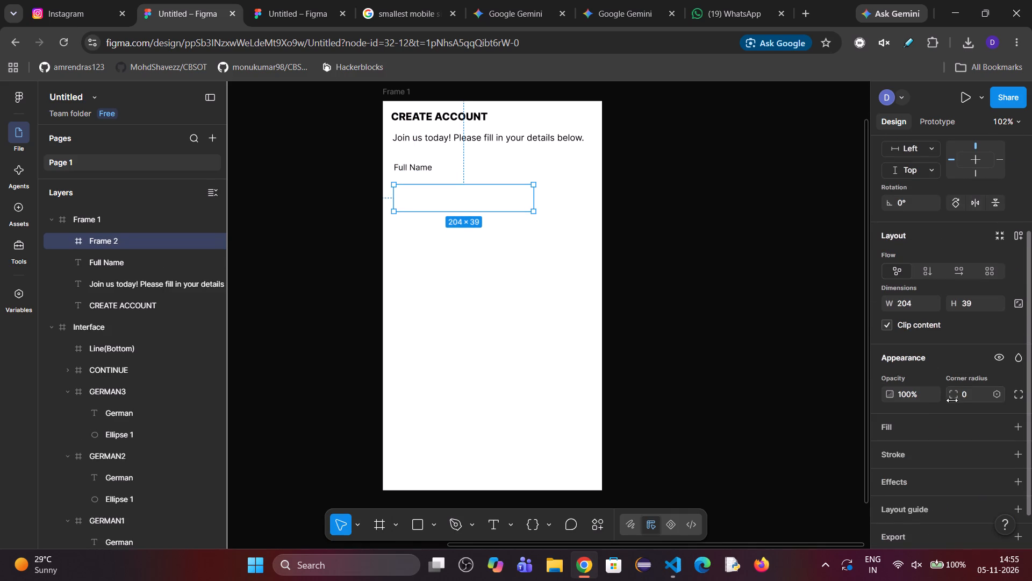
click(911, 421)
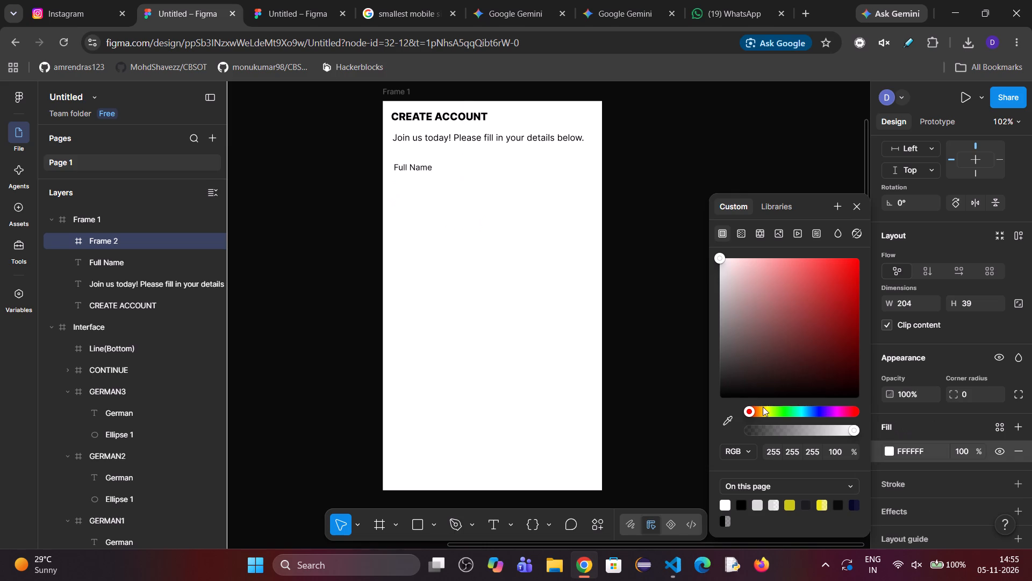
click(735, 393)
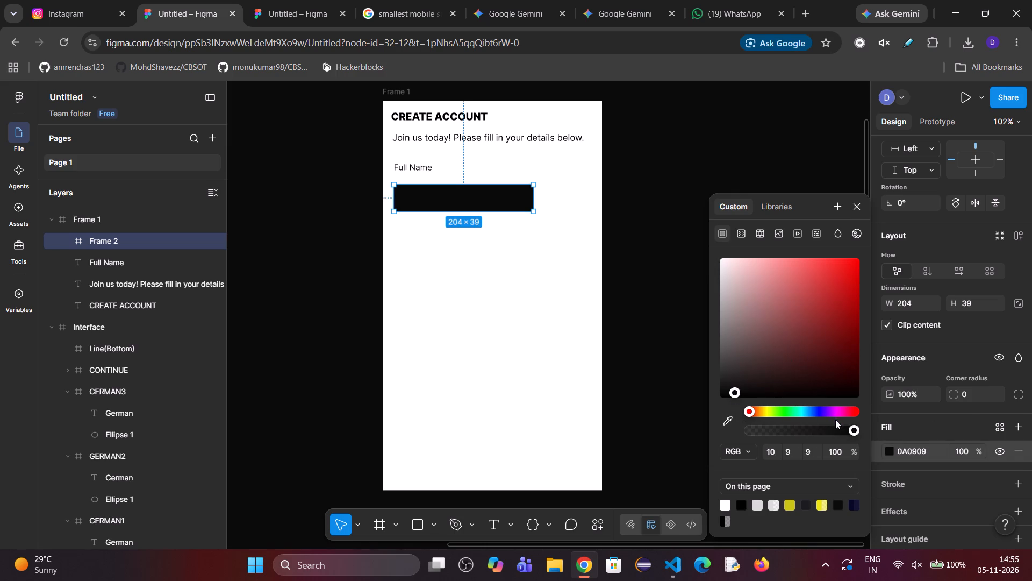
drag(857, 431, 842, 437)
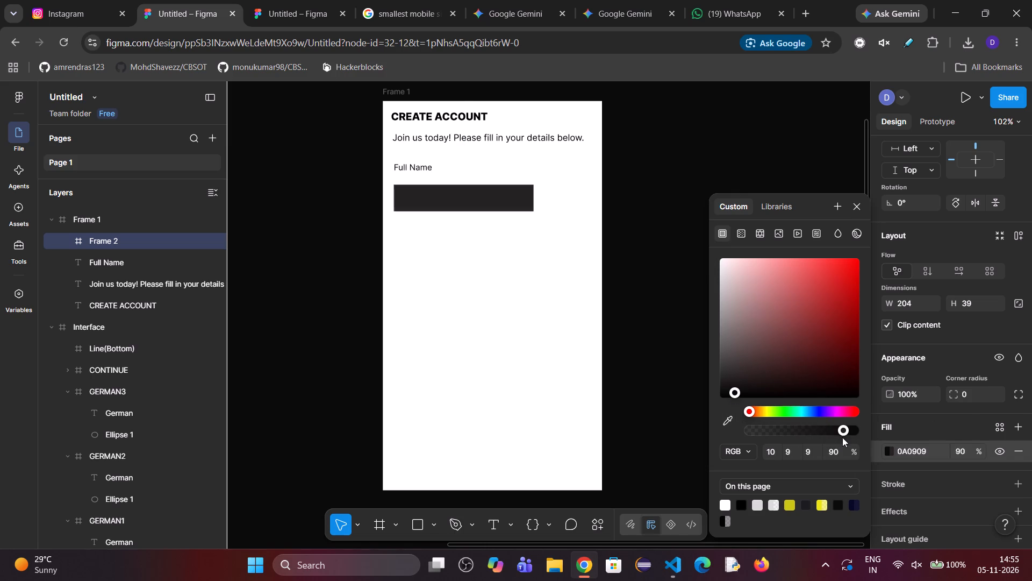
drag(842, 437, 841, 437)
Add a drop shadow effect to the input field frame.
scroll(944, 515, down, 2)
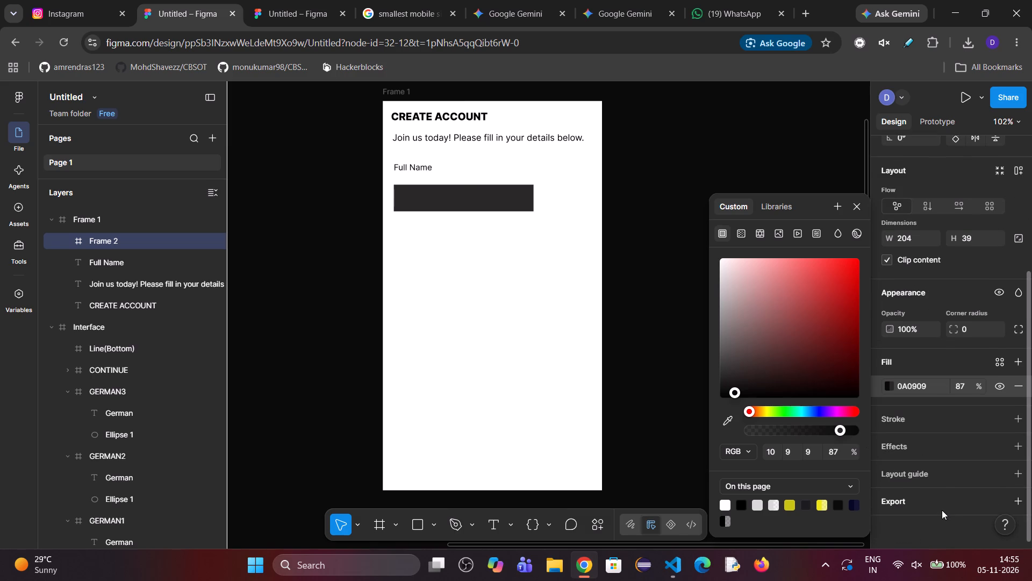
click(922, 449)
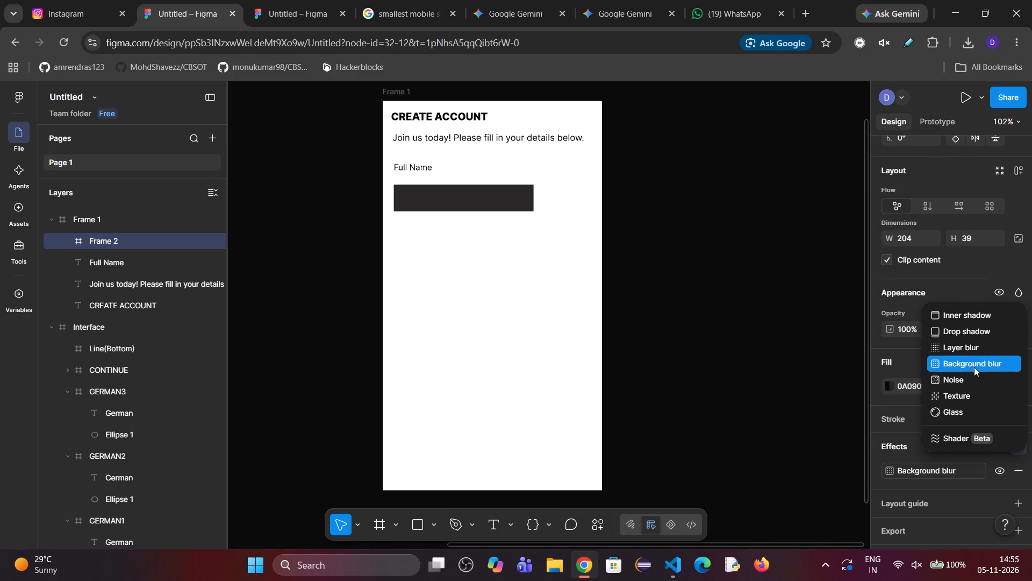
click(959, 336)
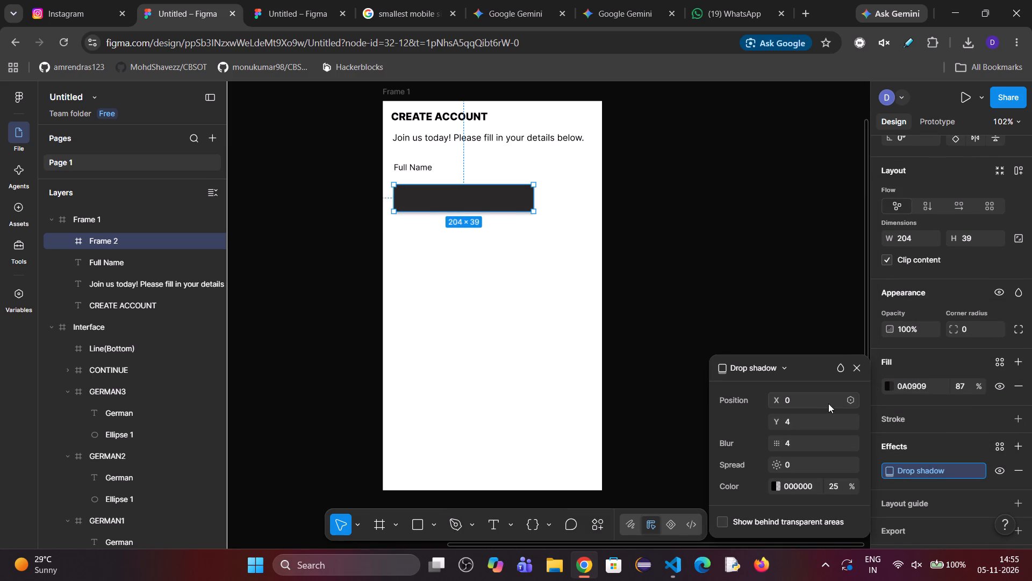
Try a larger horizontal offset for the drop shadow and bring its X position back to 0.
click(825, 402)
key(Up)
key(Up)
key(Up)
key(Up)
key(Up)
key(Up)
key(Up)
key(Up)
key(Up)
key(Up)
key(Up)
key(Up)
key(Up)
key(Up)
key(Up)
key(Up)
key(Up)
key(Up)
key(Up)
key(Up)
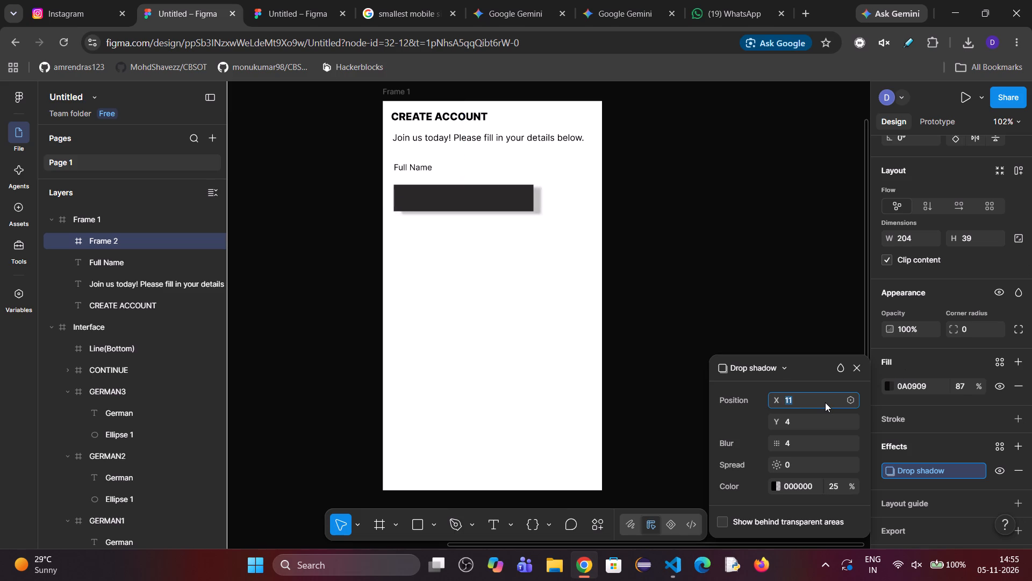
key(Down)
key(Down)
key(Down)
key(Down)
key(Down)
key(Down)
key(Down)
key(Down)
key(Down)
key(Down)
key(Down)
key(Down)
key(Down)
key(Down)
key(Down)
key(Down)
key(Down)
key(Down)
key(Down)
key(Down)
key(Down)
Set the input field's drop shadow blur to 18 and close the effect settings.
click(809, 444)
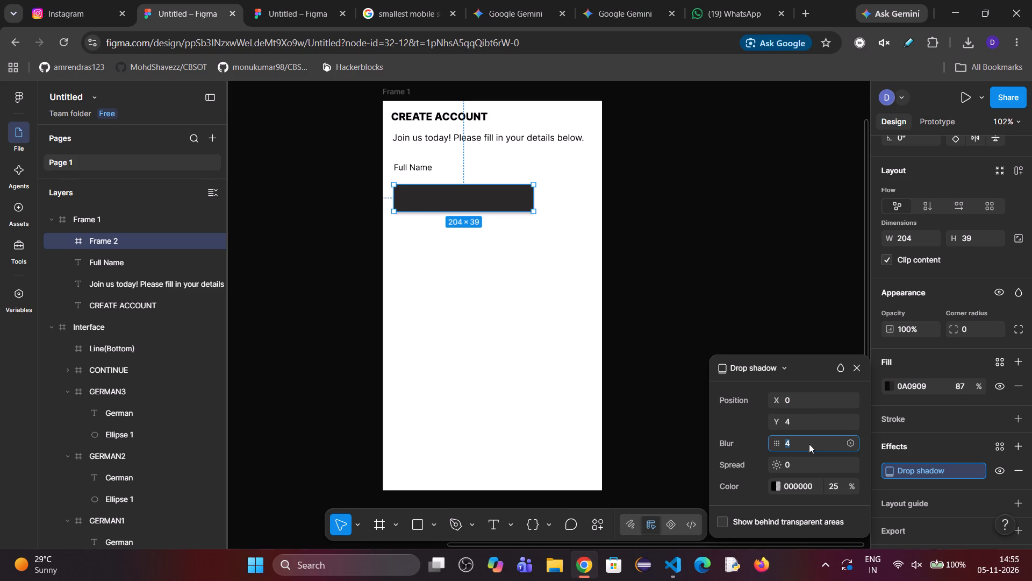
key(Up)
key(Up)
key(Up)
key(Up)
key(Up)
key(Up)
key(Up)
key(Up)
key(Up)
key(Up)
key(Up)
key(Up)
key(Up)
key(Up)
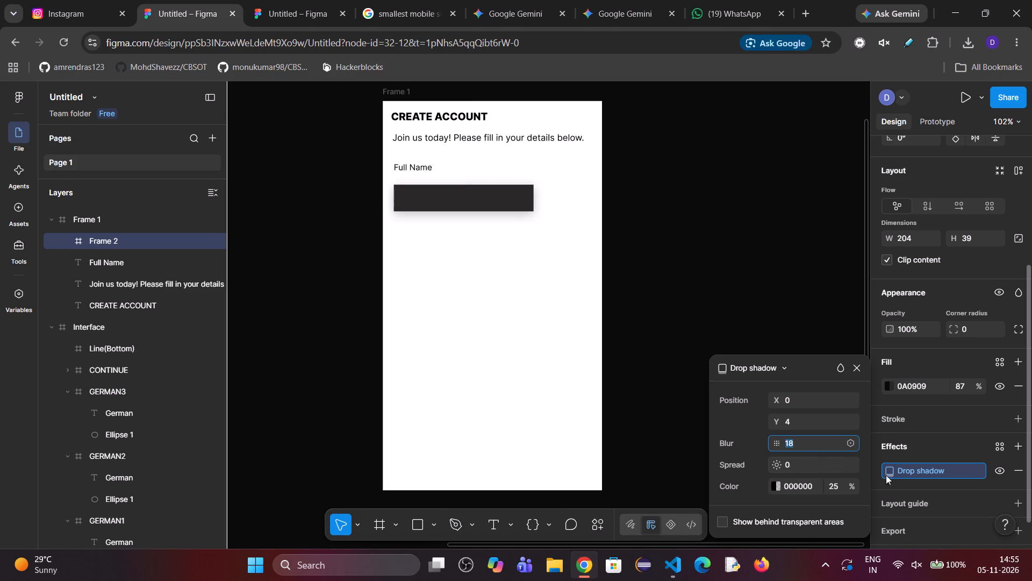
click(918, 467)
click(721, 251)
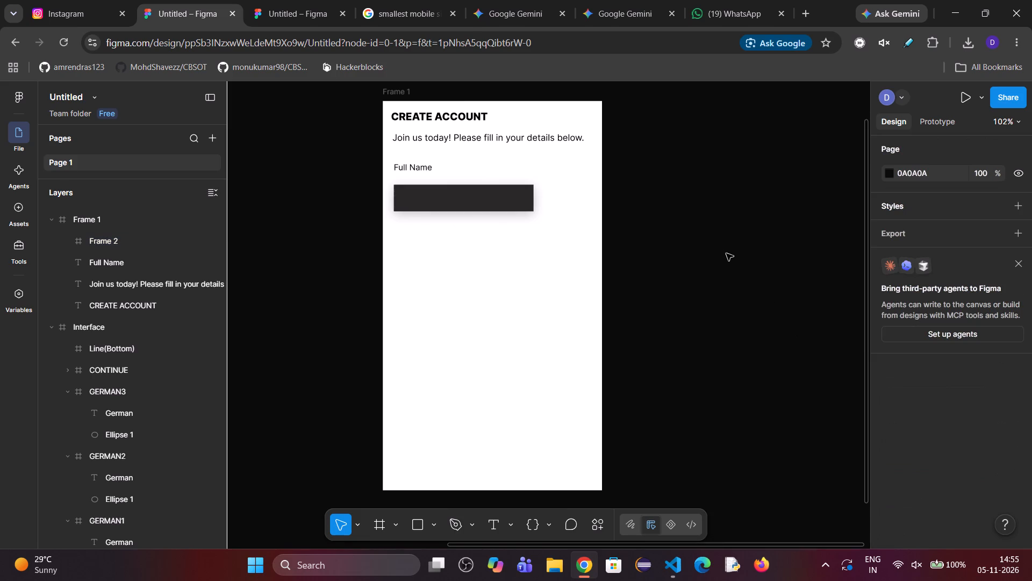
Add a black 000000 stroke, inside with weight 1, to the input field frame.
click(410, 207)
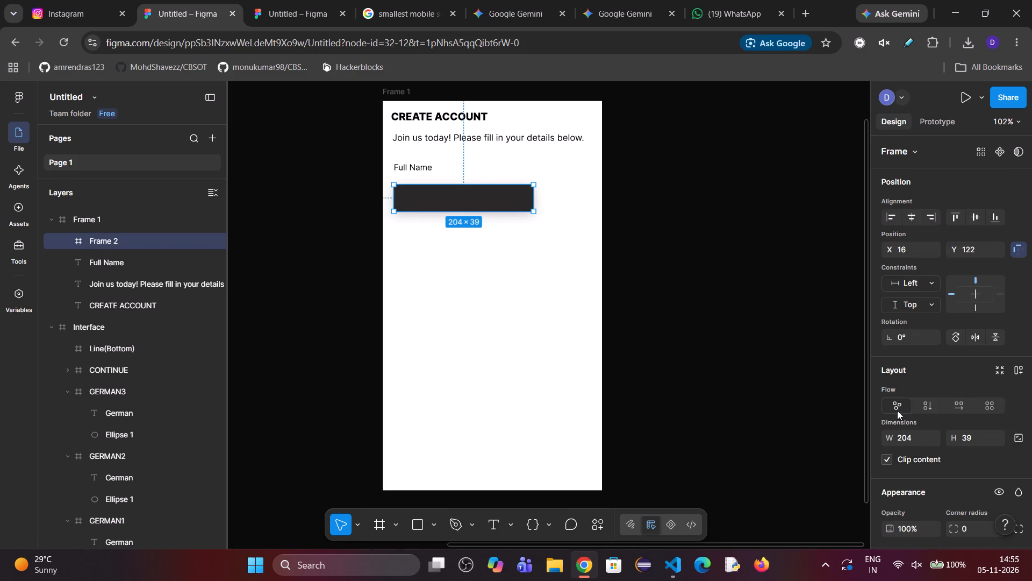
scroll(922, 451, down, 8)
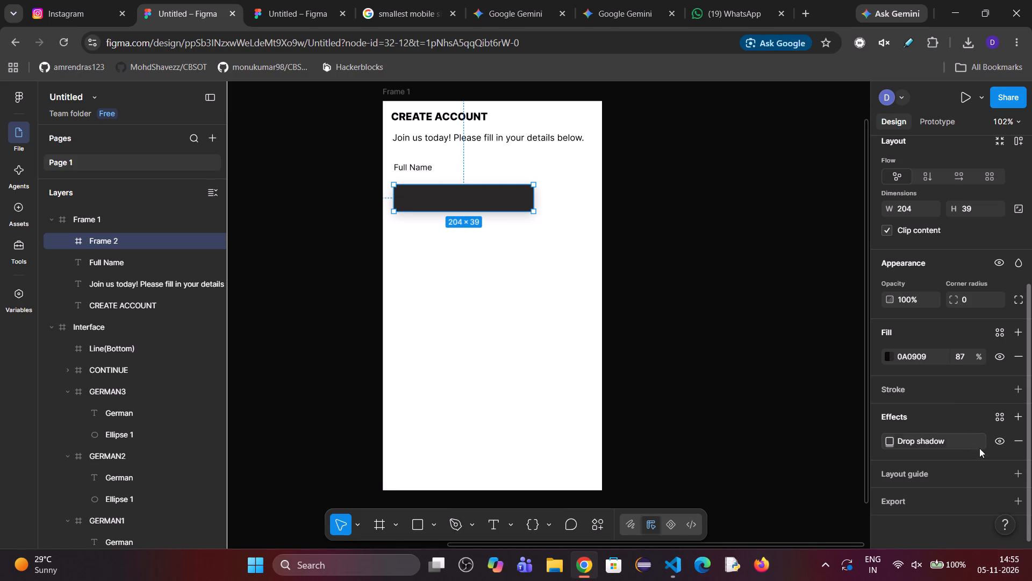
click(1016, 395)
click(643, 336)
Change the input field's fill to a linear gradient, moving the 0A0909 stop to 26% and adding stops at 30% and 45%.
click(502, 197)
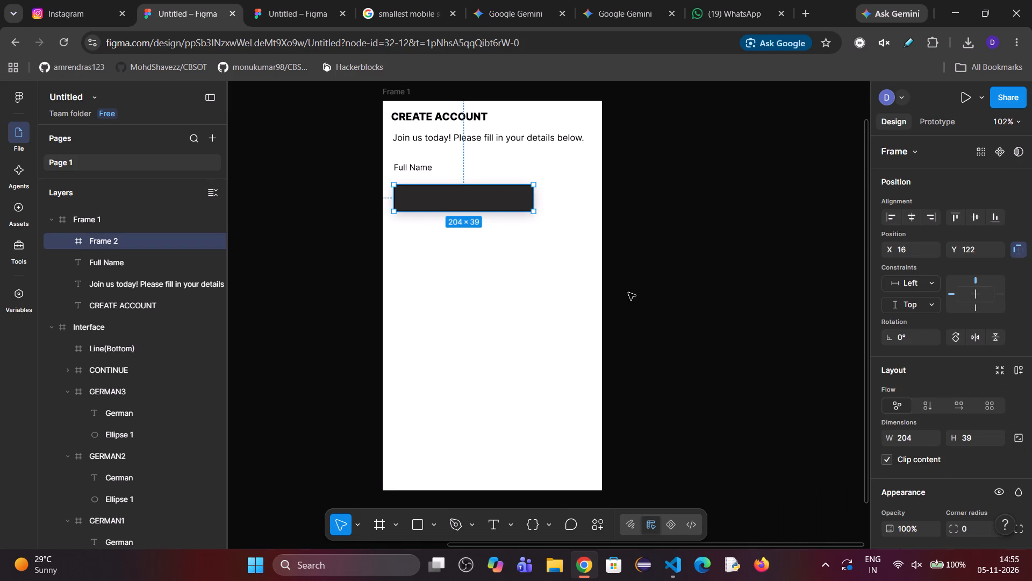
scroll(954, 441, down, 4)
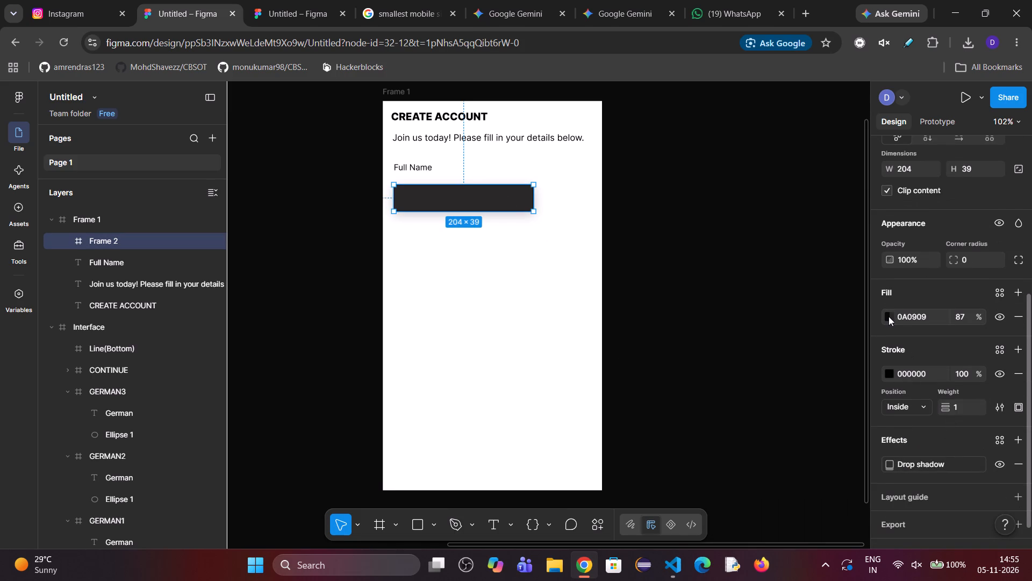
click(888, 316)
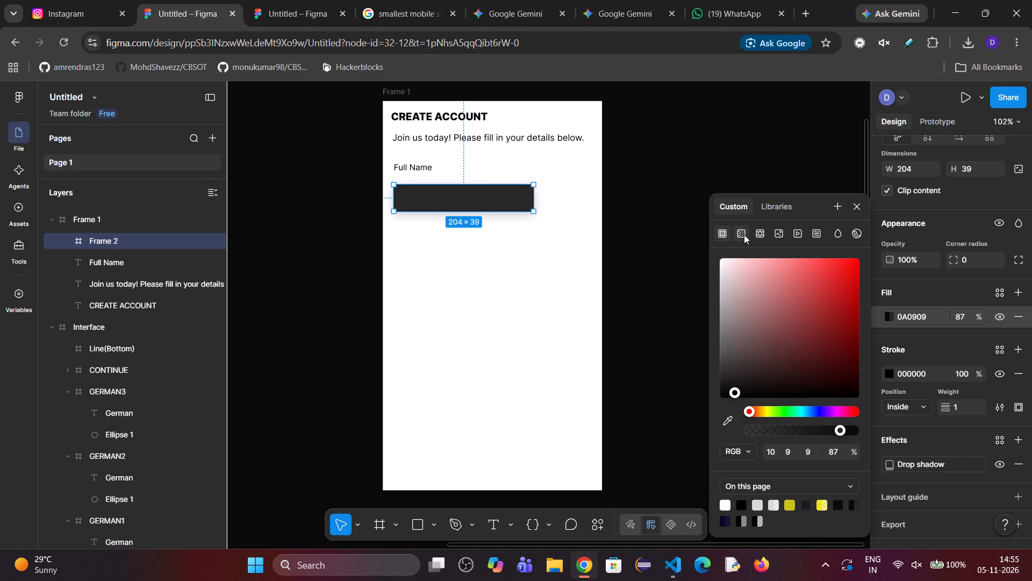
click(748, 236)
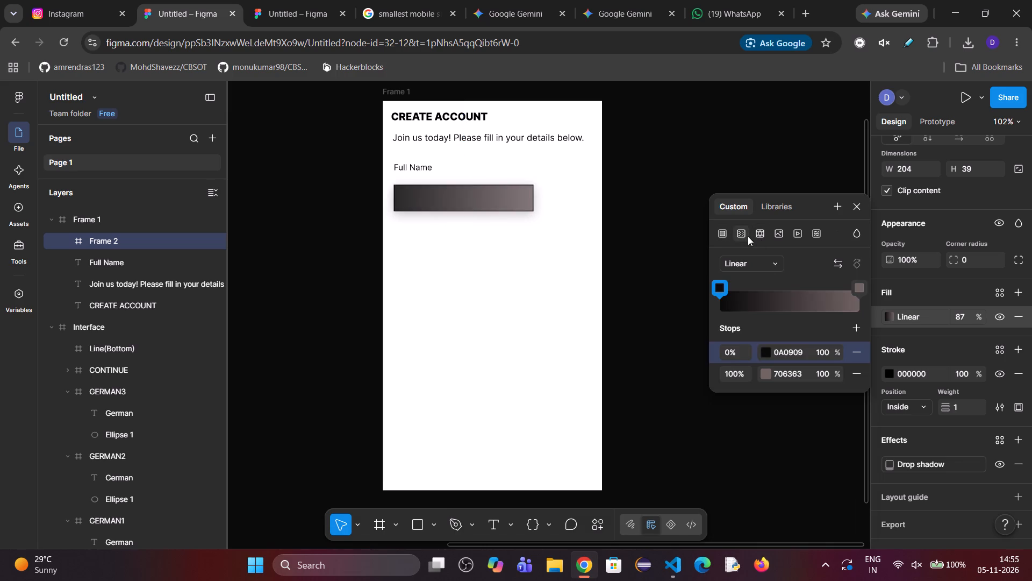
drag(725, 289, 756, 290)
click(783, 297)
click(762, 301)
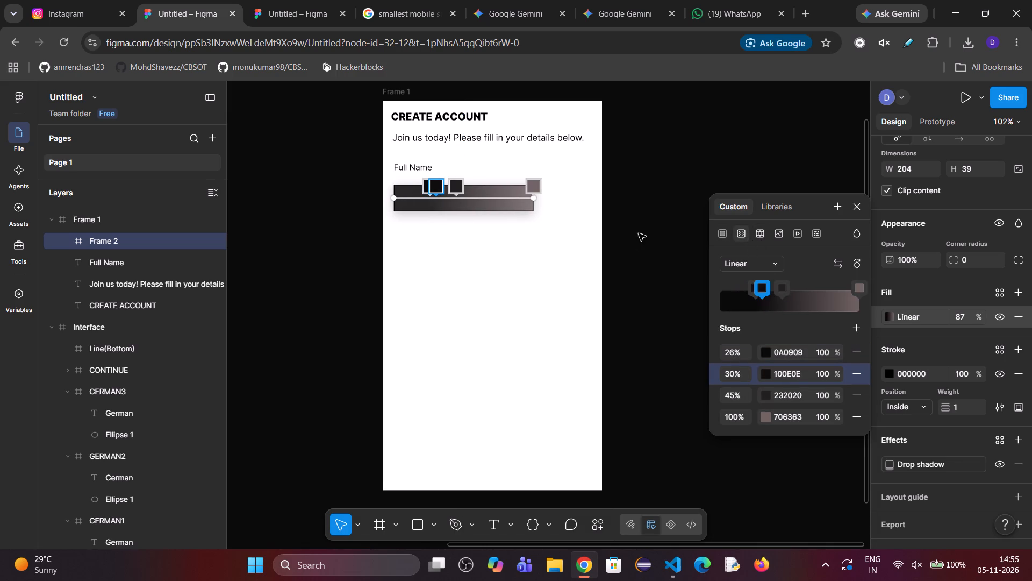
click(640, 229)
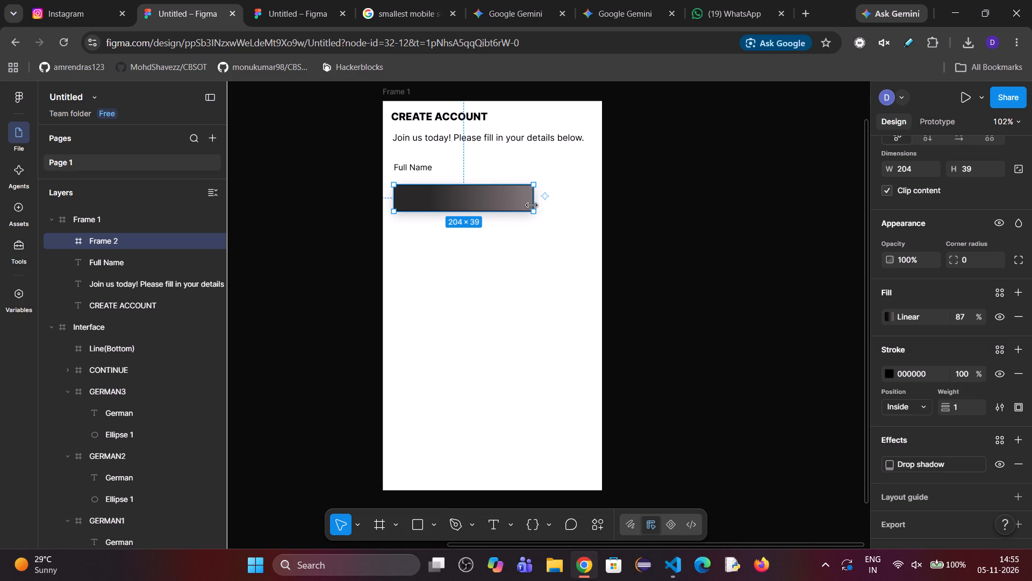
Reopen the input field's gradient fill and move the 232020 stop to 100%.
click(889, 320)
click(736, 334)
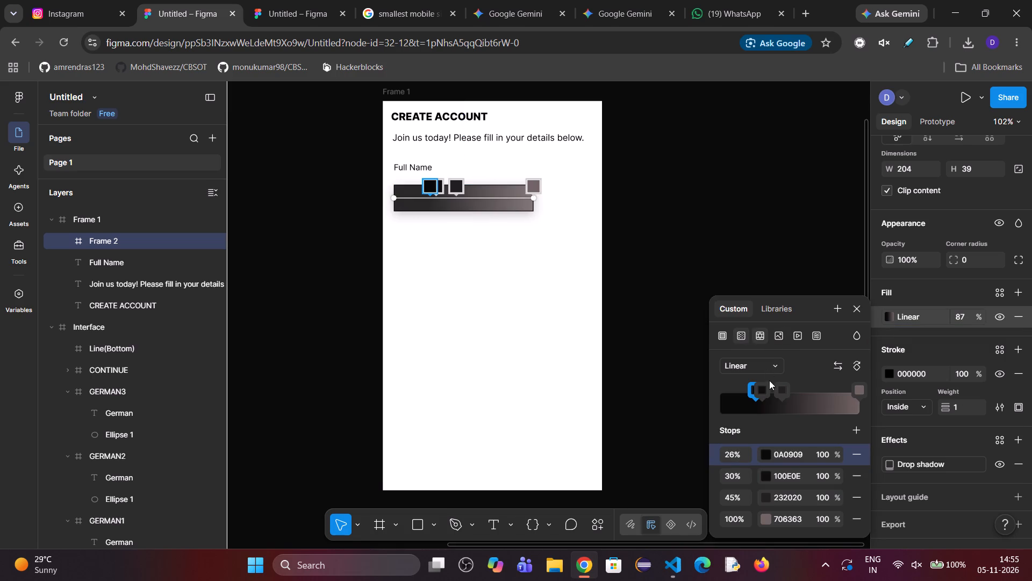
drag(776, 395, 769, 399)
click(727, 333)
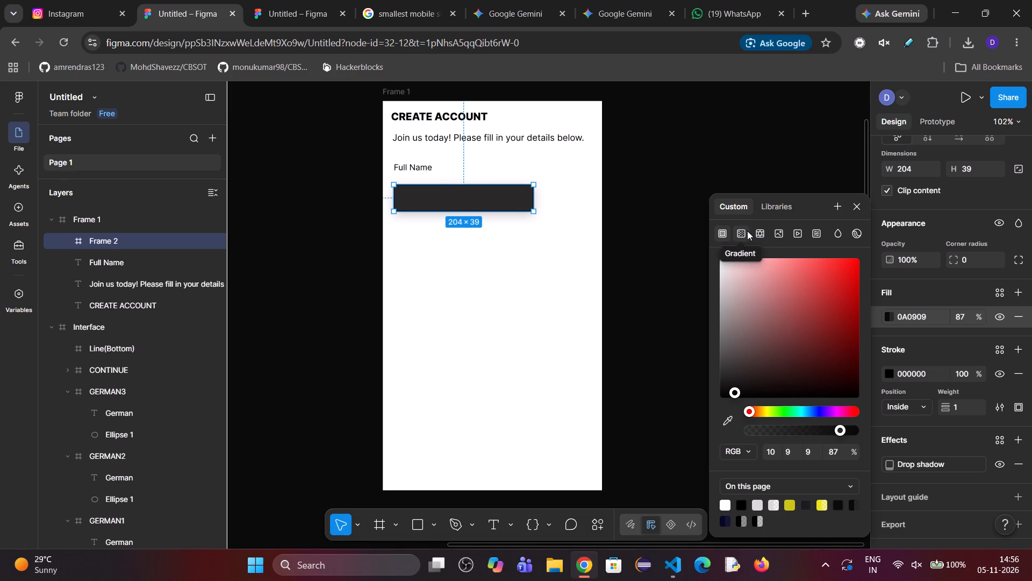
click(747, 232)
drag(766, 288, 797, 294)
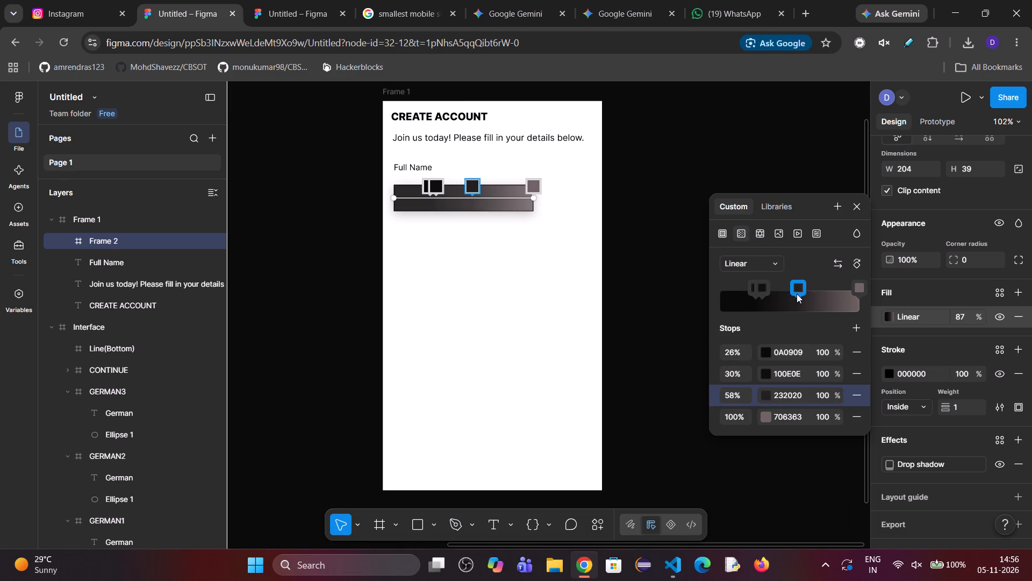
drag(797, 294, 787, 295)
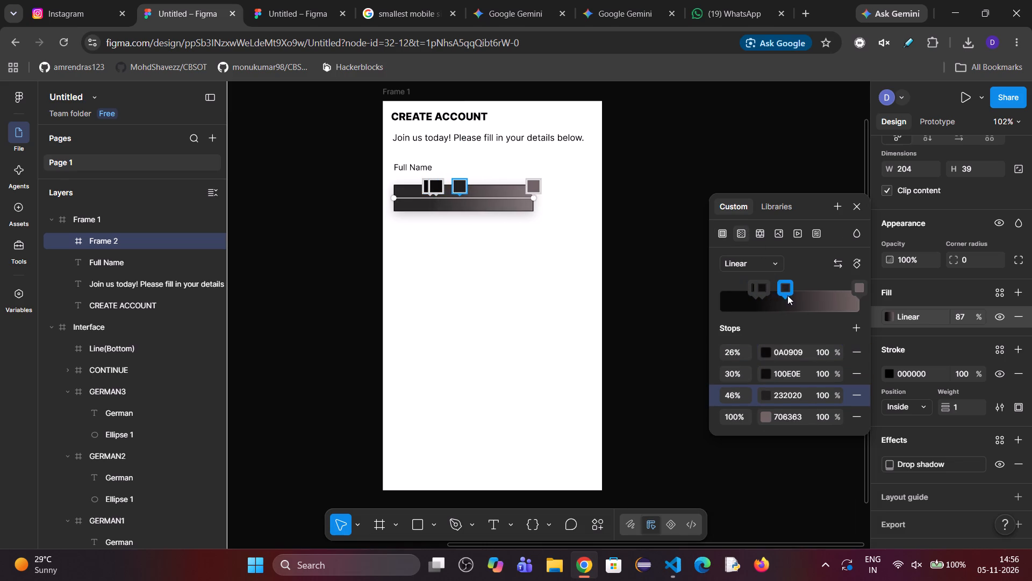
drag(787, 295, 858, 310)
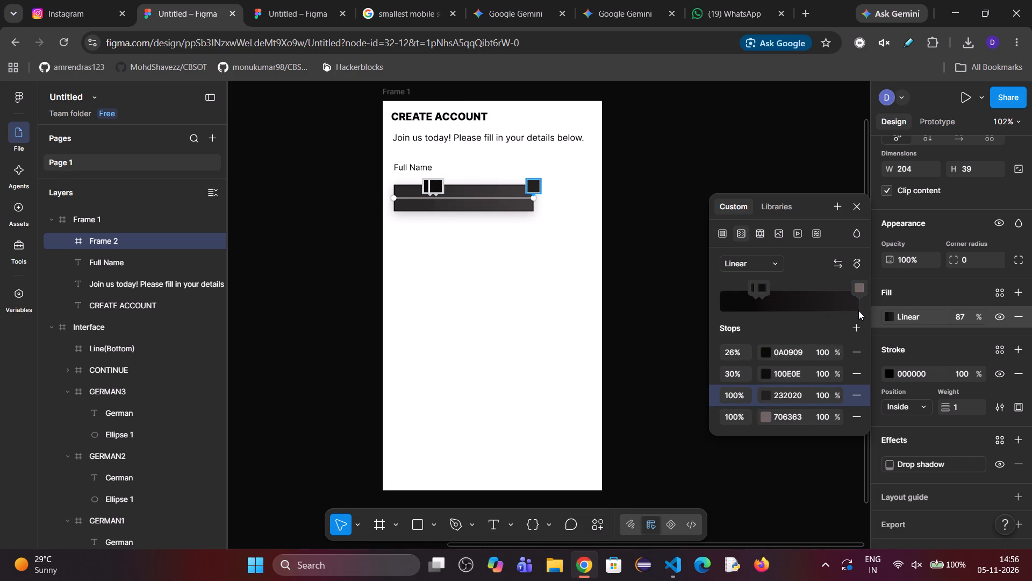
drag(858, 310, 862, 310)
drag(862, 310, 870, 313)
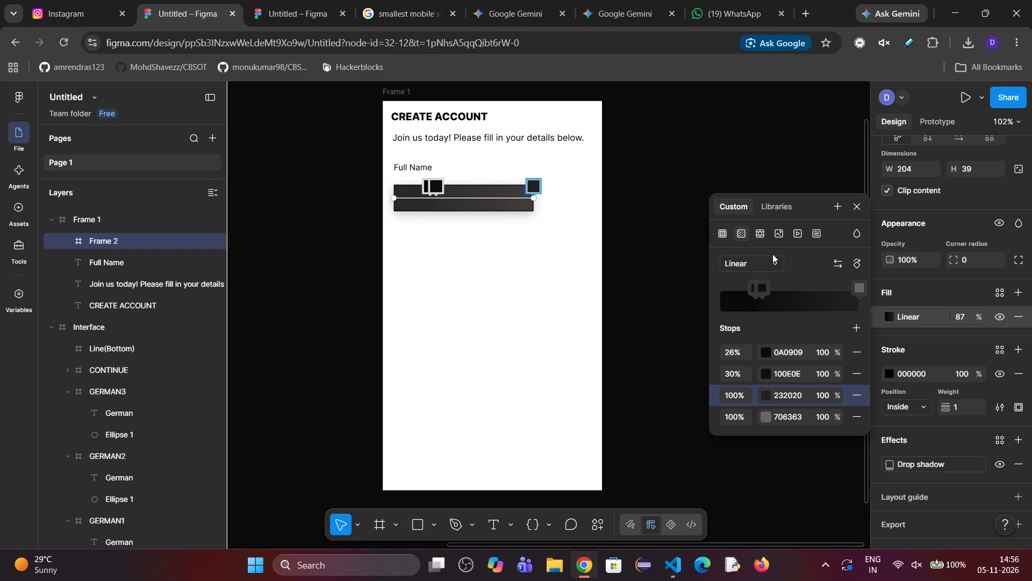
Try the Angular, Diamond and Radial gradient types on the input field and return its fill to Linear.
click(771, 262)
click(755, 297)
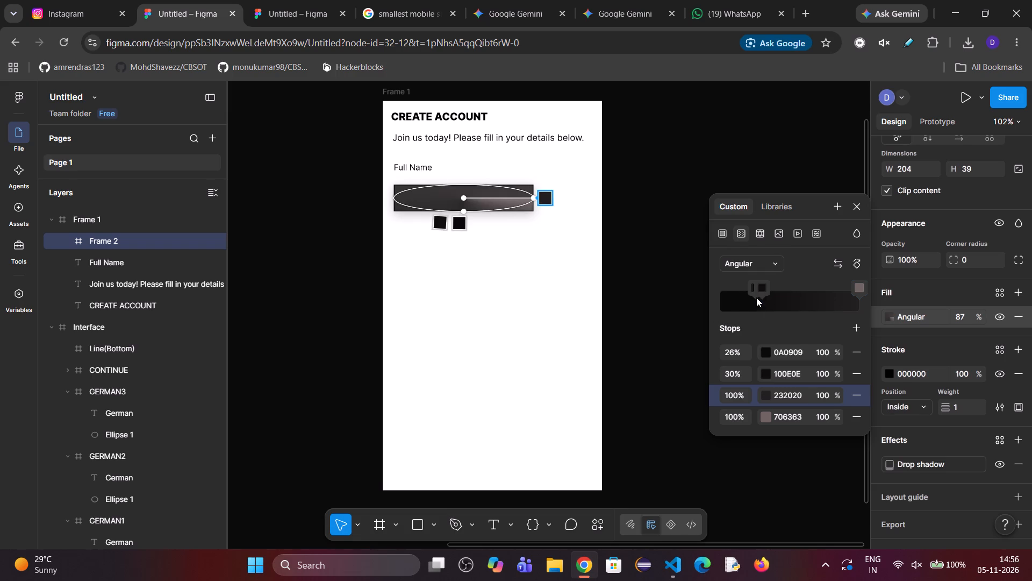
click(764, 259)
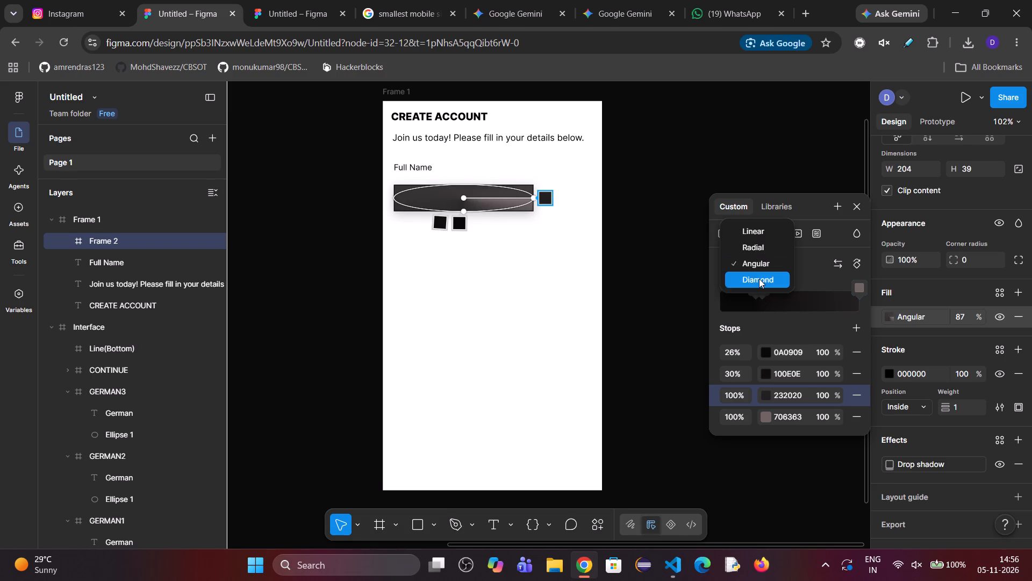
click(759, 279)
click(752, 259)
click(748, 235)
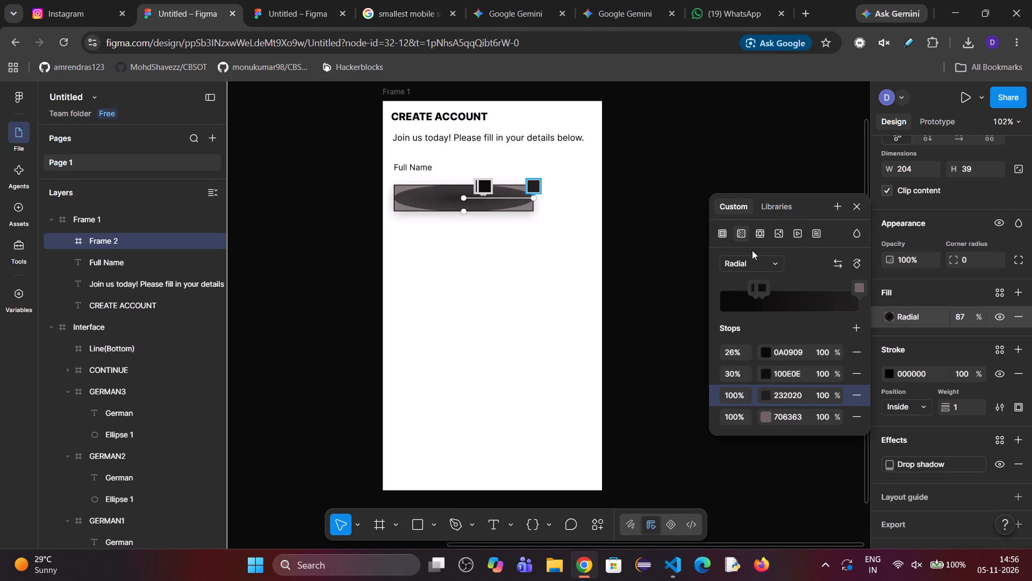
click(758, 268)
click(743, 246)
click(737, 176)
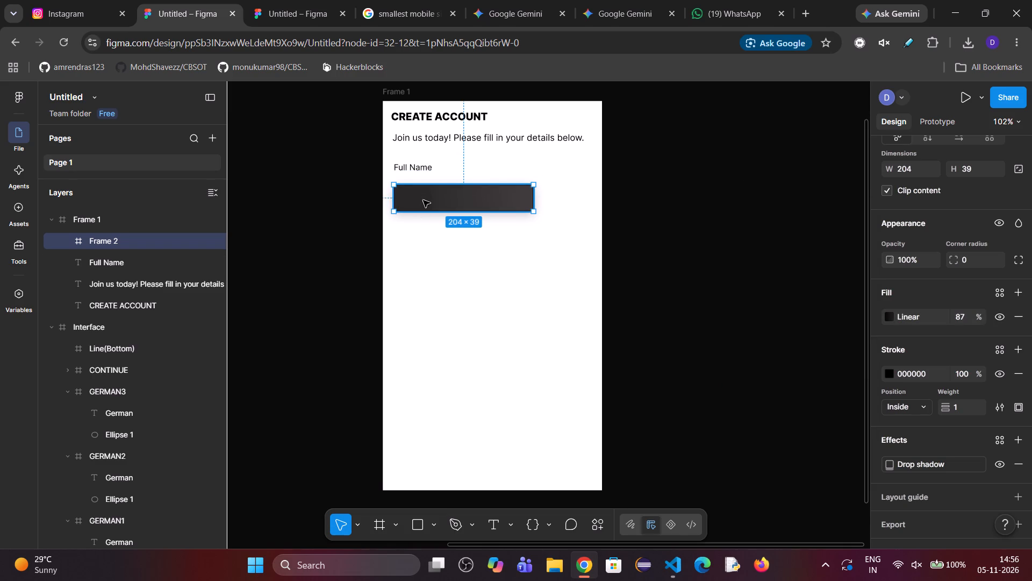
Move the input field up to Y 112 and enlarge it to 288 × 42.
key(shift+Up)
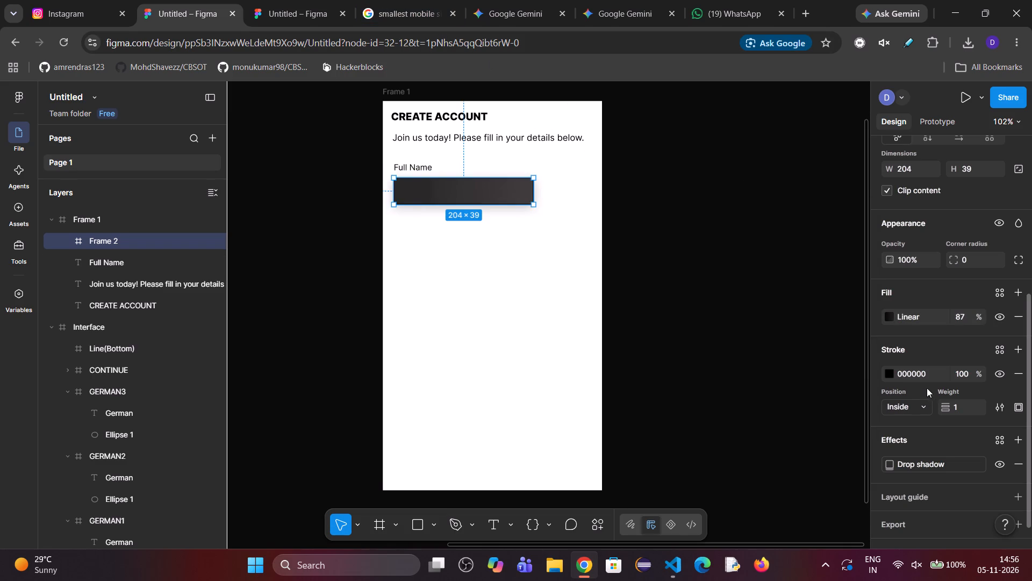
scroll(980, 380, down, 1)
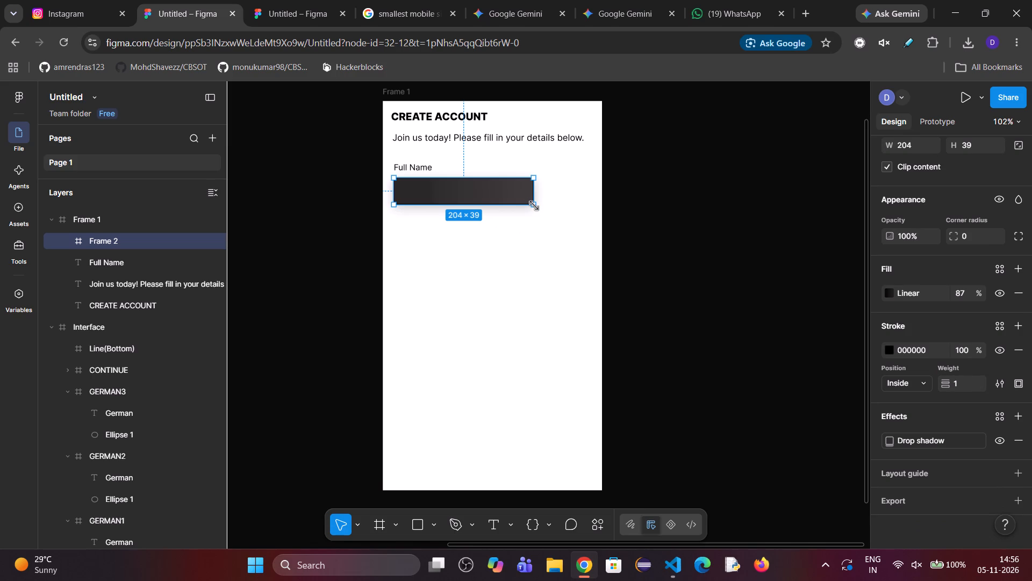
drag(534, 206, 591, 207)
Align the input field to the horizontal centre of the Create Account frame.
scroll(688, 296, up, 2)
scroll(863, 256, down, 2)
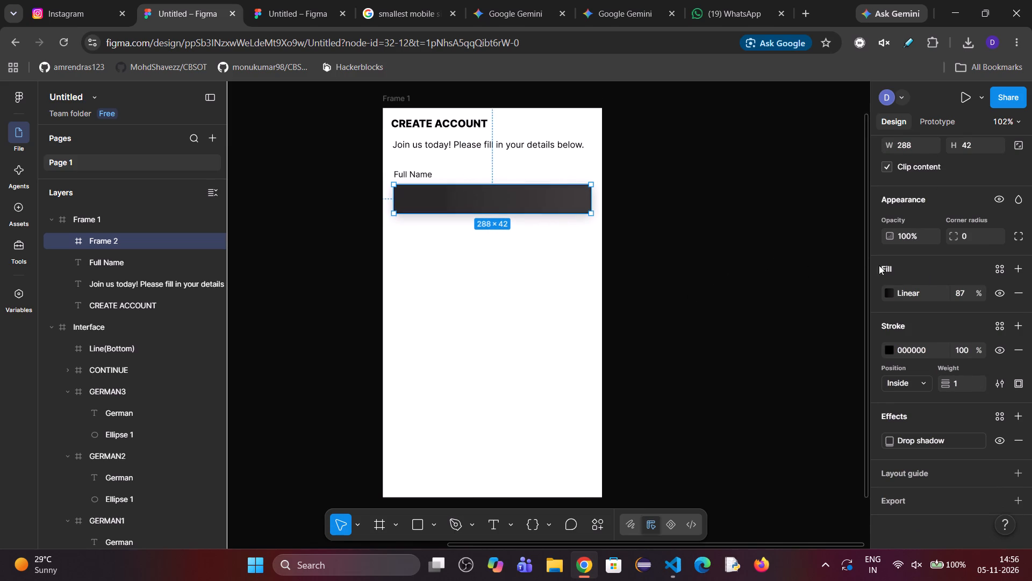
scroll(911, 264, up, 6)
click(909, 216)
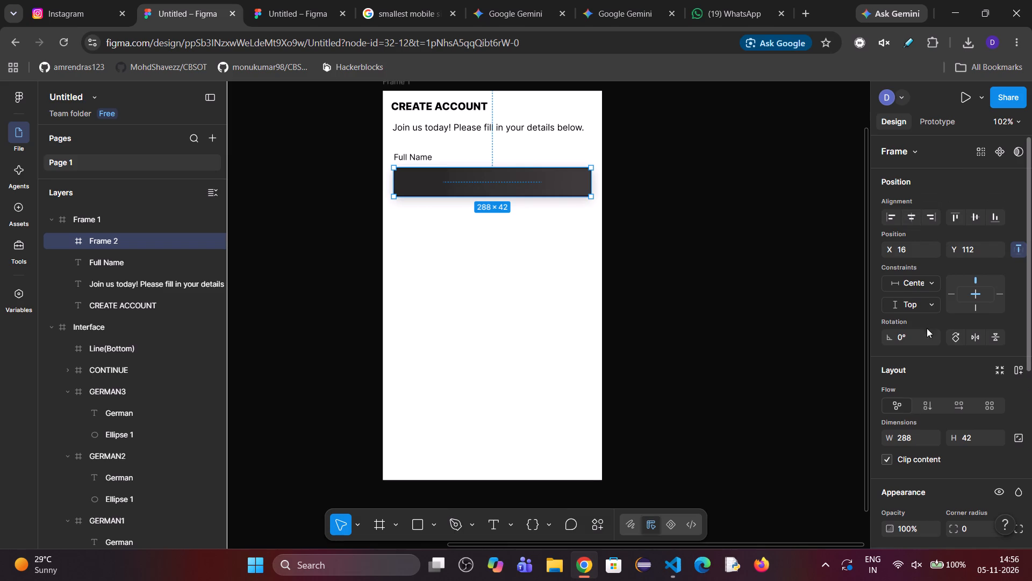
Set the input field's corner radius to 15.
scroll(927, 329, down, 2)
click(969, 396)
key(Up)
key(Up)
key(Up)
key(Up)
key(Up)
key(Up)
key(Up)
key(Up)
key(Up)
key(Up)
key(Up)
key(Up)
key(Up)
key(Up)
key(Up)
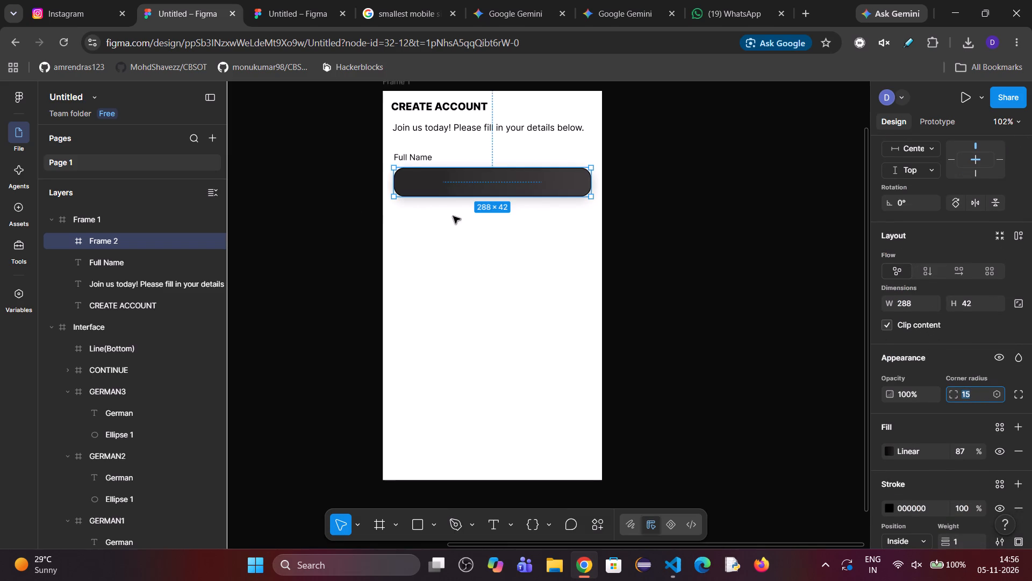
click(349, 206)
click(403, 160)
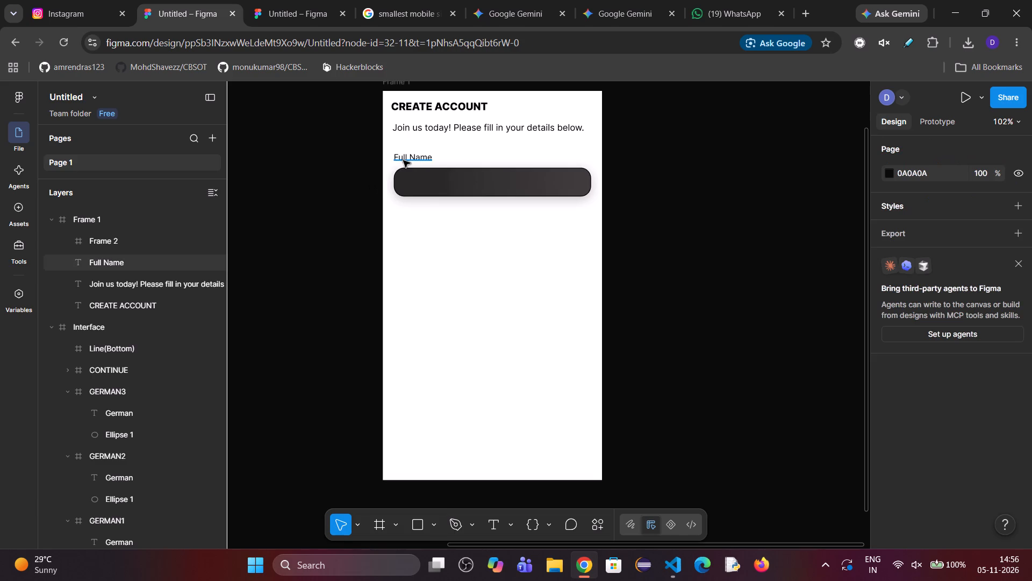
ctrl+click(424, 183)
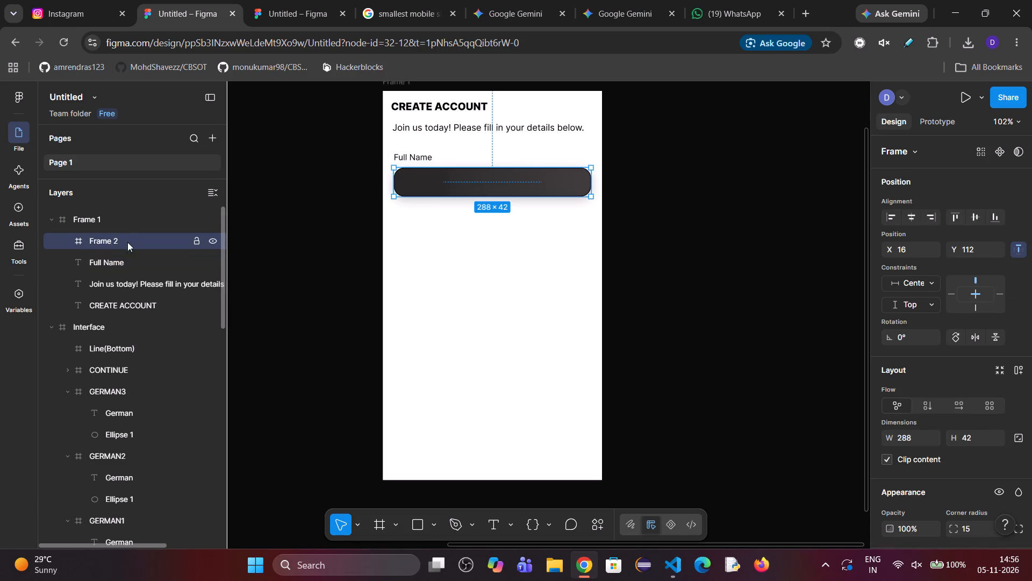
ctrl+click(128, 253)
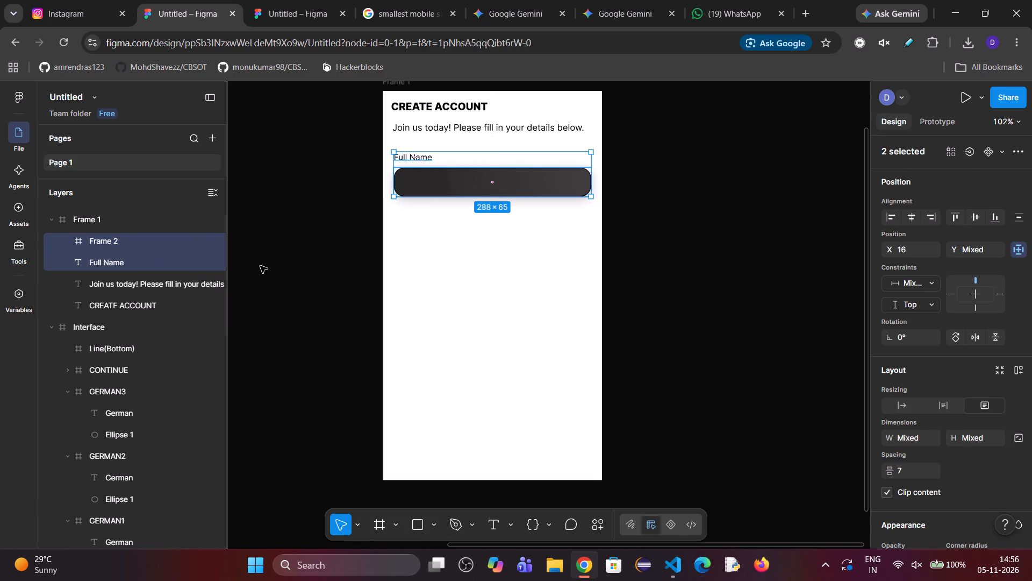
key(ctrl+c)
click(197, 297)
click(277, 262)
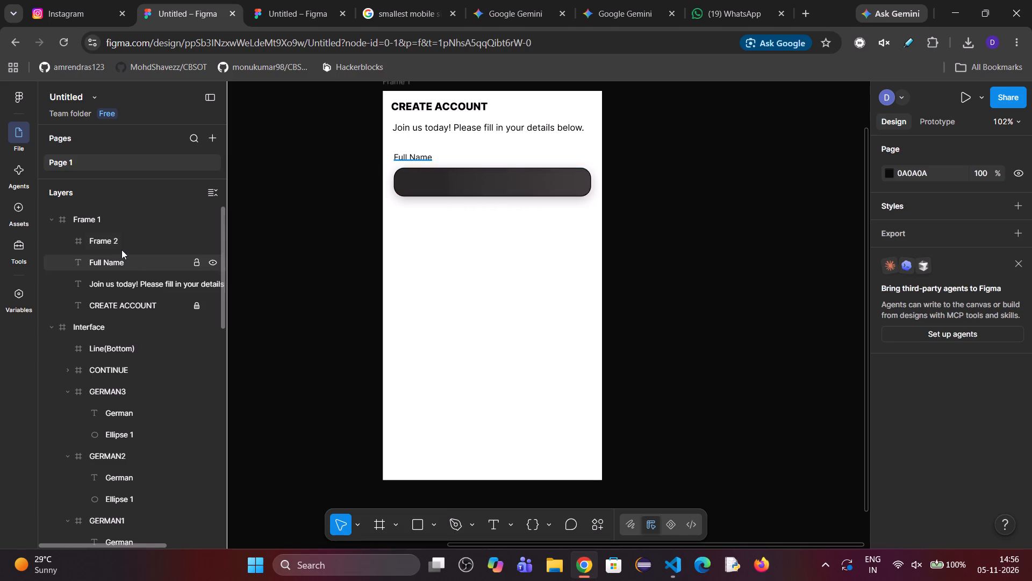
Duplicate the Full Name label together with its input field and place the copy directly below the original pair.
ctrl+click(121, 245)
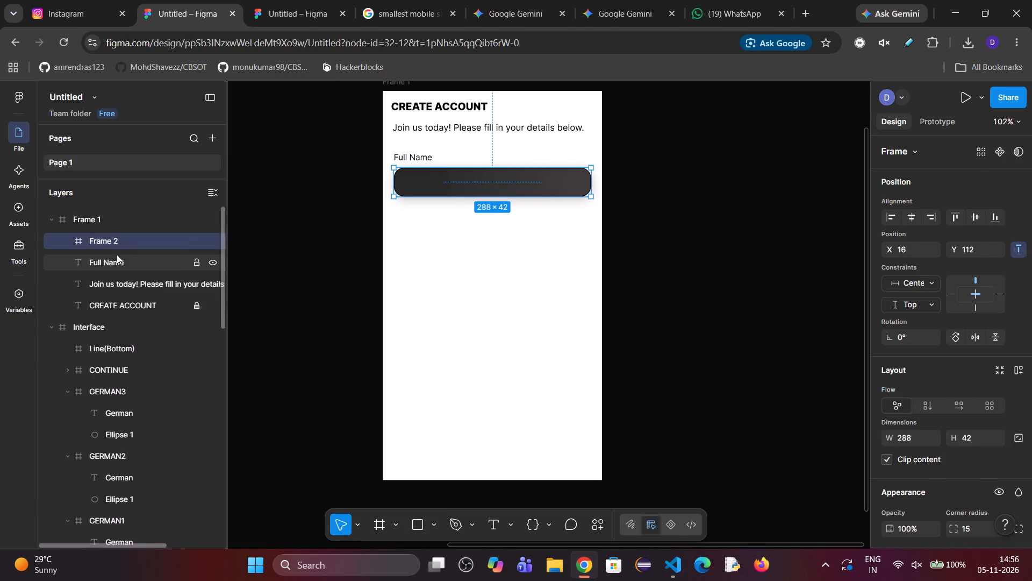
click(117, 254)
click(113, 242)
ctrl+click(116, 257)
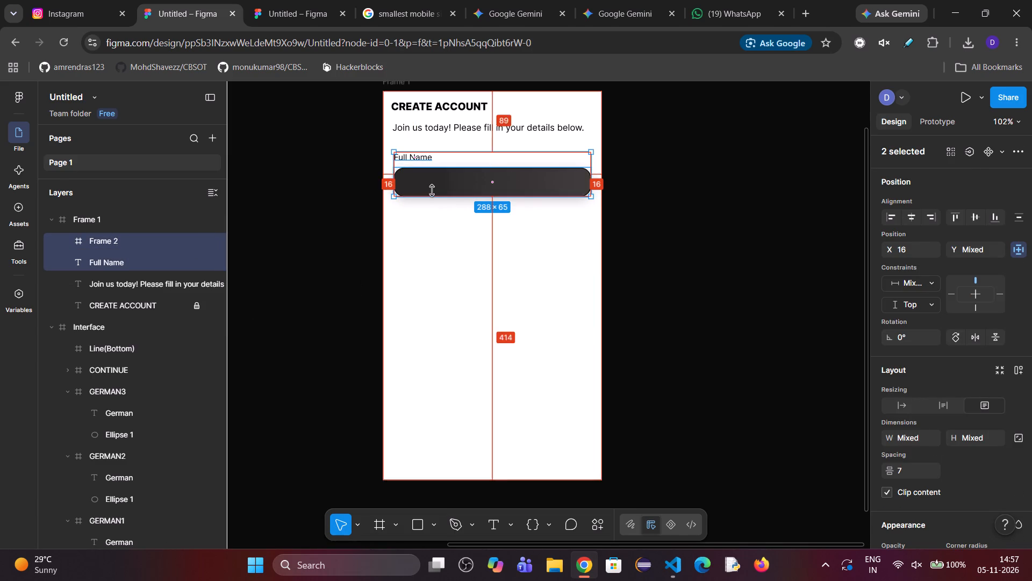
alt+shift+drag(435, 186, 432, 239)
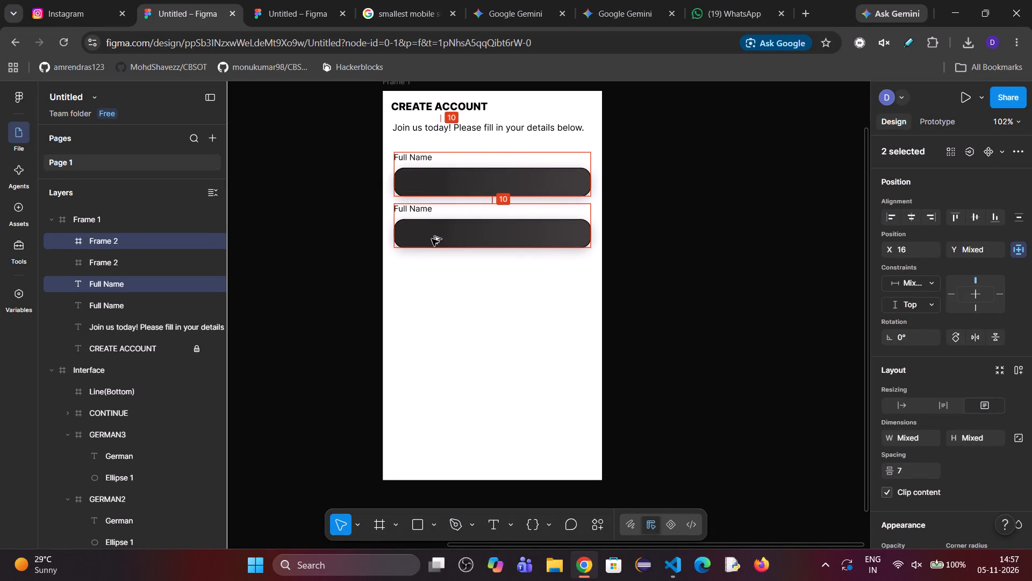
alt+shift+drag(432, 239, 432, 243)
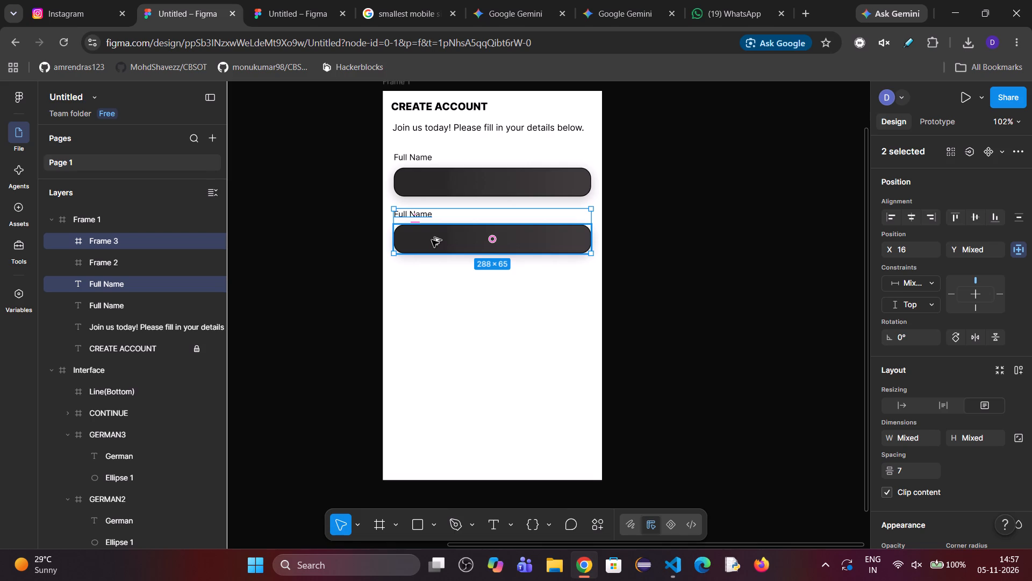
Duplicate the second label and input field pair and place the third pair 18 px below it.
alt+shift+drag(484, 235, 484, 268)
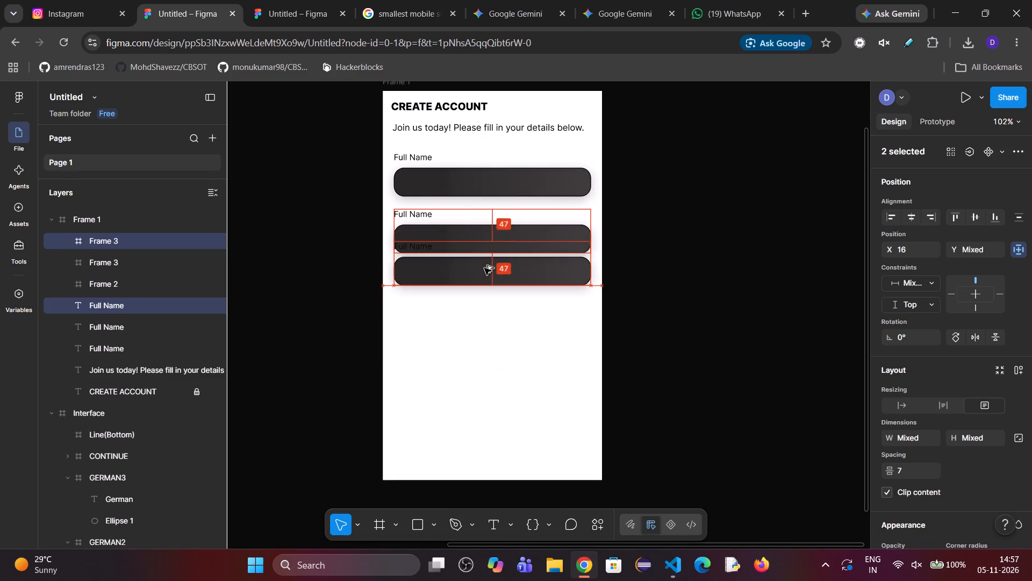
alt+shift+drag(484, 268, 485, 295)
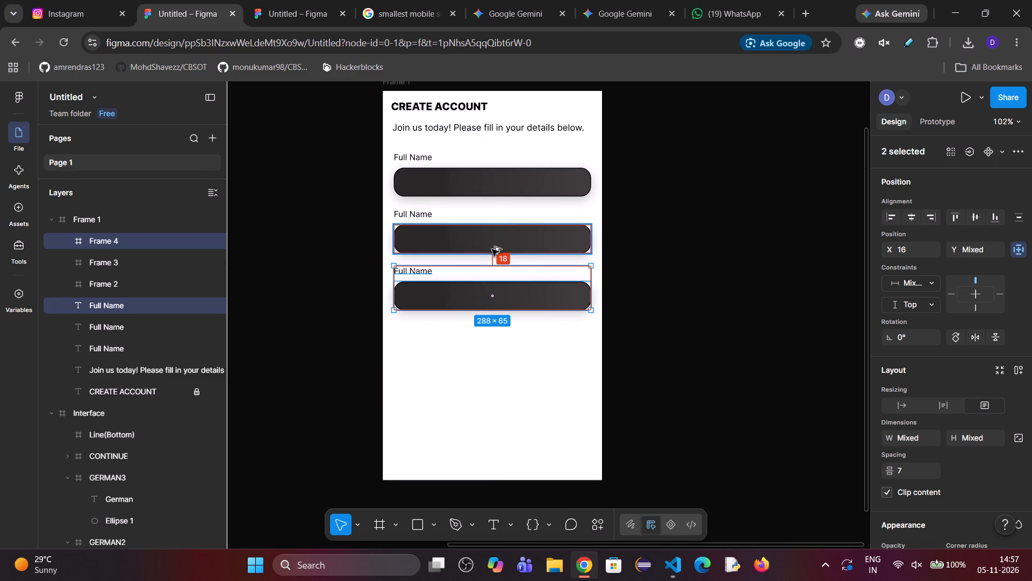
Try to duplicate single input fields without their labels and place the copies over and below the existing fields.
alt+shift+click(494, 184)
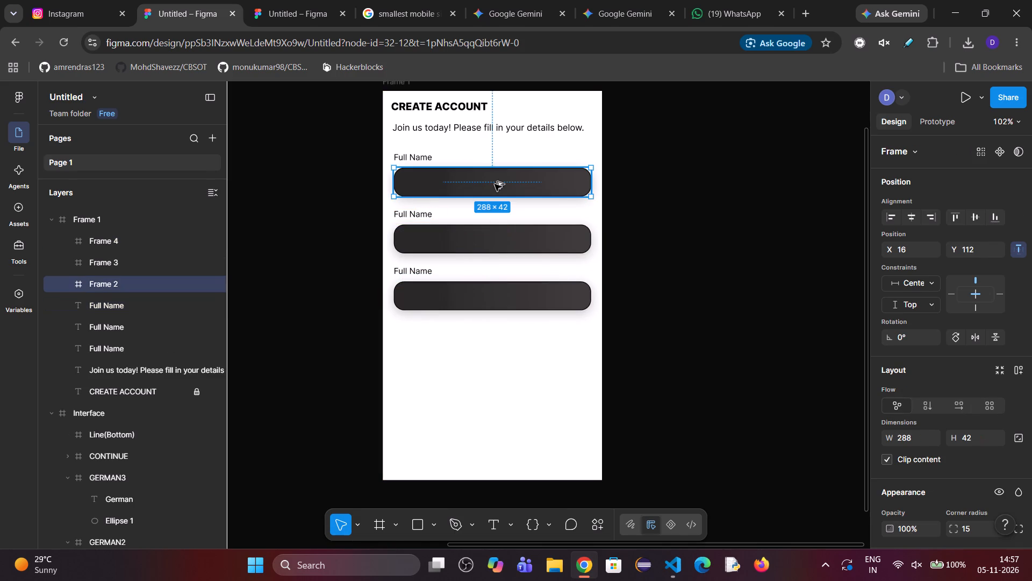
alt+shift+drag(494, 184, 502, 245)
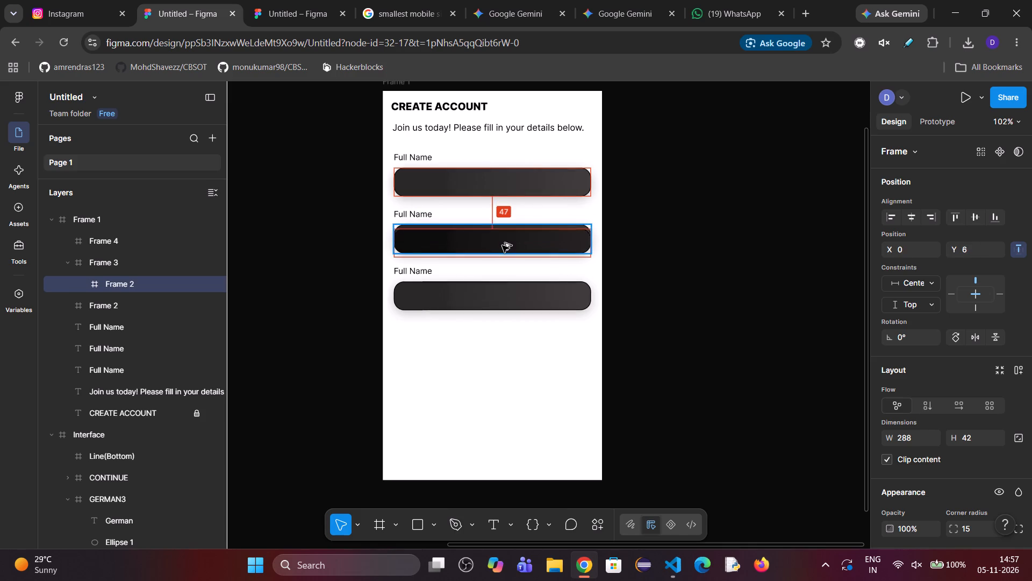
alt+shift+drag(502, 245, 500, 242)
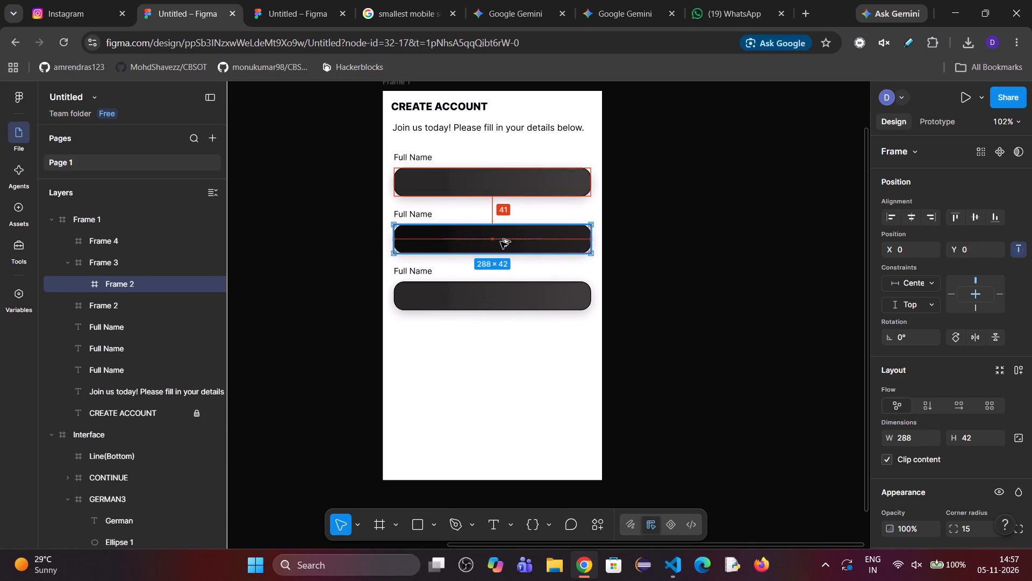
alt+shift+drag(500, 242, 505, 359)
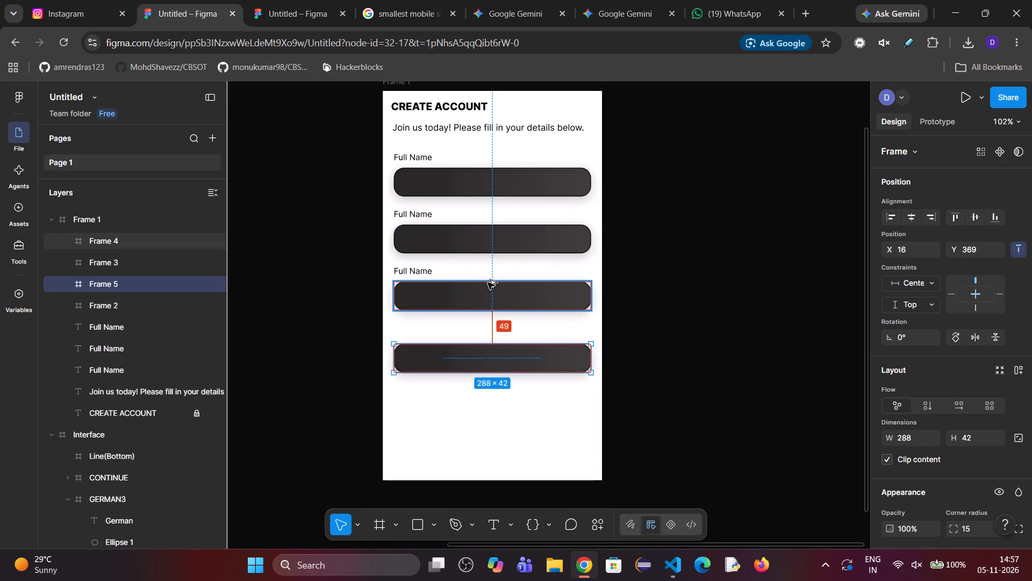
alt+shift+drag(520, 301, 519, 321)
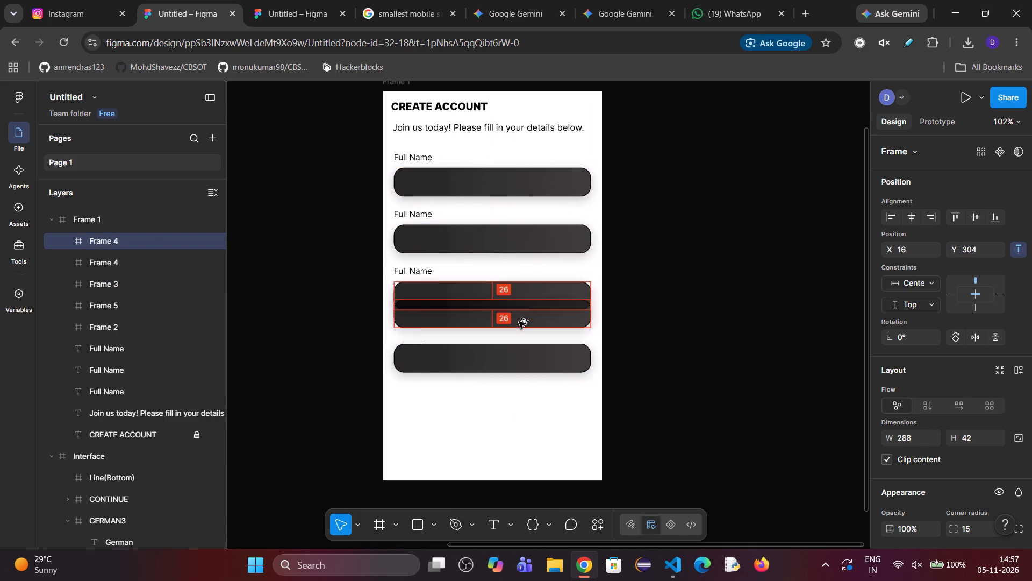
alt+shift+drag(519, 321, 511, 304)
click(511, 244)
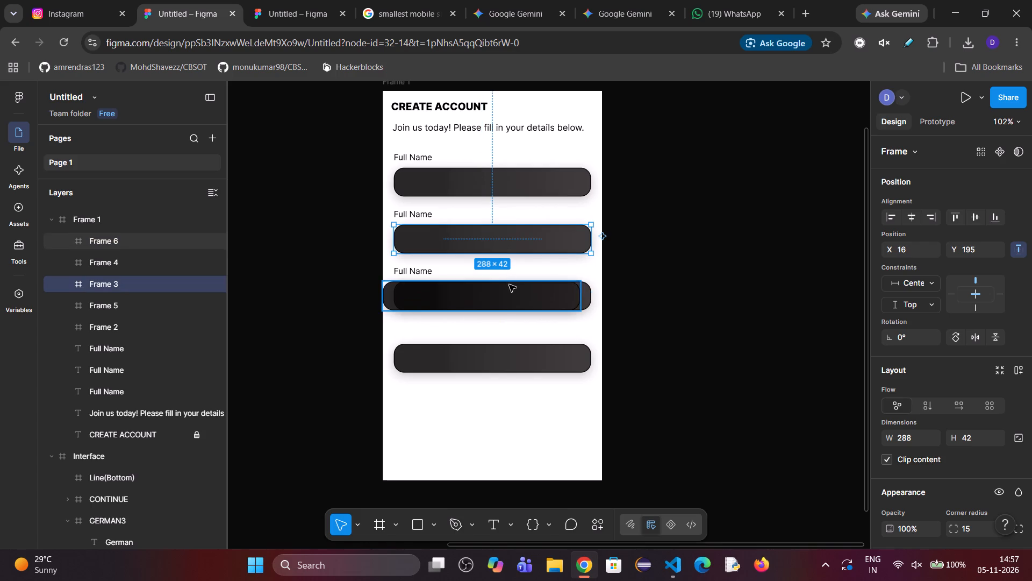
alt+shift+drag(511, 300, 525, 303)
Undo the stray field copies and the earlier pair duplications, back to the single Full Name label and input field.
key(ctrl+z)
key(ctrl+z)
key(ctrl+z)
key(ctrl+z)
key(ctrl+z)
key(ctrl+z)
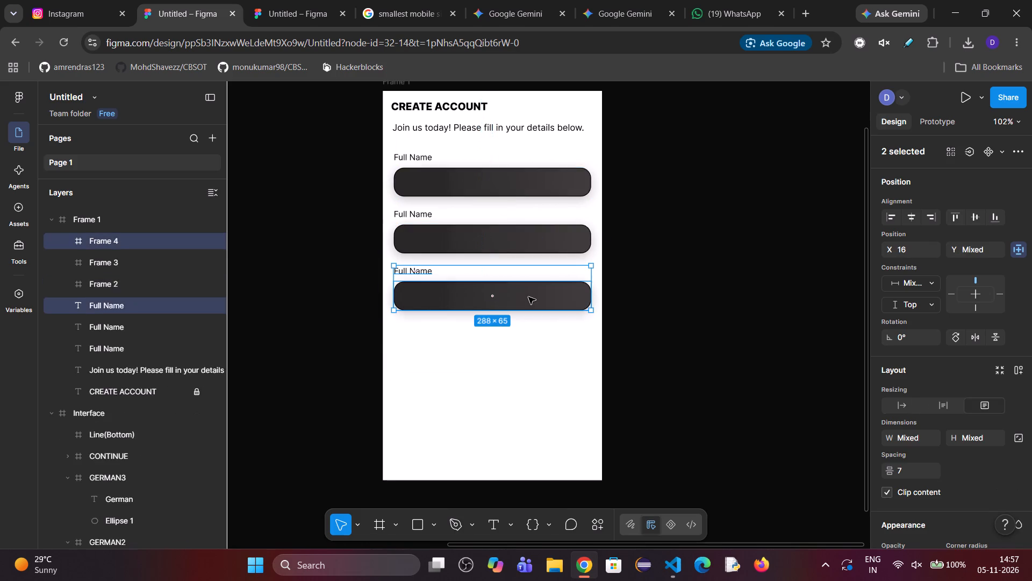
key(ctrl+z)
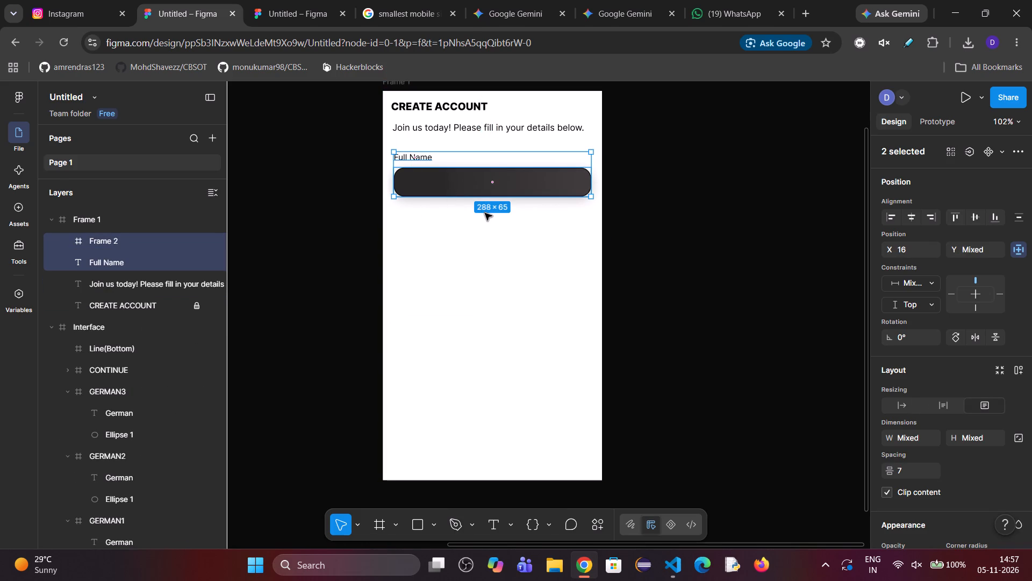
Duplicate the Full Name label together with its input field and place the copy 18 px below the original pair.
alt+shift+drag(510, 190, 511, 211)
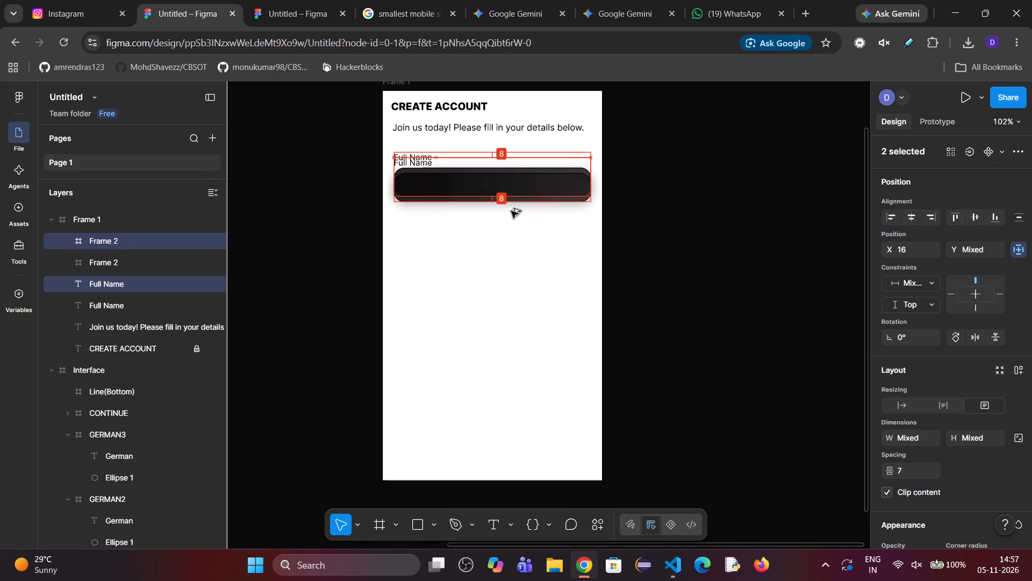
alt+shift+drag(511, 211, 514, 244)
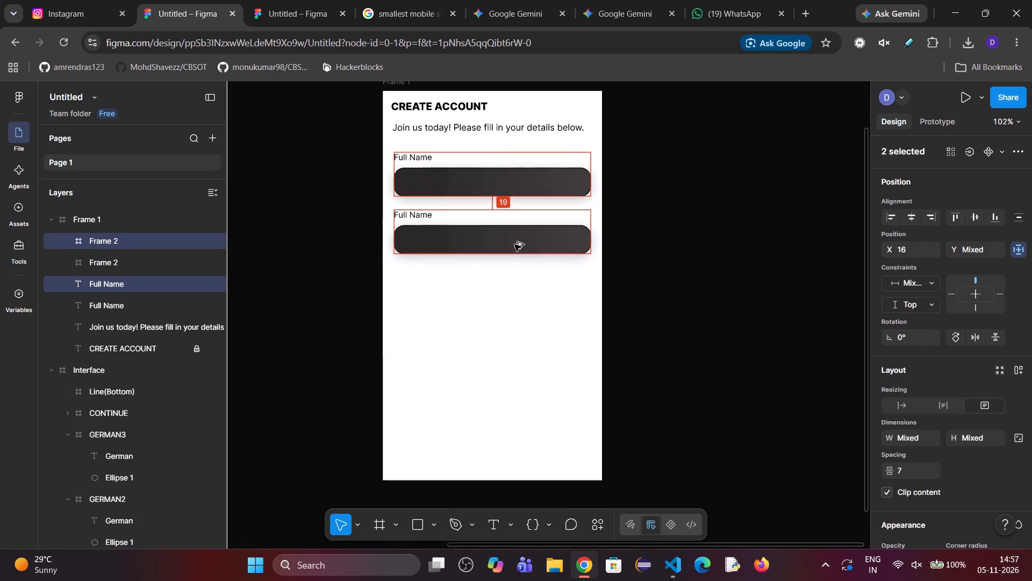
alt+shift+drag(514, 244, 515, 246)
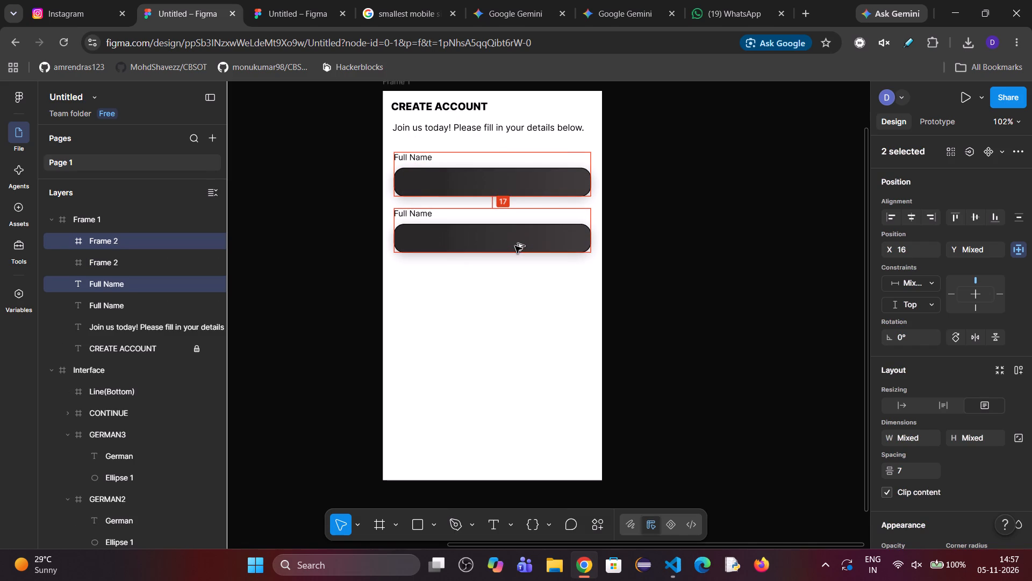
alt+shift+drag(515, 246, 515, 247)
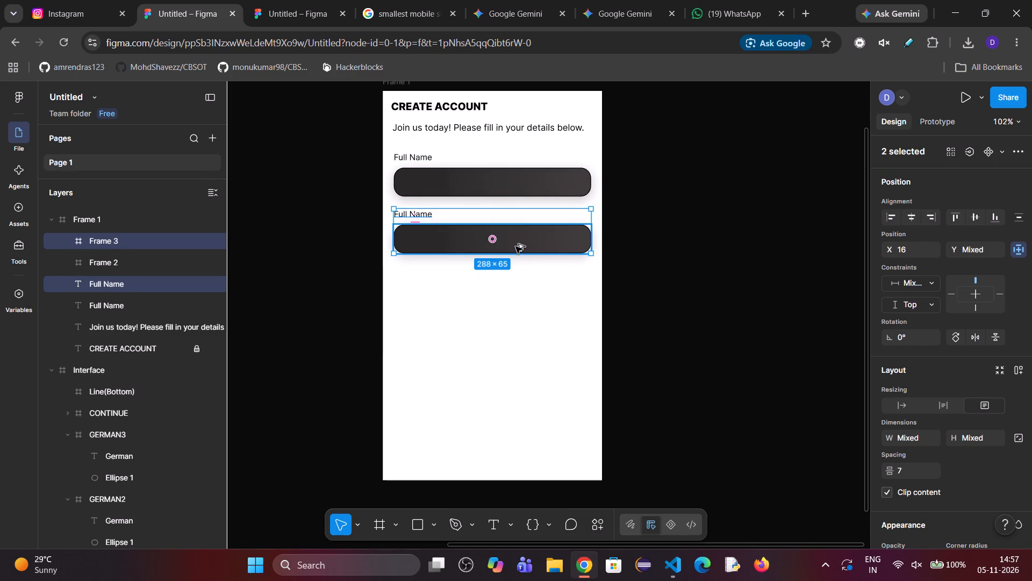
Duplicate the second label and input field pair and place the third pair 18 px below it.
alt+shift+drag(515, 233, 512, 295)
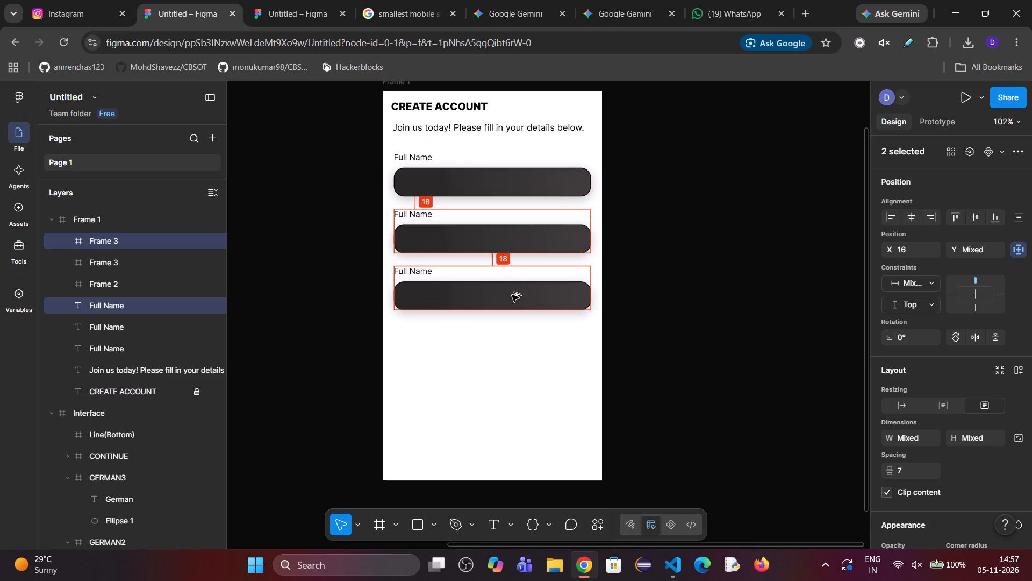
alt+shift+drag(512, 295, 511, 292)
click(757, 267)
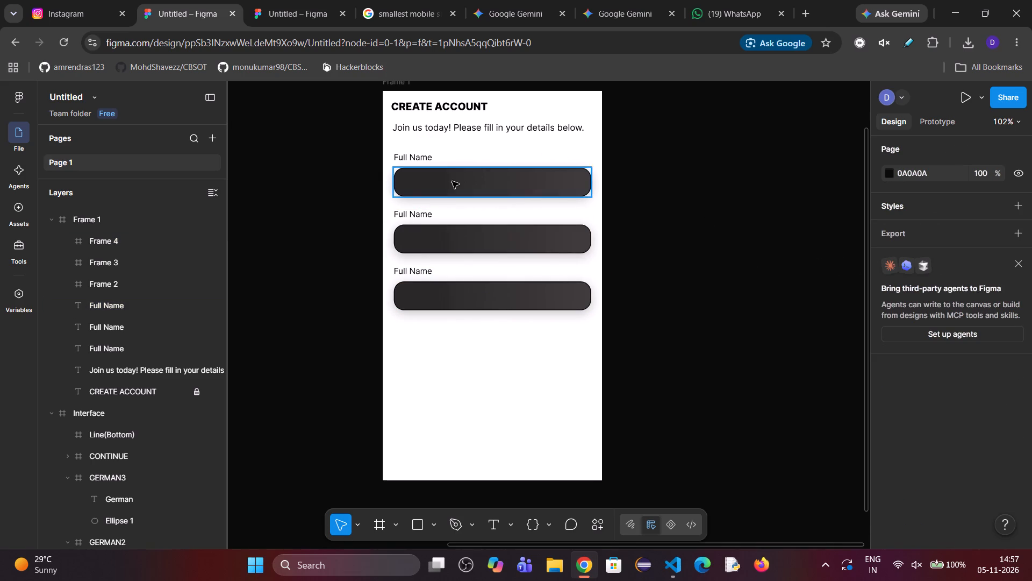
Change the second label's text to Contact Number and widen its text box to 101 px so it fits on one line.
double_click(417, 217)
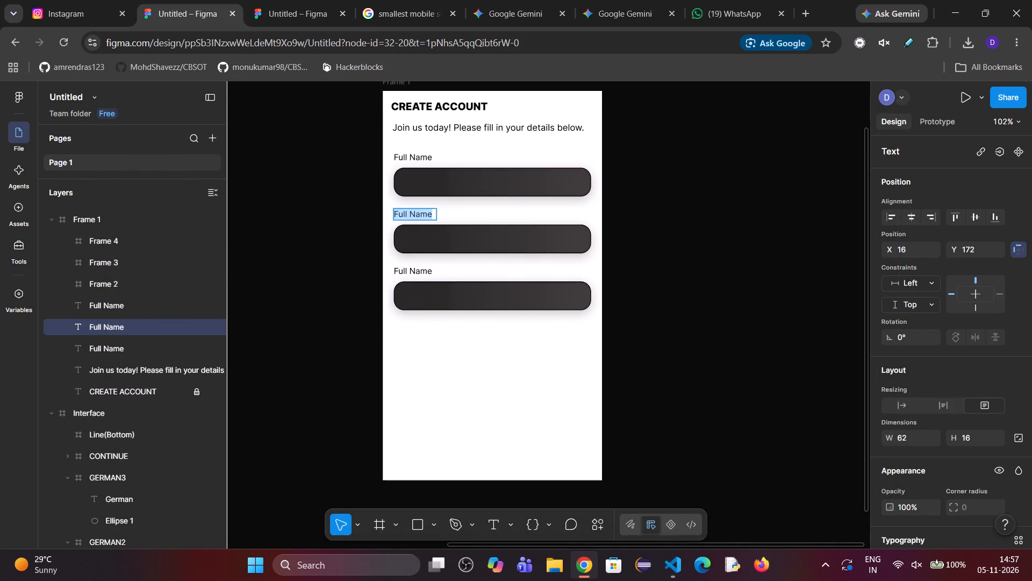
key(shift+c)
text(ontact)
key(space)
text(Number)
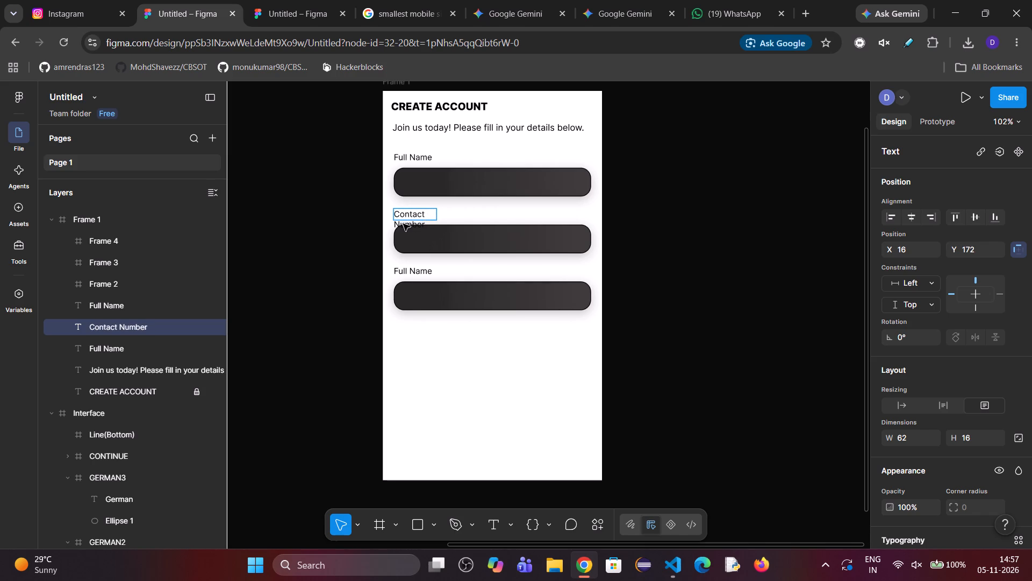
click(116, 343)
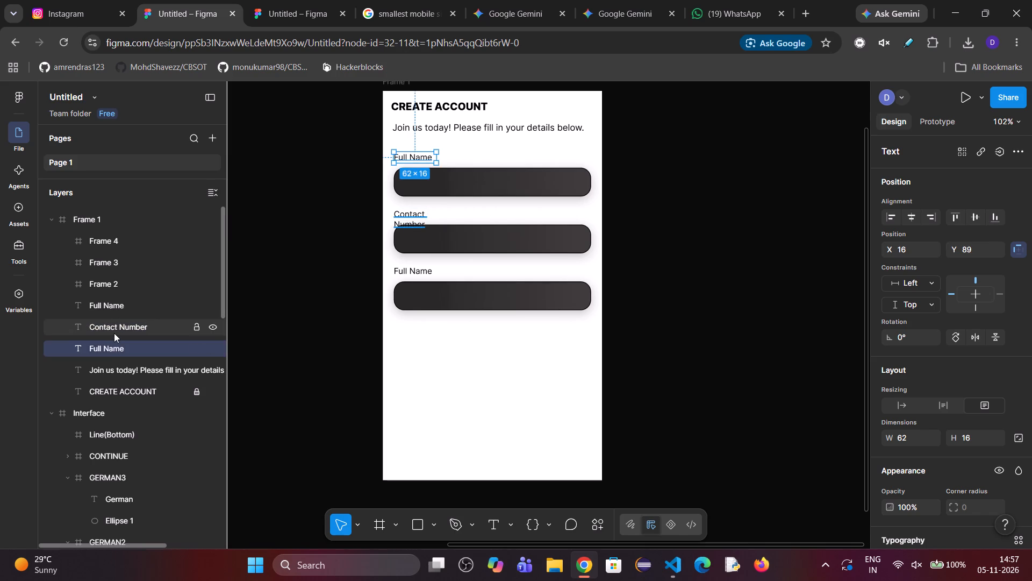
click(114, 333)
drag(440, 215, 469, 219)
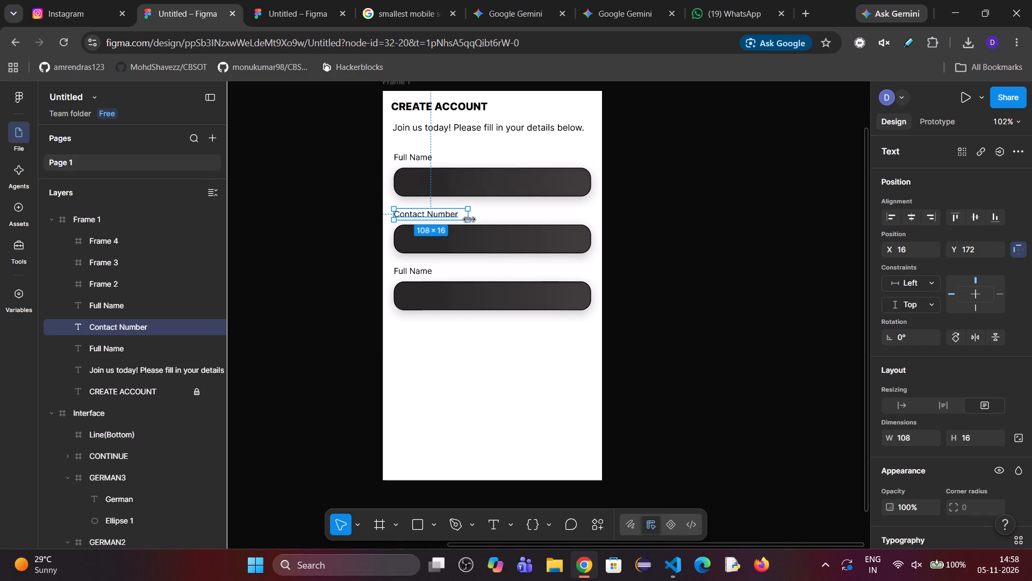
drag(469, 219, 463, 218)
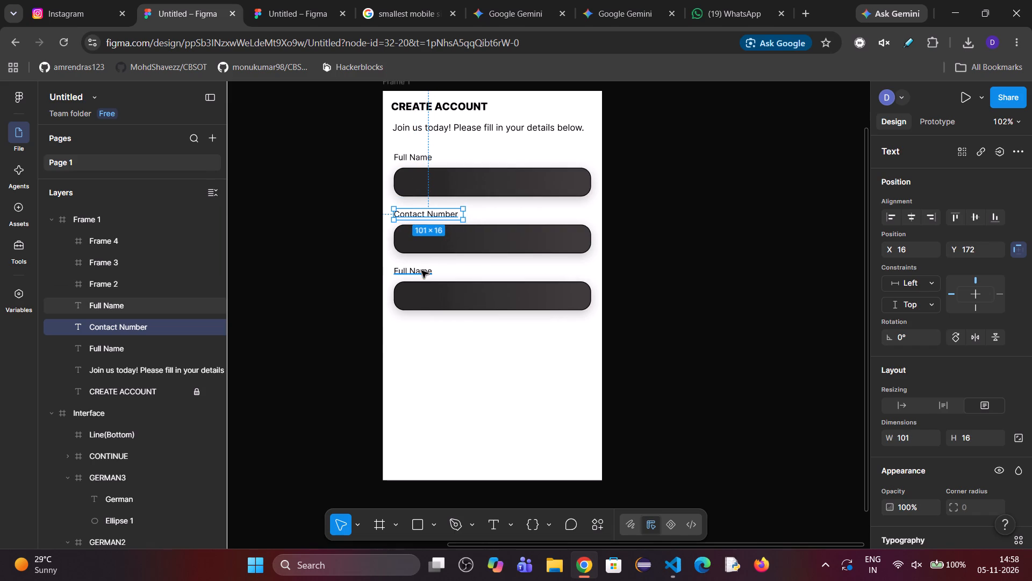
Change the third label's text to Email Address and widen its text box so it fits on one line.
double_click(421, 271)
text(Emal)
key(BackSpace)
text(il Address)
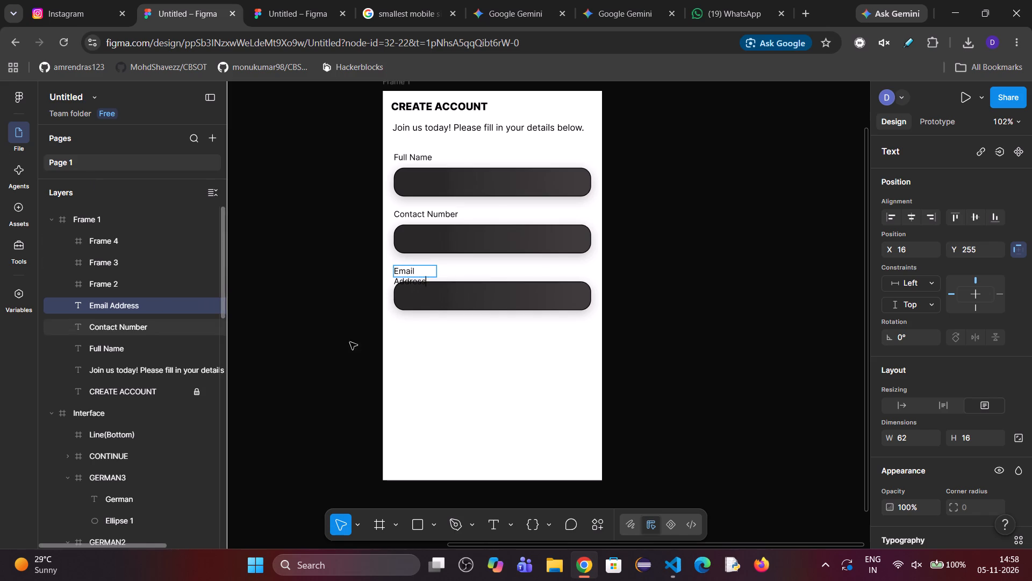
click(433, 272)
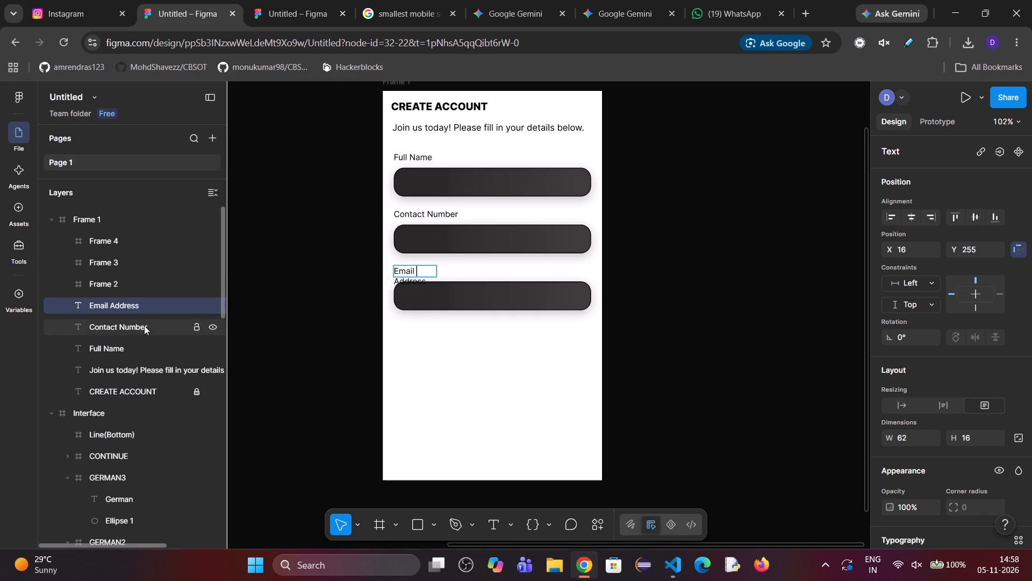
click(144, 325)
click(123, 296)
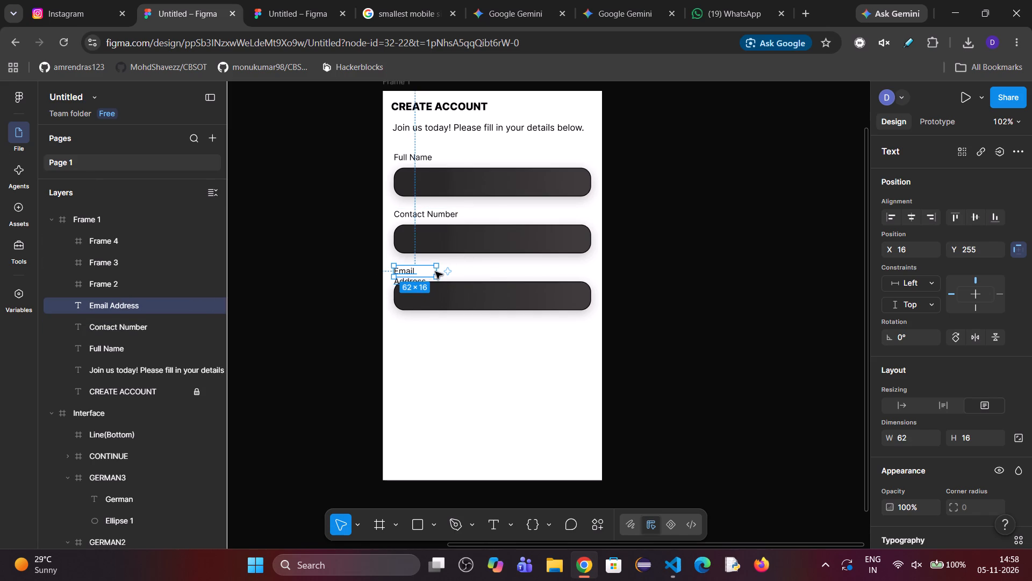
drag(438, 272, 453, 276)
click(647, 248)
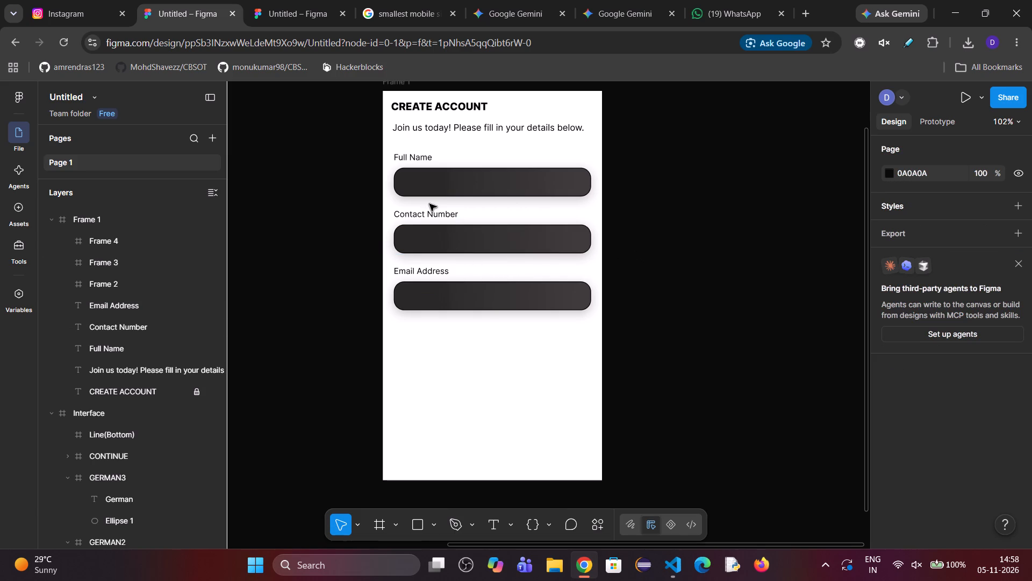
Align each of the three input fields to the horizontal centre of the Create Account frame.
click(426, 189)
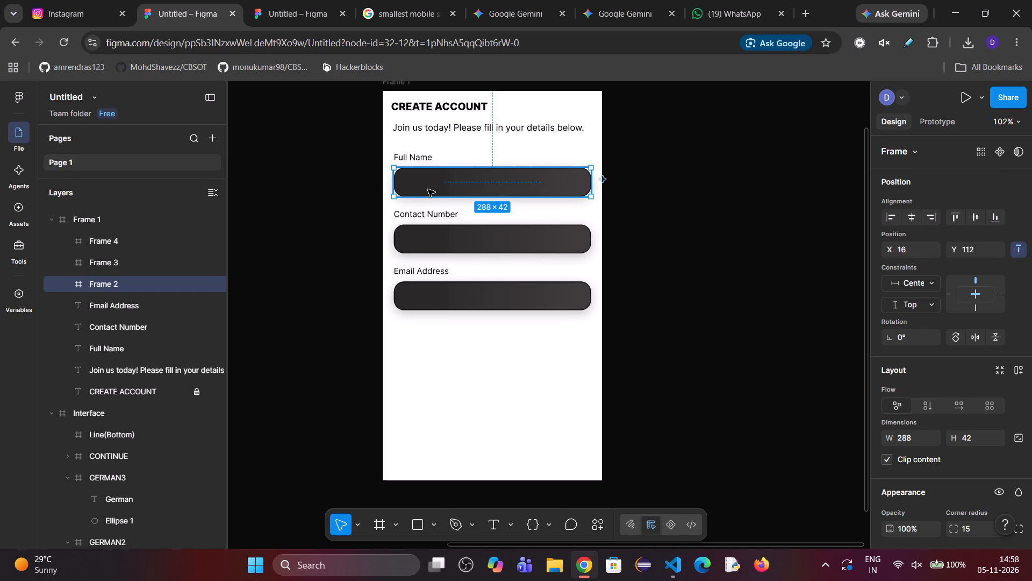
click(913, 215)
click(527, 245)
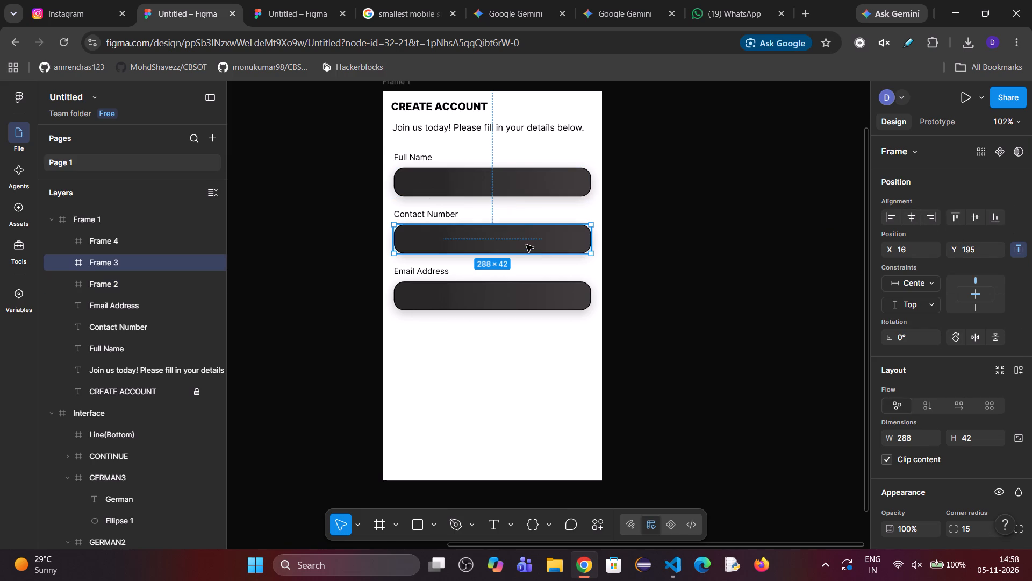
click(906, 218)
click(526, 303)
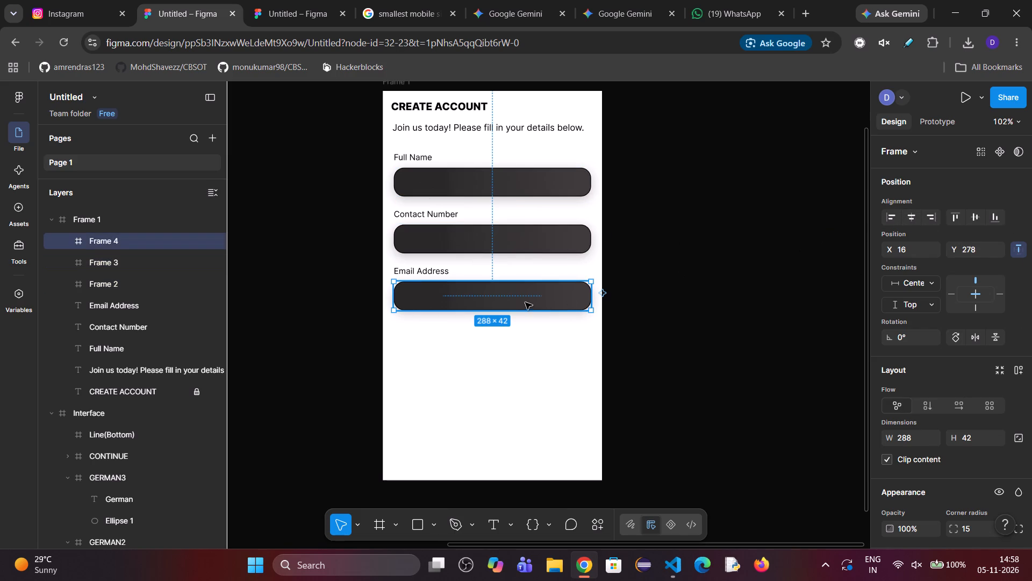
click(914, 213)
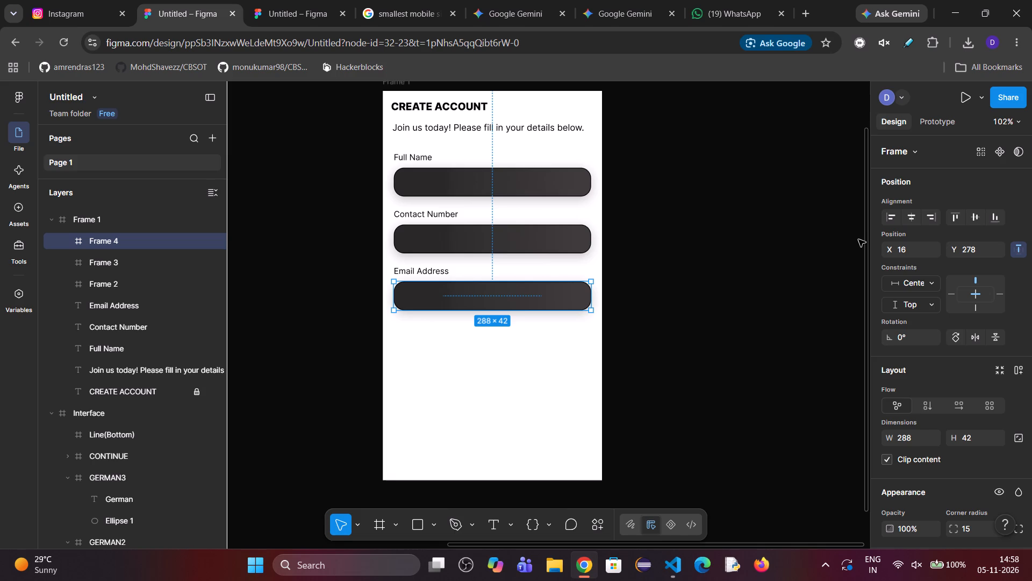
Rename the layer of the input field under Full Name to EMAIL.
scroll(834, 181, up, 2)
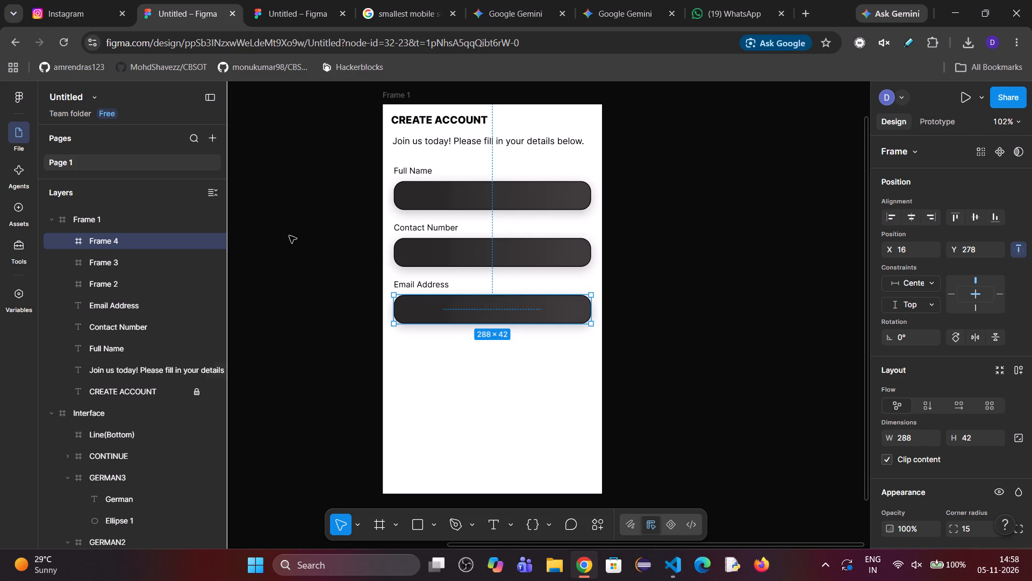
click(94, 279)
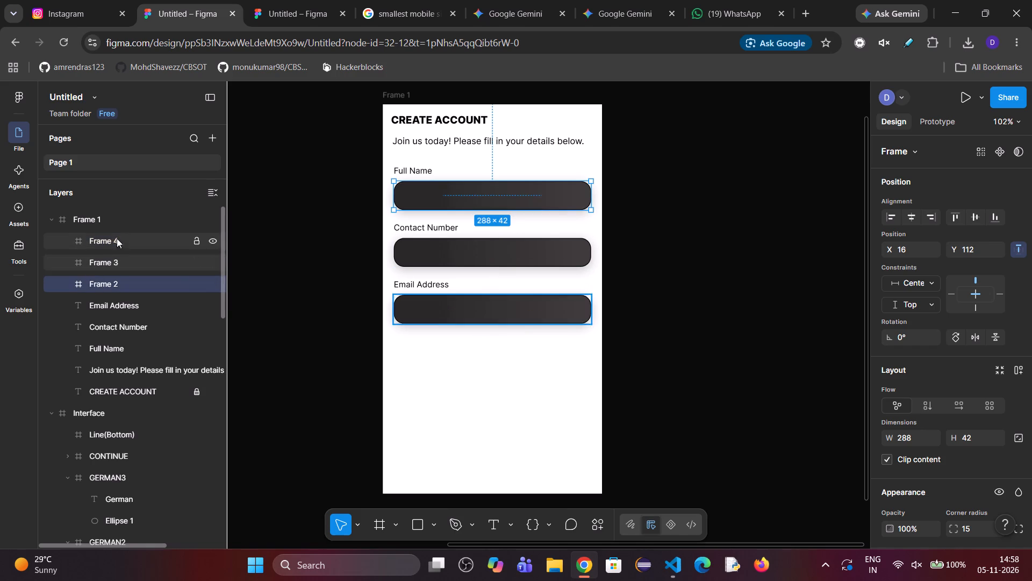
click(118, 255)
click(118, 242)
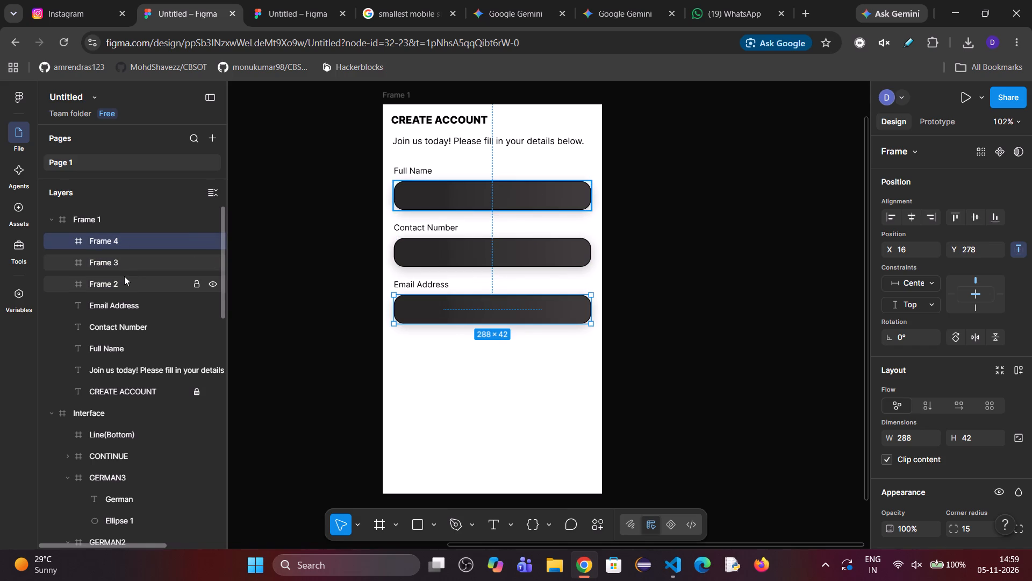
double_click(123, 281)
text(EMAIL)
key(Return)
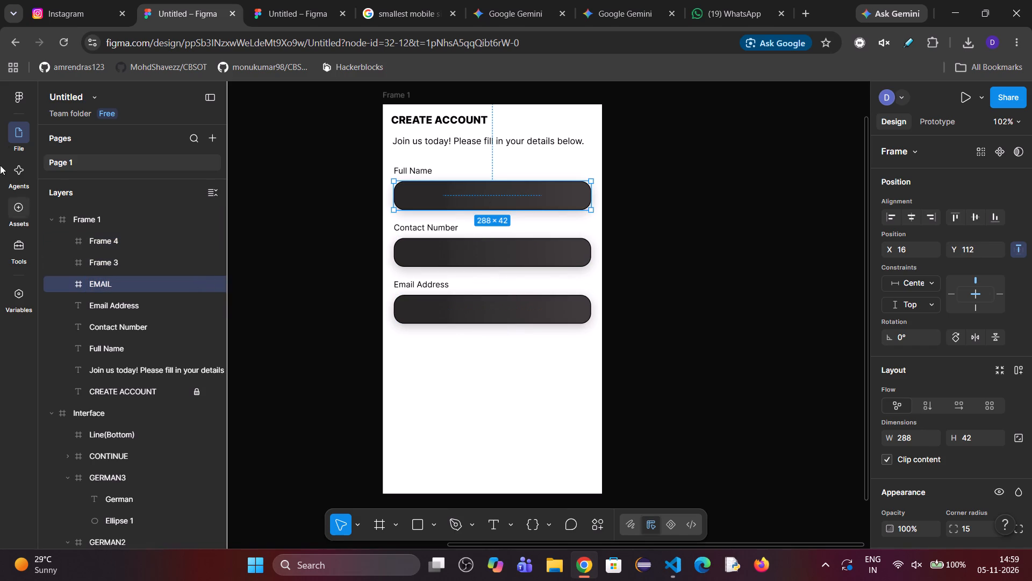
Rename the Full Name input field's layer to NAME and the Contact Number input field's layer to CONTACT.
double_click(135, 279)
text(NAM)
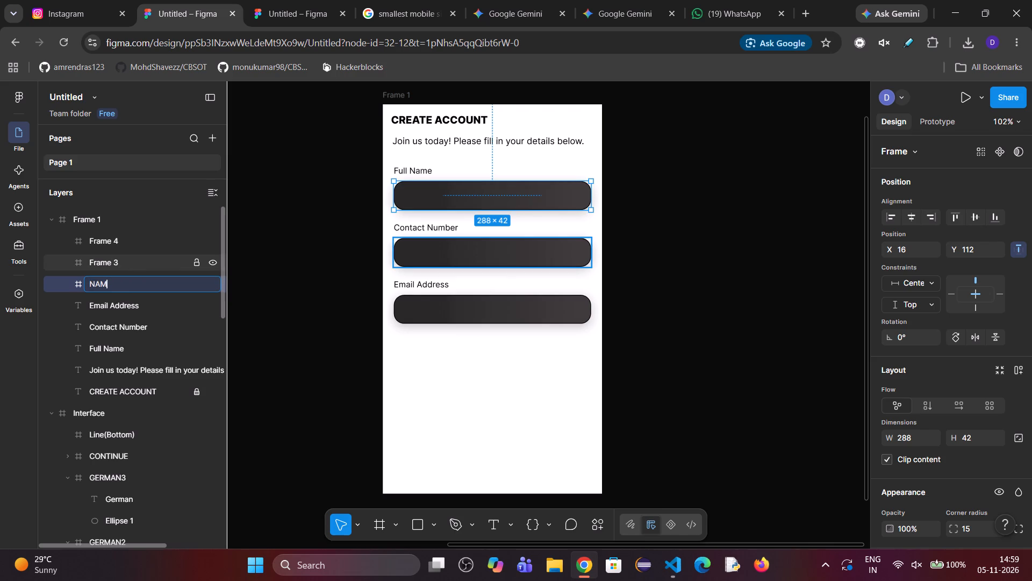
key(shift+e)
key(Return)
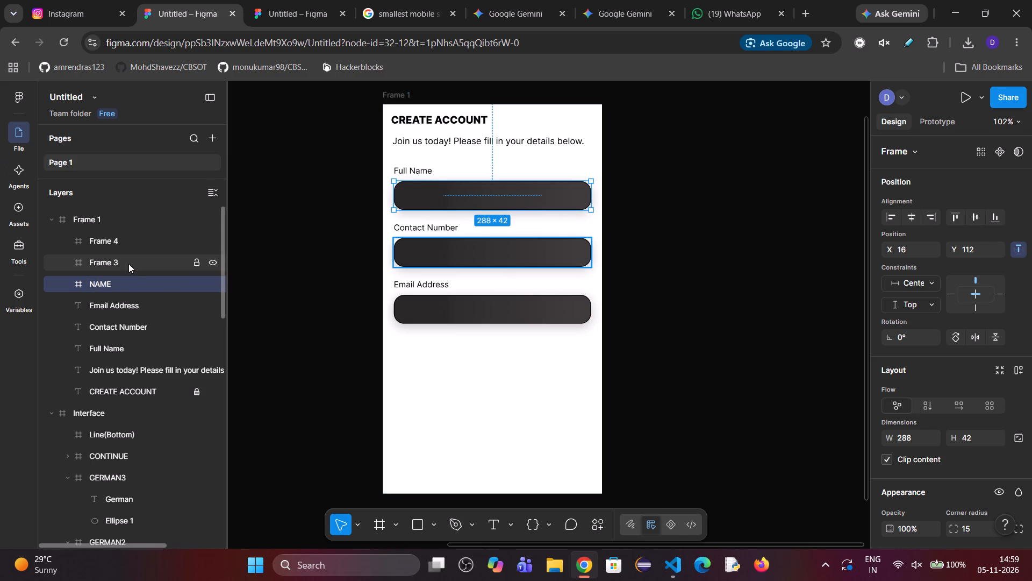
double_click(128, 263)
text(CONTACT)
key(Return)
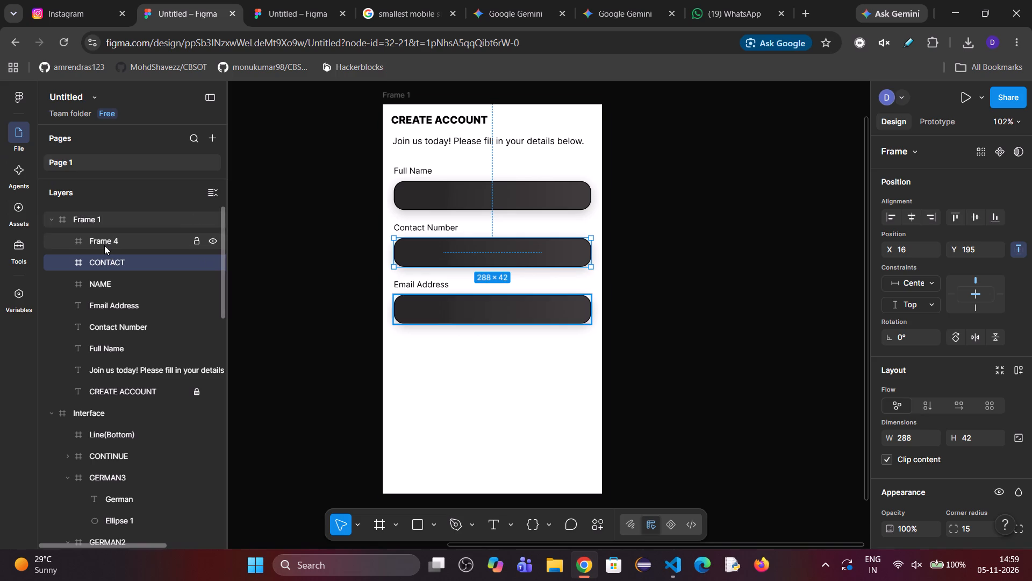
Rename the layer of the input field under the Email Address label to EMAIL.
double_click(104, 245)
text(EMAI)
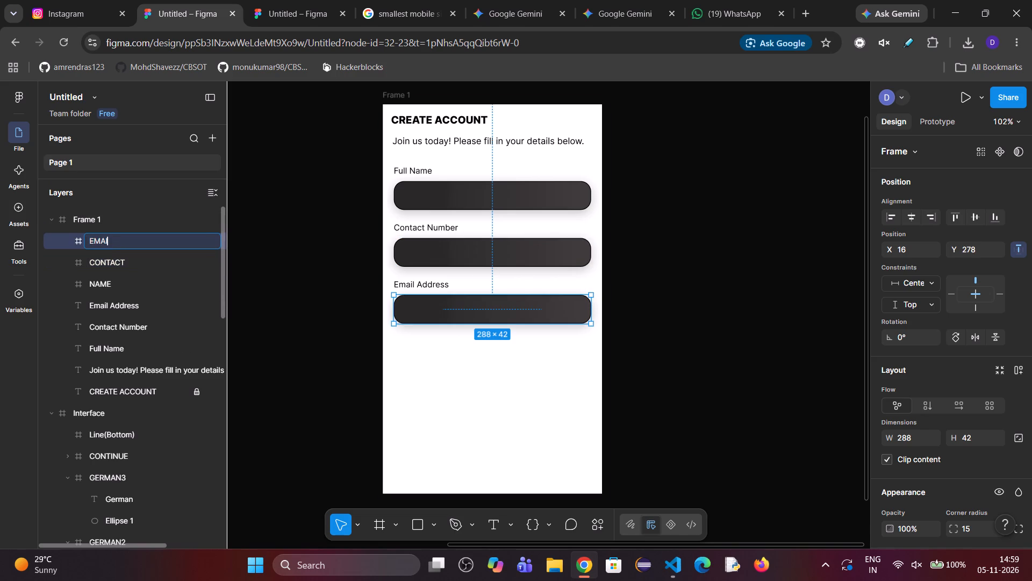
key(shift+l)
key(Return)
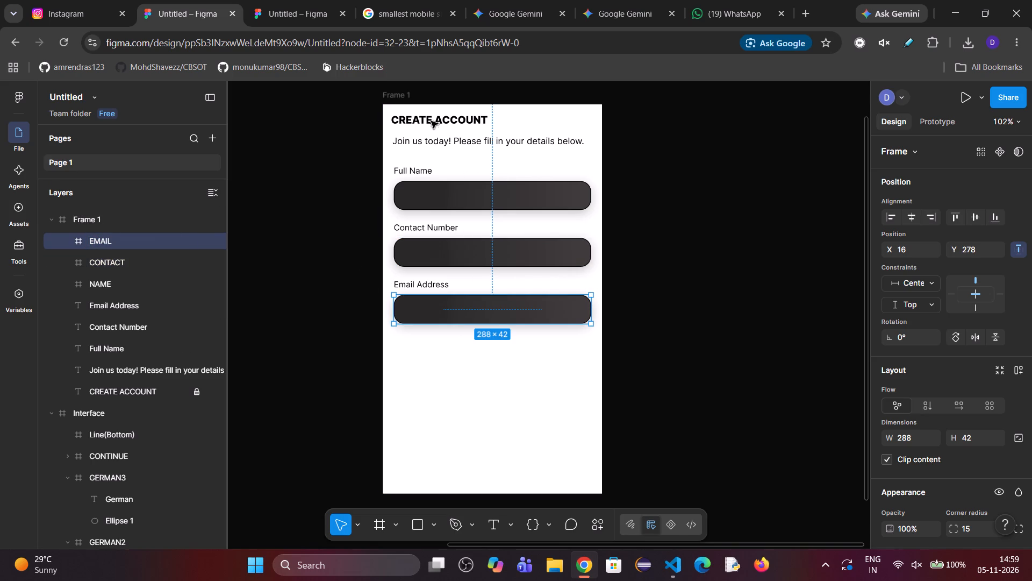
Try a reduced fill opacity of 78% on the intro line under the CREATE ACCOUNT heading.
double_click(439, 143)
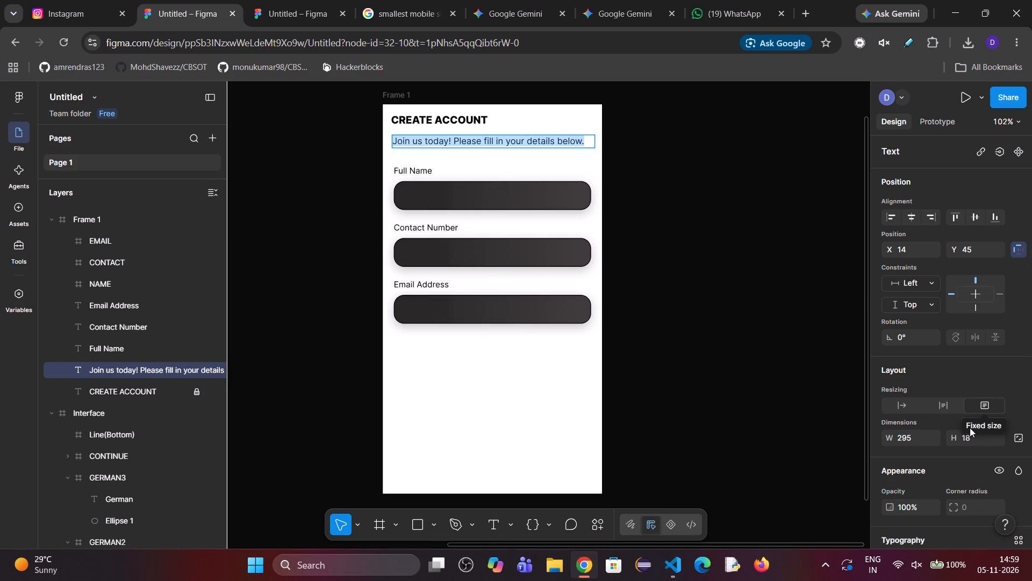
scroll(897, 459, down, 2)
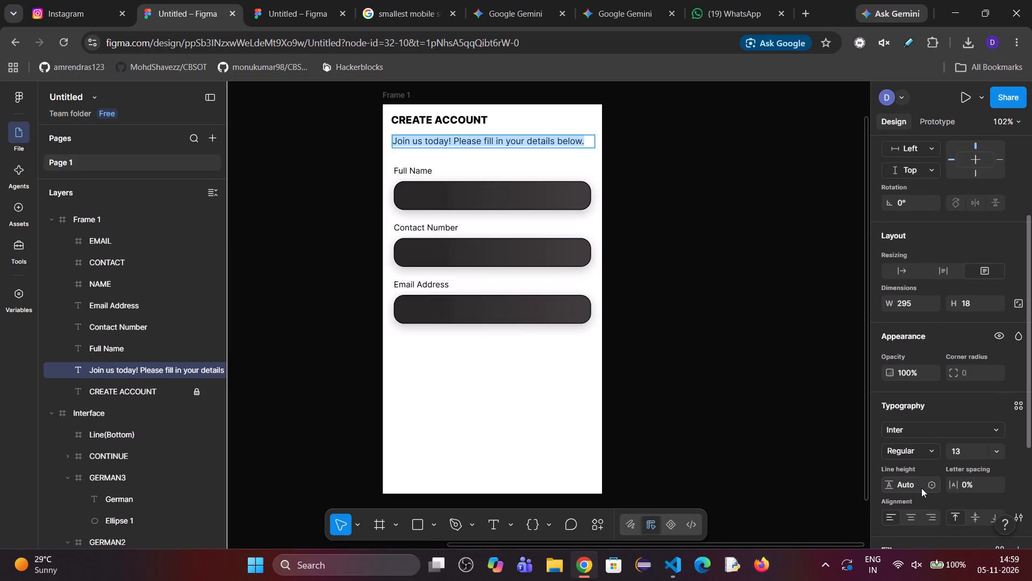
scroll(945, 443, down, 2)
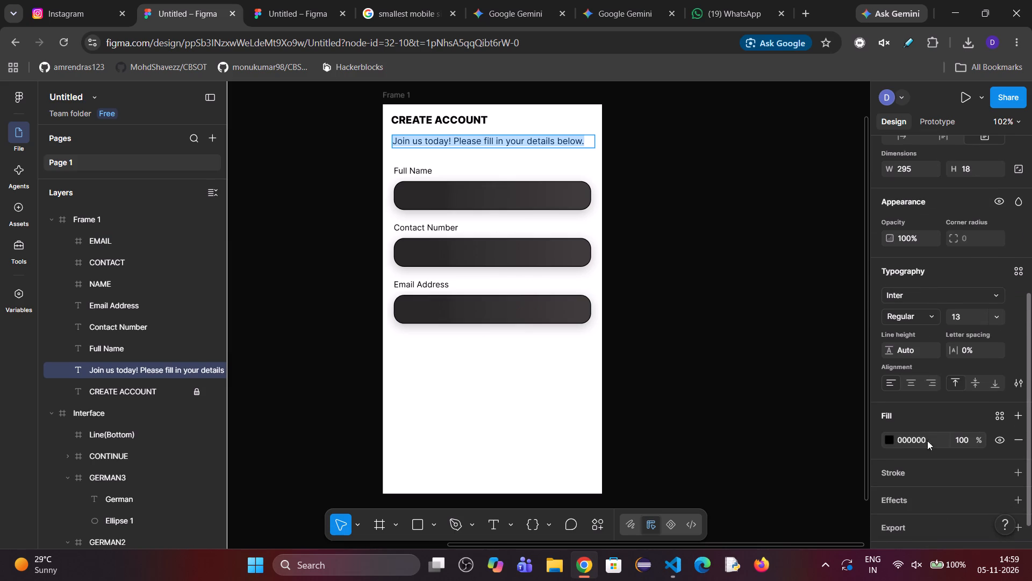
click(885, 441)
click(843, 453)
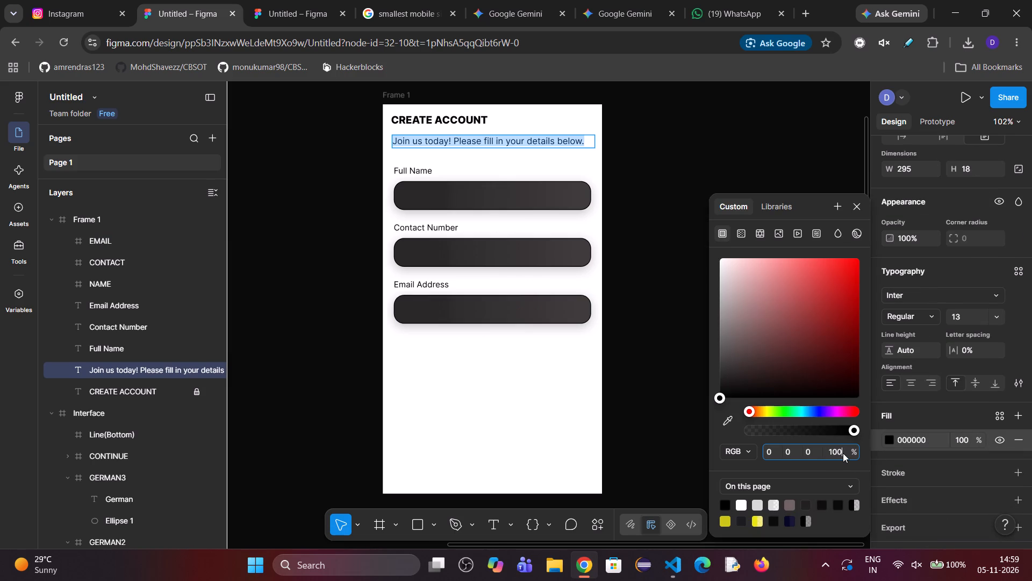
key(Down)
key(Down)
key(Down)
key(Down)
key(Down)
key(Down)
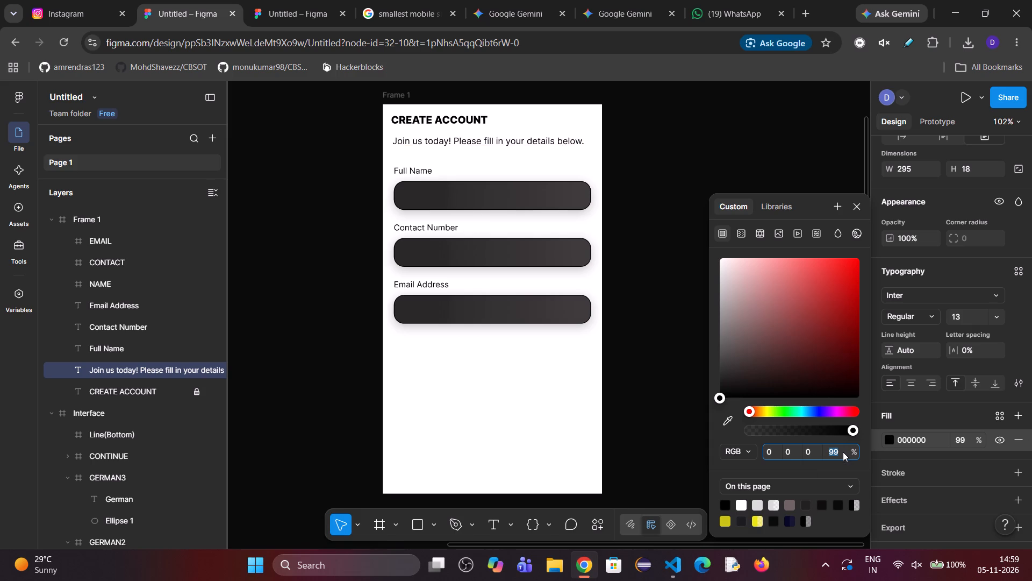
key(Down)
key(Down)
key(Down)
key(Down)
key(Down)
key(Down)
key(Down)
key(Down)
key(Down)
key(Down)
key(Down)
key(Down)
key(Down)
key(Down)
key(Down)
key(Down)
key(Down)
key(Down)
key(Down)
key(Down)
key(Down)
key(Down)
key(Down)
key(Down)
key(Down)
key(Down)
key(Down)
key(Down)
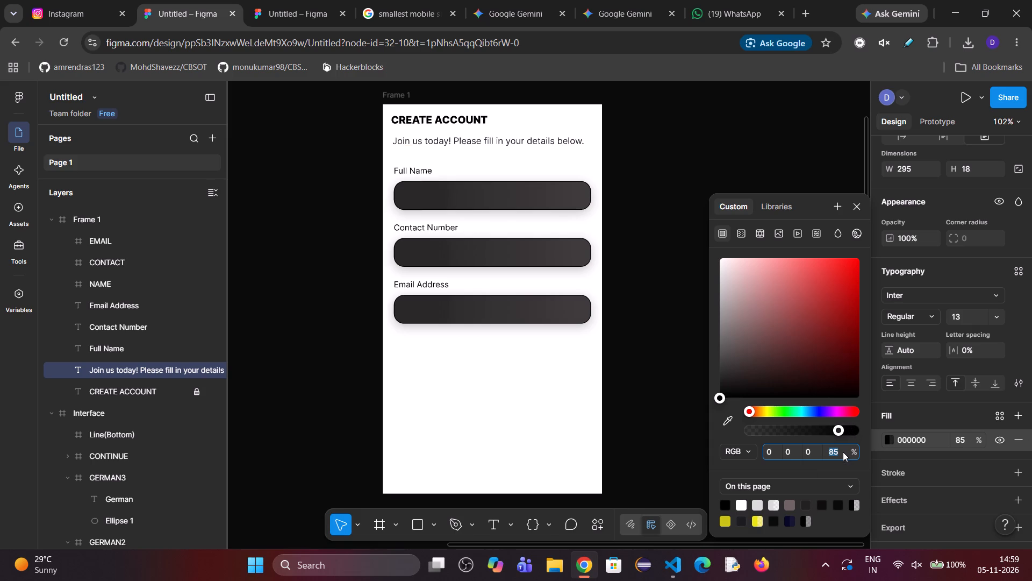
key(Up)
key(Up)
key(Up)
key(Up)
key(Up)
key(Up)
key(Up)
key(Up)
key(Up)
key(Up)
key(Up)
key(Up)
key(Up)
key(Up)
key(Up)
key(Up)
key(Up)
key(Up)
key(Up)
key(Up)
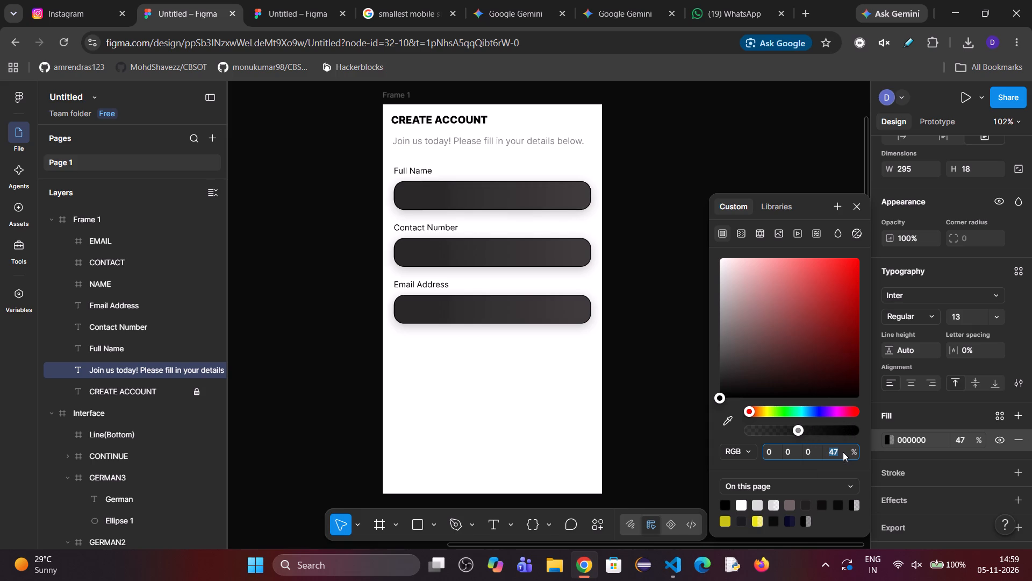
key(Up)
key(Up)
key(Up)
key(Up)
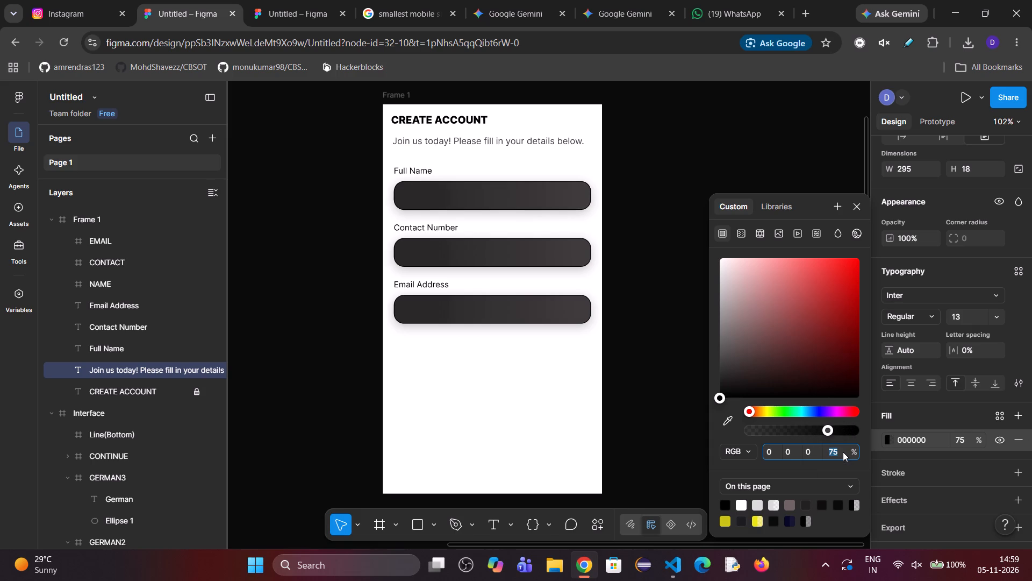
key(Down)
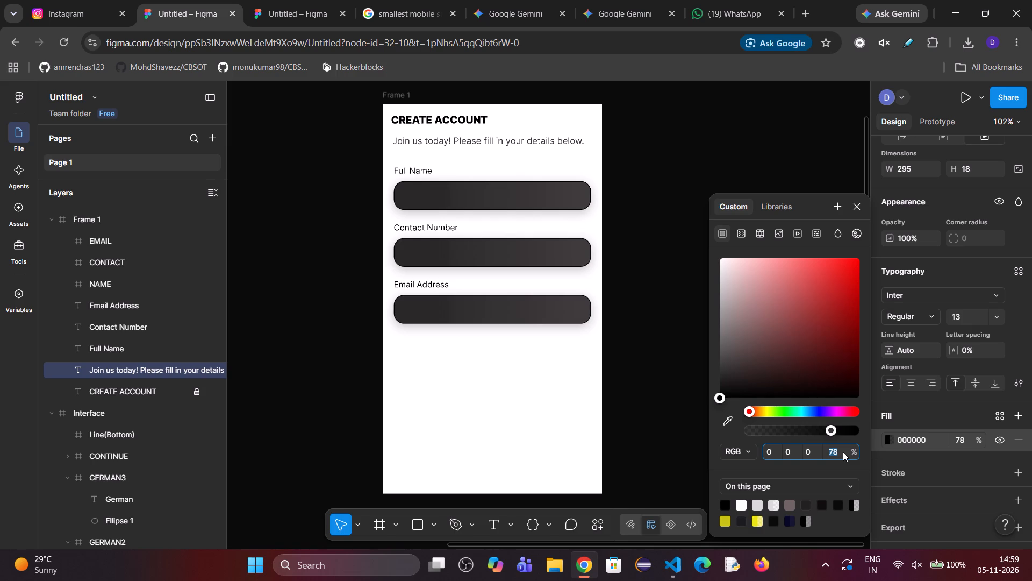
Set the intro line's fill to the page colour 706363 at 100% opacity.
click(790, 507)
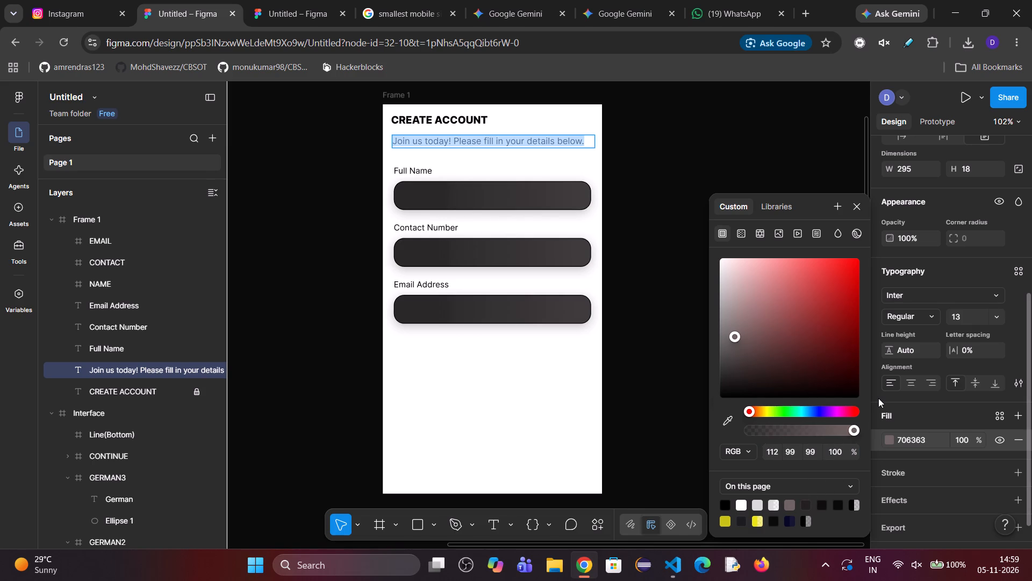
key(Up)
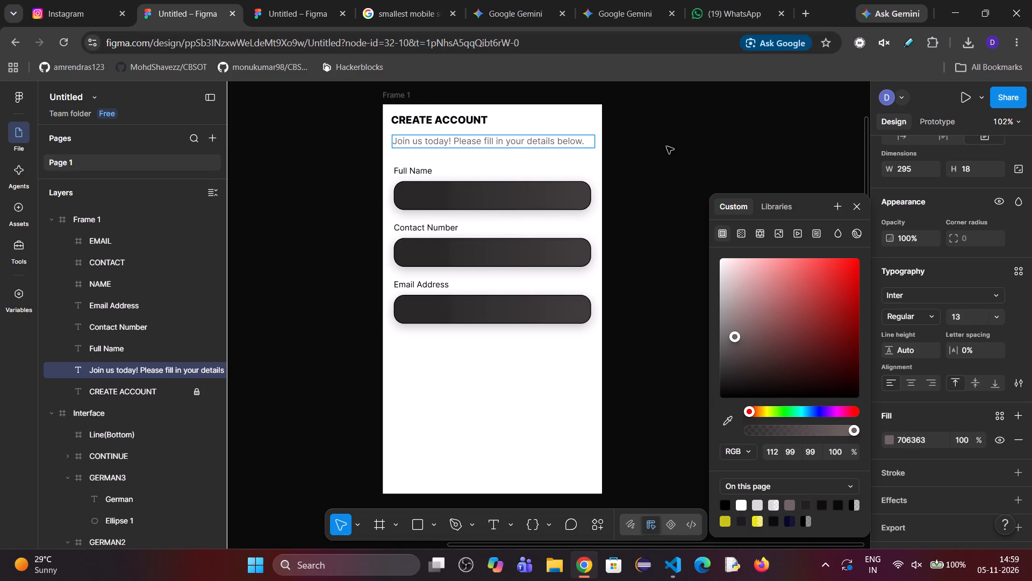
click(666, 146)
Set the font weight of the intro line under the heading to Medium.
double_click(532, 143)
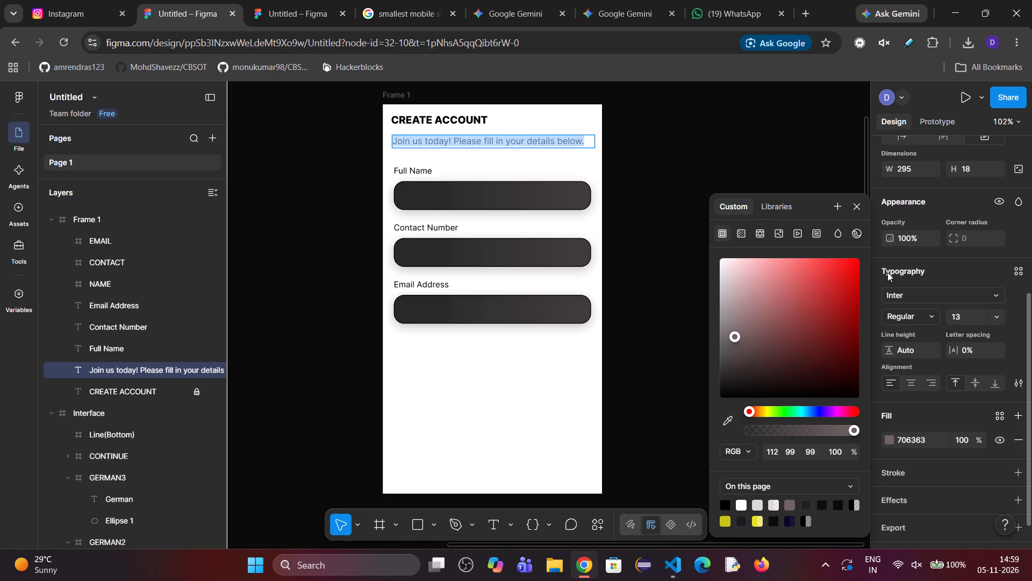
click(922, 311)
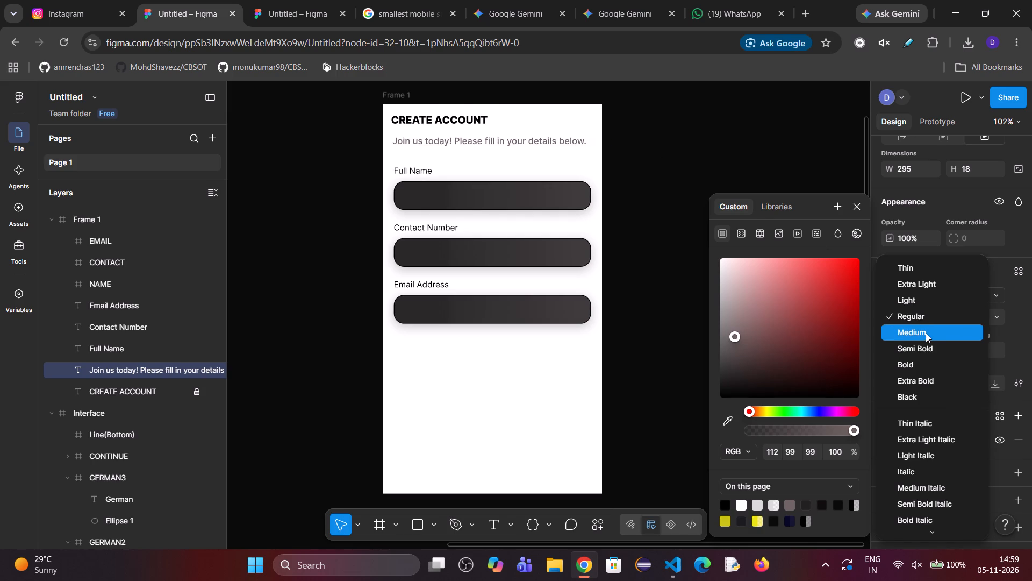
click(926, 333)
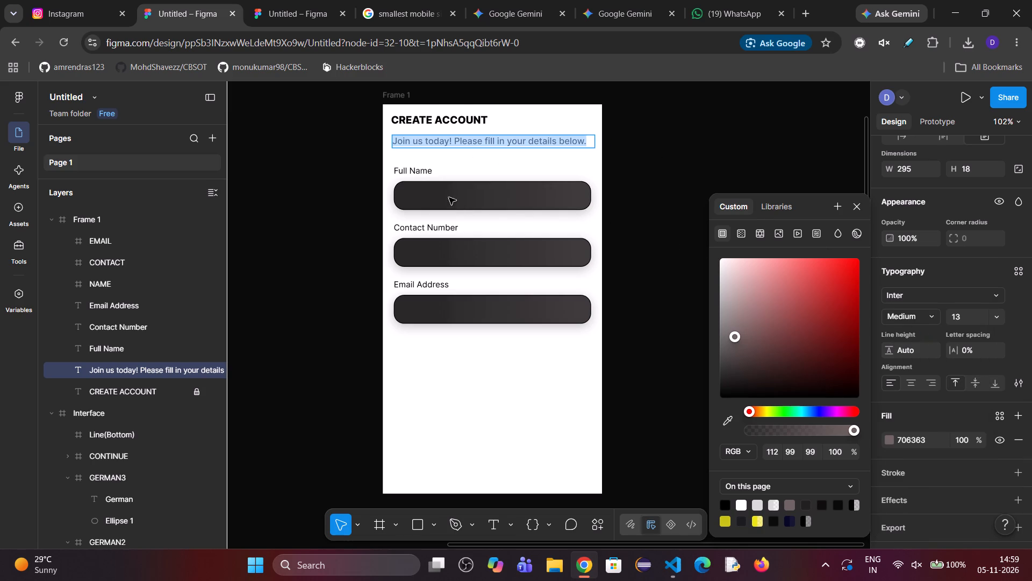
Change the fill of the Full Name, Contact Number and Email Address labels together to the page colour 706363.
double_click(419, 174)
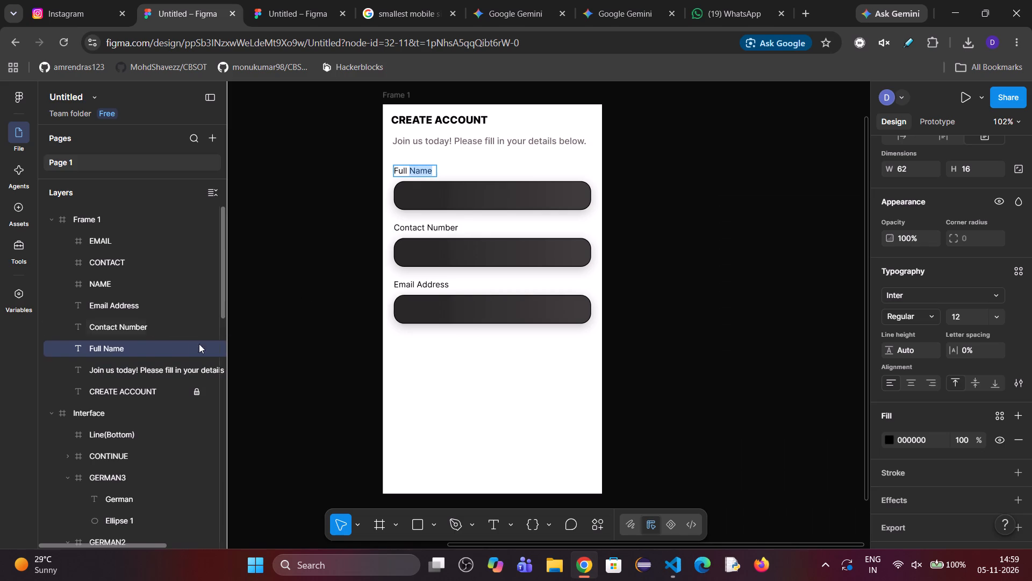
ctrl+click(143, 323)
ctrl+click(147, 302)
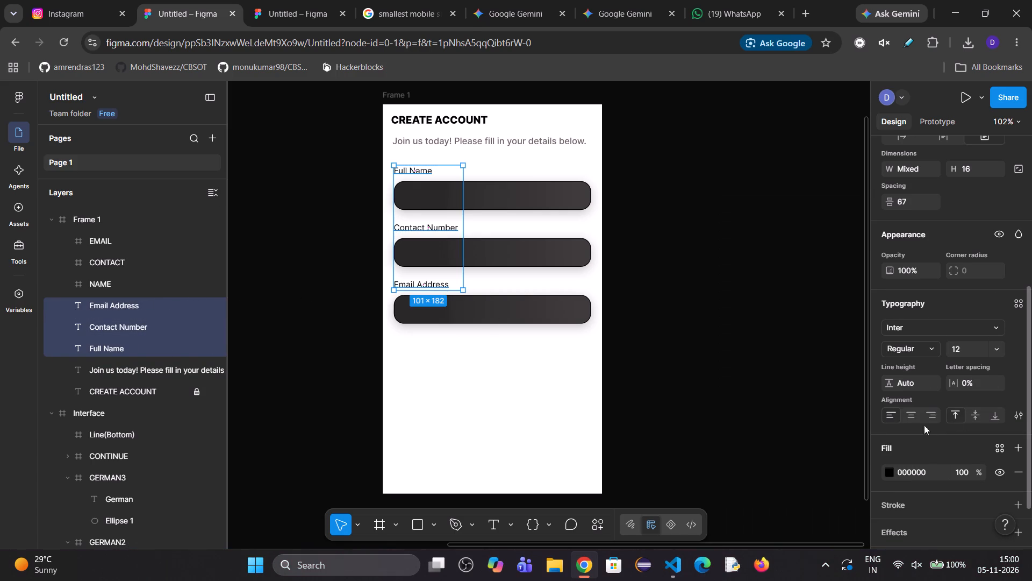
scroll(922, 458, down, 1)
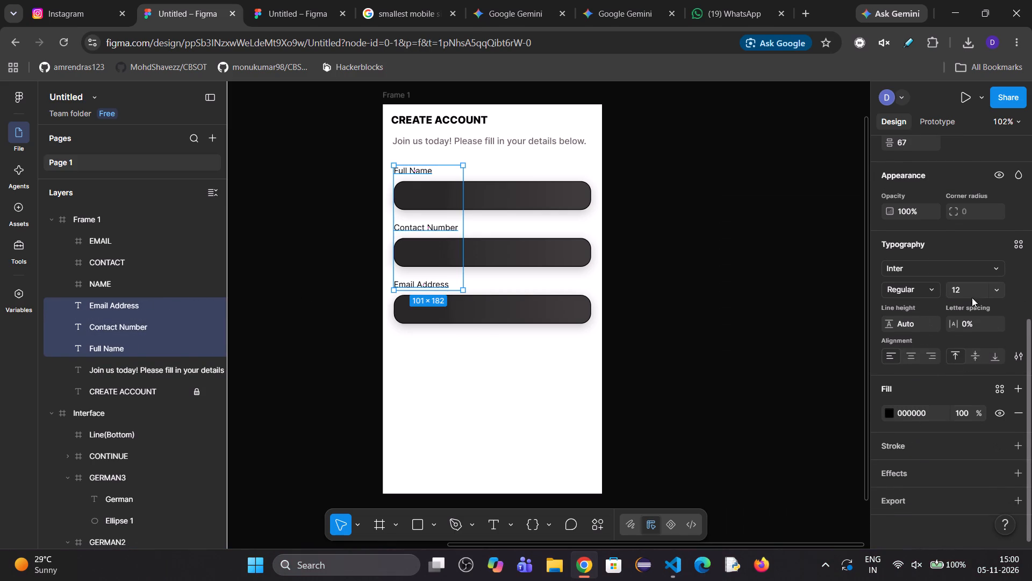
click(888, 406)
click(894, 413)
click(891, 412)
click(790, 502)
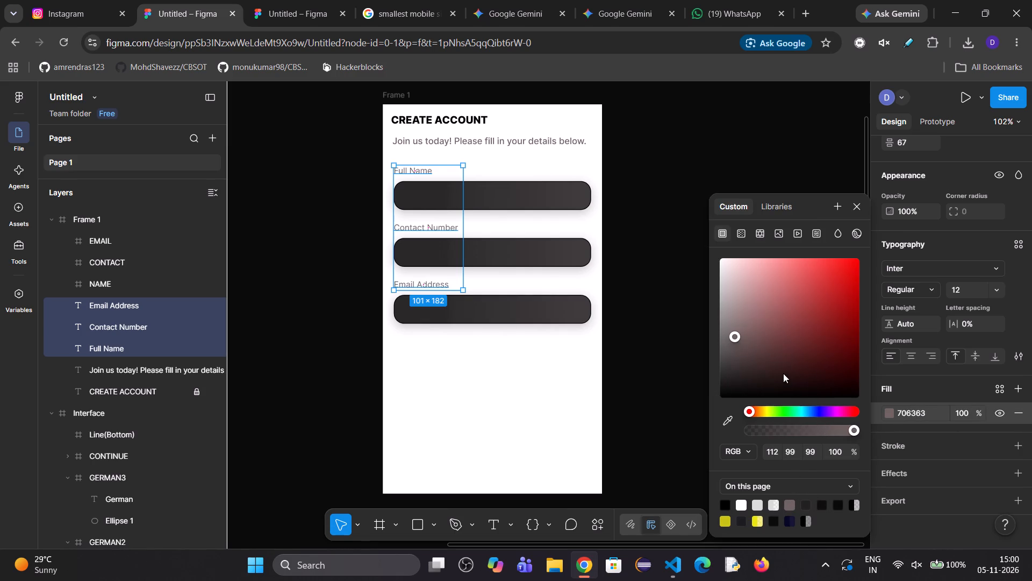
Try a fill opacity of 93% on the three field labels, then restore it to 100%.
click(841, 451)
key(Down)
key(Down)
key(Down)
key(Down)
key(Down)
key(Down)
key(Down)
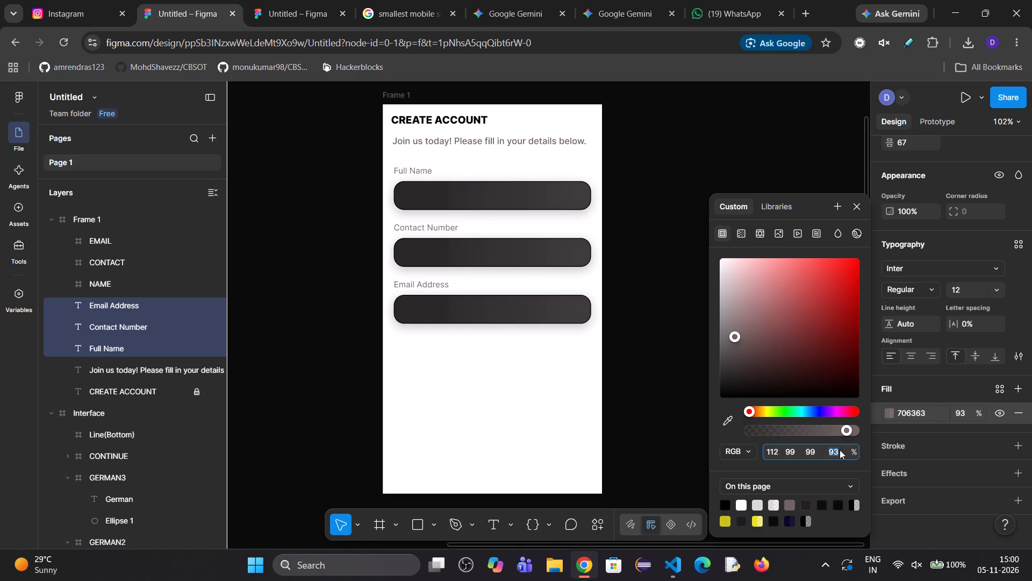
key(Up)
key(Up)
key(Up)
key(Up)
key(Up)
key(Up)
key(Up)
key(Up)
Set the font weight of the three field labels to Medium and deselect them.
click(915, 286)
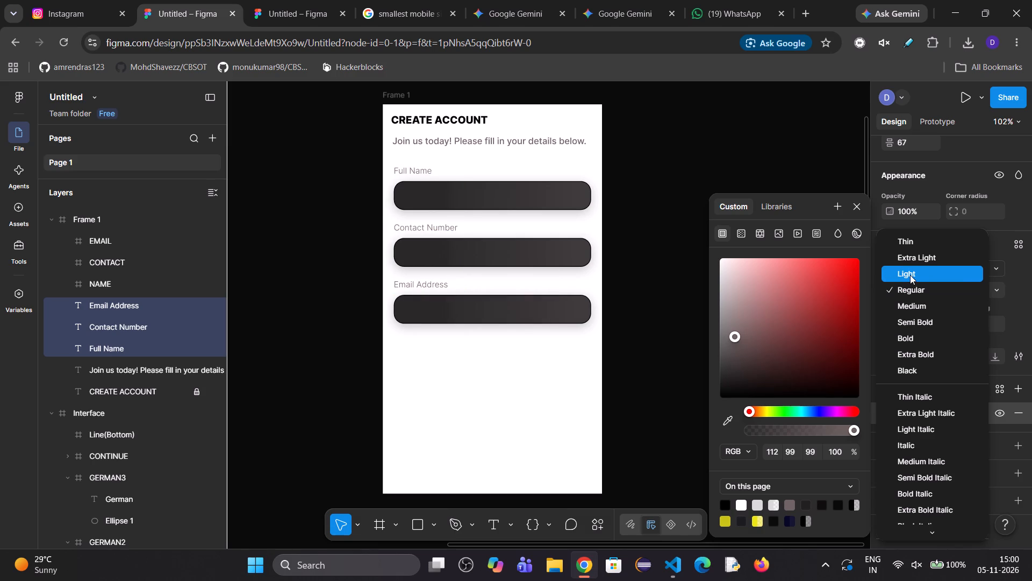
click(920, 302)
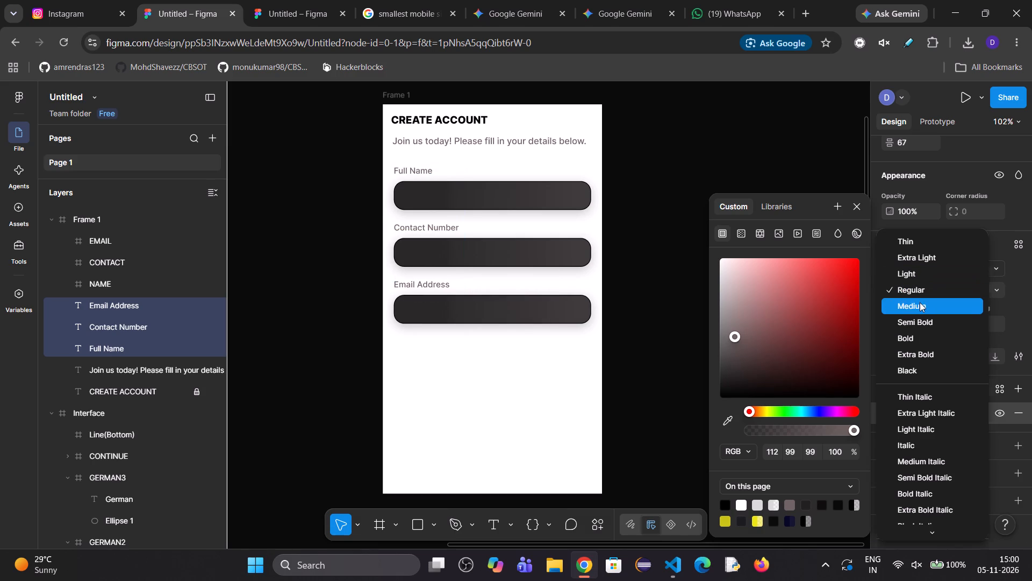
click(707, 152)
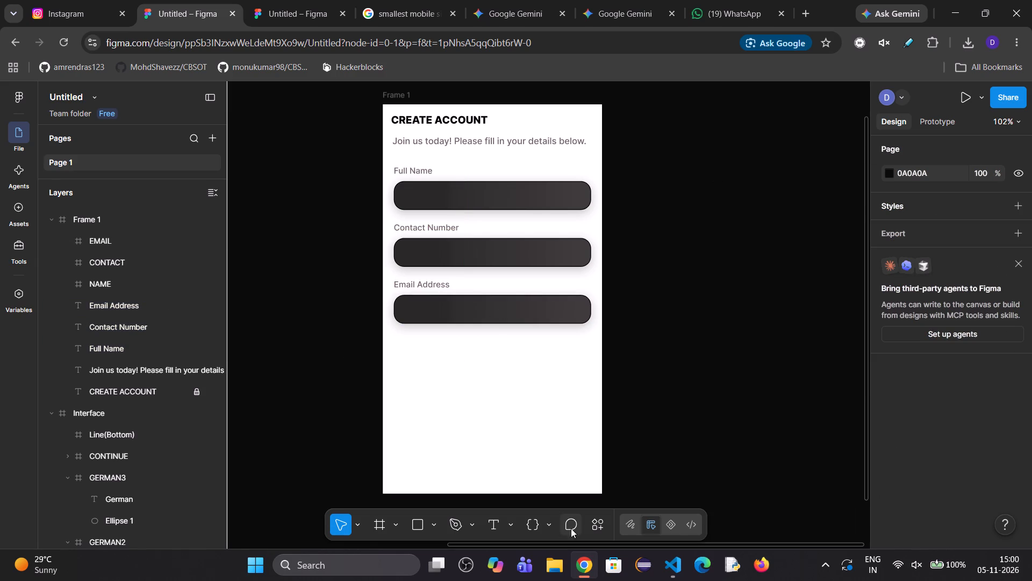
Search the Material Symbols plugin for box and insert the blank outlined checkbox symbol at 24dp.
click(599, 526)
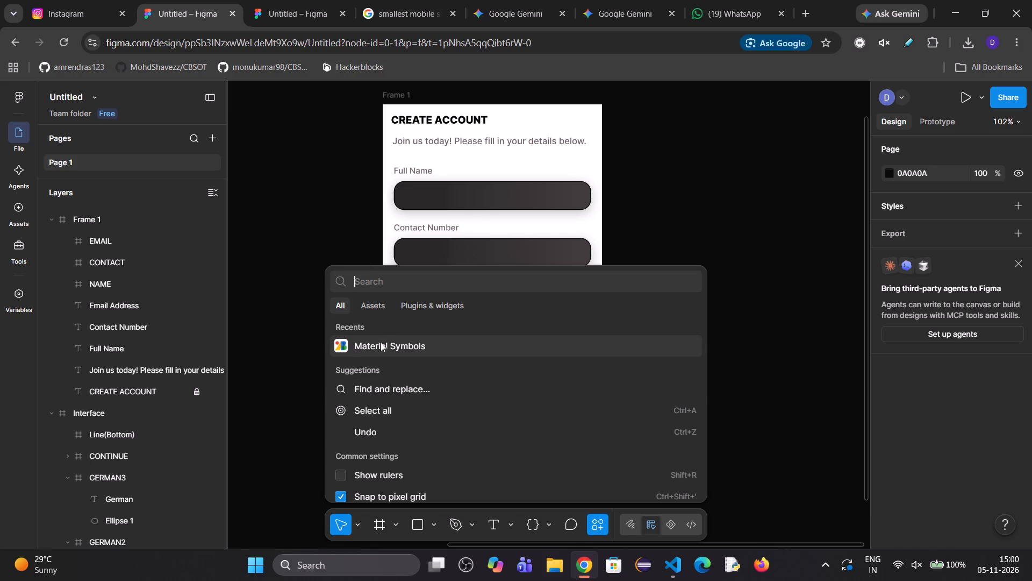
click(382, 343)
click(525, 142)
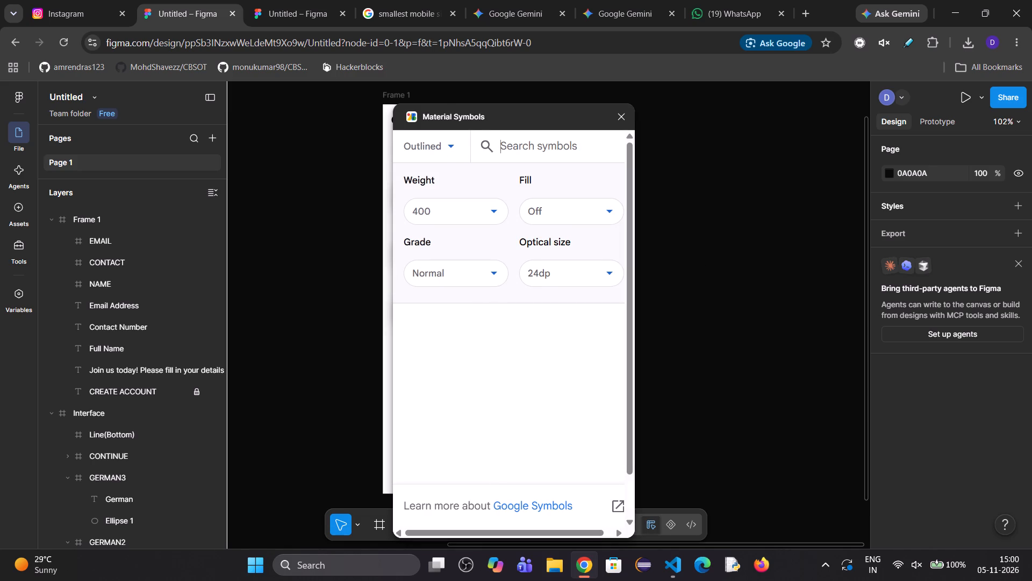
key(b)
text(ox)
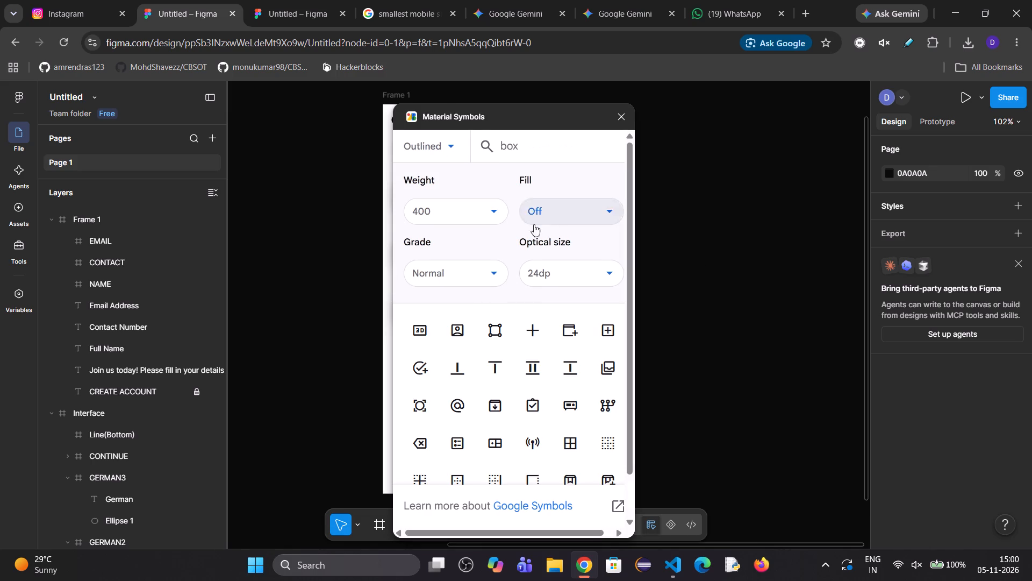
scroll(507, 356, up, 2)
scroll(508, 366, down, 6)
scroll(508, 371, up, 2)
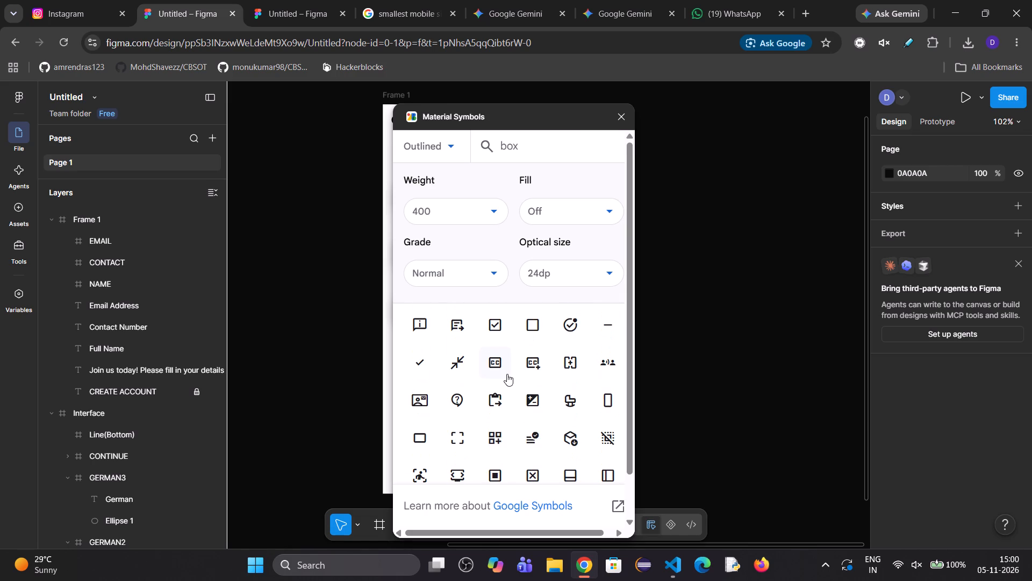
click(535, 321)
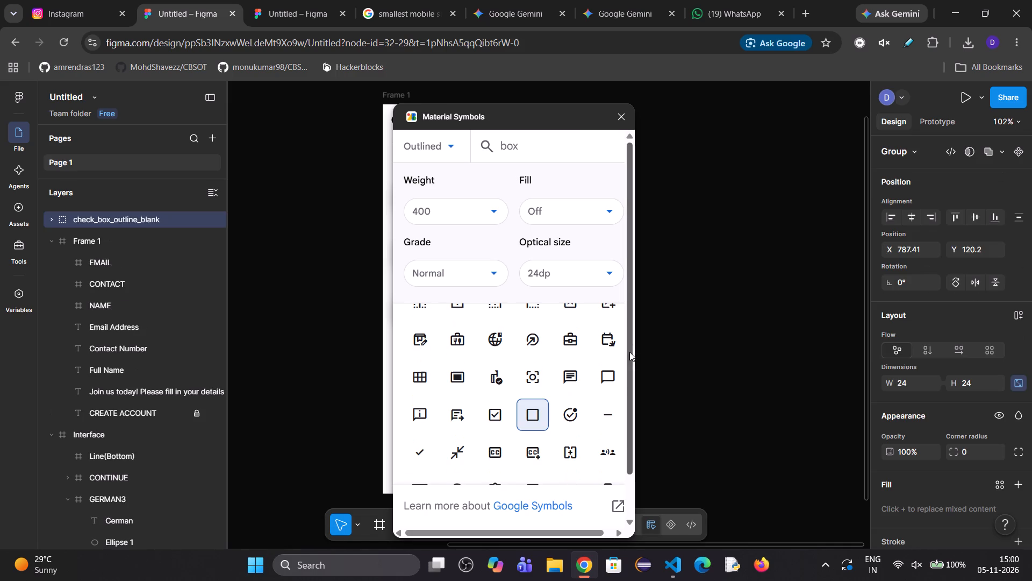
Search Material Symbols for checkbox to review alternative symbols, and close the plugin.
click(532, 155)
key(BackSpace)
key(BackSpace)
key(BackSpace)
key(BackSpace)
key(BackSpace)
key(BackSpace)
key(BackSpace)
key(BackSpace)
key(BackSpace)
key(BackSpace)
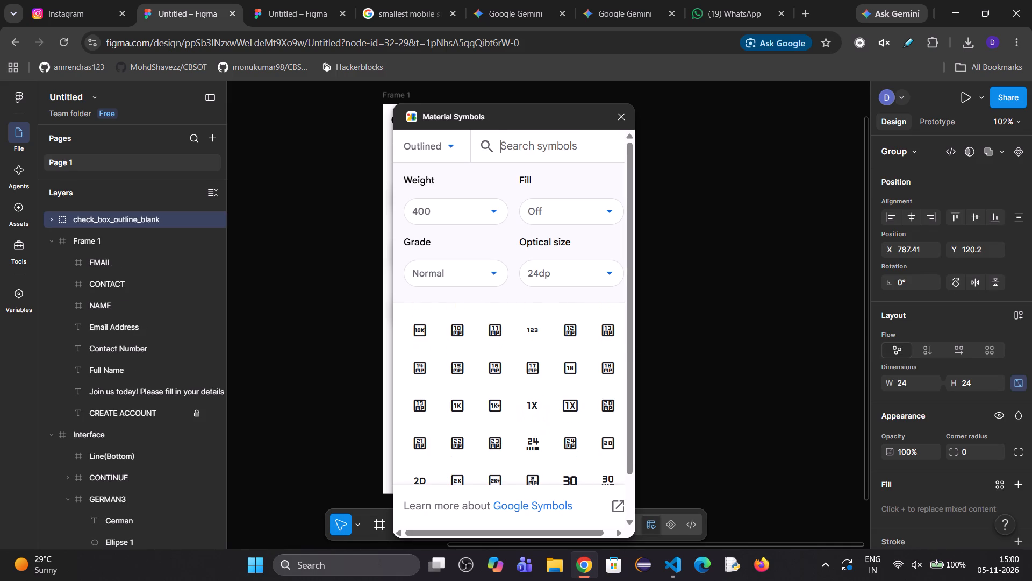
text(checkbox)
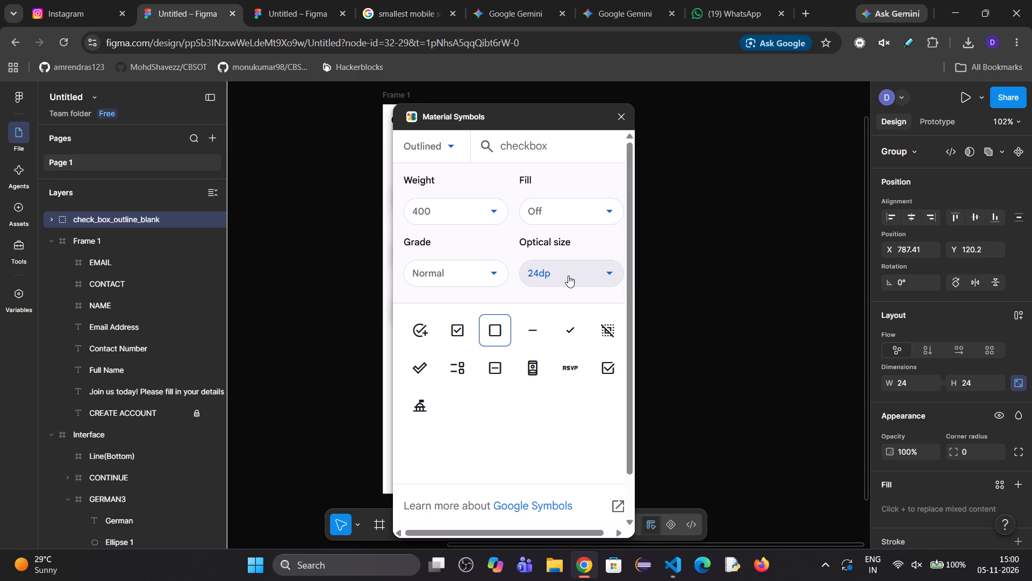
key(Return)
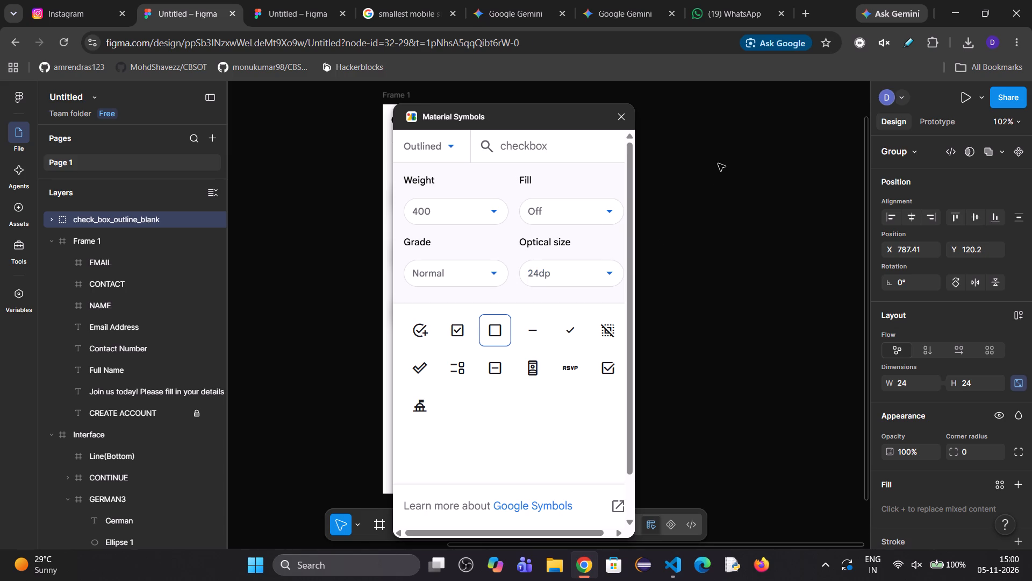
click(718, 164)
click(622, 117)
Move the blank checkbox symbol into the Create Account frame, just below the Email Address field's left end.
drag(555, 324, 409, 348)
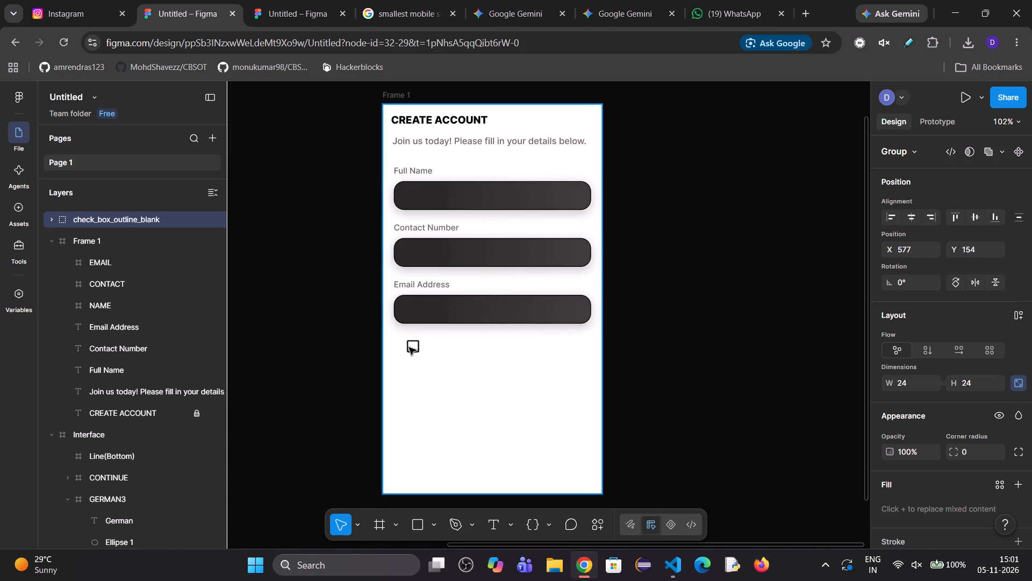
Shrink the checkbox symbol to about 21 × 21 and position it just below the Email Address field's left end.
drag(409, 348, 397, 353)
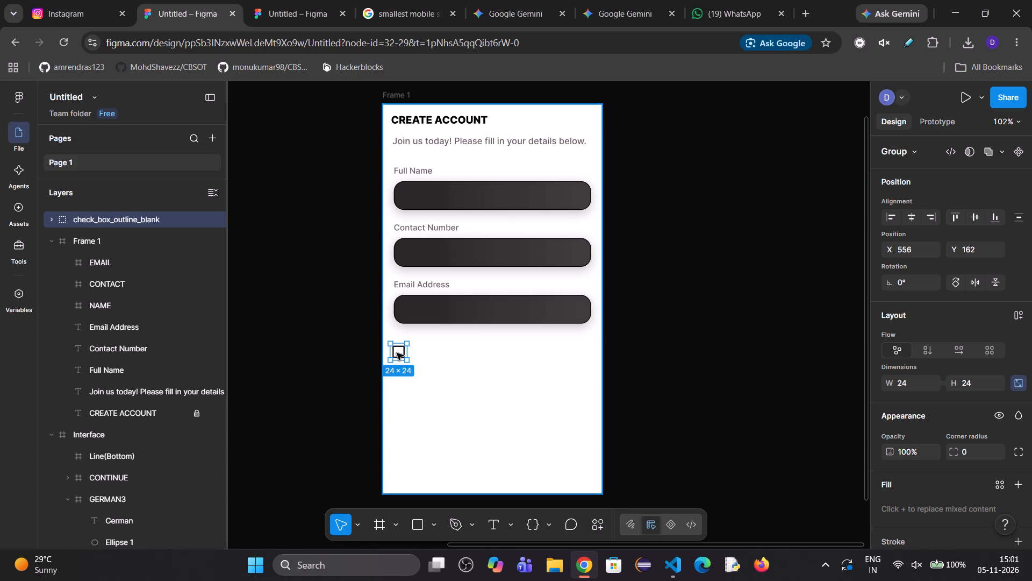
drag(397, 353, 399, 353)
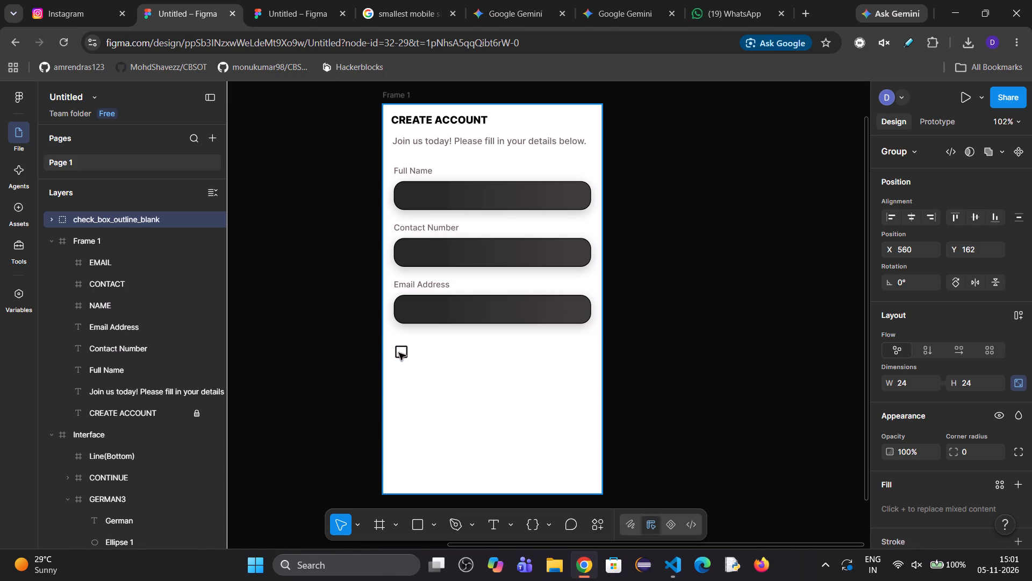
drag(399, 353, 398, 352)
click(410, 359)
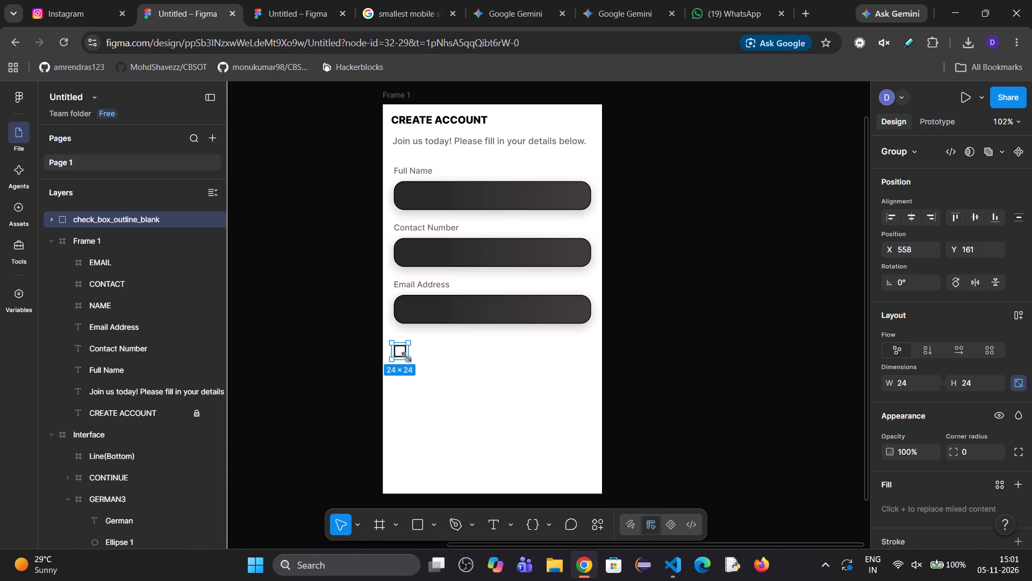
drag(400, 353, 403, 354)
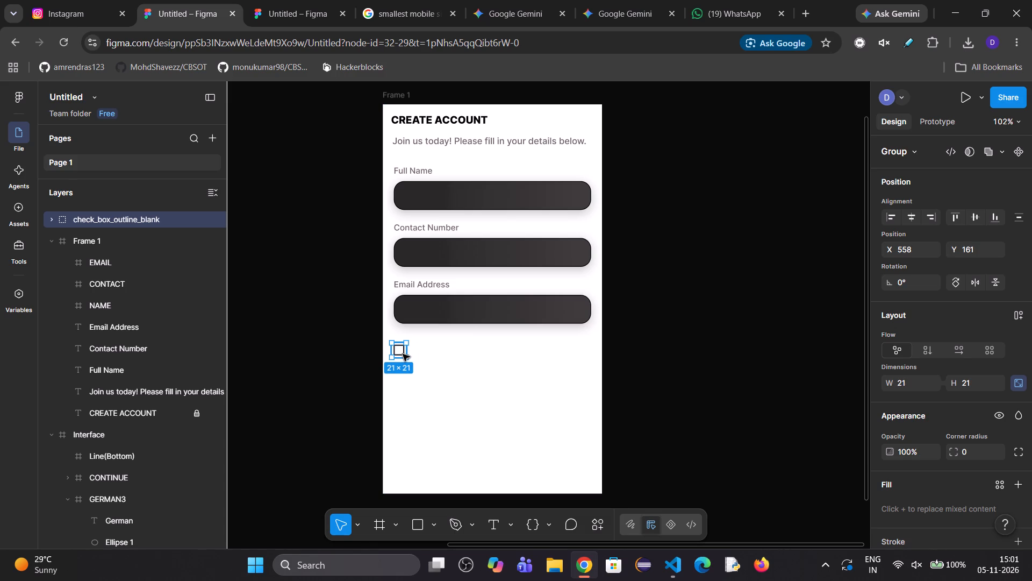
drag(403, 354, 403, 355)
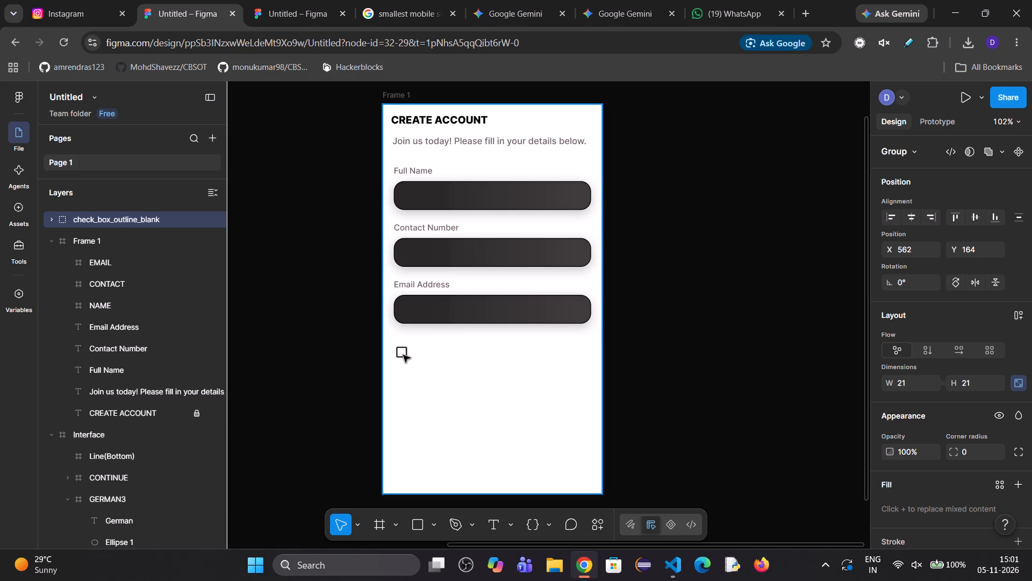
drag(403, 355, 400, 360)
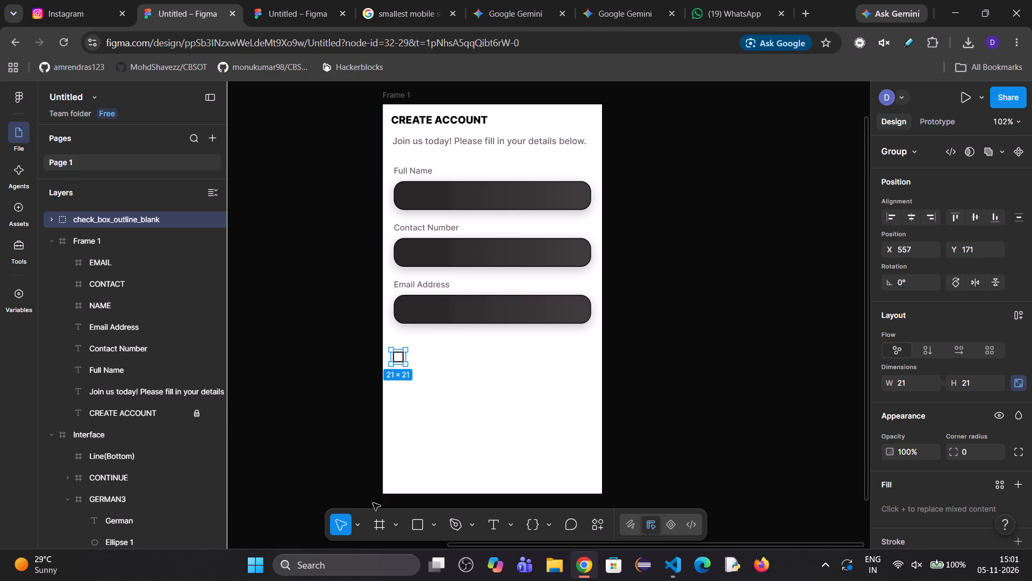
Add a text box about 215 × 29 beside the checkbox reading "I agree to the Terms of Service & Privacy Policy".
click(490, 523)
drag(421, 350, 476, 370)
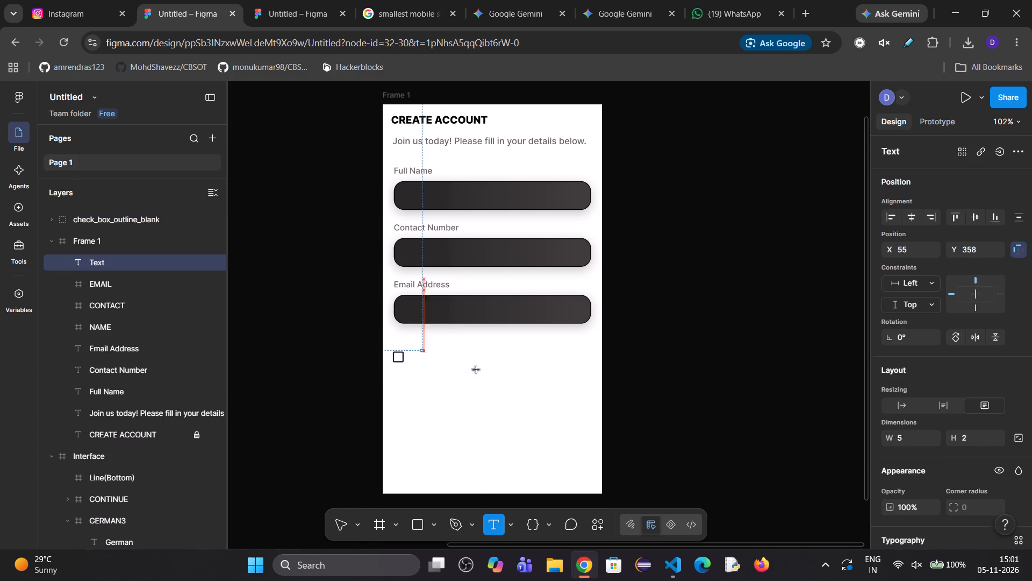
drag(476, 370, 568, 370)
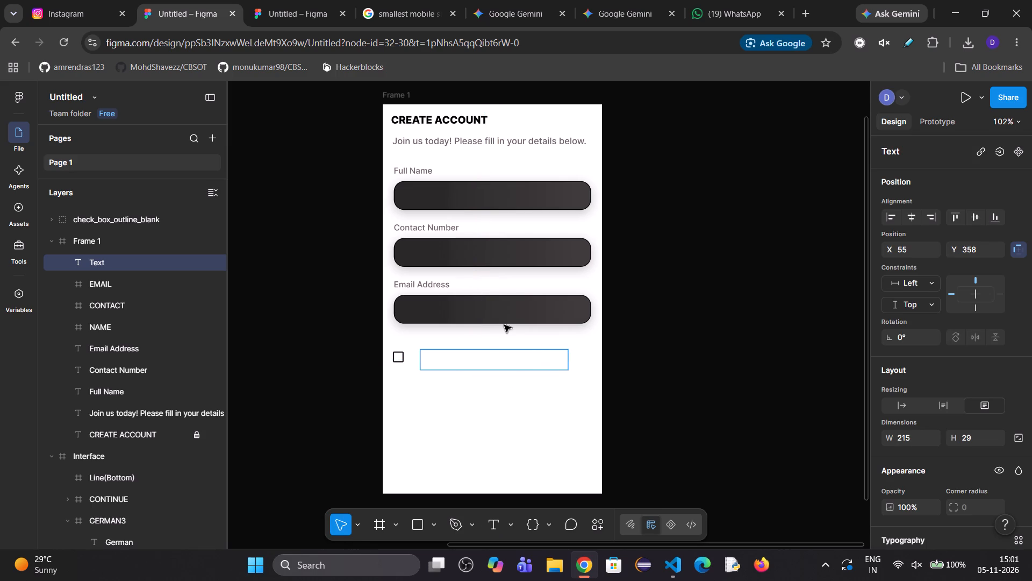
text(I af)
key(BackSpace)
text(gree to the)
key(space)
text(Terms of Servc)
key(BackSpace)
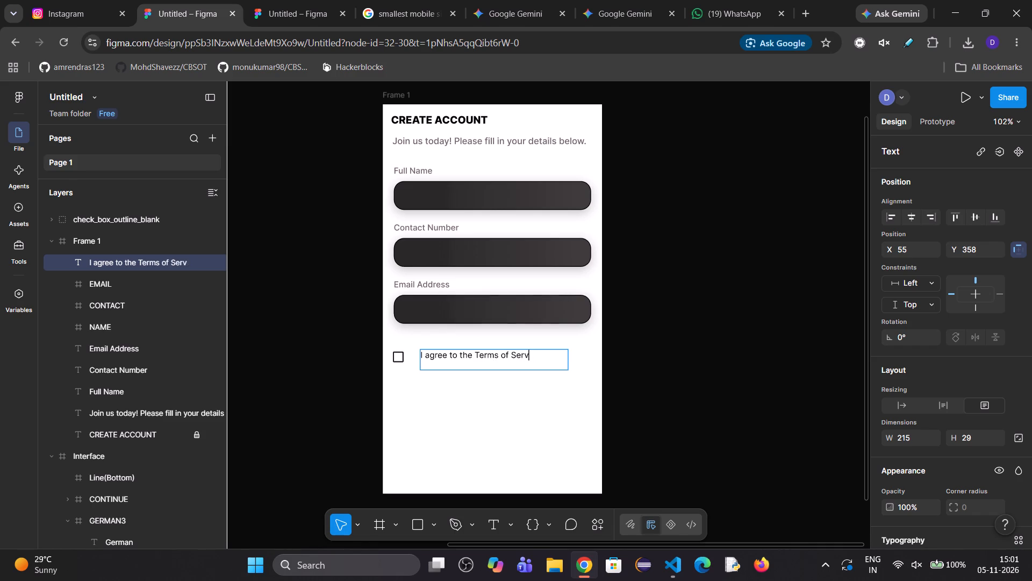
text(ice)
key(space)
text(& P)
text(rivacy Policy)
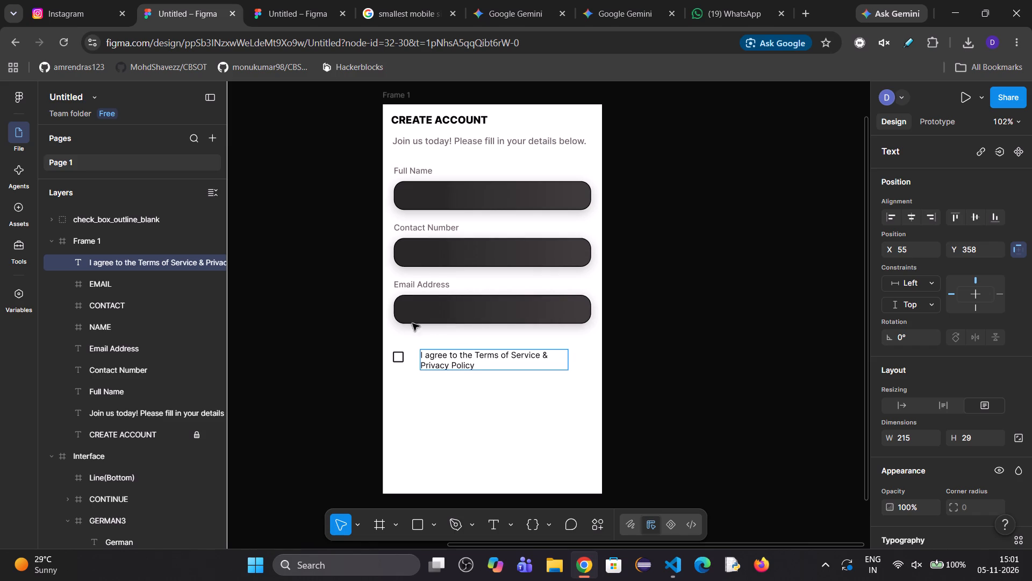
click(544, 360)
Widen the agreement text box on both sides to about 273 wide, starting close beside the checkbox.
click(115, 241)
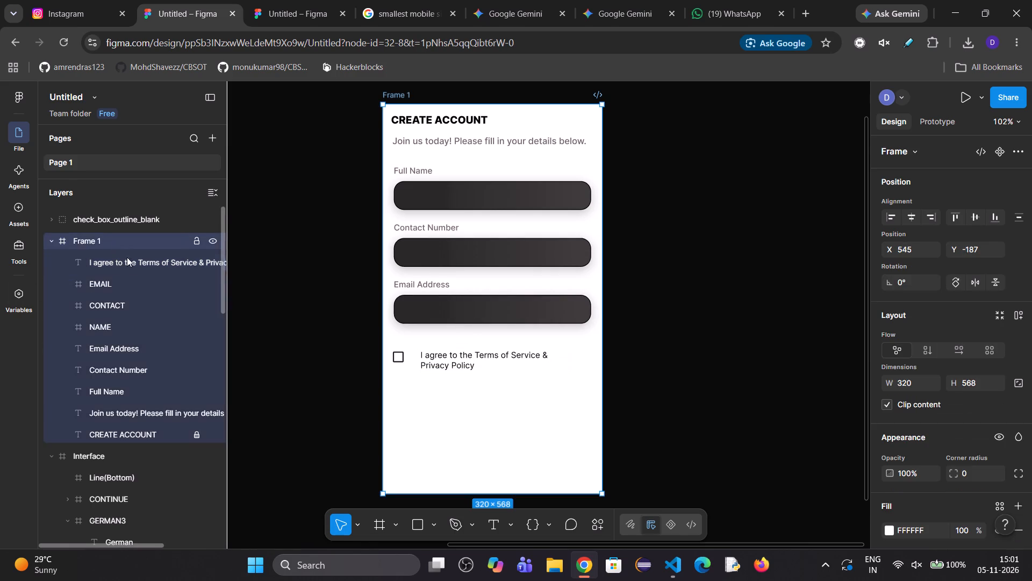
click(130, 265)
drag(565, 357, 584, 360)
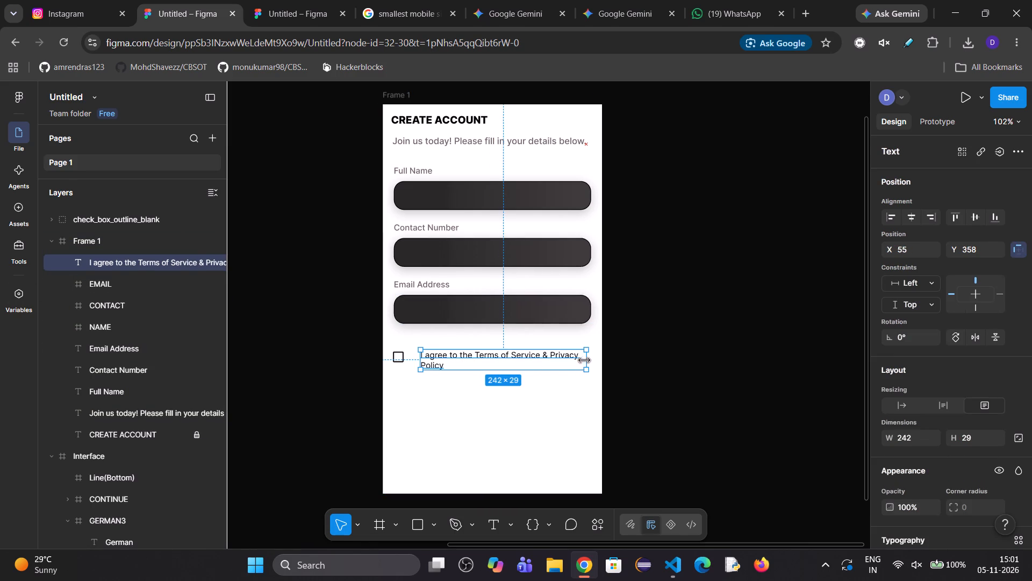
drag(584, 360, 597, 361)
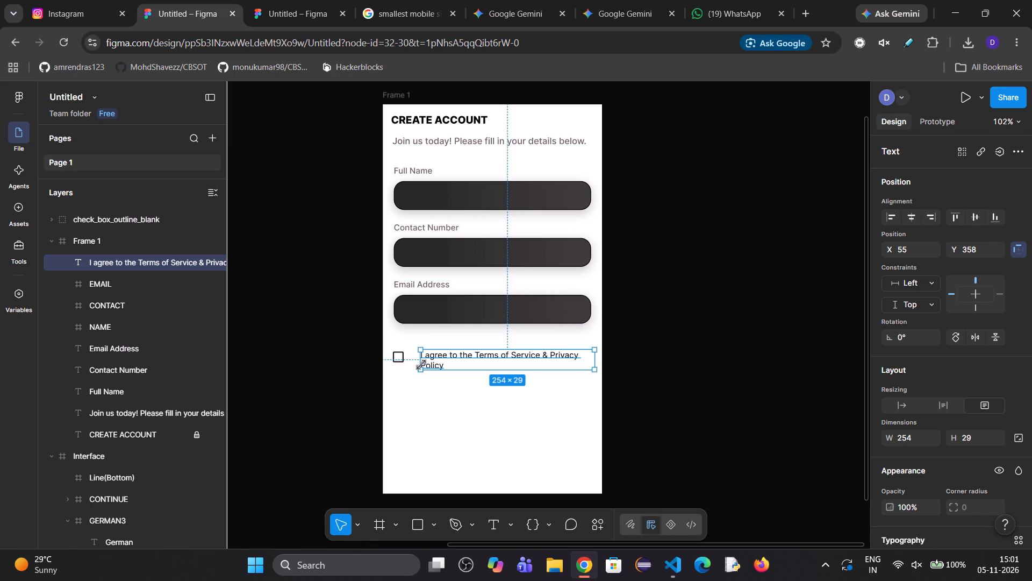
click(421, 364)
drag(421, 358, 407, 355)
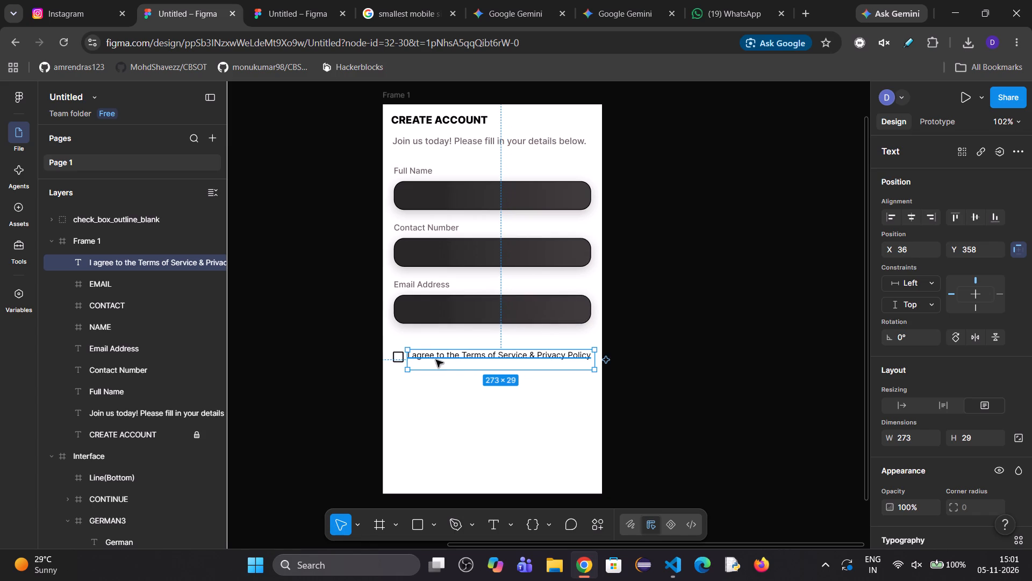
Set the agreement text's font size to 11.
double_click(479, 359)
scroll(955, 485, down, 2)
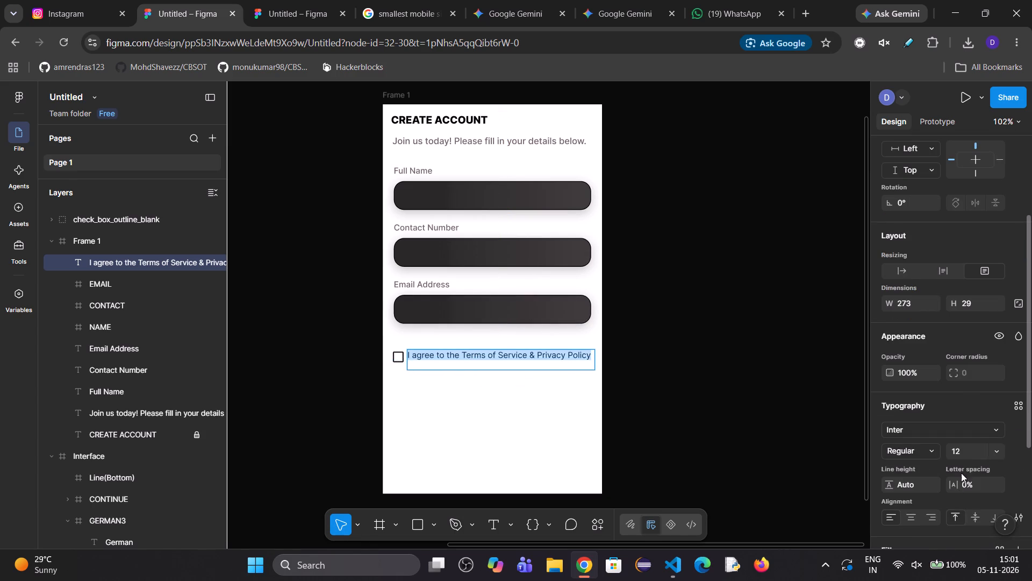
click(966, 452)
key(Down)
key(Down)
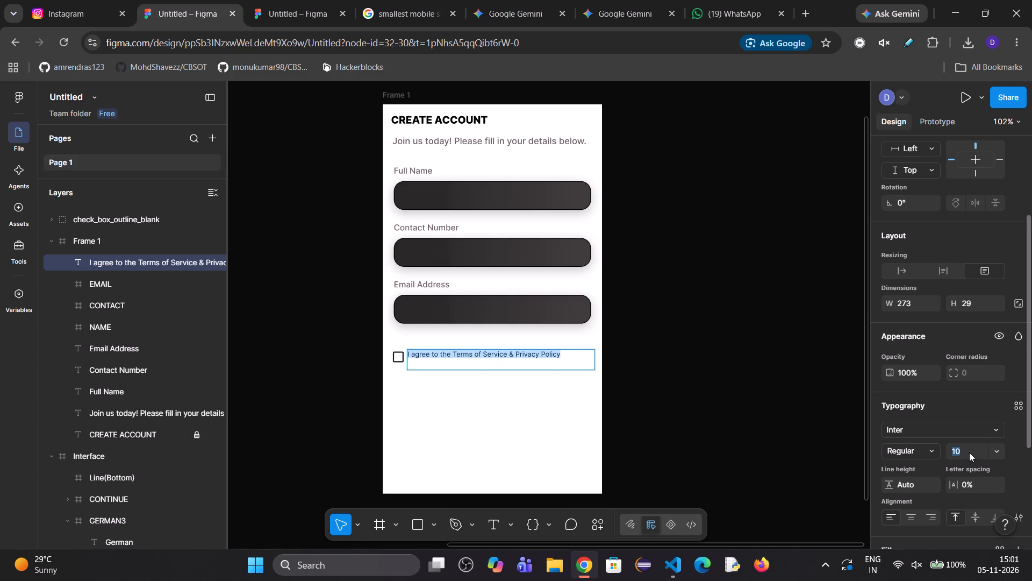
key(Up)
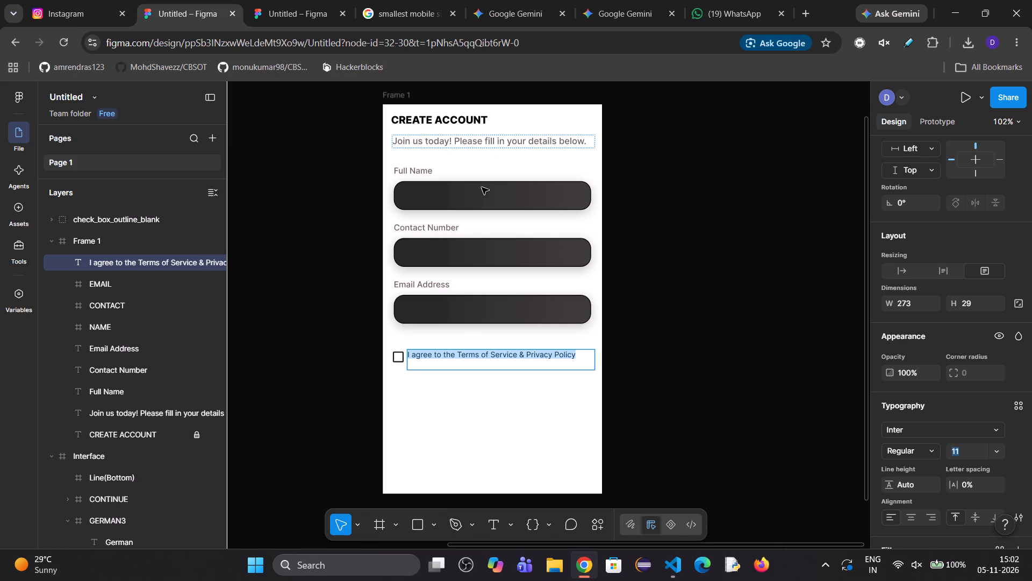
Recolour the agreement text, trying grey sampled from the intro line and settling on black 000000 at 52% opacity.
double_click(468, 141)
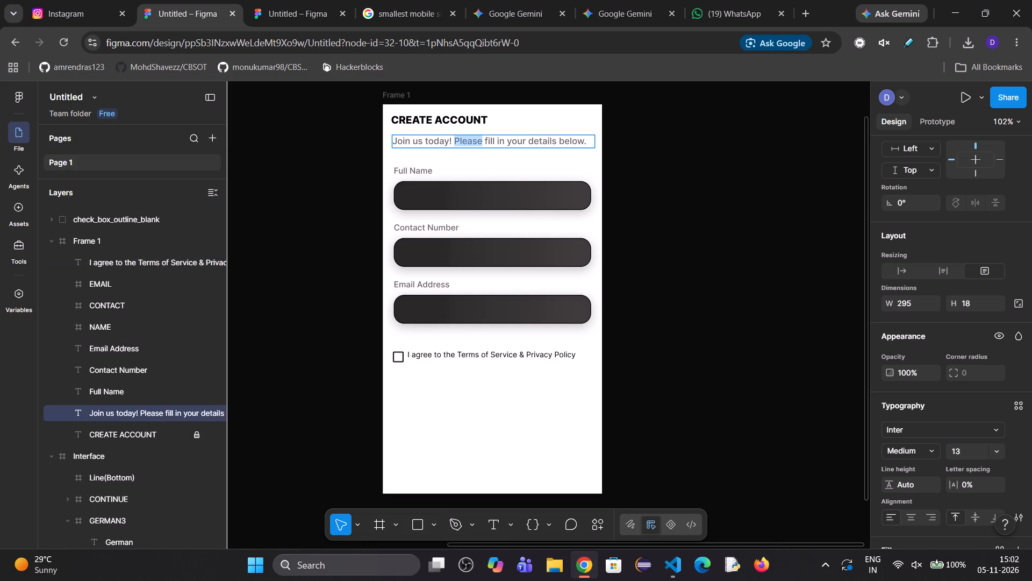
click(724, 196)
double_click(441, 354)
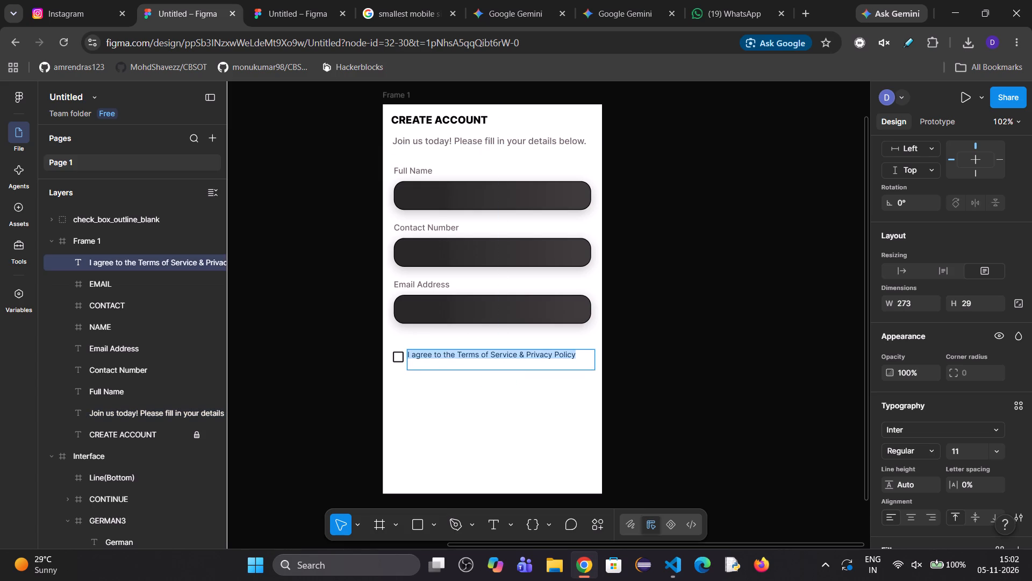
scroll(1031, 421, down, 1)
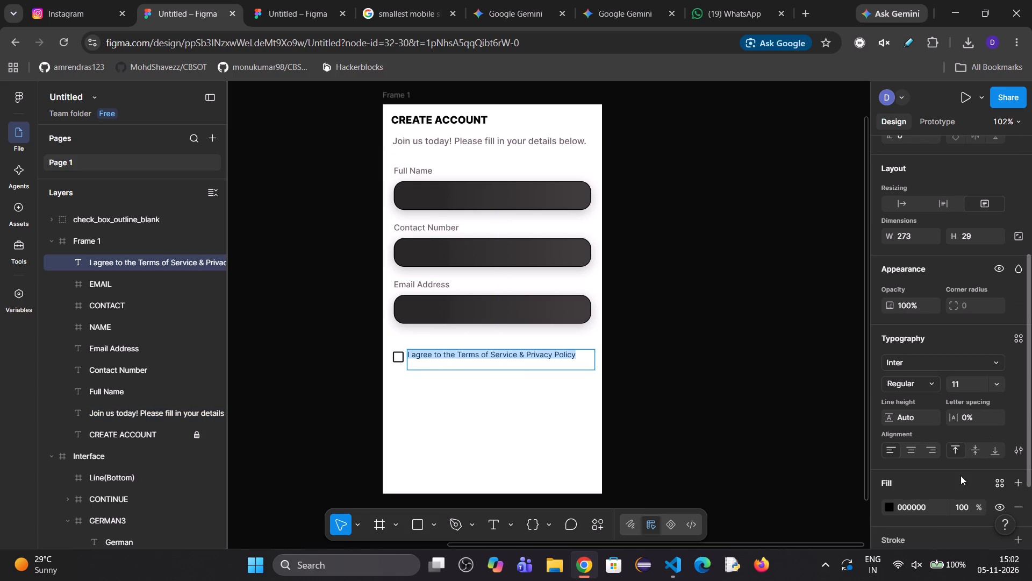
click(887, 504)
click(729, 421)
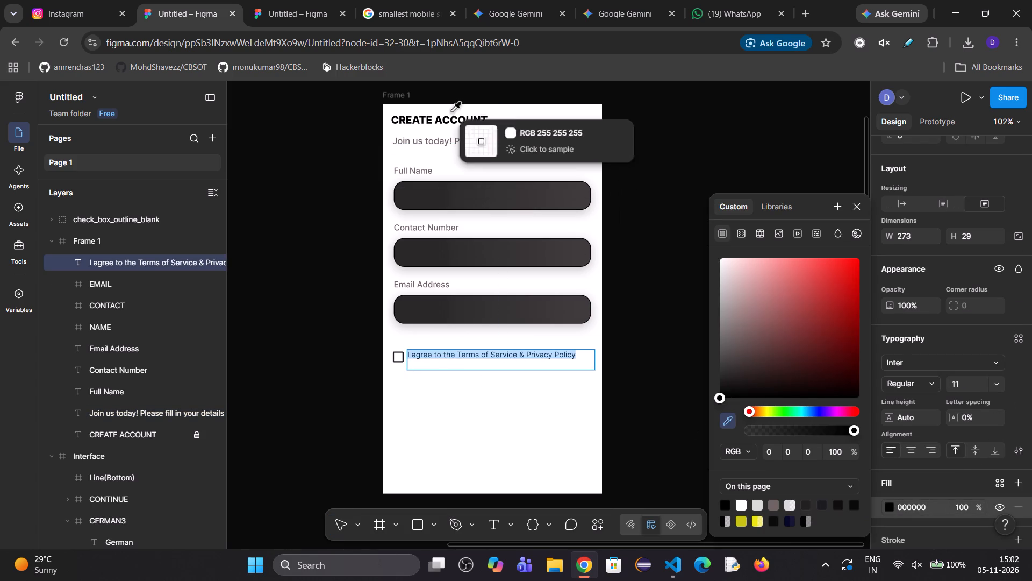
click(446, 141)
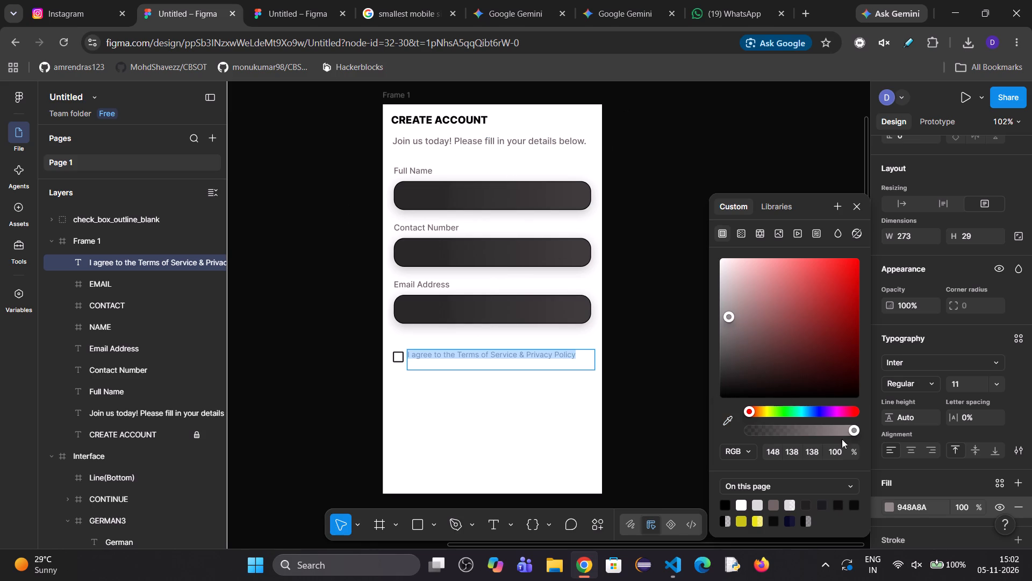
click(726, 499)
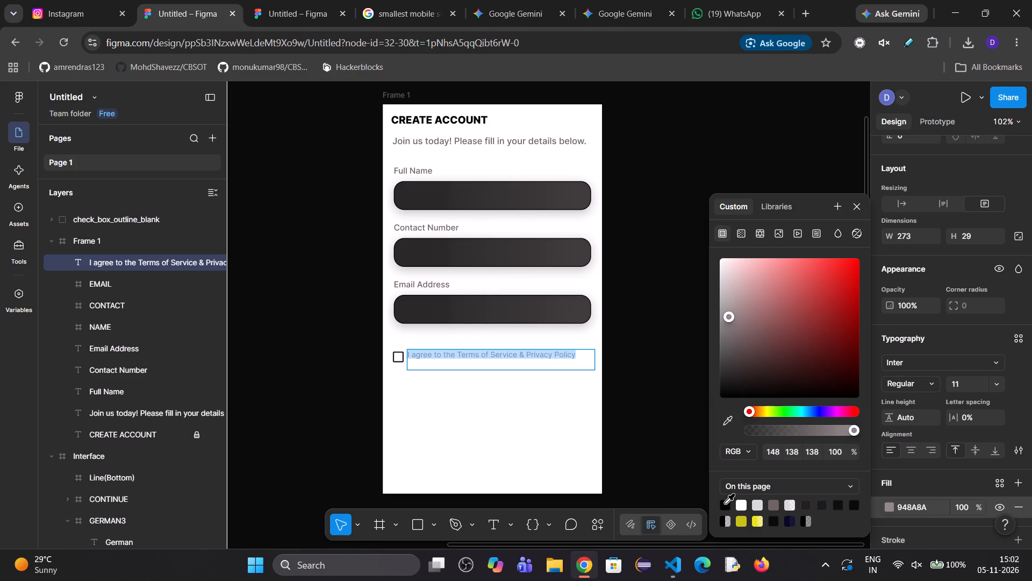
click(725, 504)
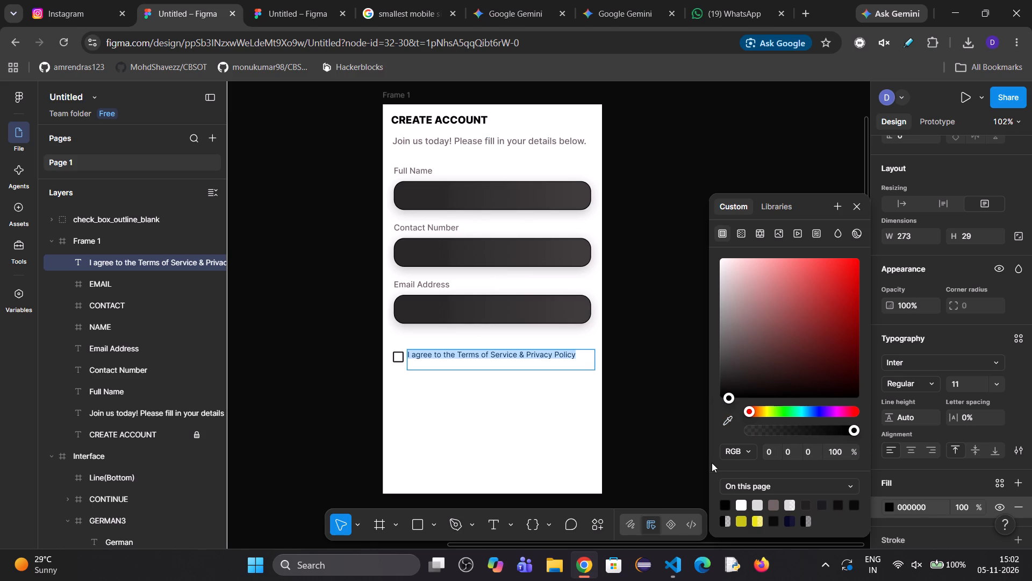
drag(851, 431, 798, 437)
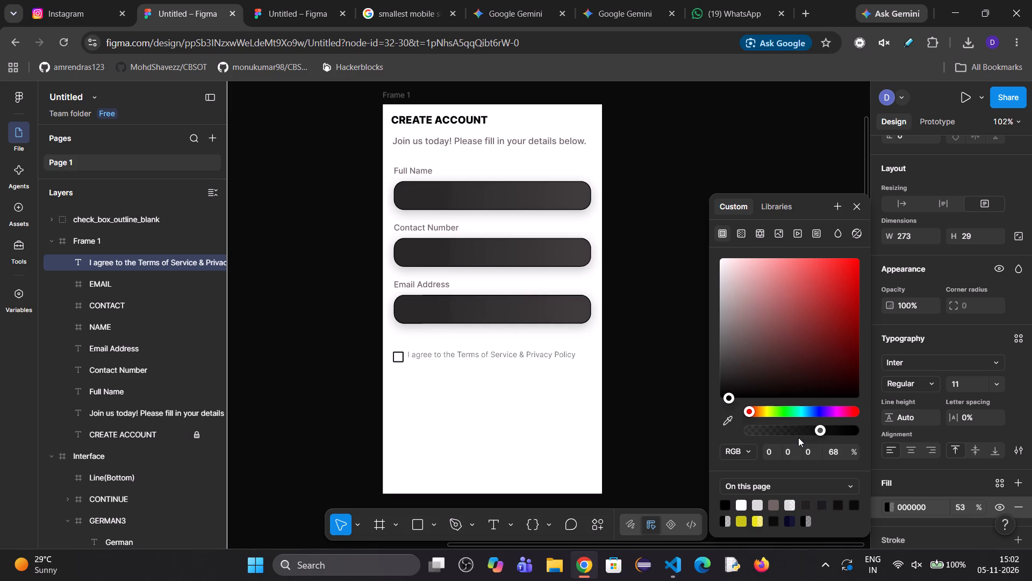
drag(798, 437, 804, 438)
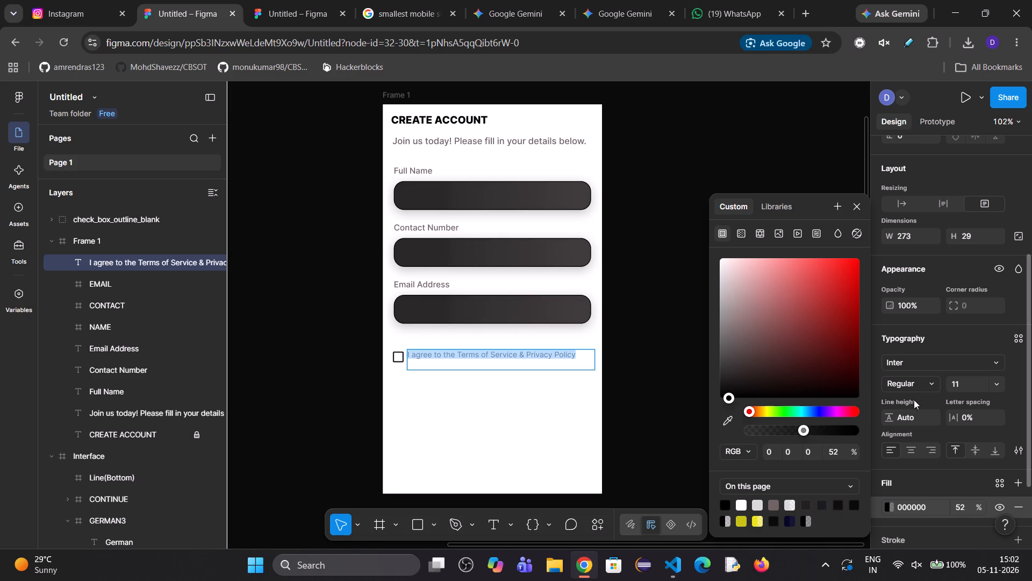
Set the agreement text's font size to 12 and leave text editing.
click(967, 383)
key(Up)
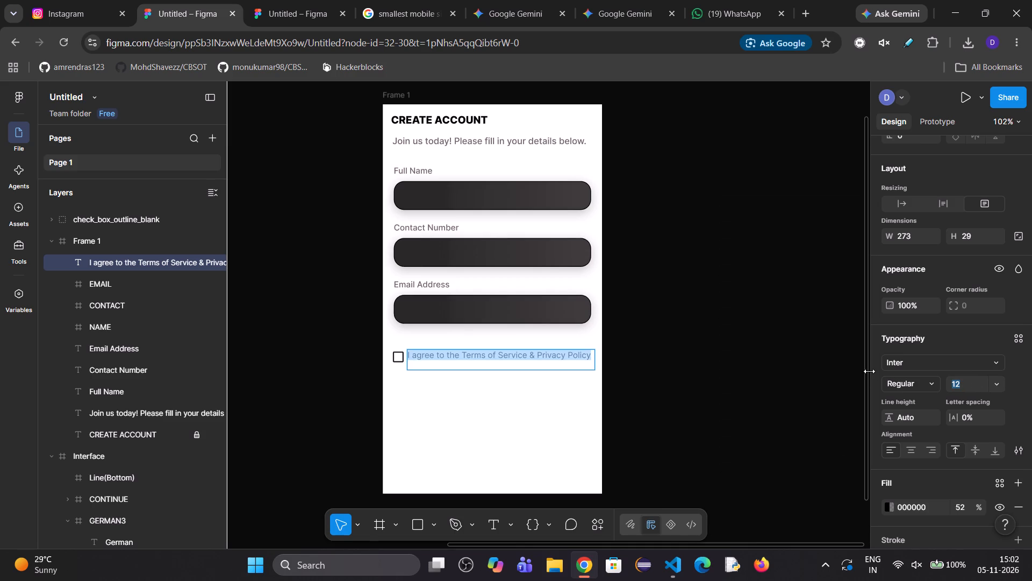
key(shift+Down)
key(ctrl+z)
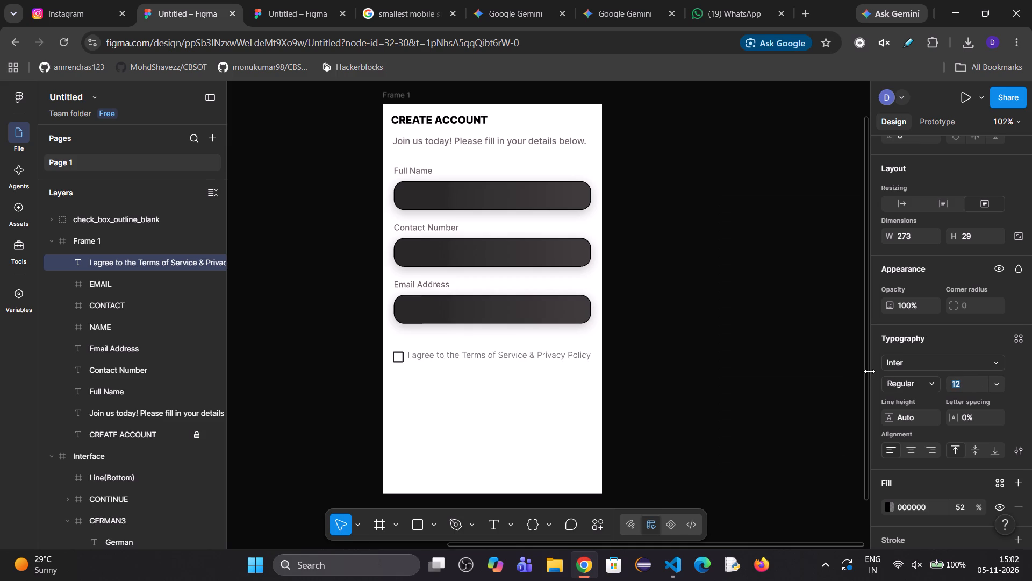
click(250, 277)
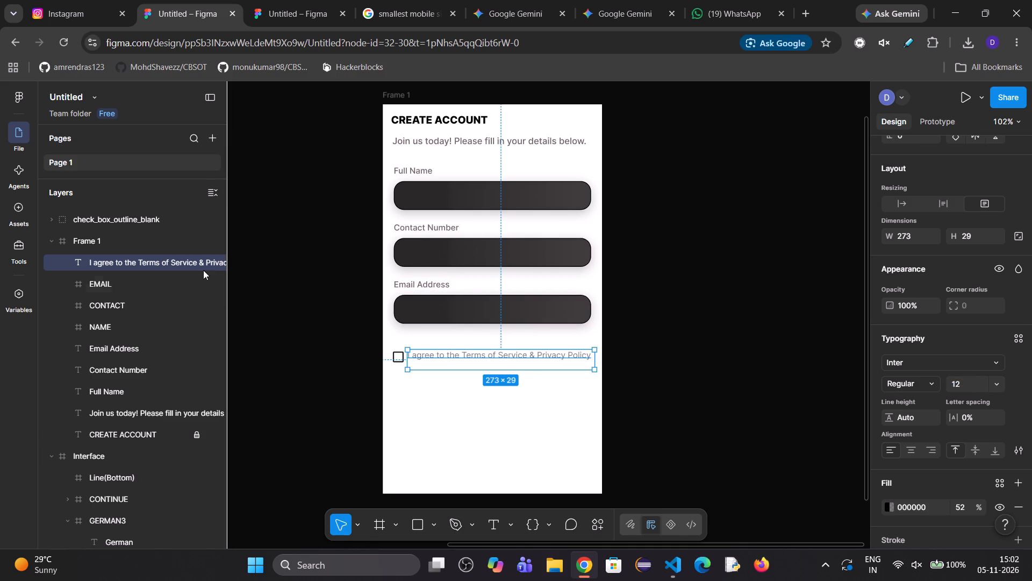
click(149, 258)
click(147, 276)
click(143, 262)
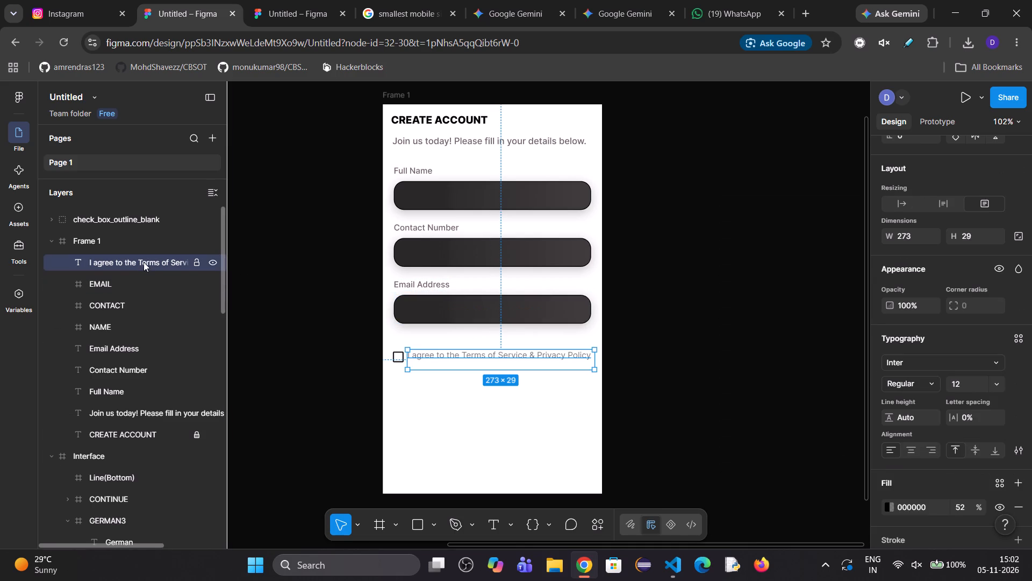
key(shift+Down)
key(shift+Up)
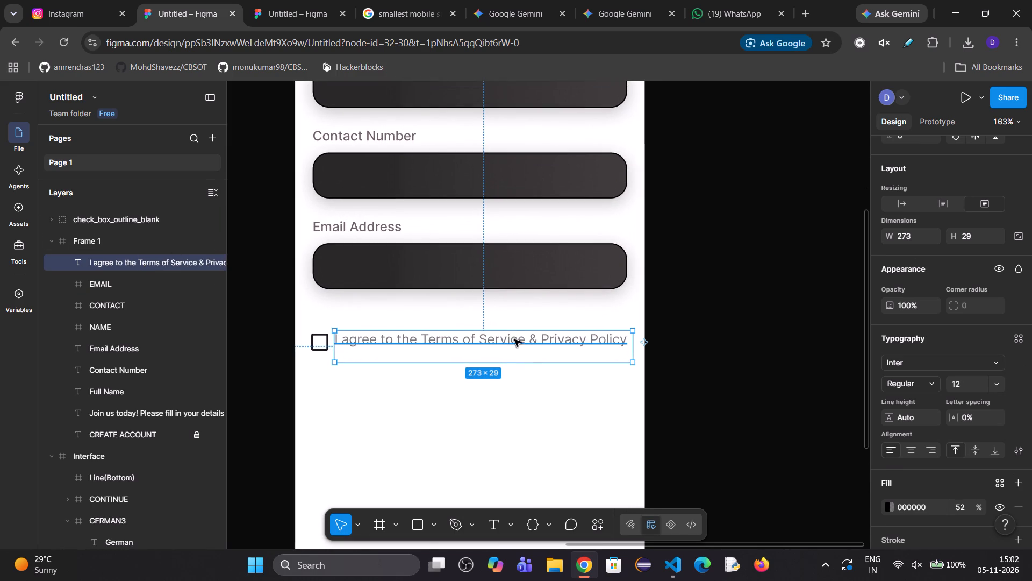
Shrink the agreement text box to 268 × 17 and shift it slightly down, level with the checkbox.
drag(634, 361, 628, 351)
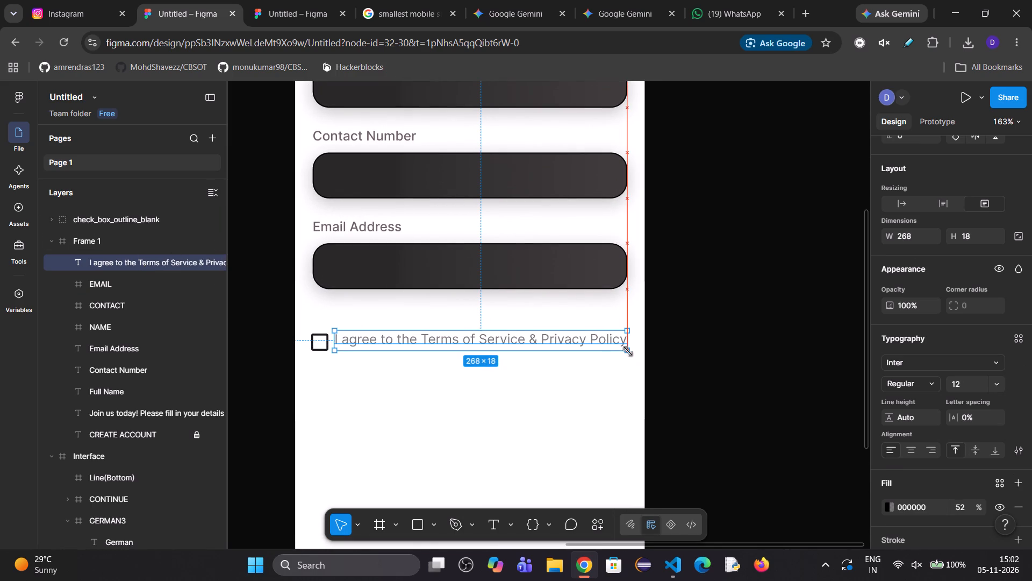
drag(628, 351, 630, 349)
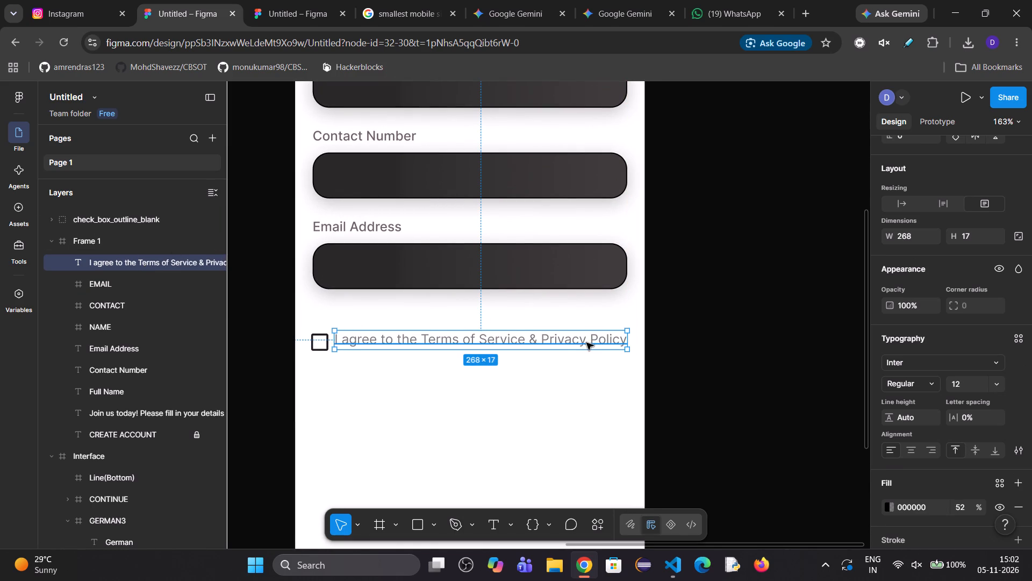
drag(581, 338, 583, 343)
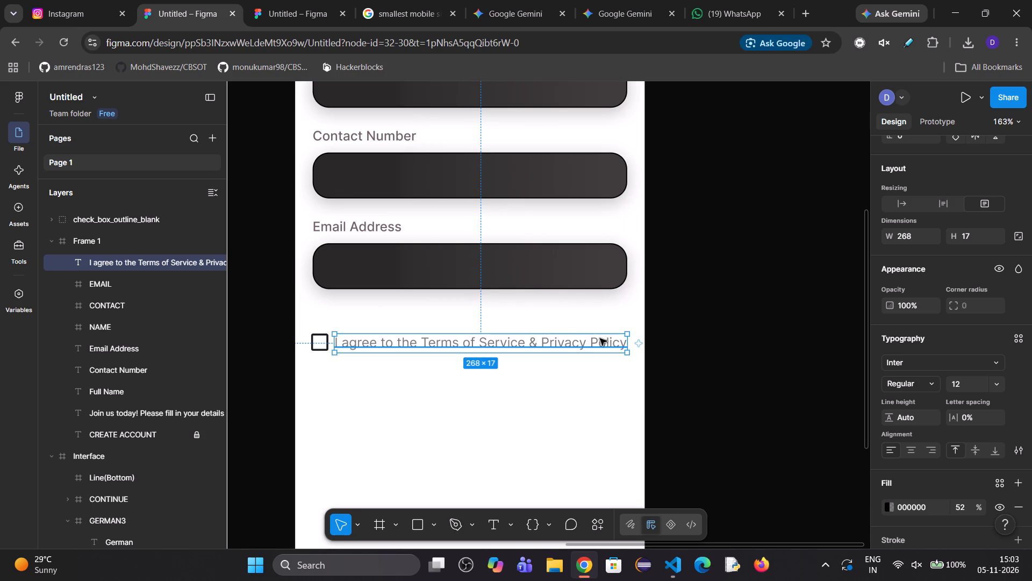
click(683, 328)
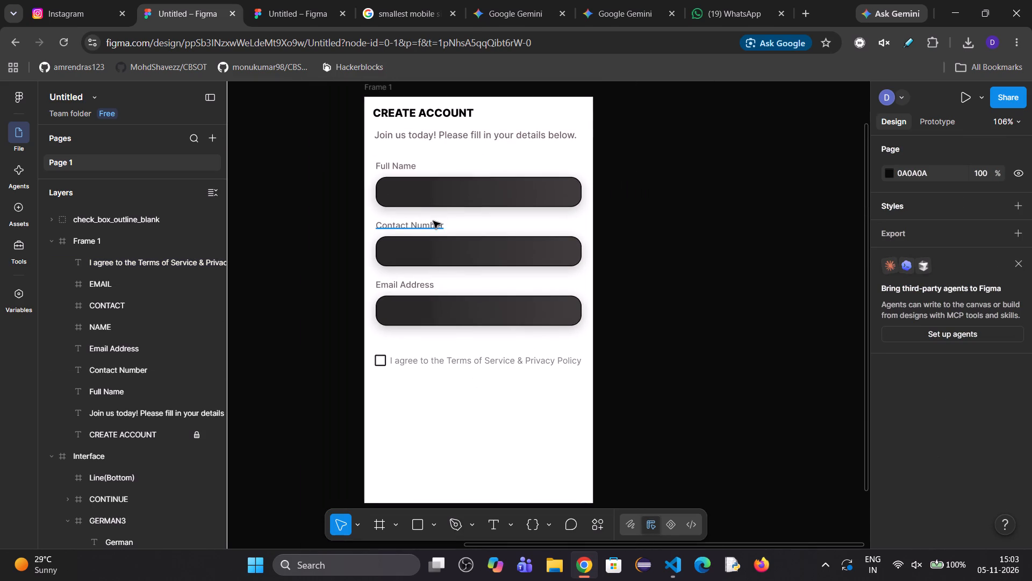
Recolour only the words "Terms of Service" in the agreement text to teal 3D99AB at 100% opacity.
double_click(475, 361)
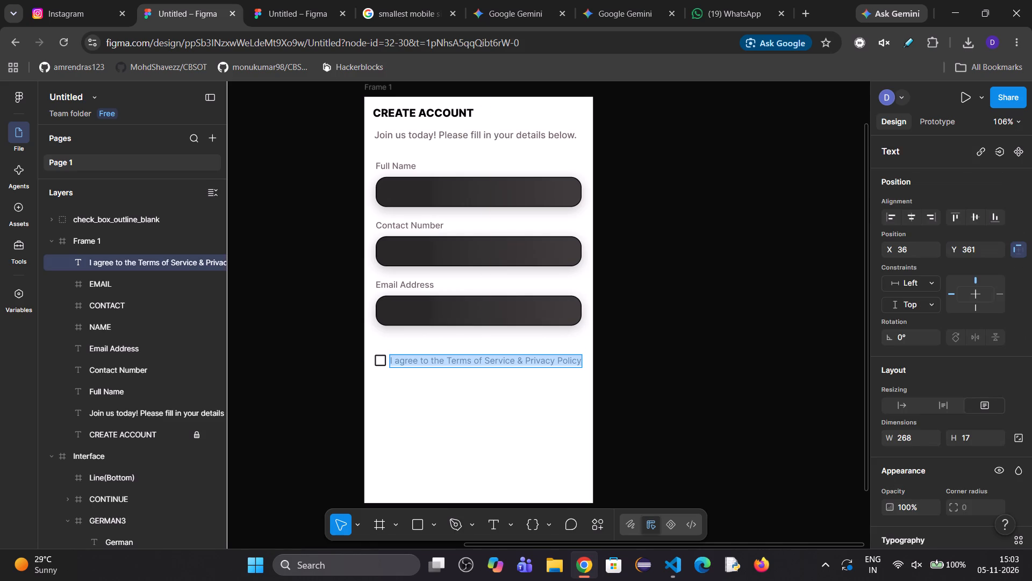
drag(446, 360, 513, 360)
scroll(921, 467, down, 3)
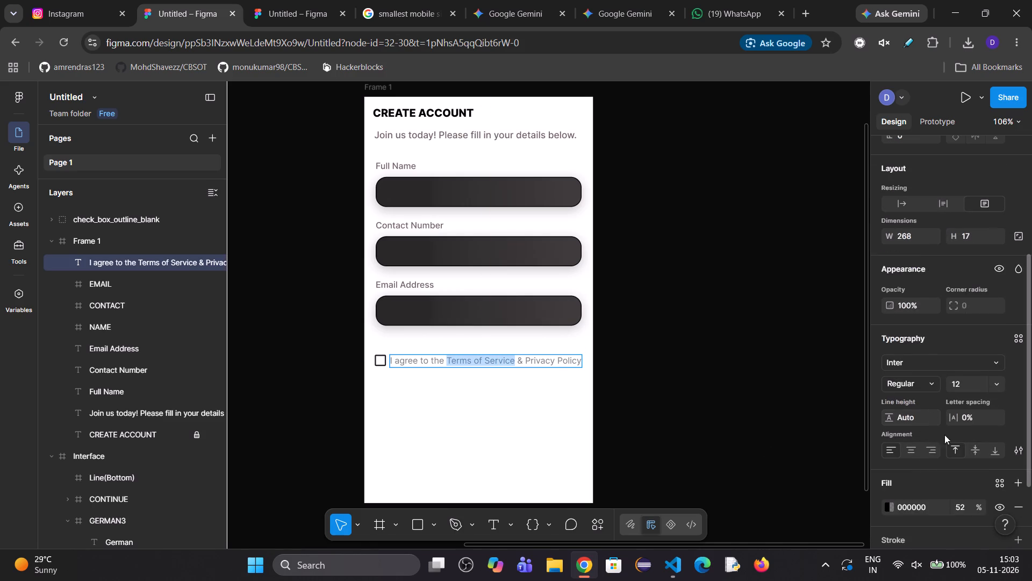
click(889, 501)
click(895, 505)
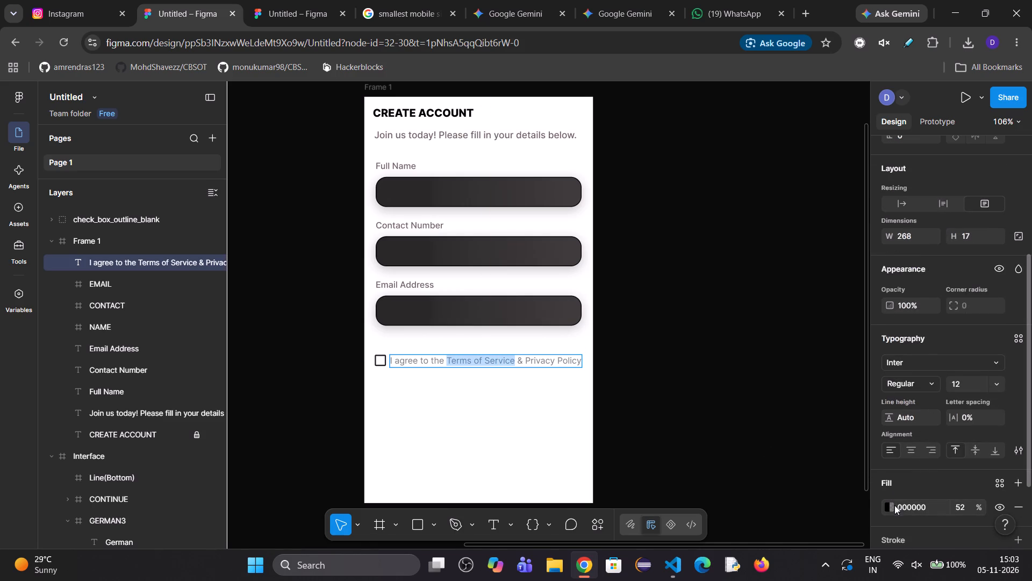
click(893, 507)
click(805, 413)
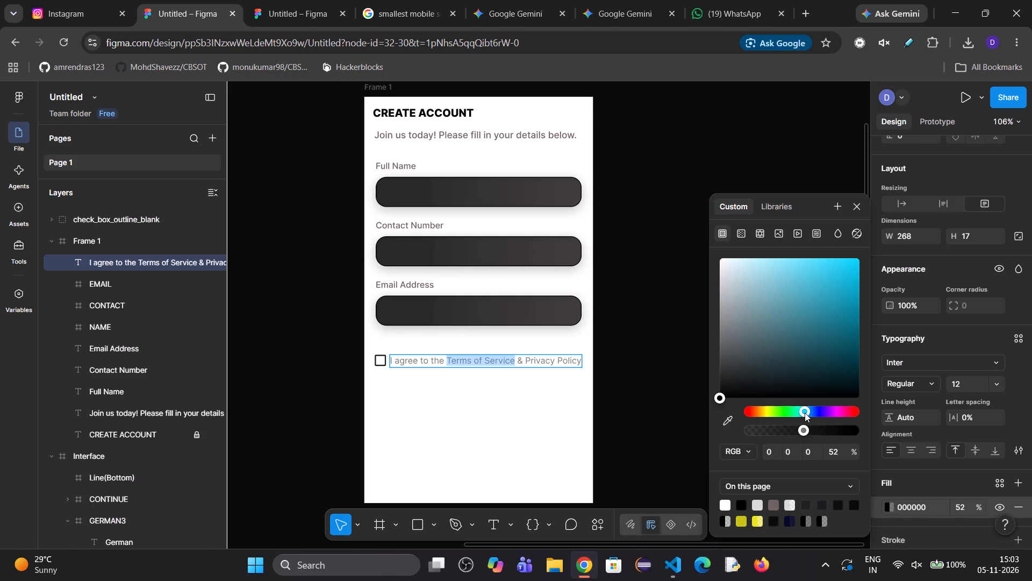
click(836, 297)
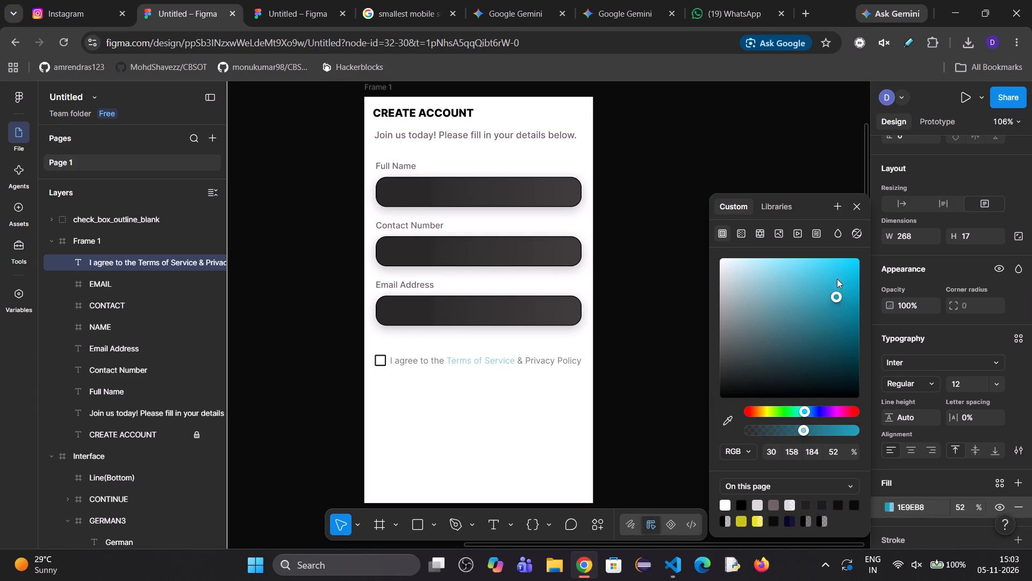
click(837, 278)
click(842, 261)
click(830, 293)
click(809, 304)
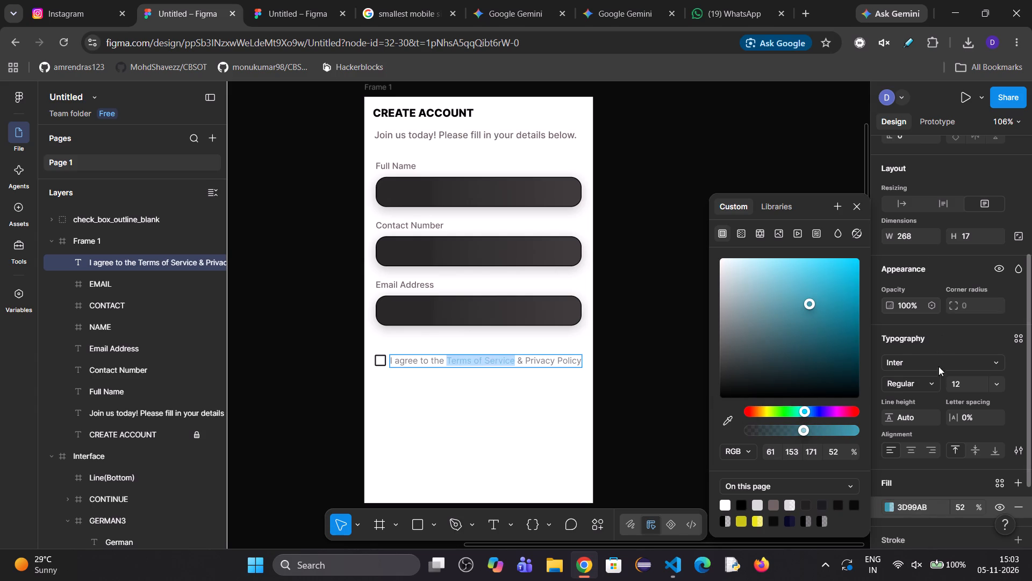
click(925, 378)
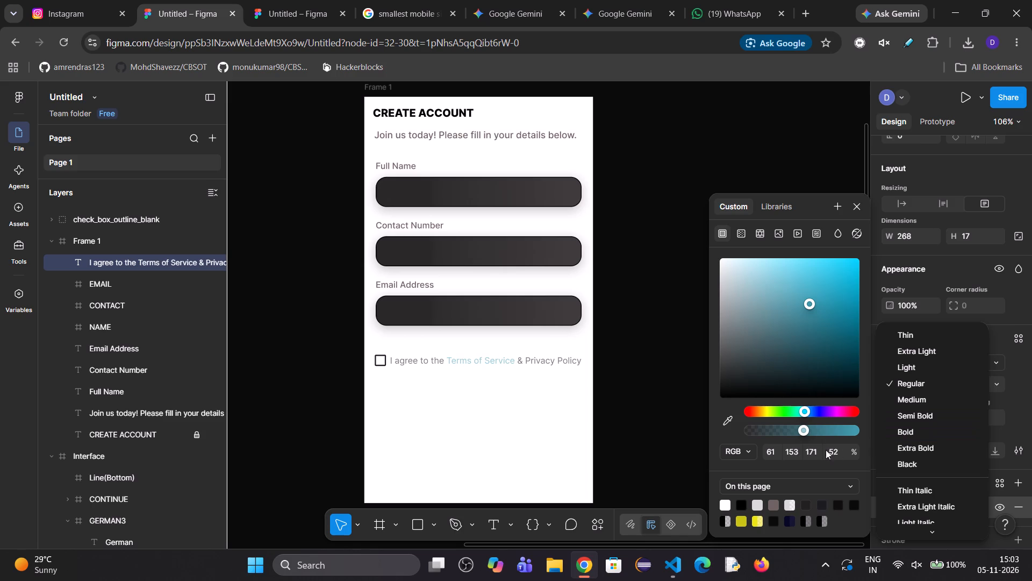
click(834, 449)
key(1)
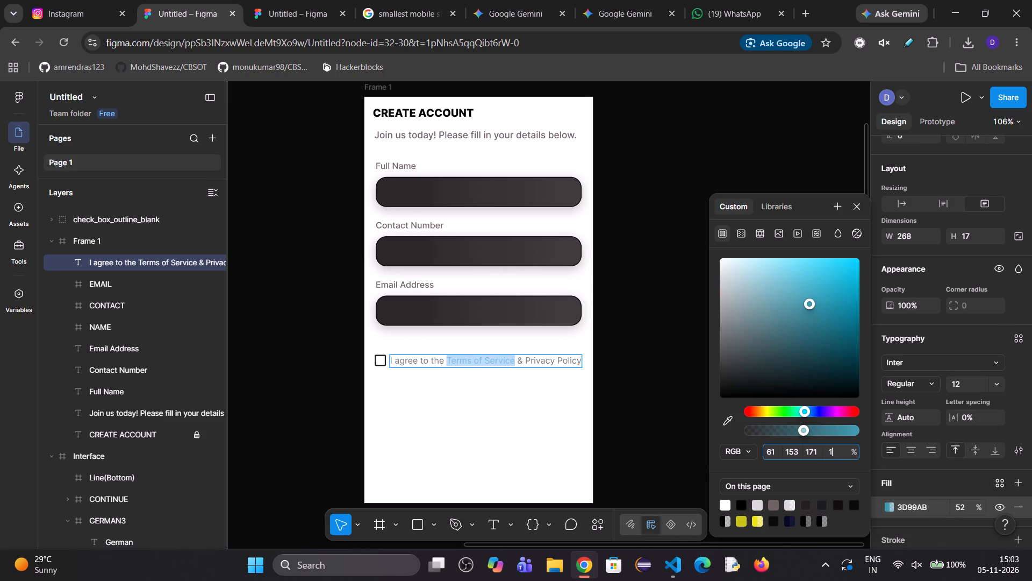
text(00)
key(Return)
Change the colour of the words "Terms of Service" to a brighter teal, 23A6C0.
double_click(496, 363)
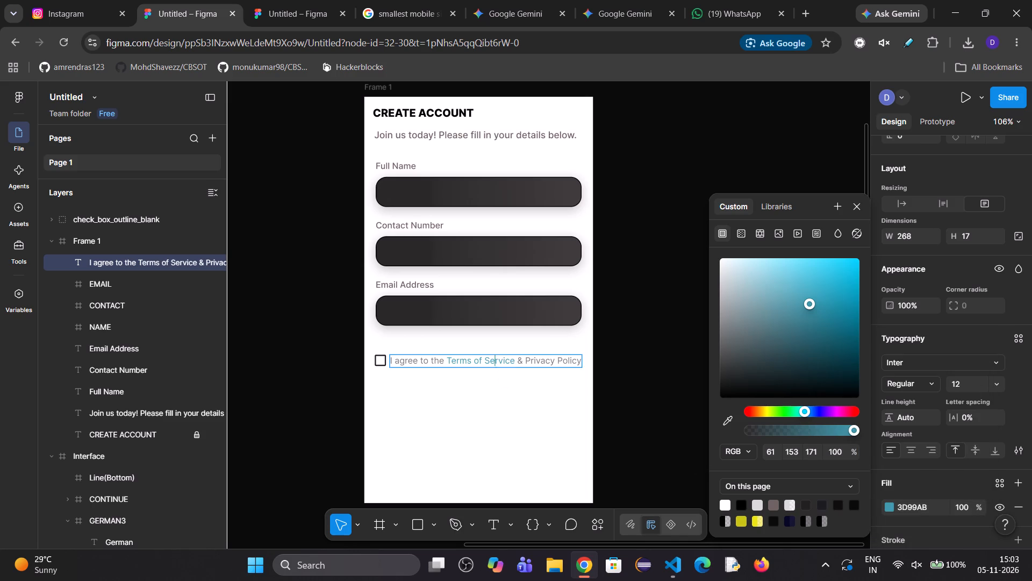
drag(447, 359, 507, 354)
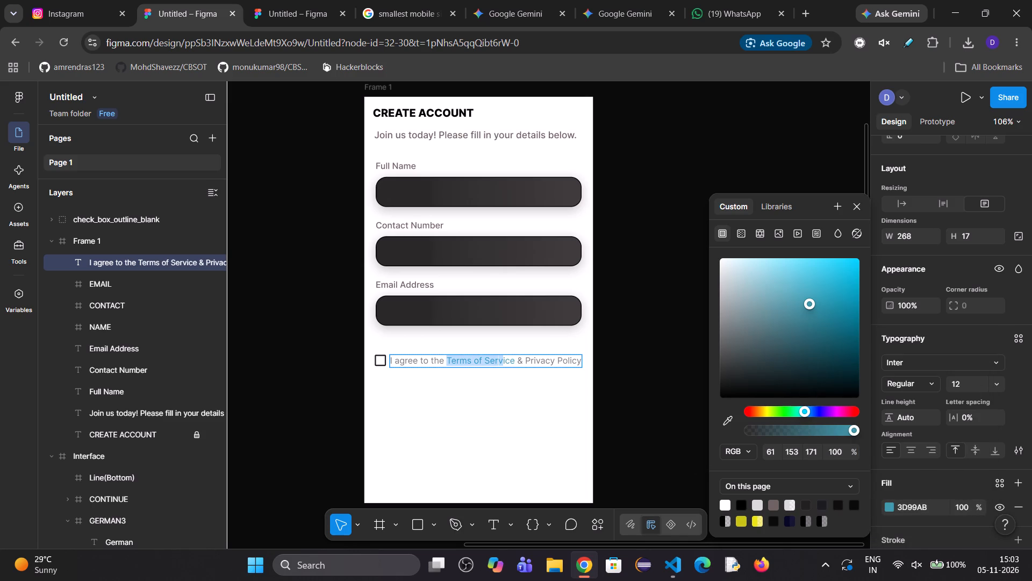
drag(507, 354, 514, 360)
drag(810, 307, 845, 278)
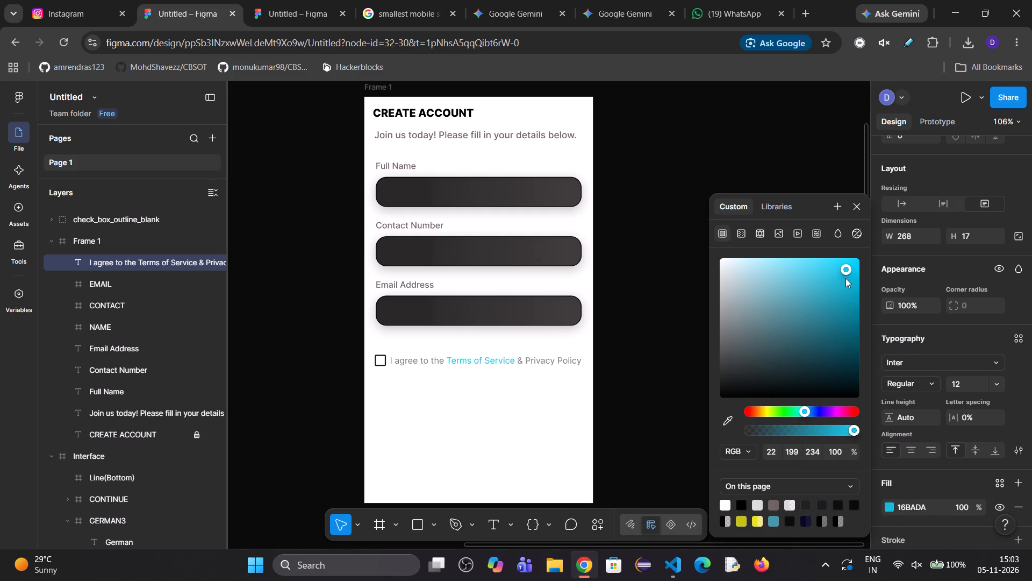
drag(845, 278, 834, 293)
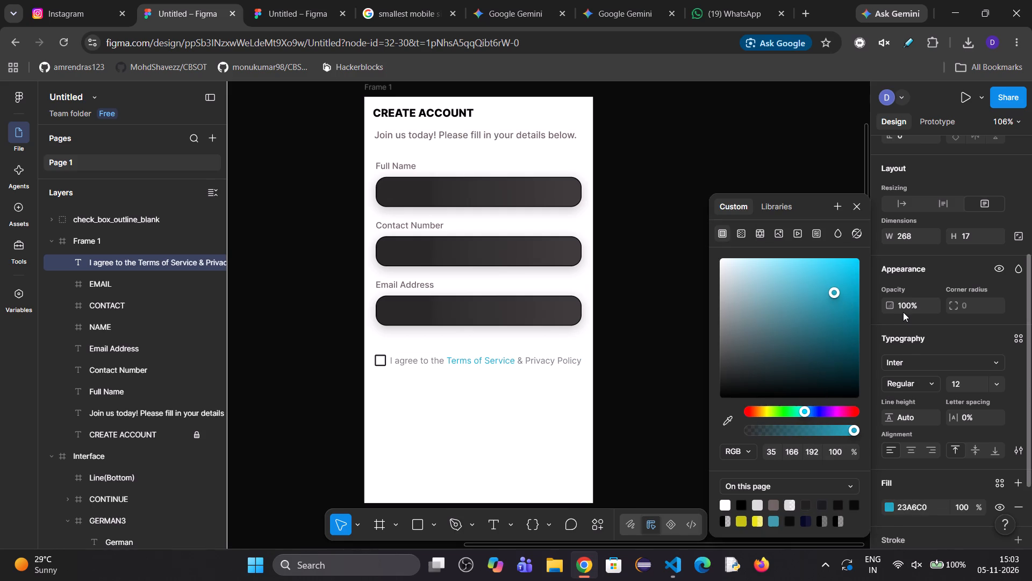
Set the font weight of the words "Terms of Service" to Medium.
click(919, 379)
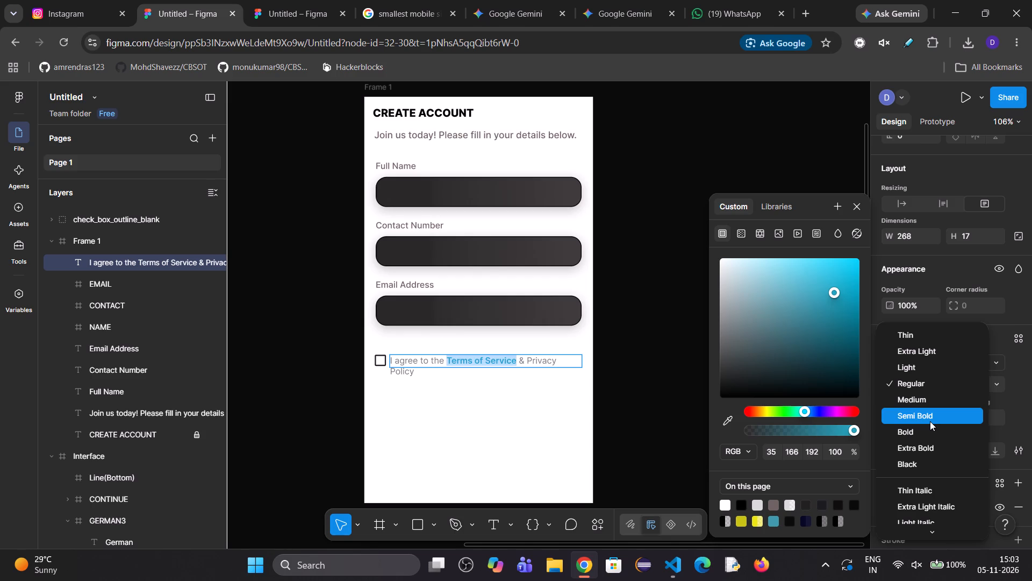
click(924, 403)
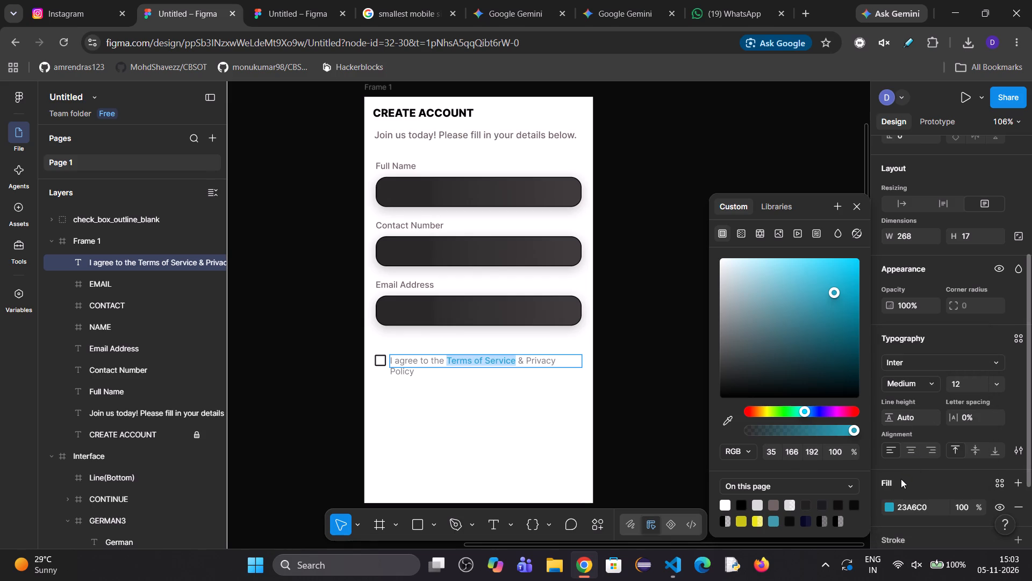
click(808, 8)
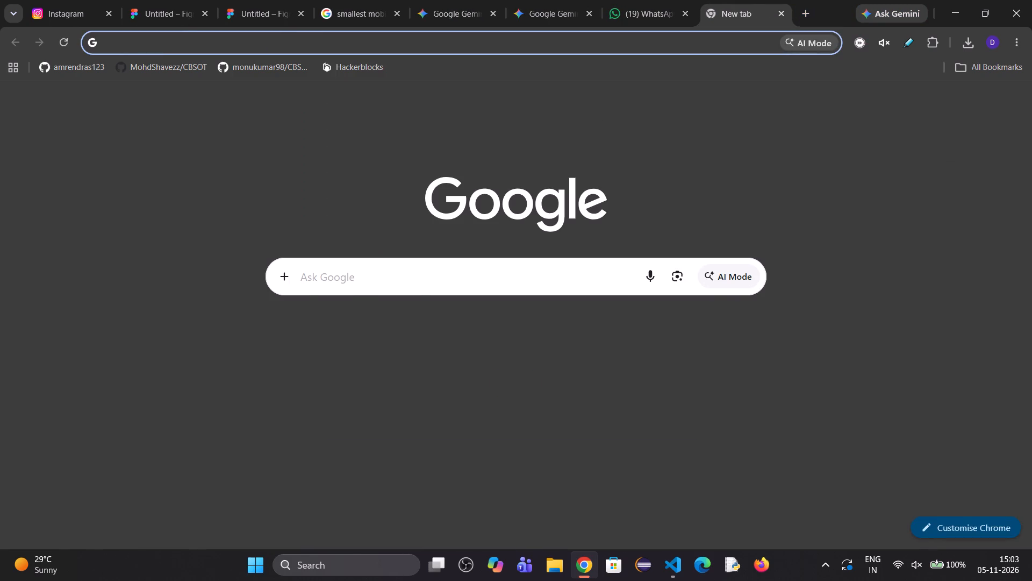
click(433, 276)
text(how to)
key(space)
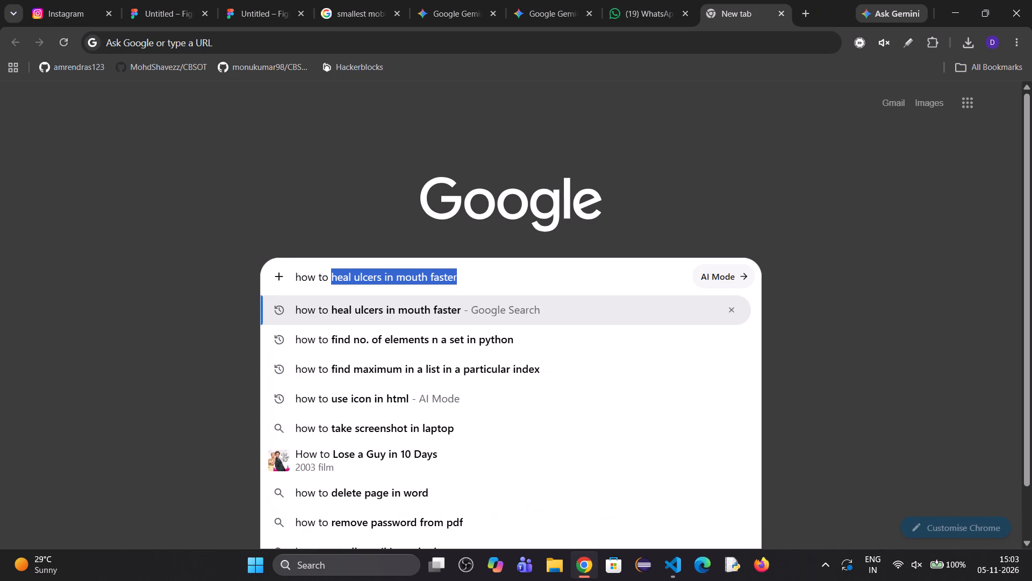
text(use undelrine in figma)
key(Return)
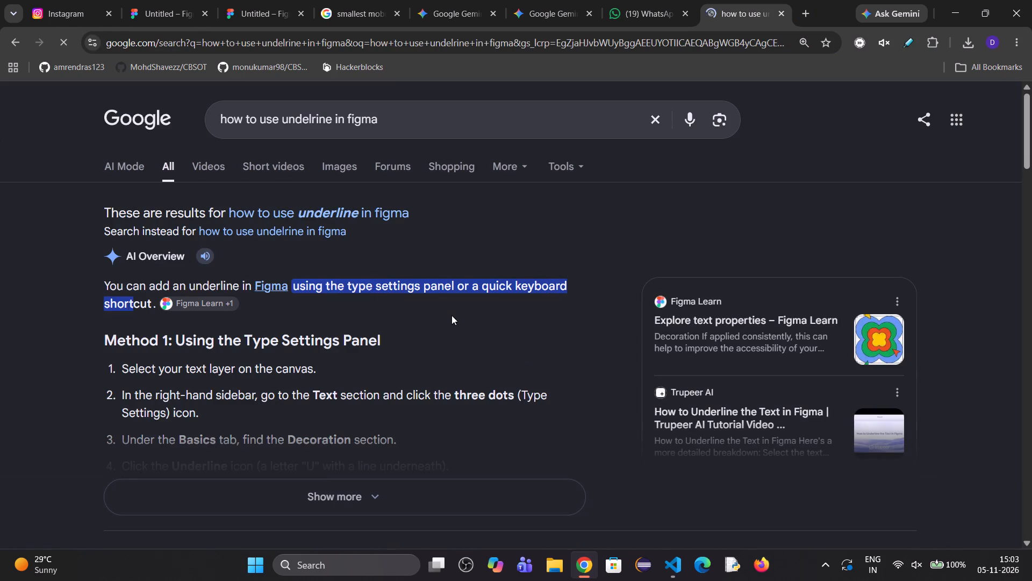
click(424, 499)
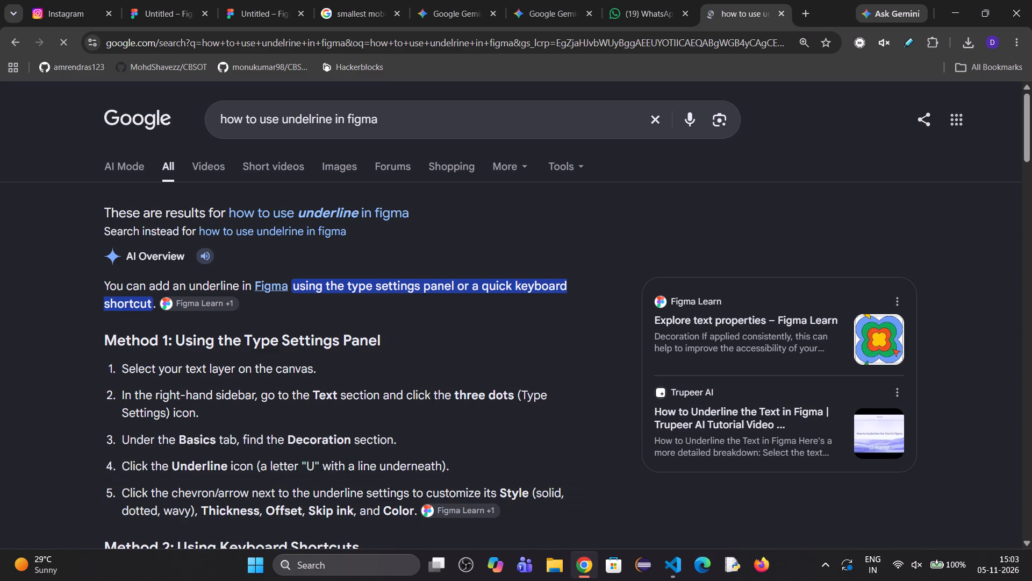
scroll(428, 422, down, 2)
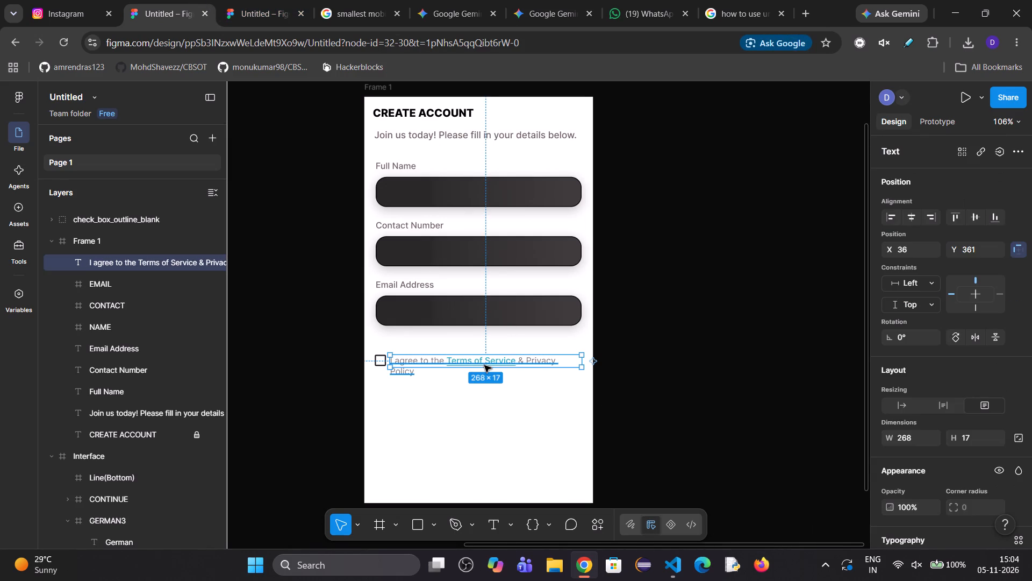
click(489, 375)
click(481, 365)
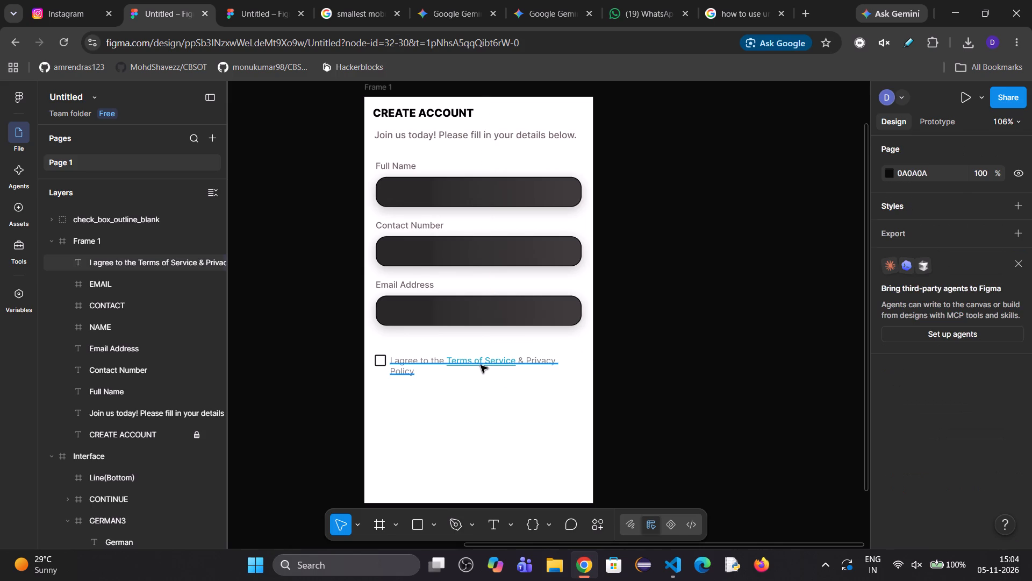
Return to the Google results on underlining text in Figma.
click(768, 0)
click(347, 451)
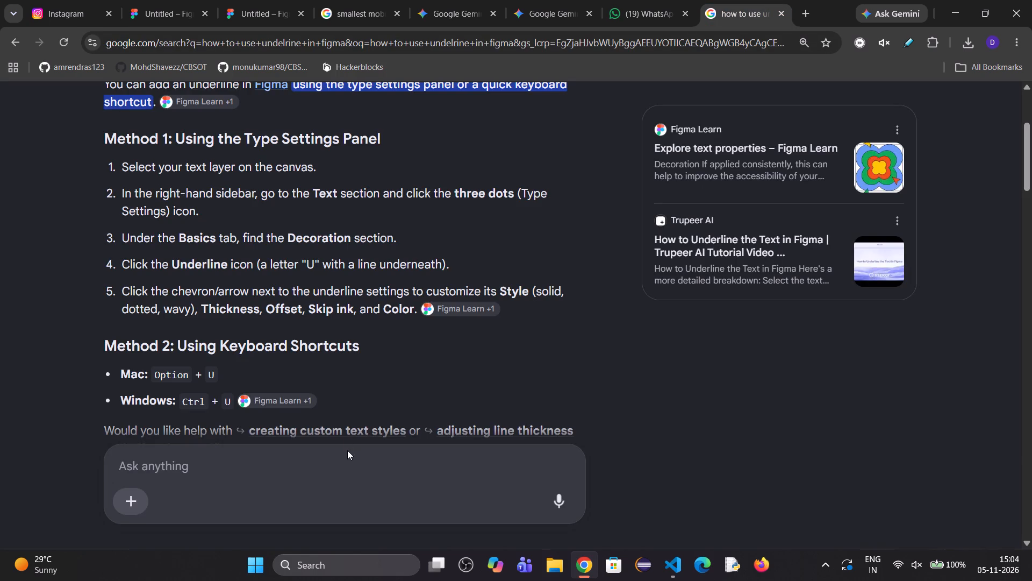
Ask Google AI Mode how to increase the thickness of the line after underlining the text, and read the answer.
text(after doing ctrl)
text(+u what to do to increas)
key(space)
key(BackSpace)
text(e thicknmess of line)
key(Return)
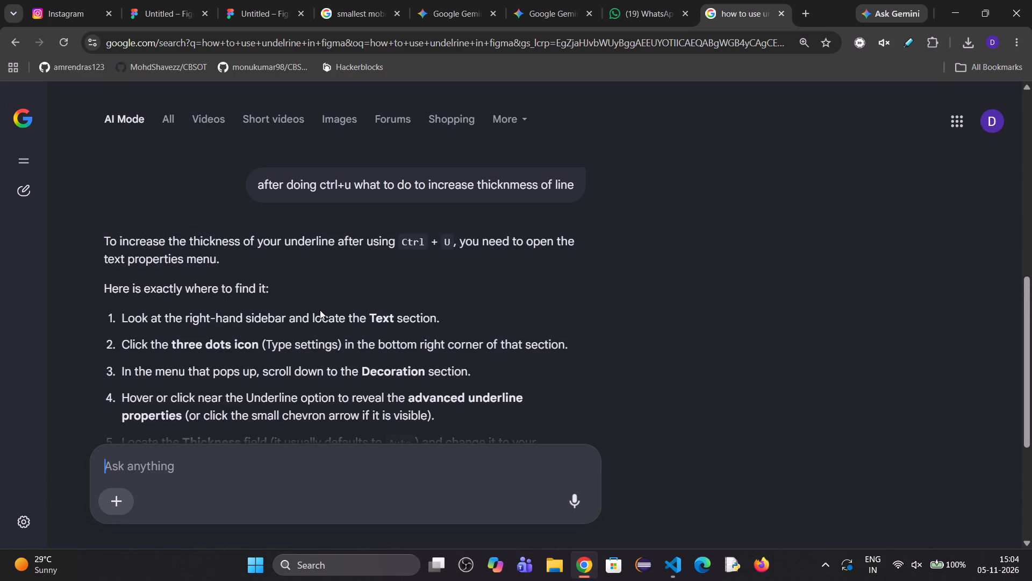
scroll(319, 313, down, 1)
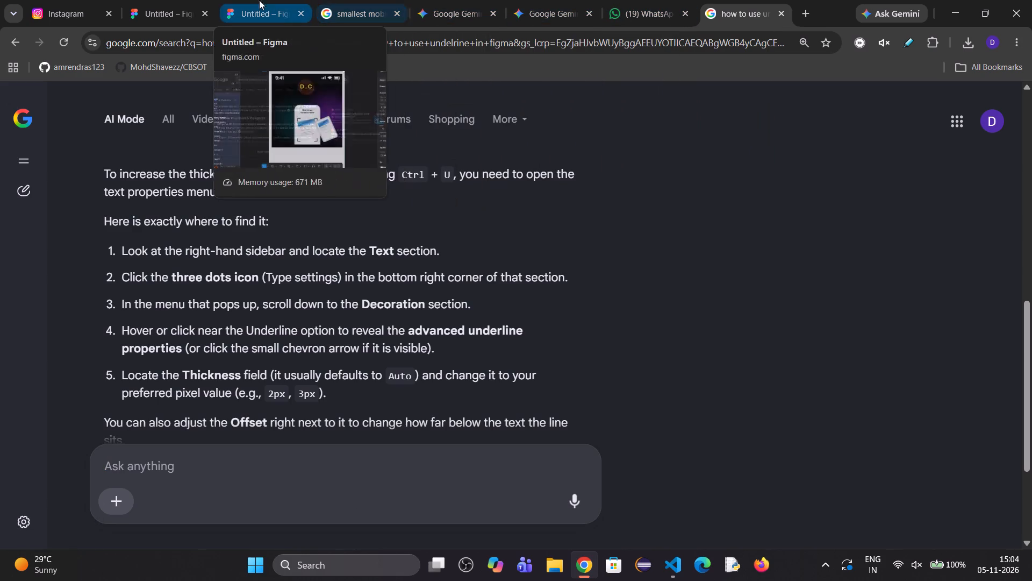
Move the Google answer's browser tab directly beside the Create Account design's Figma tab.
drag(184, 0, 191, 0)
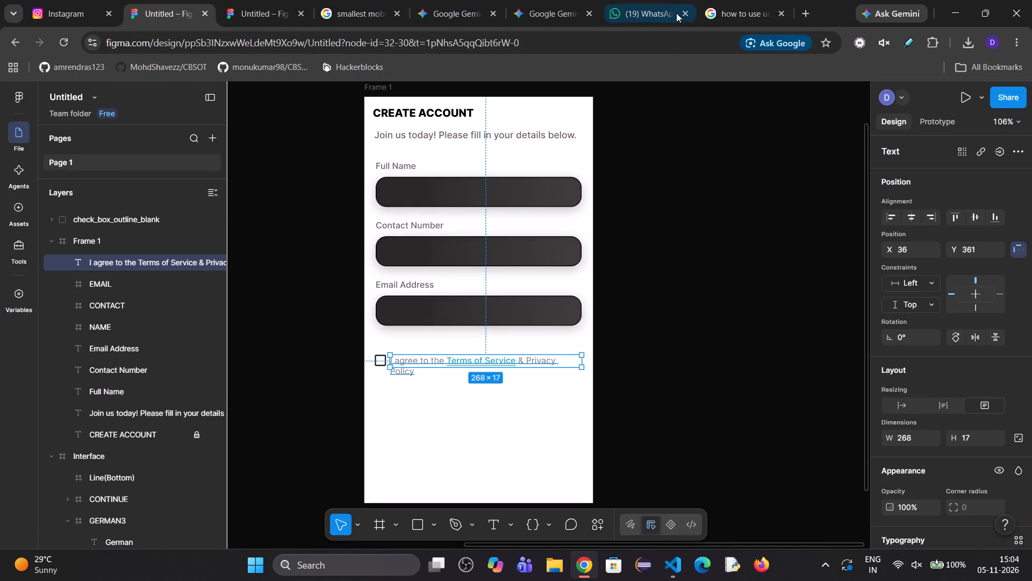
drag(741, 1, 295, 10)
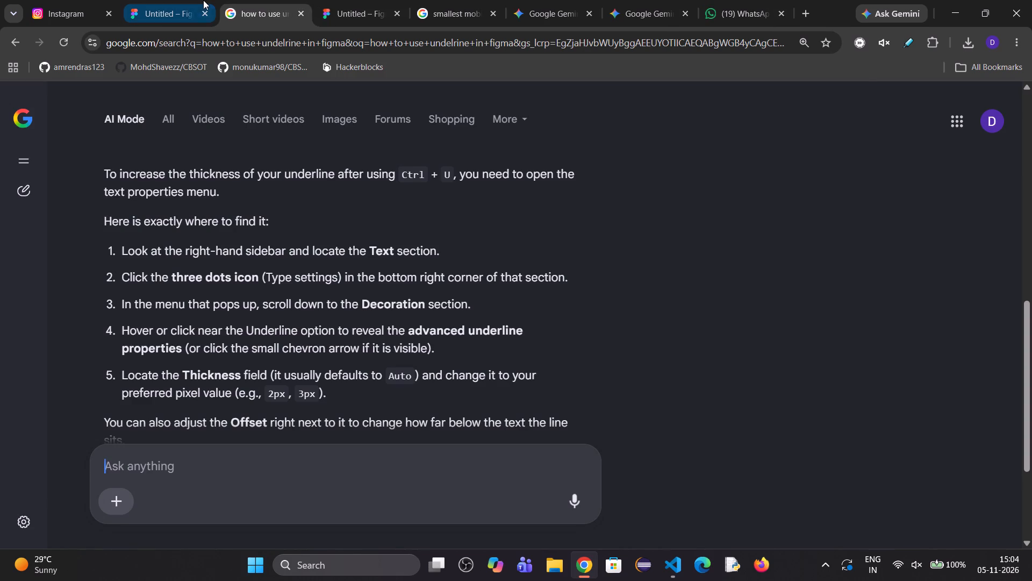
Switch back to the Figma design and look through the agreement text's properties for the type settings with the underline thickness.
click(198, 0)
scroll(918, 369, down, 4)
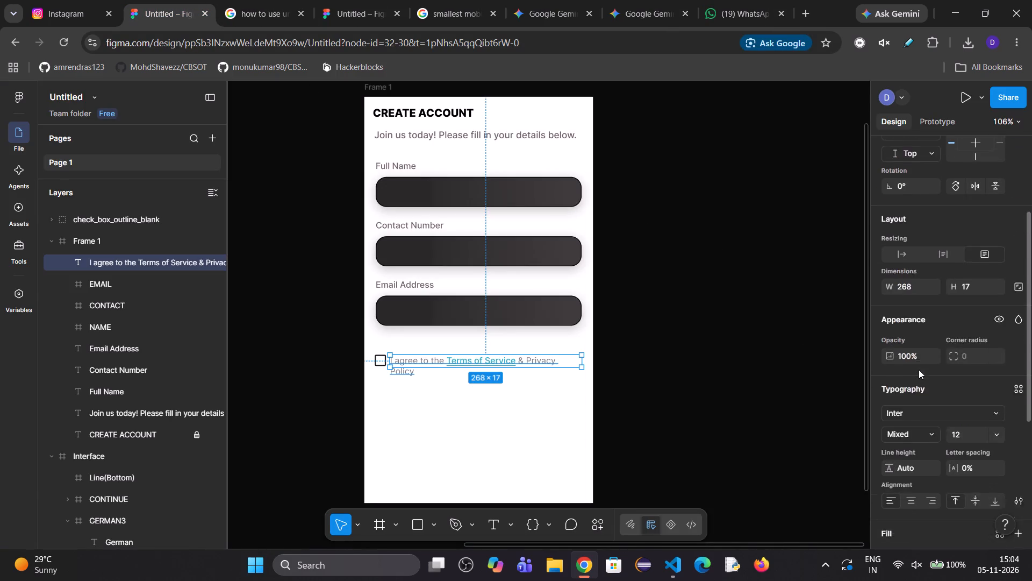
scroll(919, 370, down, 4)
scroll(919, 370, up, 6)
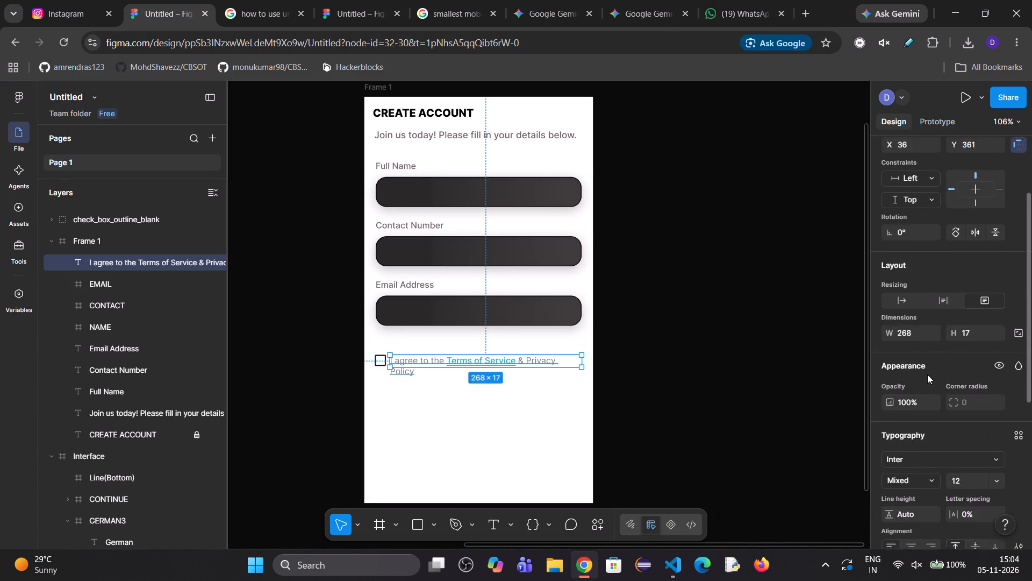
scroll(927, 374, up, 5)
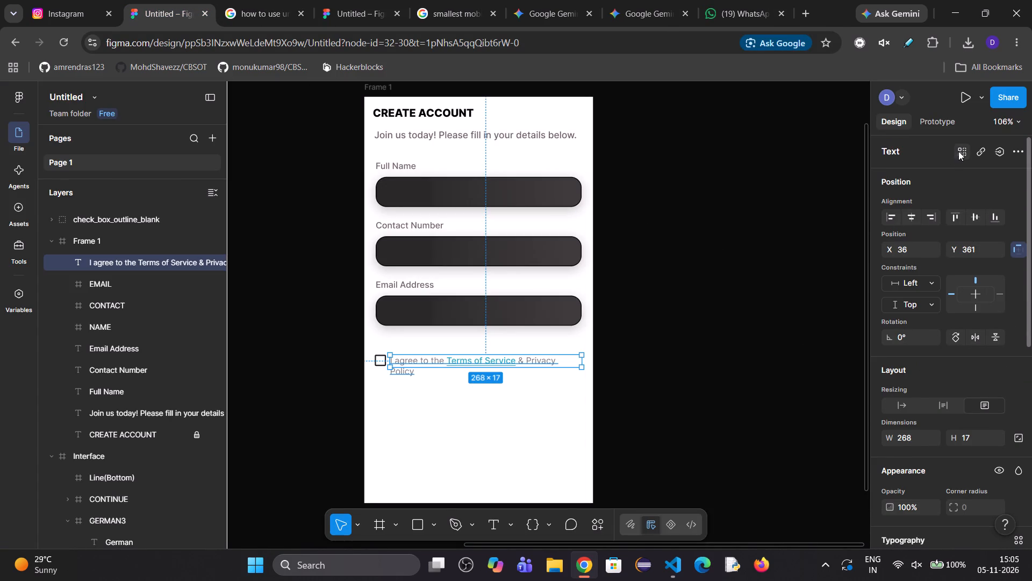
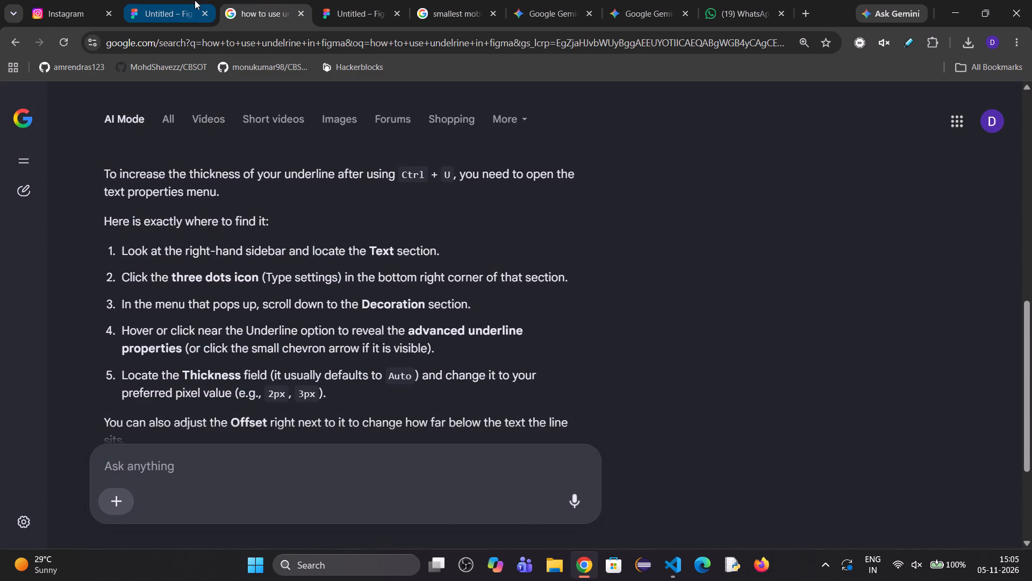
Switch from the underline thickness instructions back to the Figma design with the Create Account frame.
click(195, 0)
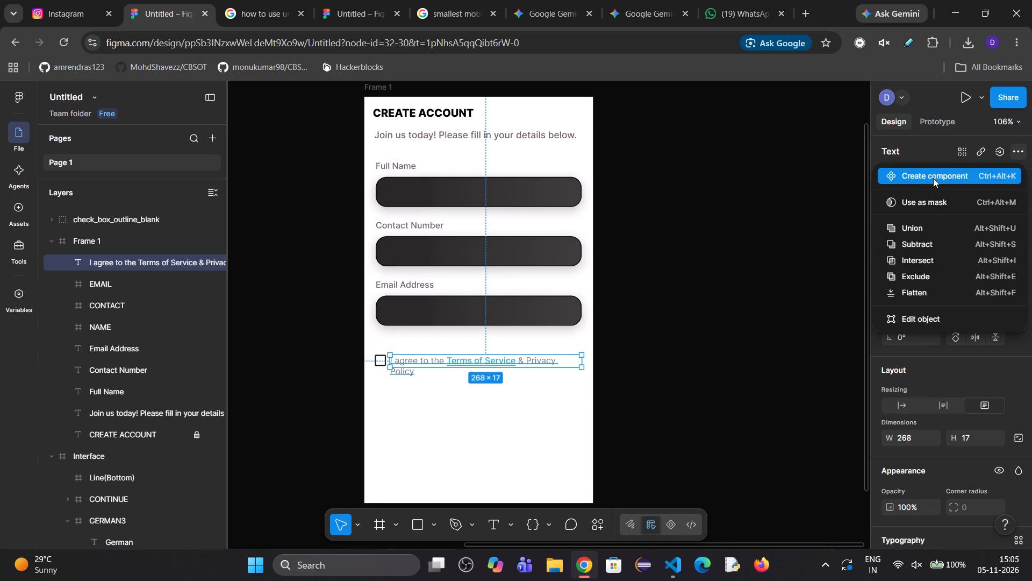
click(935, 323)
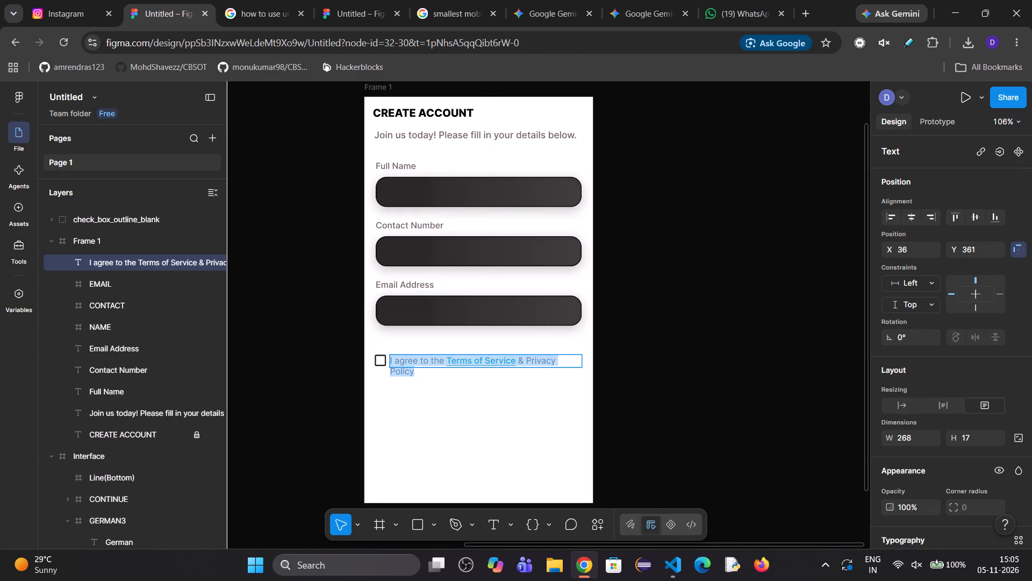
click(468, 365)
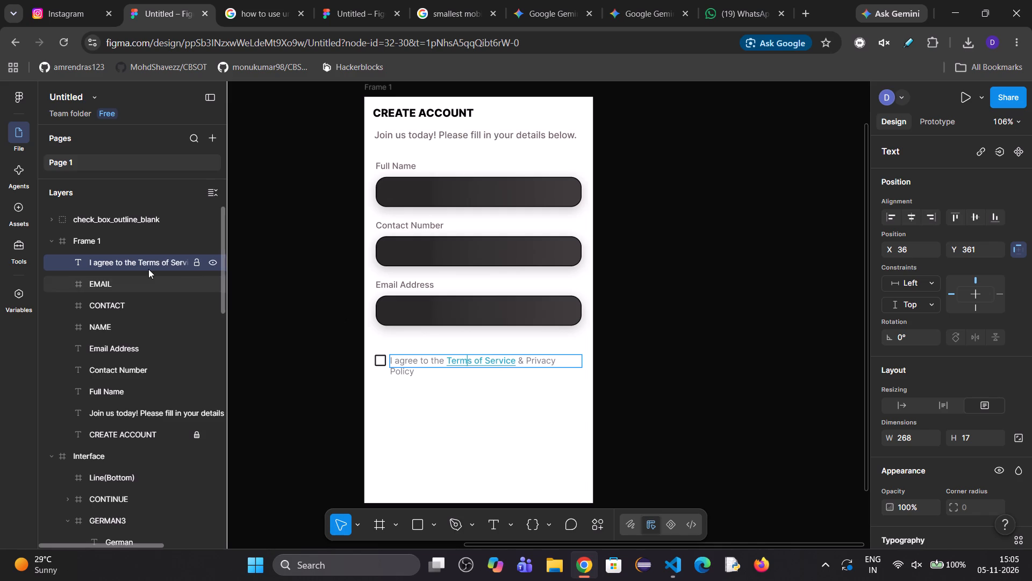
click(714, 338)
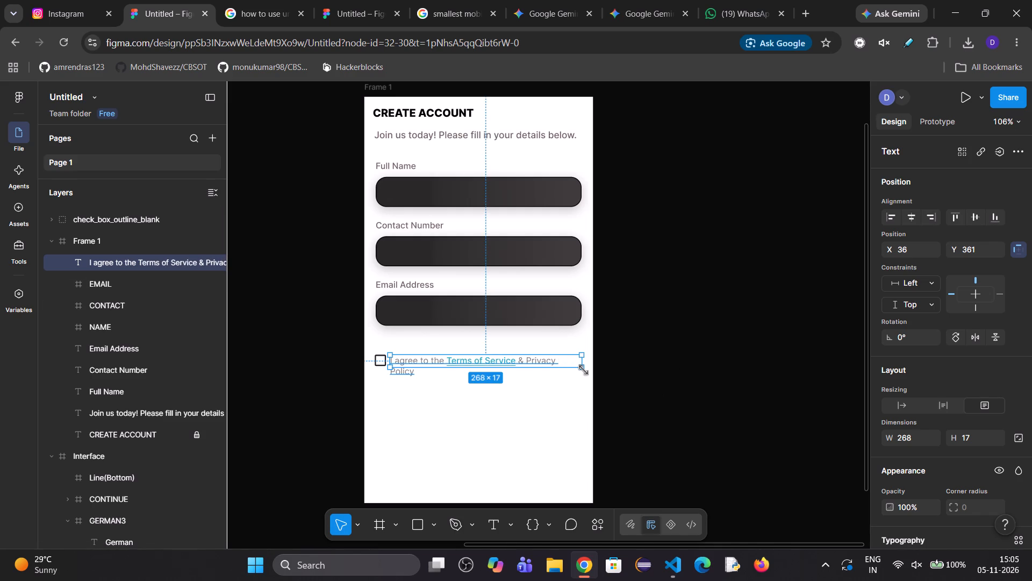
Resize the agreement text box to about 279 × 17 so the sentence fits on one line.
drag(582, 370, 587, 366)
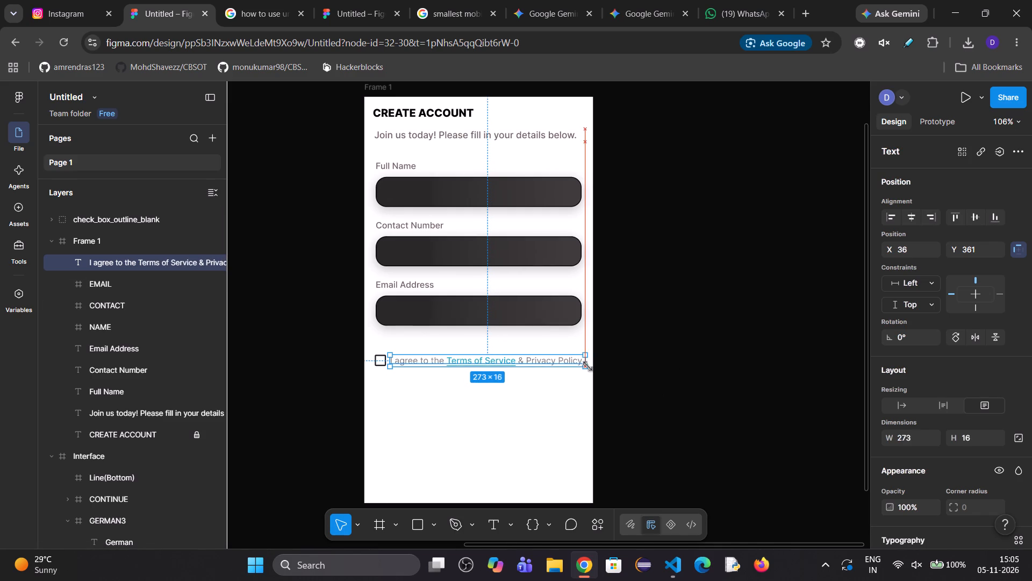
drag(587, 366, 589, 367)
Move the checkbox icon just before the agreement text, vertically level with it, to about X 559, Y 172.
click(382, 357)
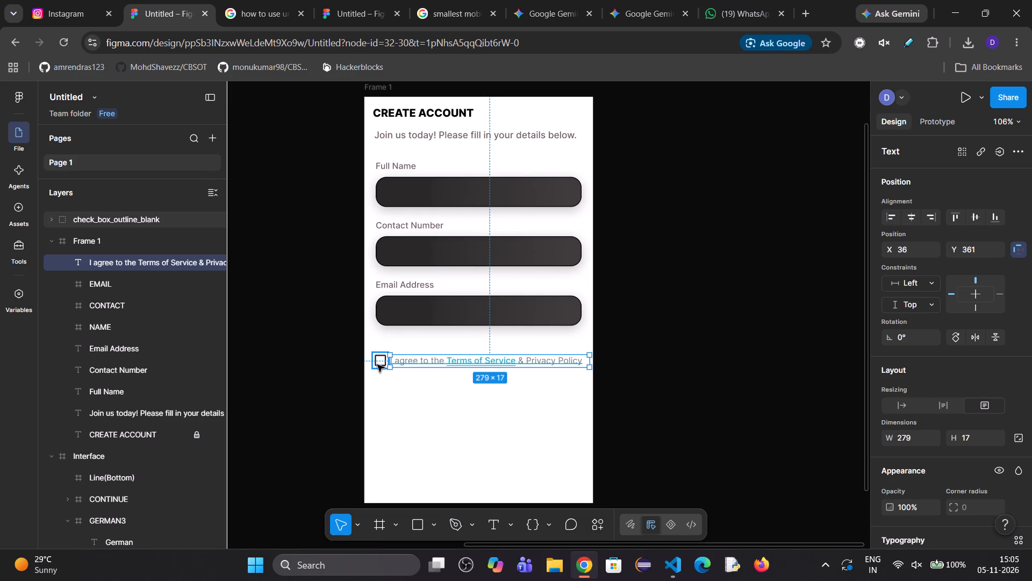
click(377, 365)
key(shift+Left)
key(shift+Right)
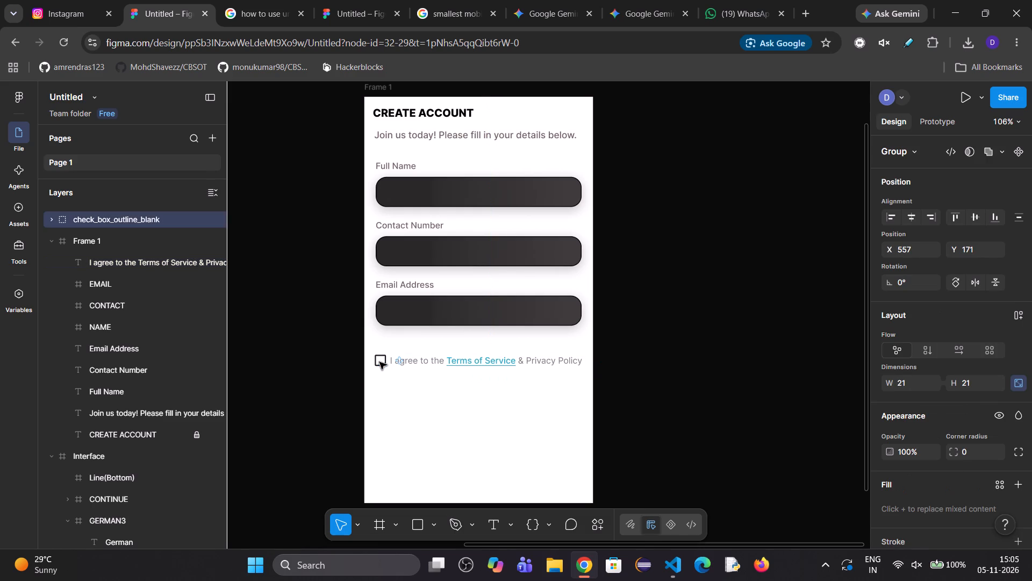
click(380, 362)
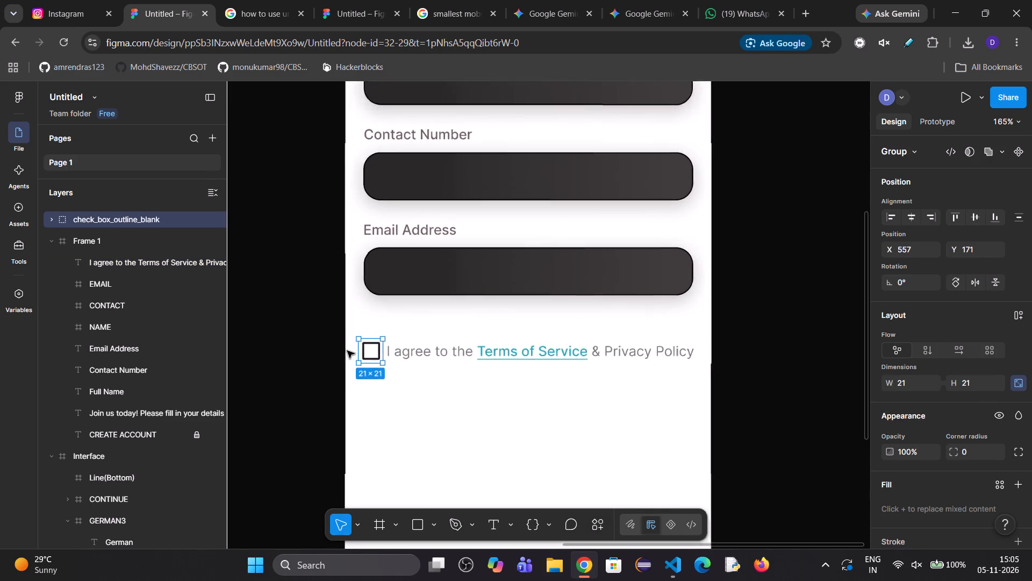
click(372, 351)
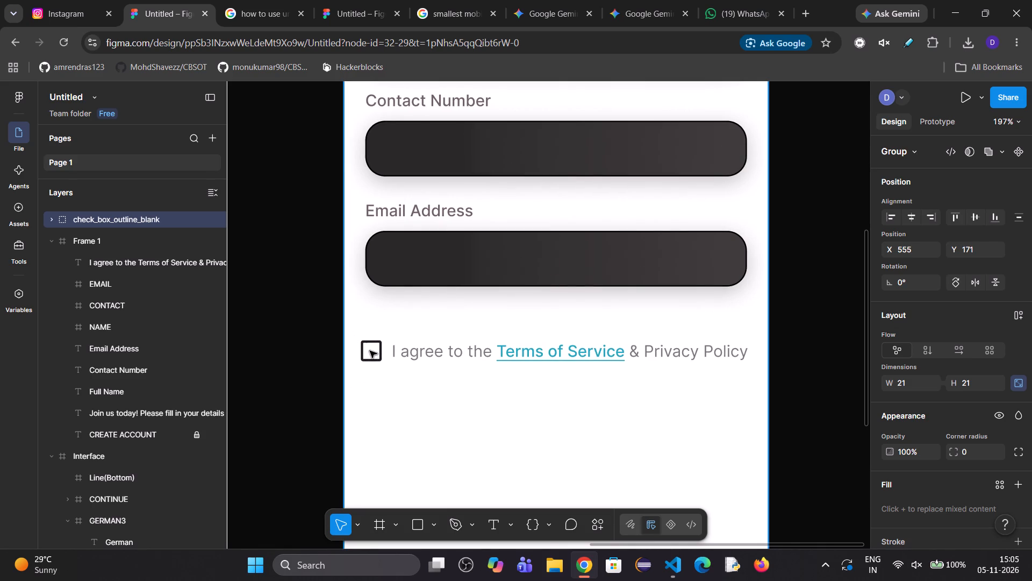
click(383, 261)
click(375, 350)
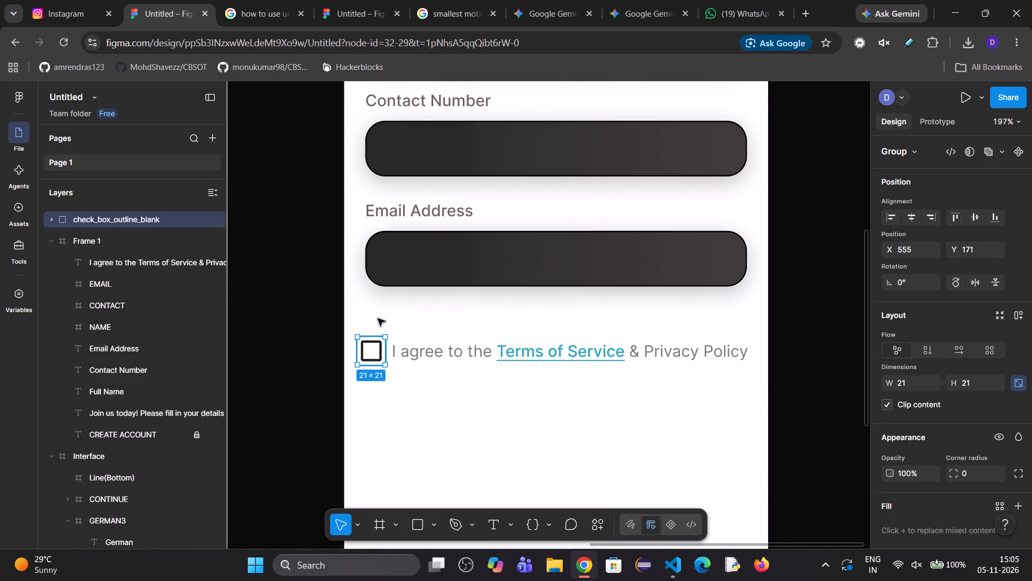
key(shift+Right)
drag(386, 352, 379, 350)
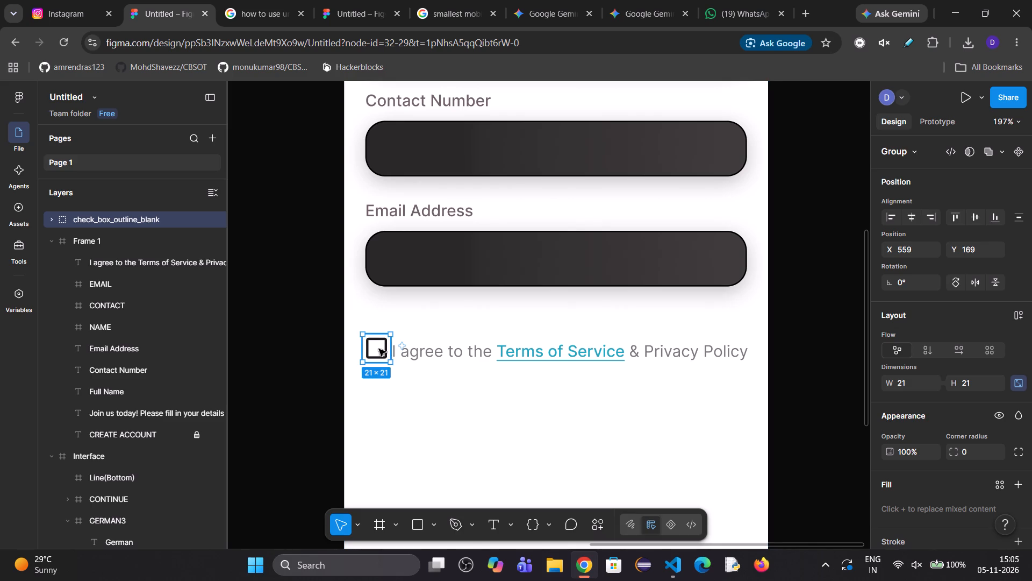
click(376, 346)
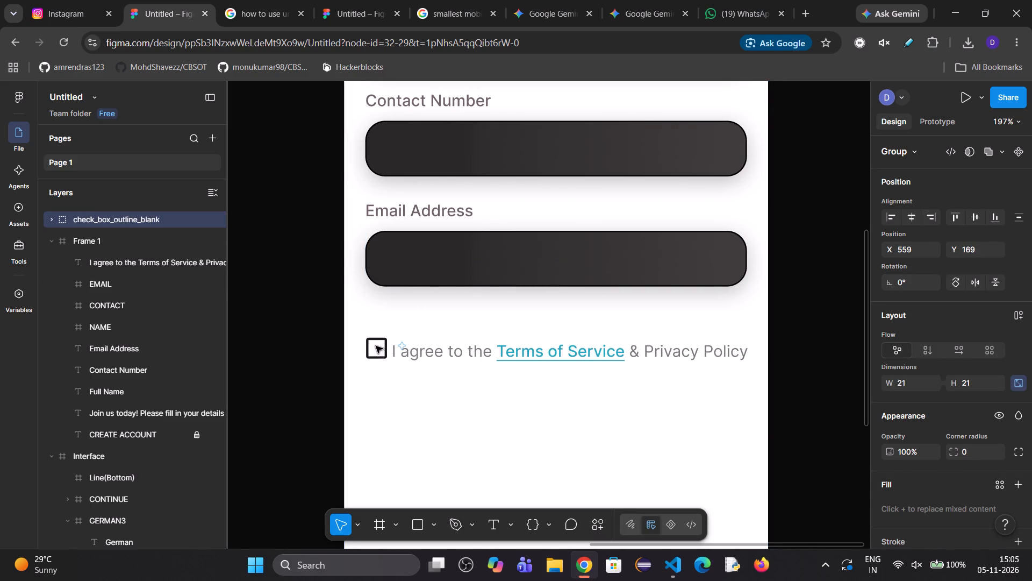
click(378, 346)
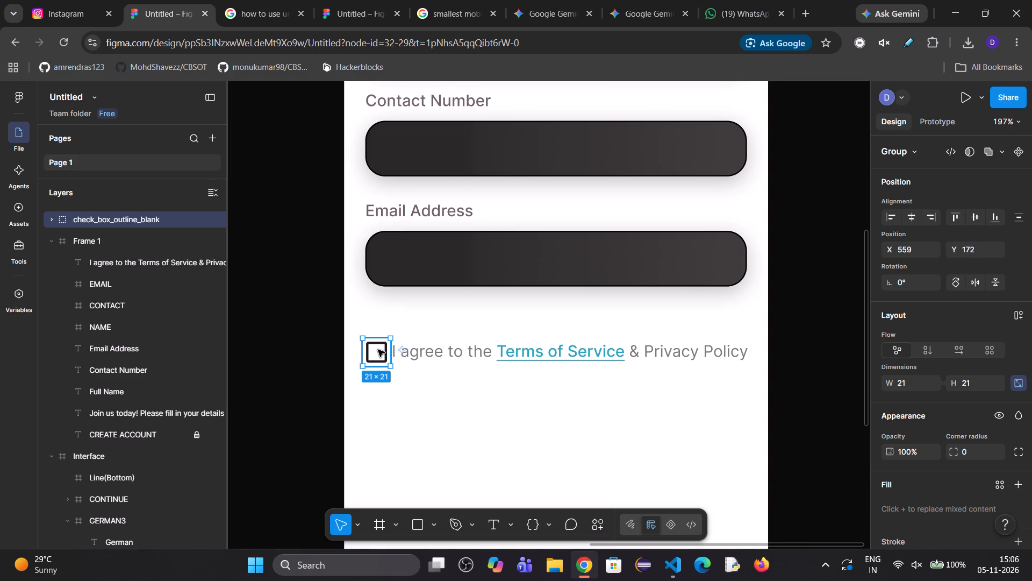
Widen the agreement text box to about 280 and deselect it.
click(425, 349)
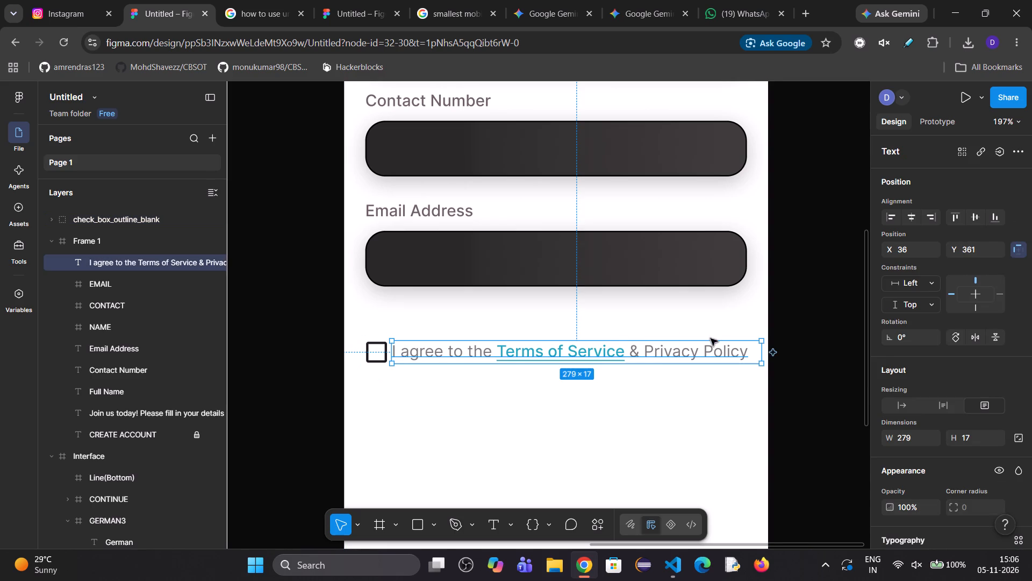
click(763, 350)
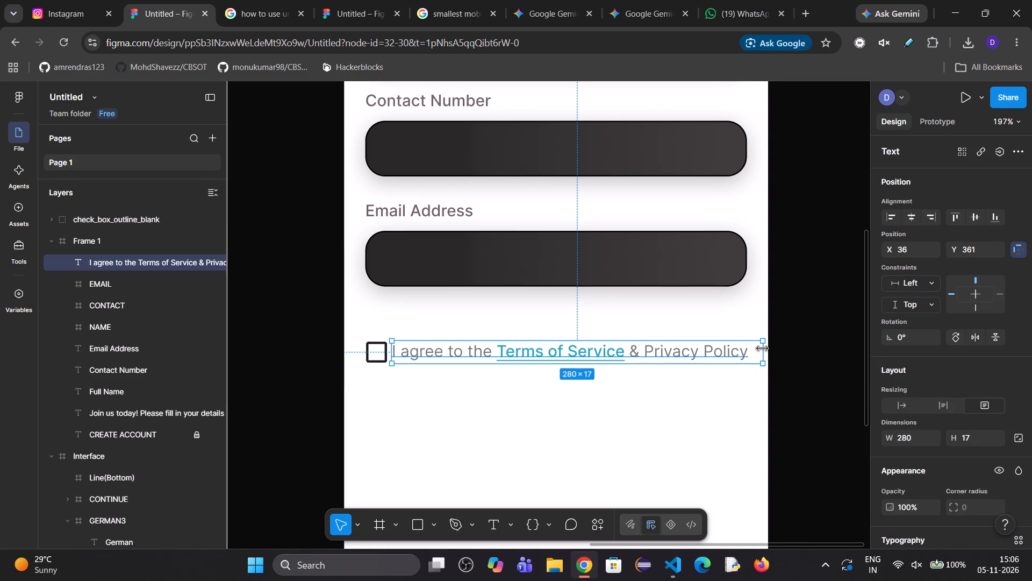
click(609, 408)
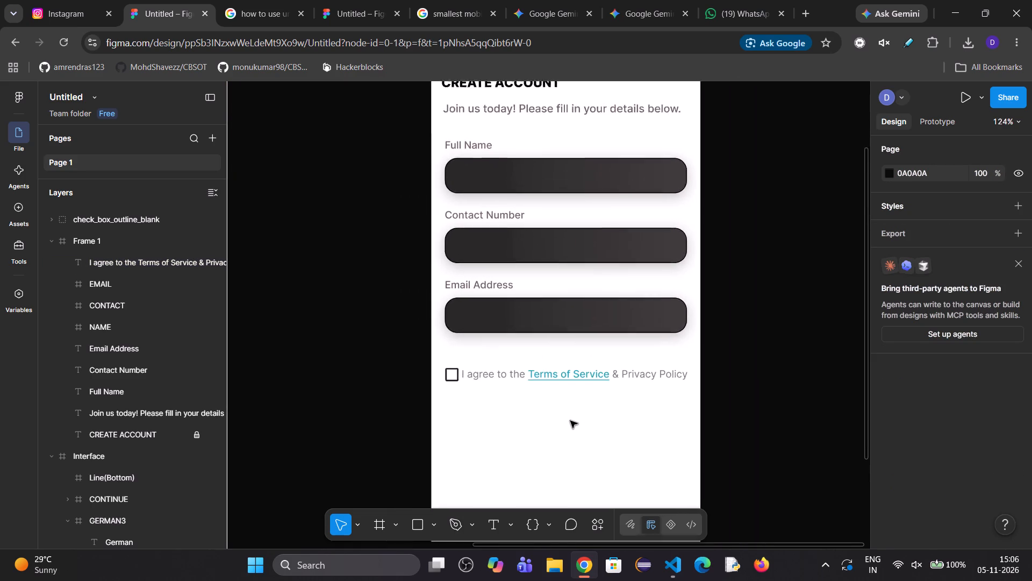
Review the form layout and inspect the gradient fill settings of the Full Name field.
scroll(569, 420, left, 1)
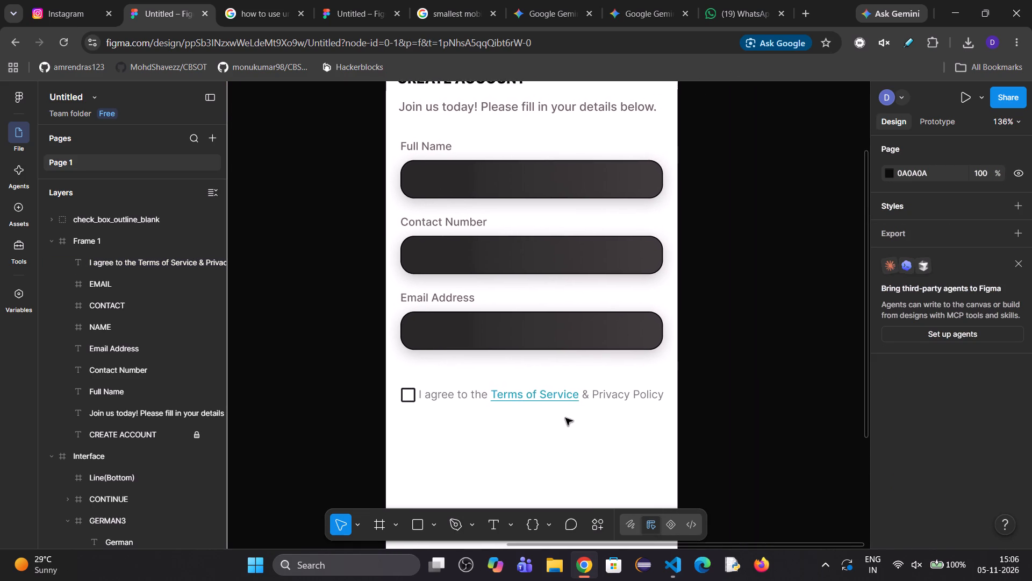
scroll(565, 418, left, 1)
scroll(562, 421, down, 1)
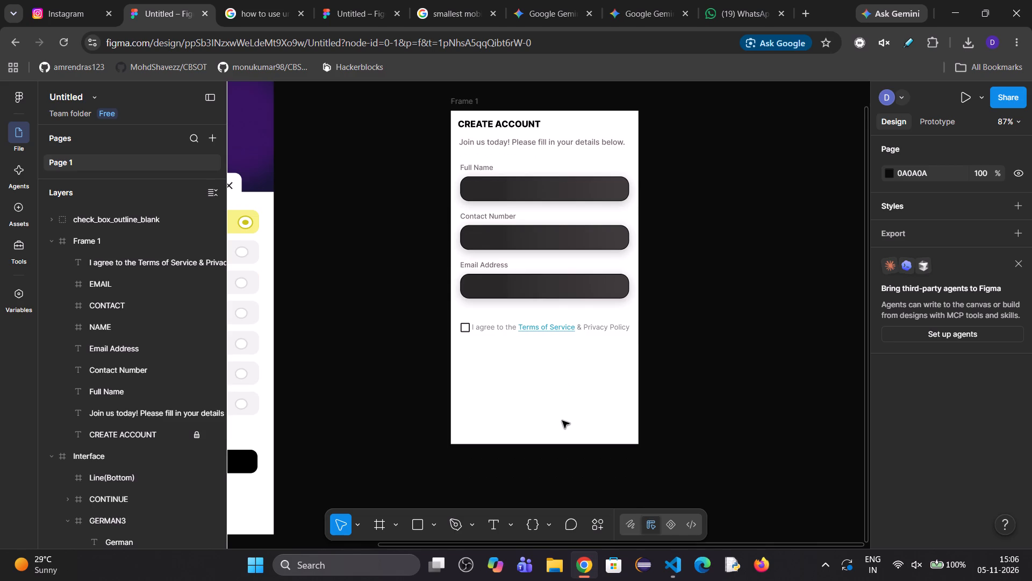
scroll(562, 421, up, 1)
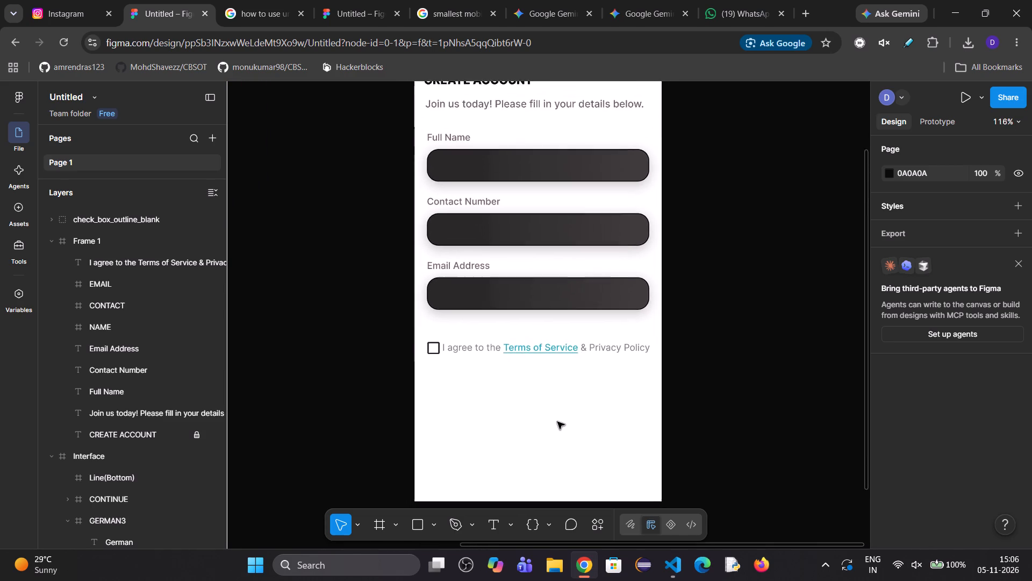
scroll(554, 422, up, 1)
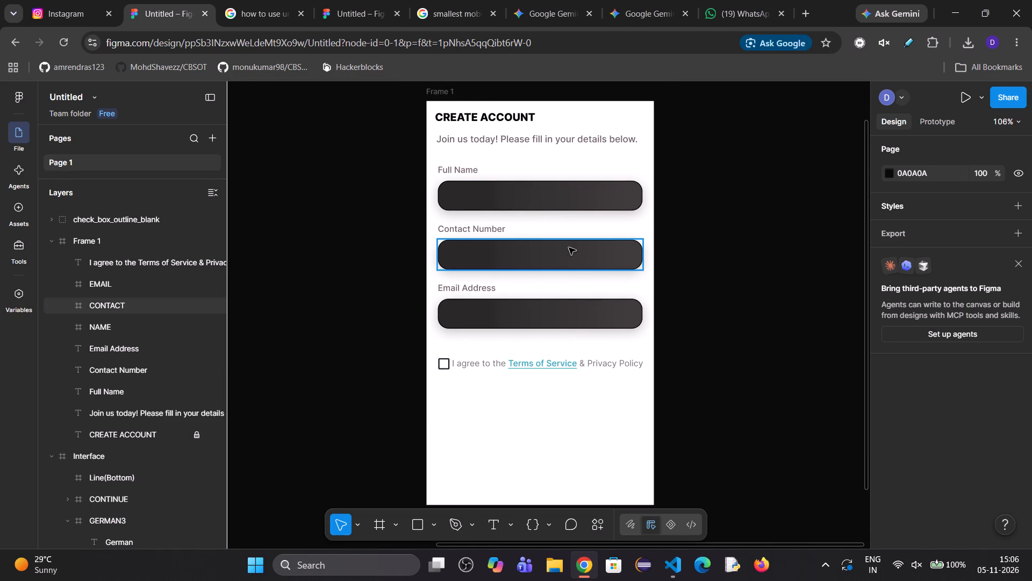
click(490, 186)
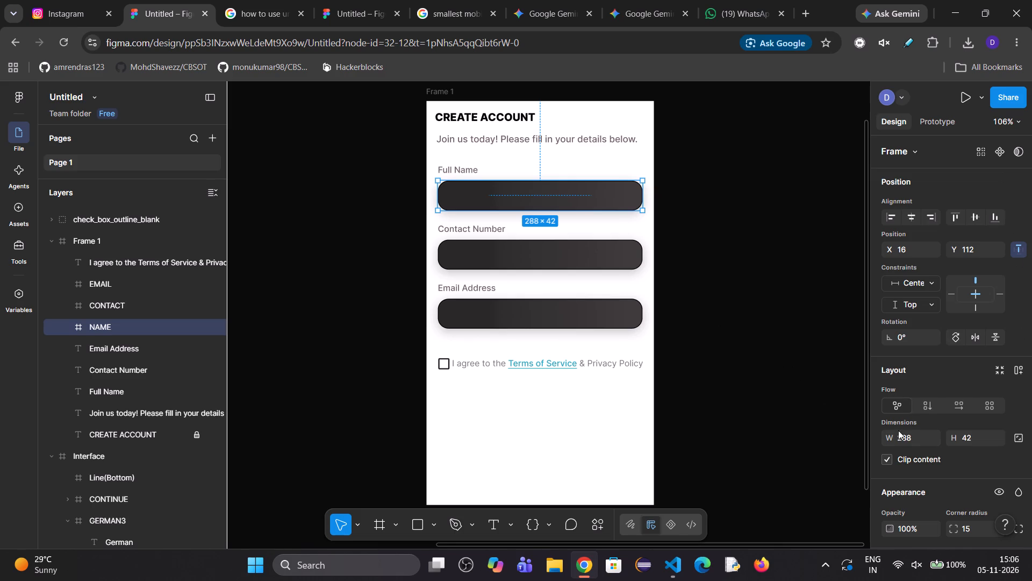
scroll(900, 410, down, 2)
click(890, 450)
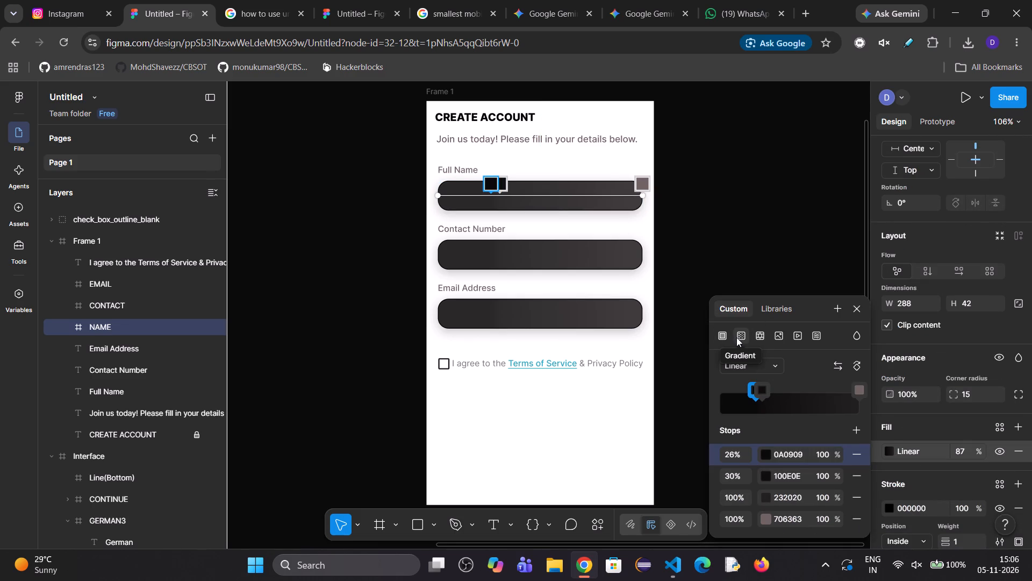
click(764, 146)
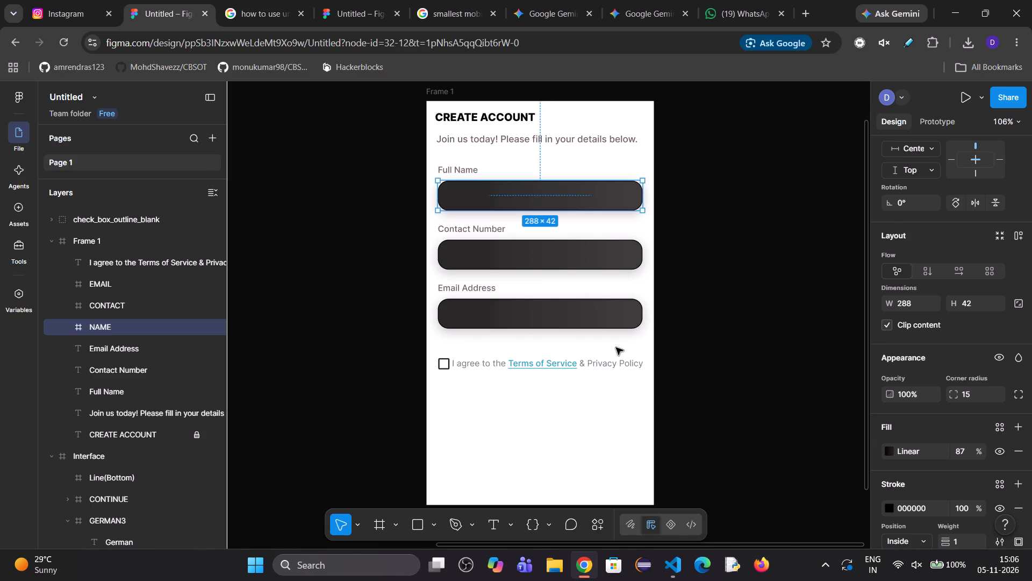
Draw a button frame about 295 × 46 below the agreement line, spanning the width of the fields.
click(383, 529)
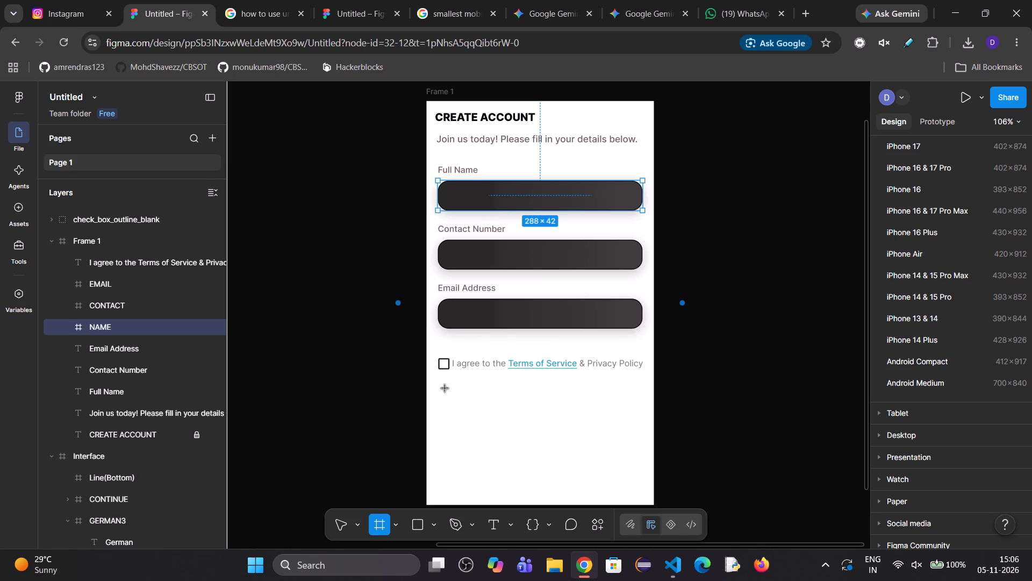
drag(438, 385, 490, 418)
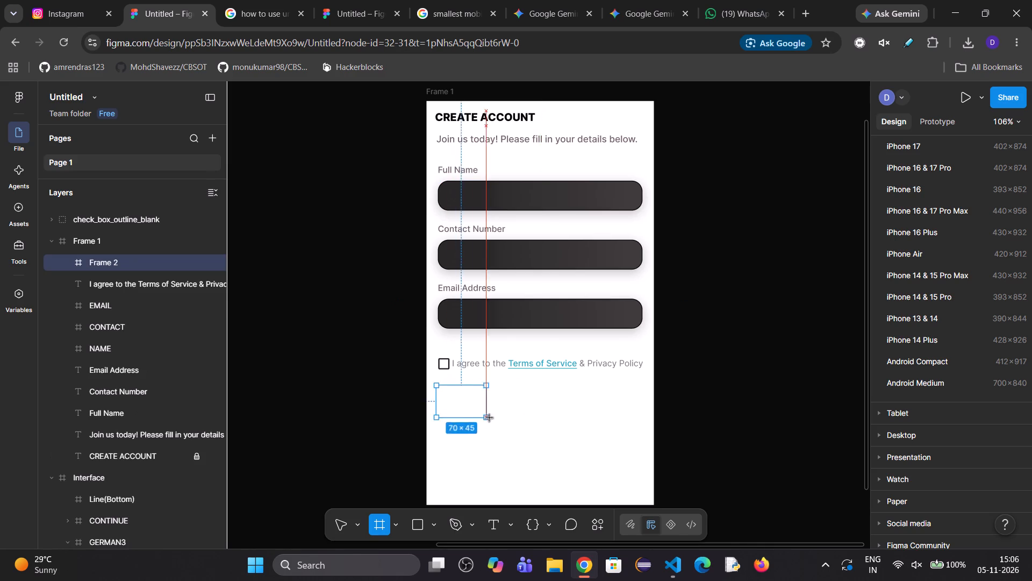
drag(490, 418, 646, 418)
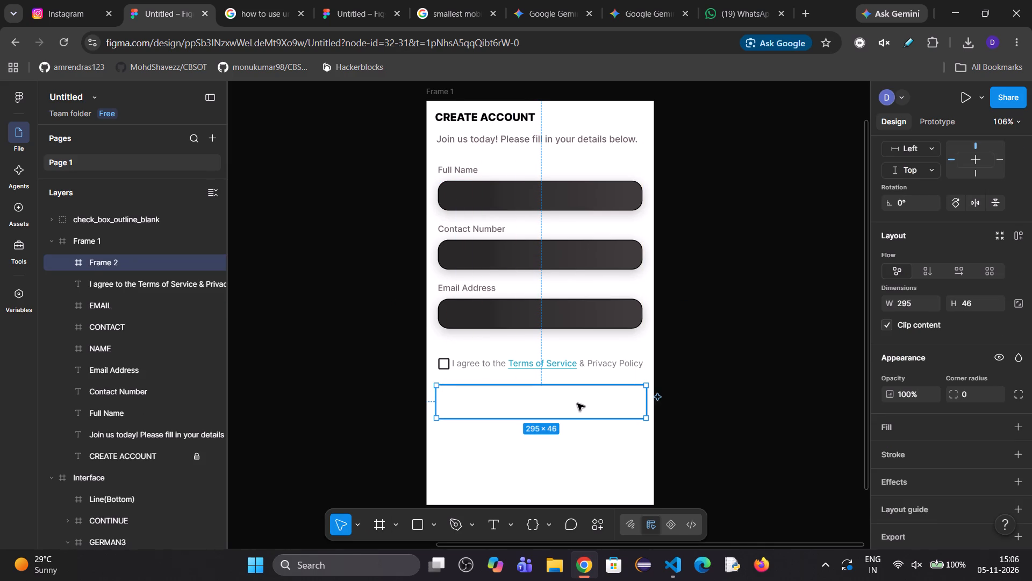
double_click(577, 403)
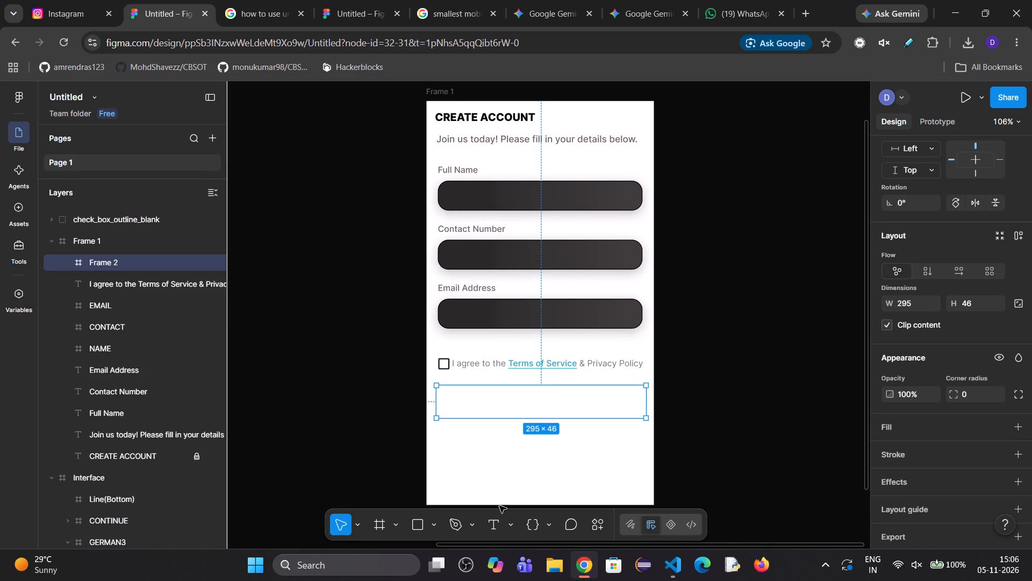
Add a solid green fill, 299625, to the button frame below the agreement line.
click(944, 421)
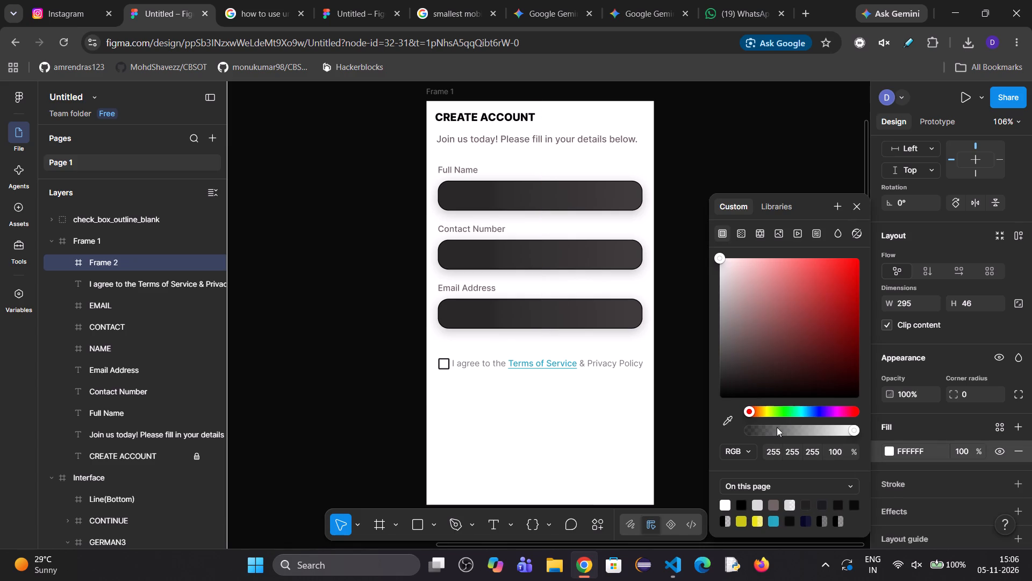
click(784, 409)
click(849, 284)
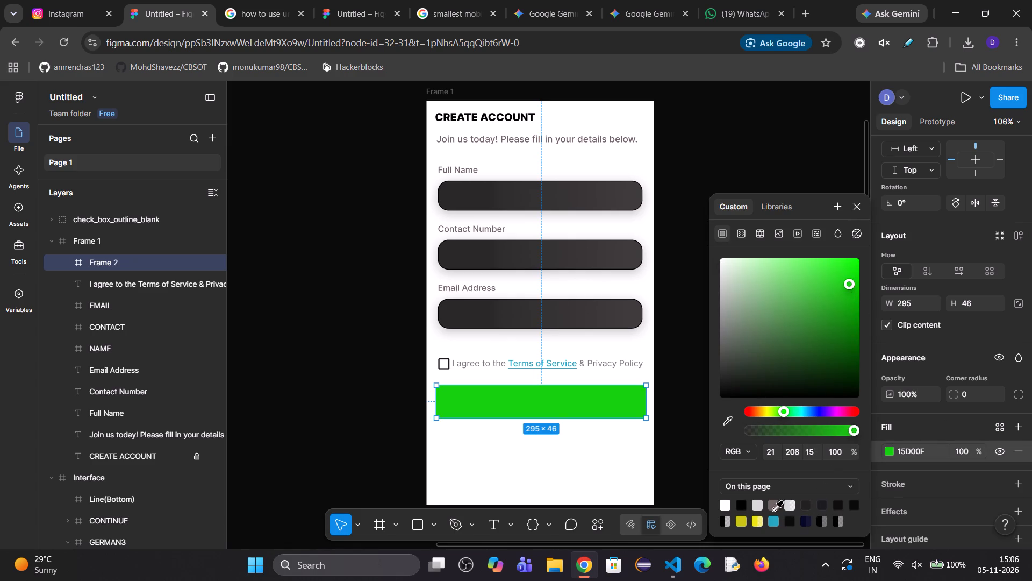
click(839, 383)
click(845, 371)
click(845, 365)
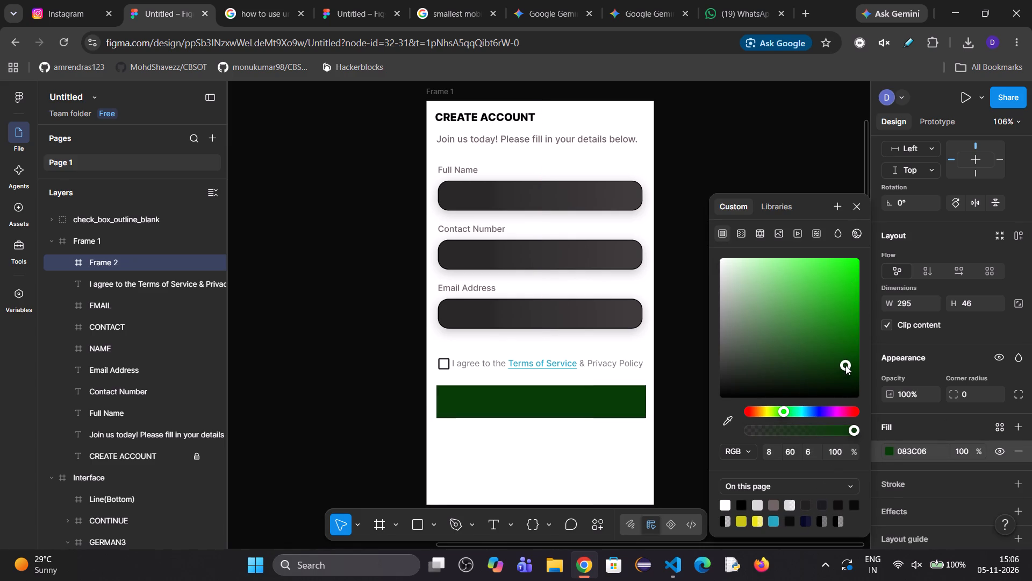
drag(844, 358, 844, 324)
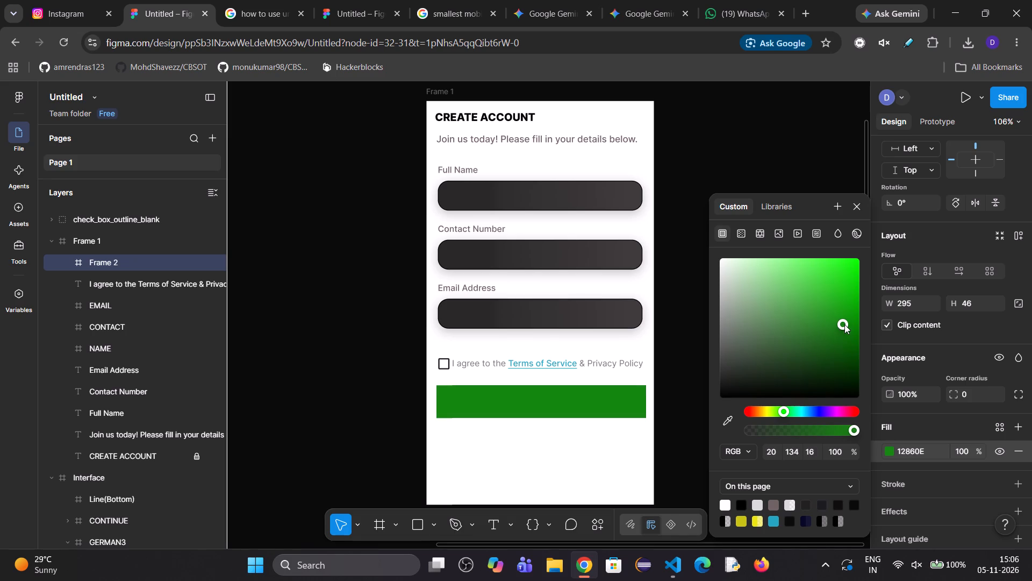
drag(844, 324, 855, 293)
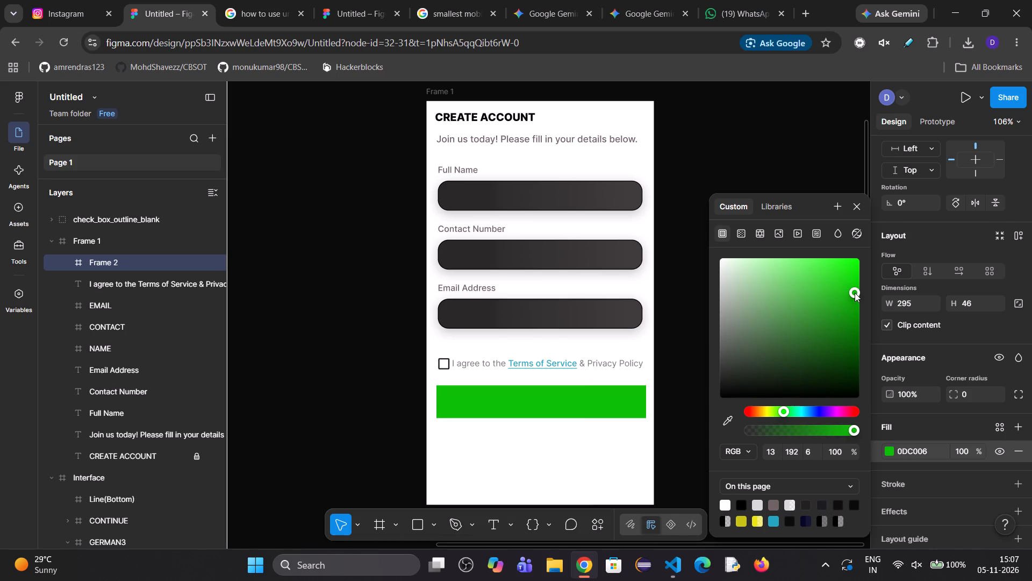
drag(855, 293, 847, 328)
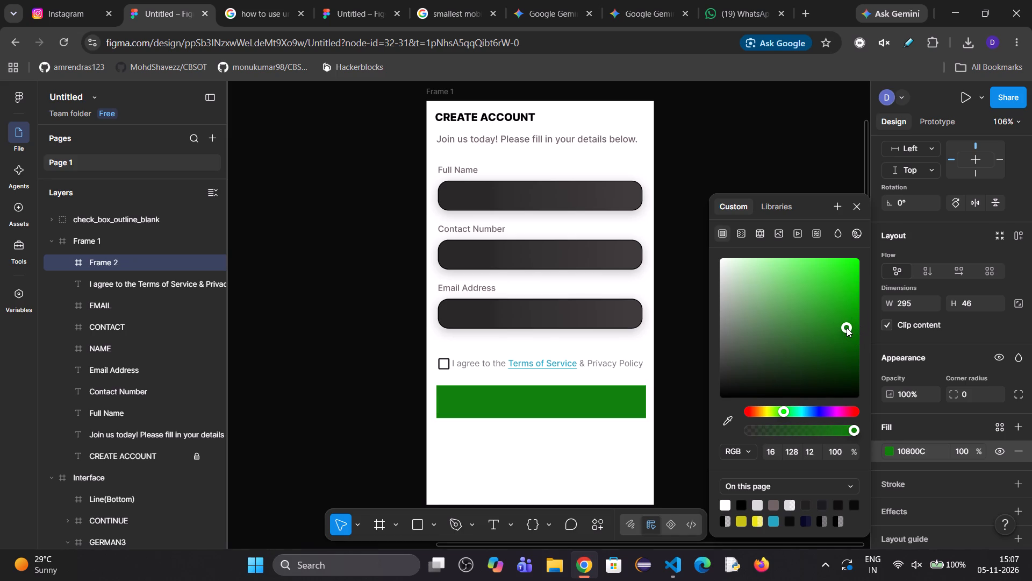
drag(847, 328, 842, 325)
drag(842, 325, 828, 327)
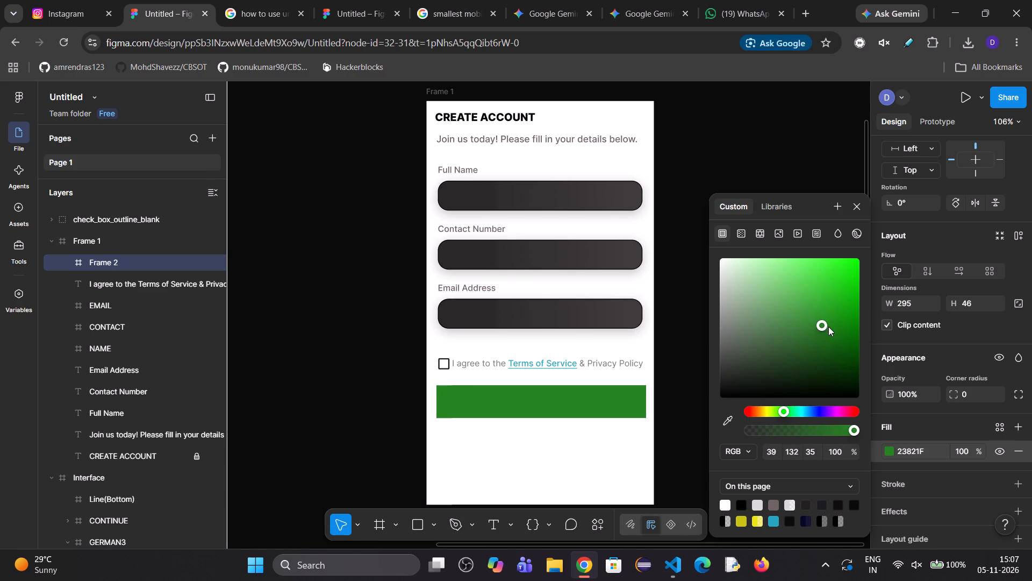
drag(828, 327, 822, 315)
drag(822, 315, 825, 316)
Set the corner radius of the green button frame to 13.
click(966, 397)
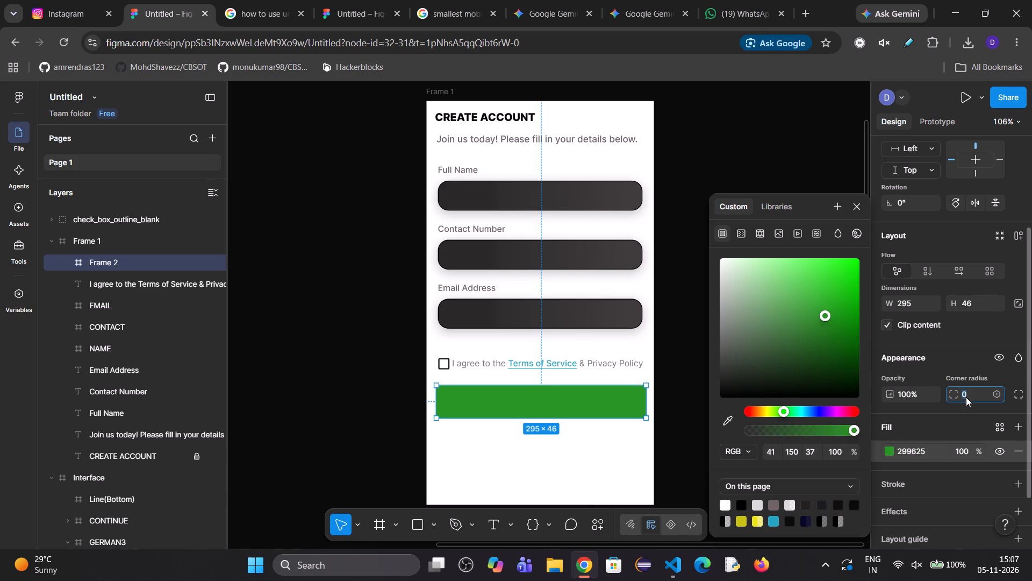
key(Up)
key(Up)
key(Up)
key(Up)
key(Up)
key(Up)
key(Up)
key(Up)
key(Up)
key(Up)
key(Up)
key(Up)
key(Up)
Delete the green button frame below the agreement line.
click(854, 203)
click(585, 398)
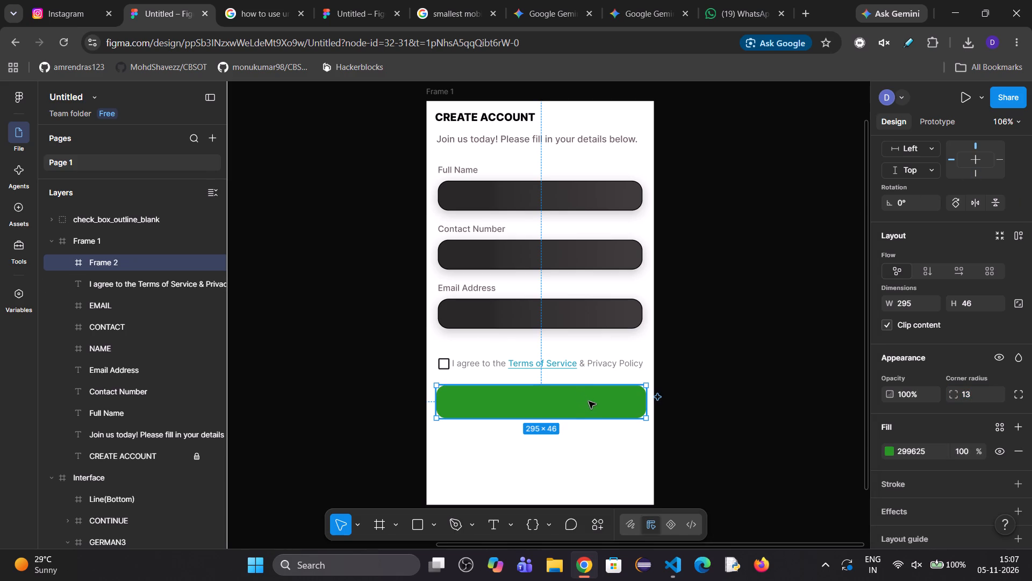
key(Delete)
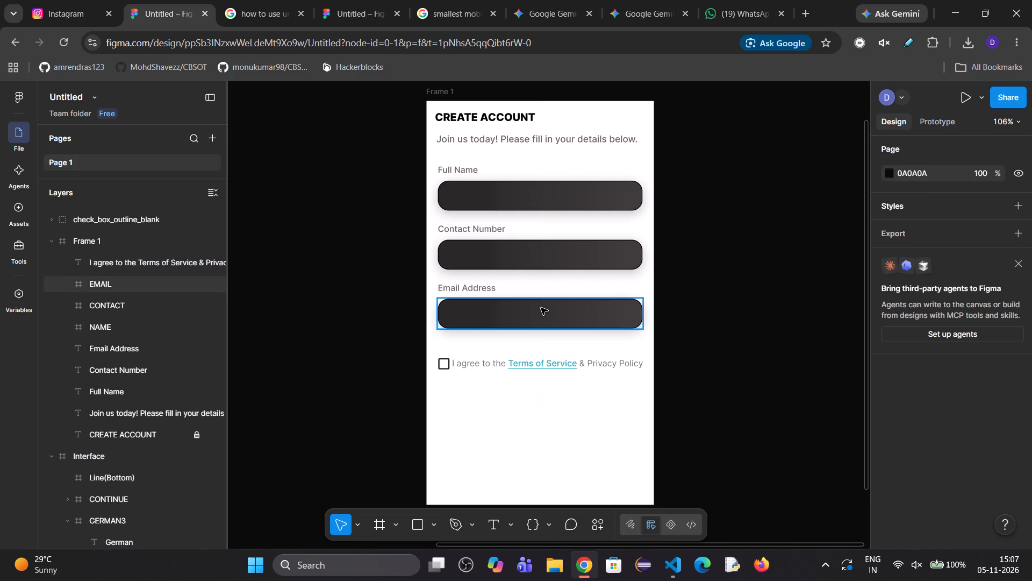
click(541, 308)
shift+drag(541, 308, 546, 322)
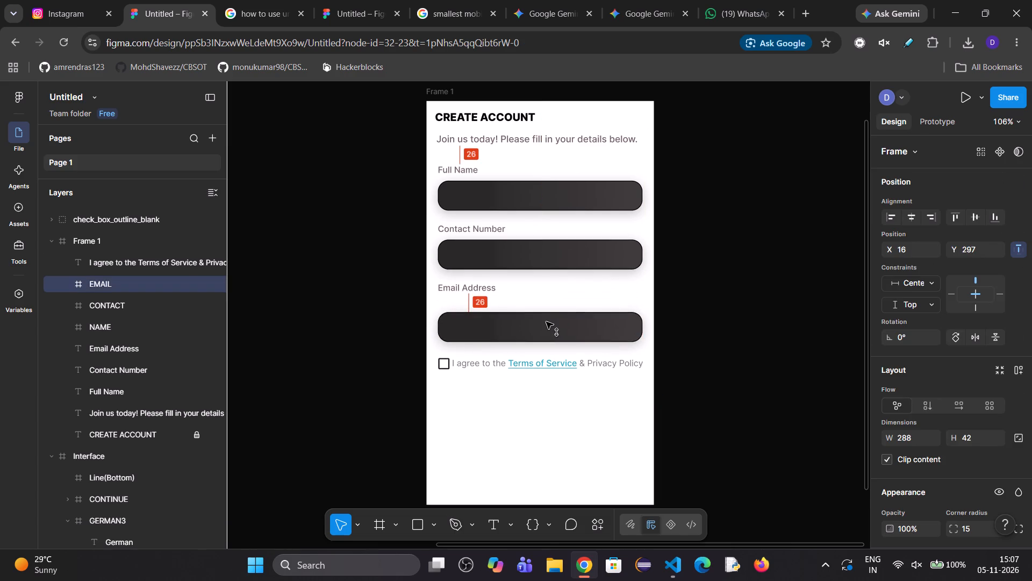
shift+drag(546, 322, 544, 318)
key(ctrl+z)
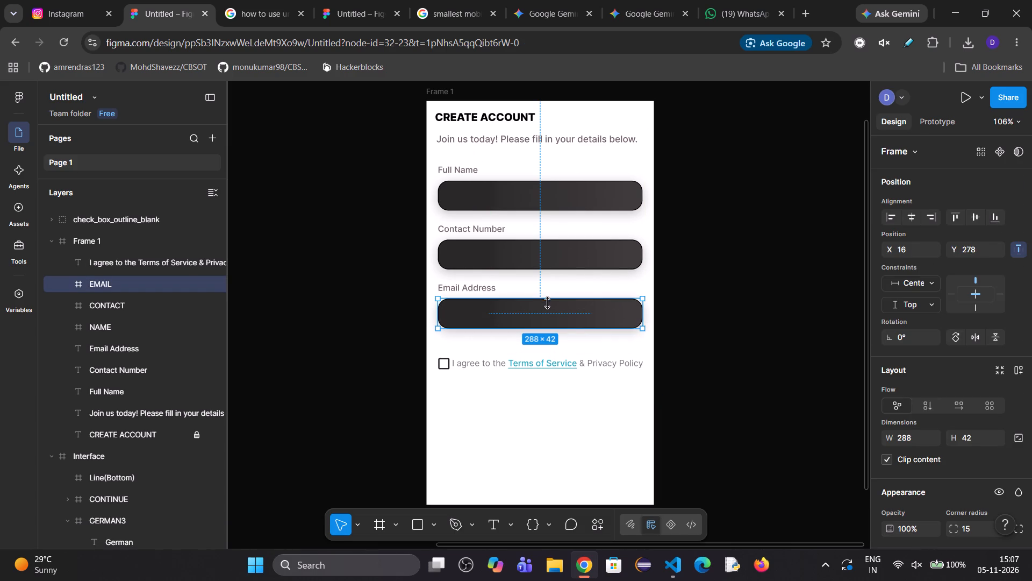
Duplicate the Email Address field box below the agreement line at about Y 404 and increase the copy's height to 50.
alt+shift+drag(552, 308, 550, 399)
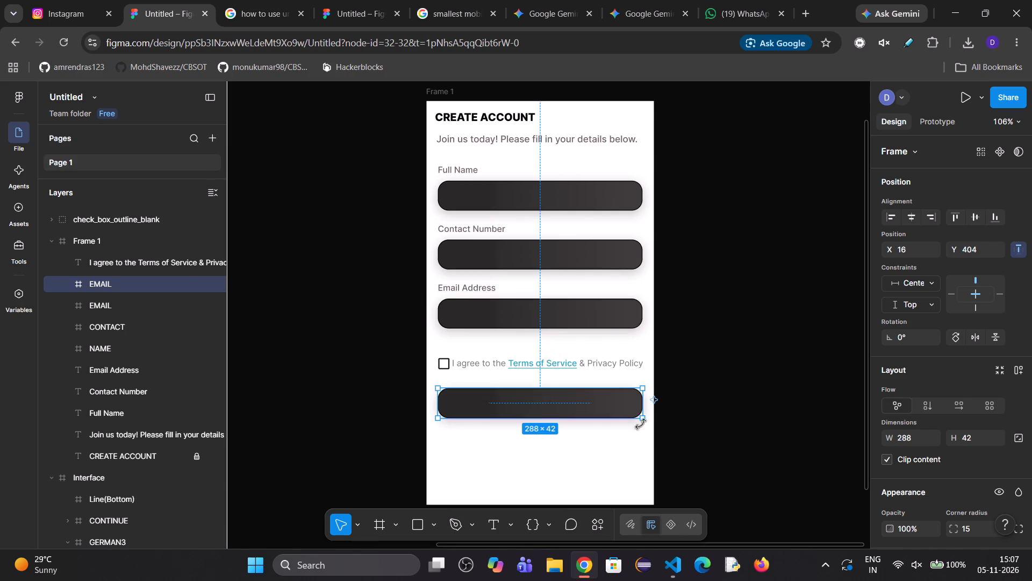
drag(641, 416, 643, 423)
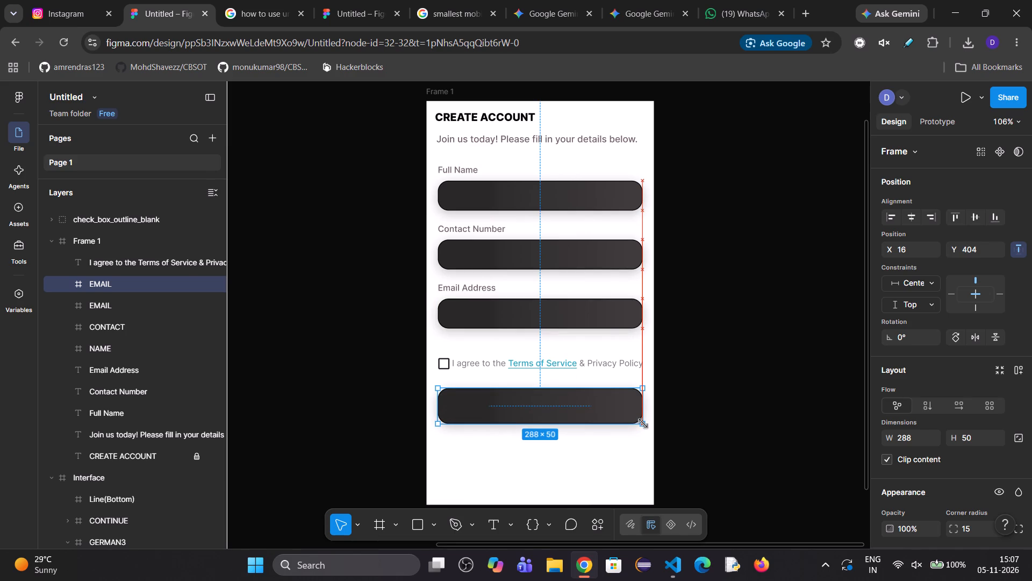
drag(643, 423, 643, 423)
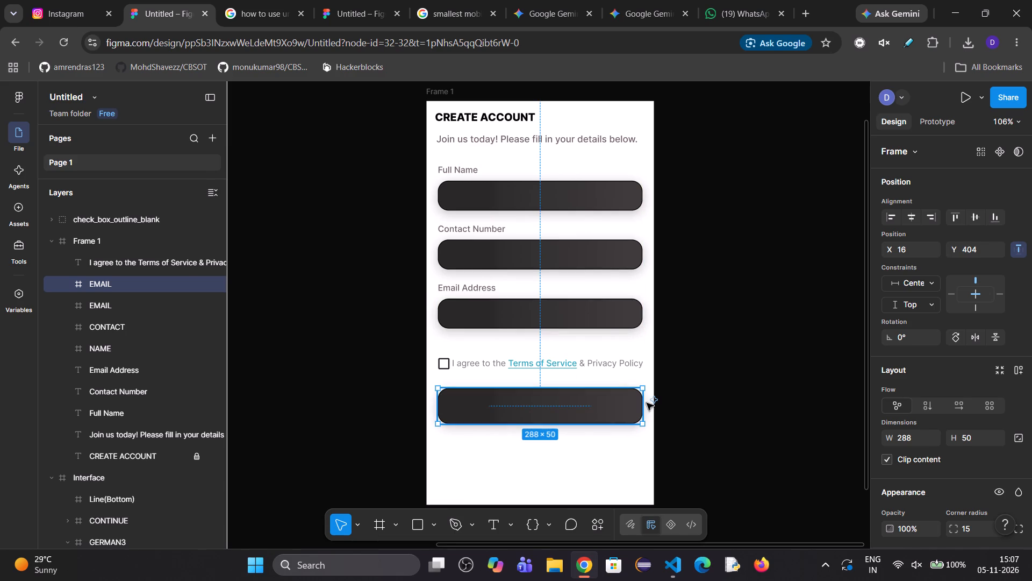
Replace the duplicated box's linear gradient with a solid green fill, 227C09.
scroll(920, 413, down, 2)
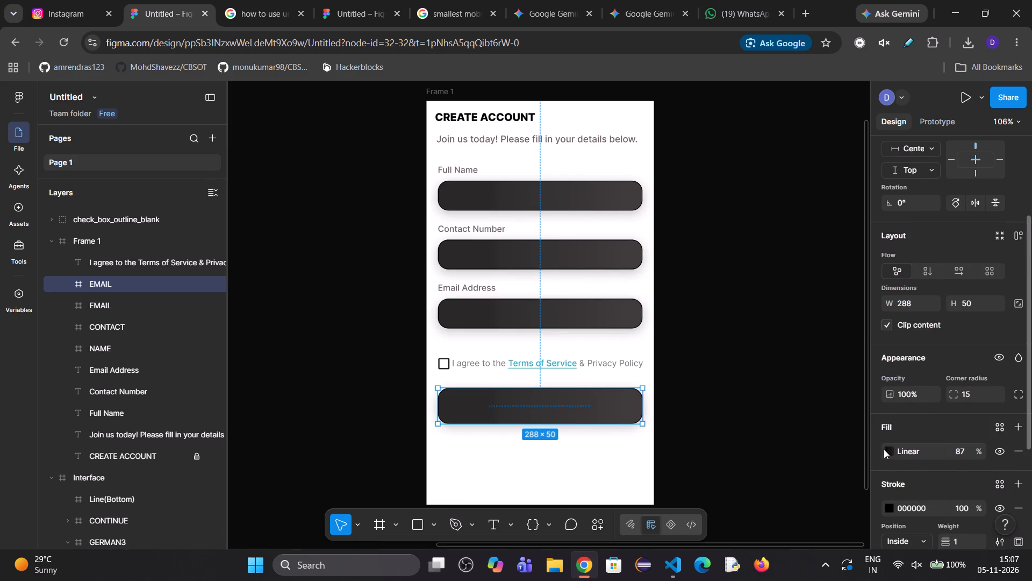
click(885, 449)
click(890, 450)
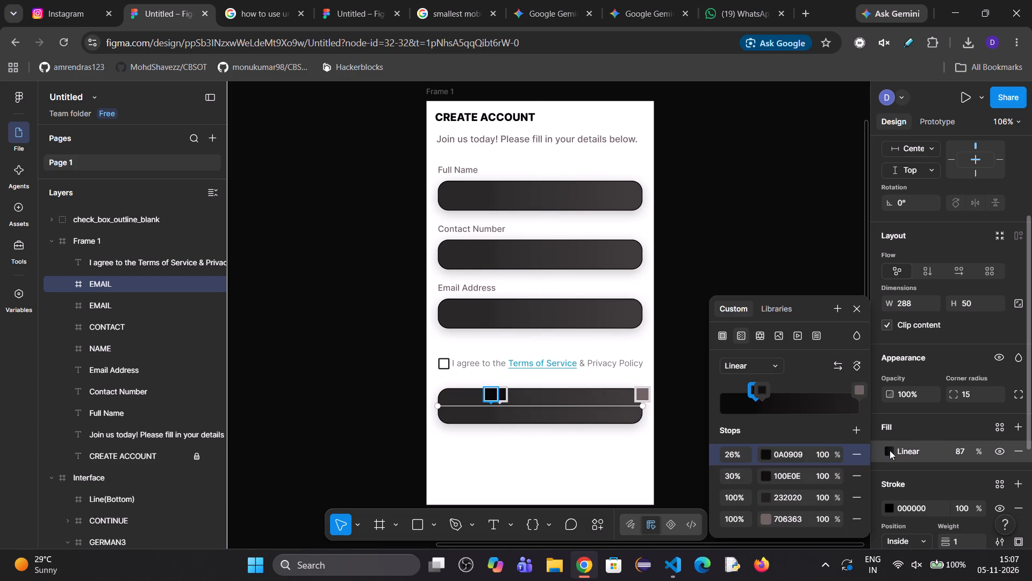
click(728, 338)
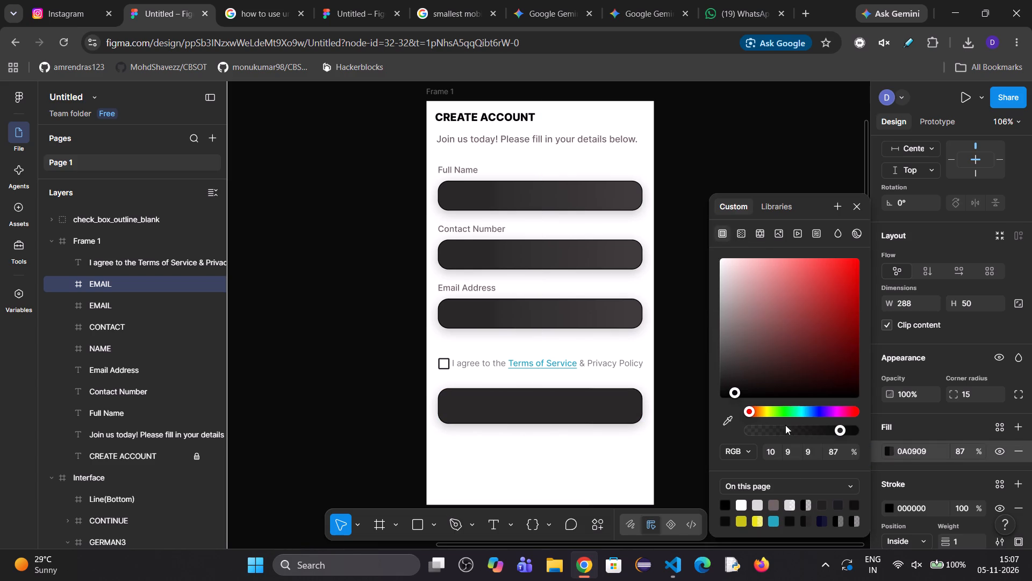
click(780, 413)
click(838, 263)
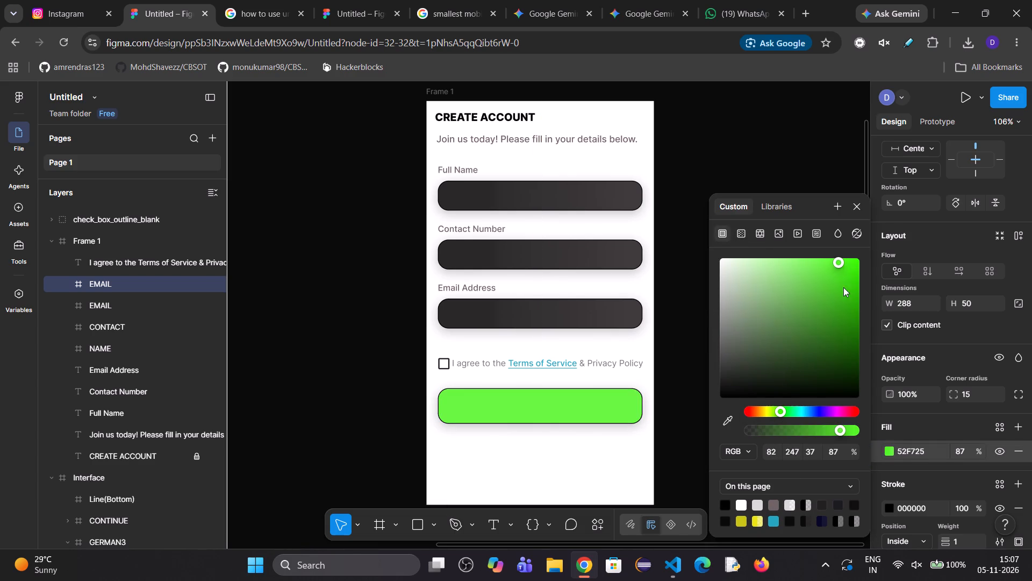
drag(841, 292, 840, 358)
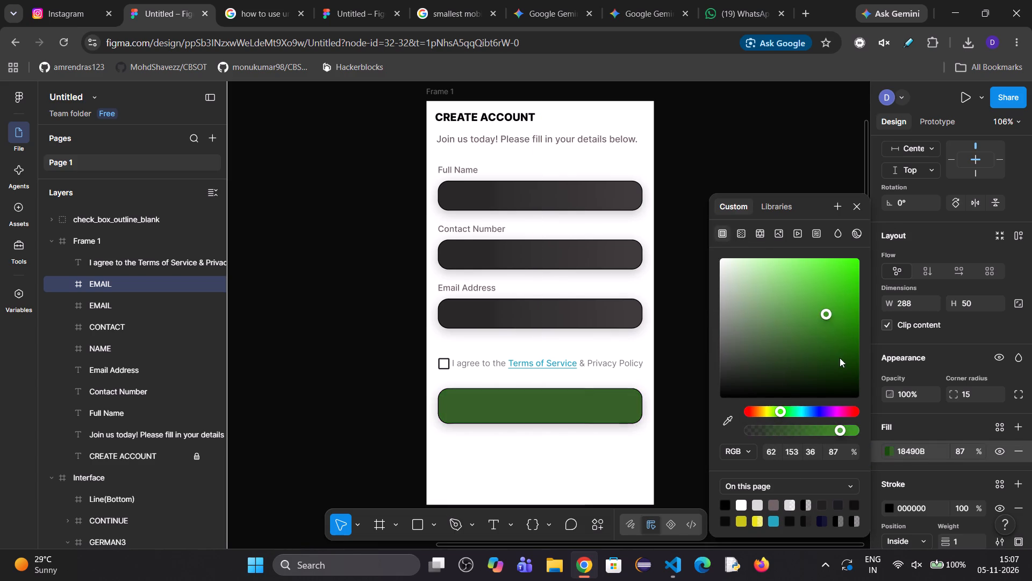
drag(840, 358, 833, 313)
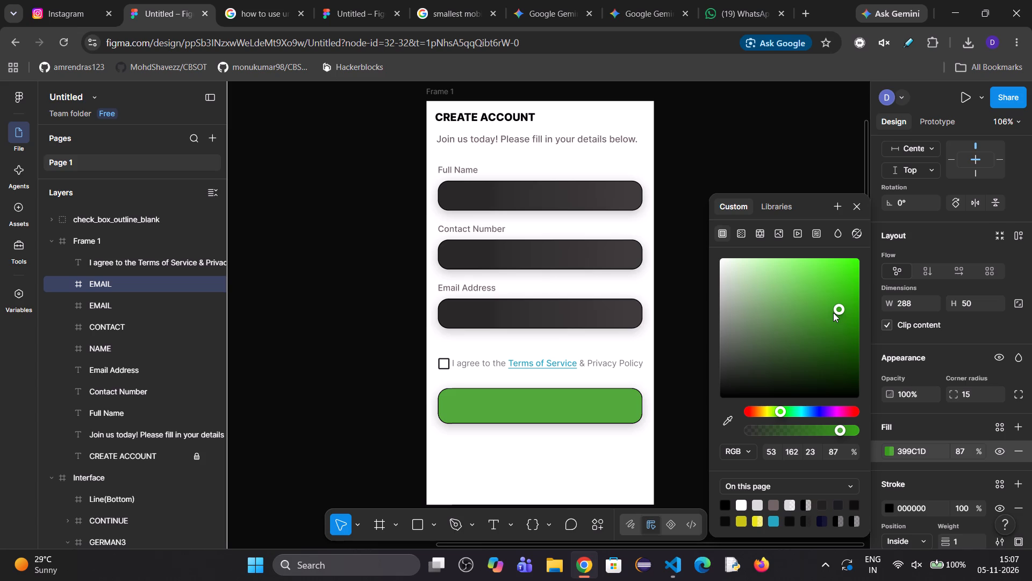
drag(833, 313, 854, 312)
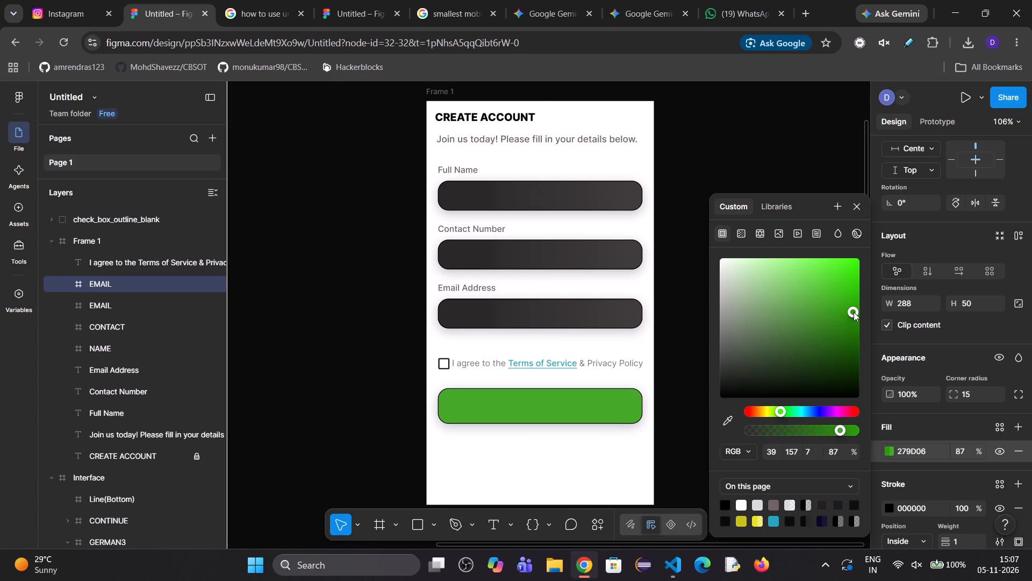
drag(854, 312, 850, 314)
drag(850, 314, 832, 330)
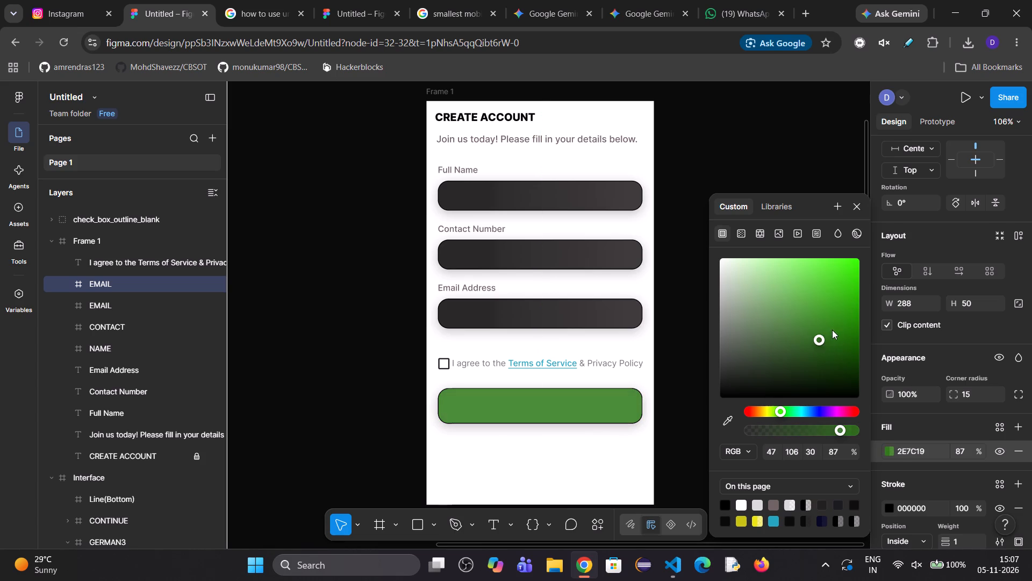
drag(832, 330, 849, 330)
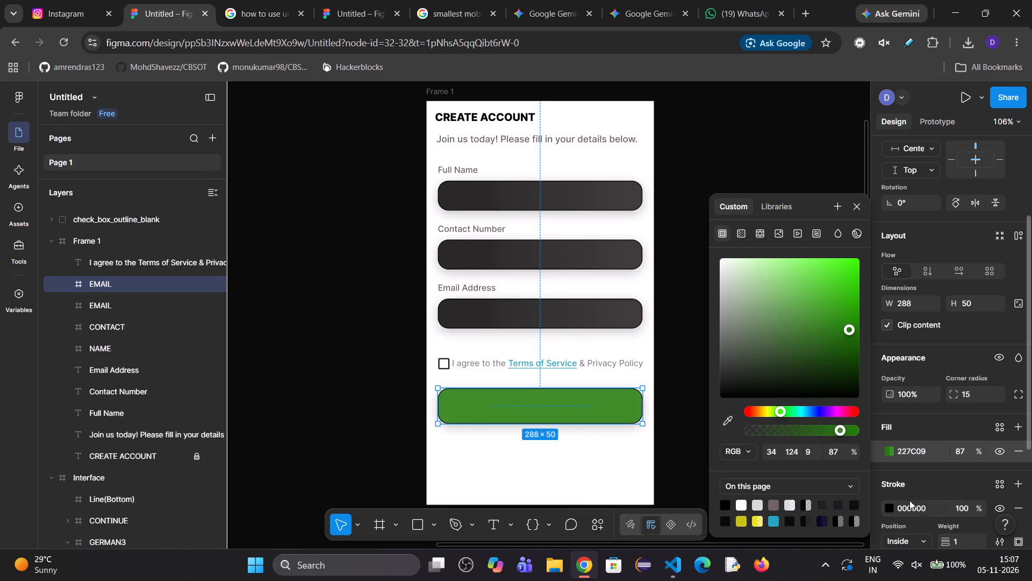
Remove the black stroke from the green button.
click(1019, 503)
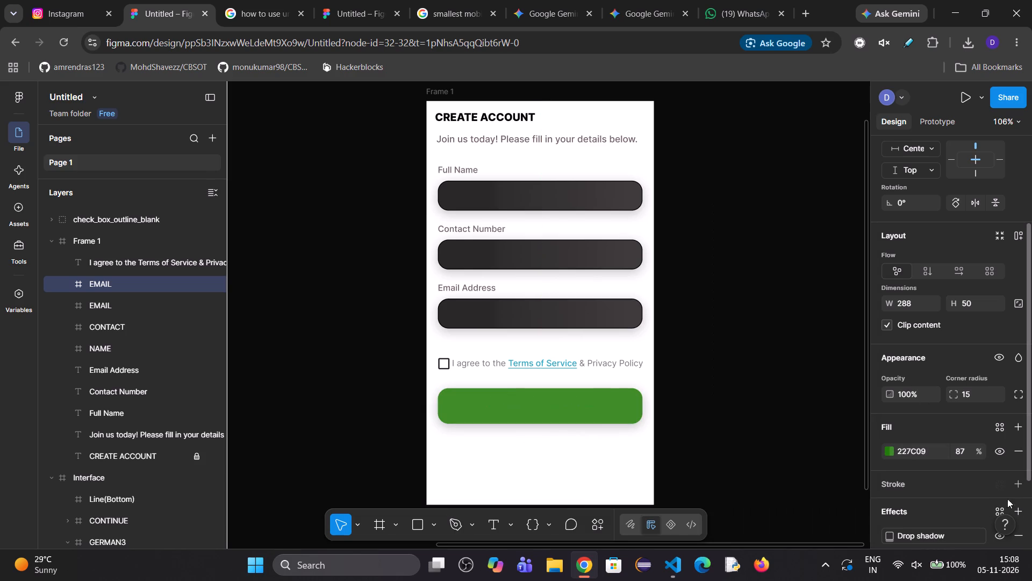
Align the green button to the horizontal centre of the screen frame.
click(576, 412)
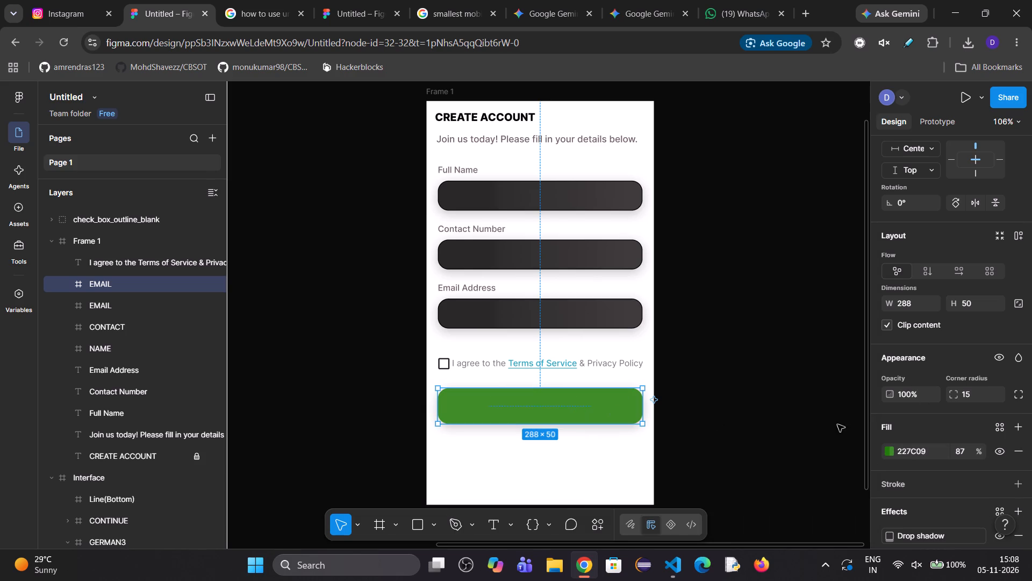
scroll(953, 292, up, 2)
click(913, 219)
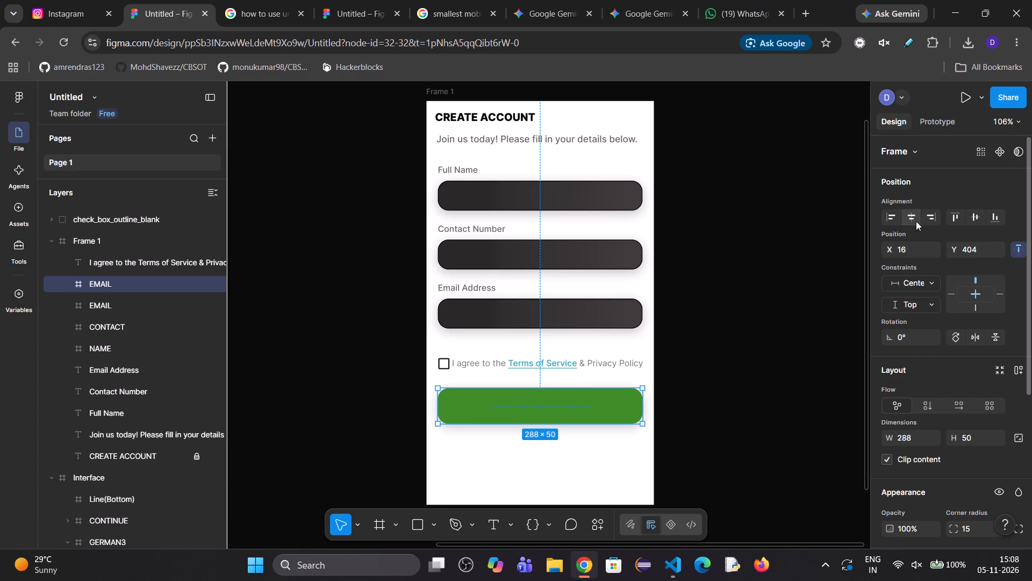
Add a text box about 212 × 29 inside the green button reading "Continue Registration".
scroll(706, 412, down, 2)
click(490, 524)
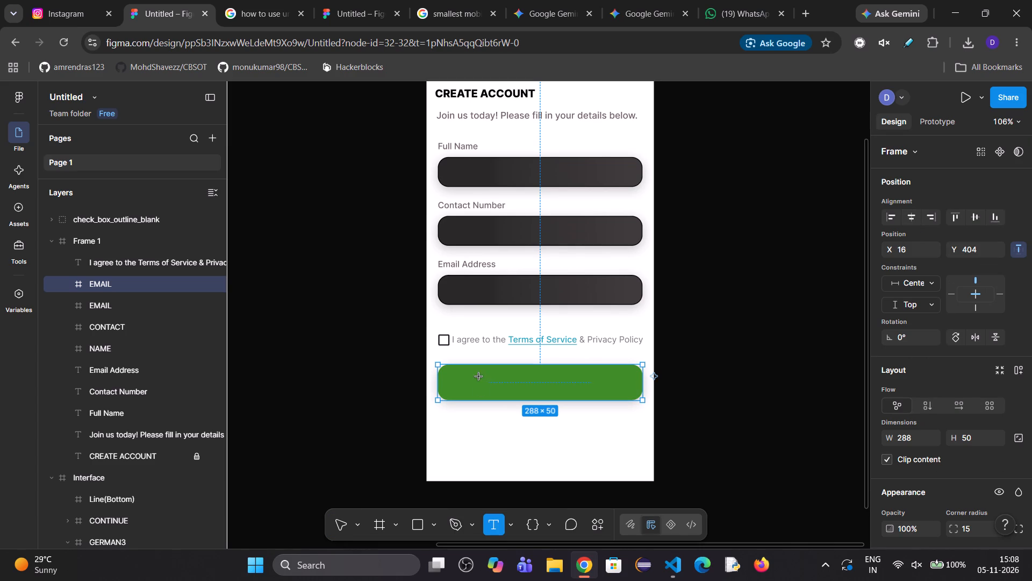
drag(467, 372, 475, 375)
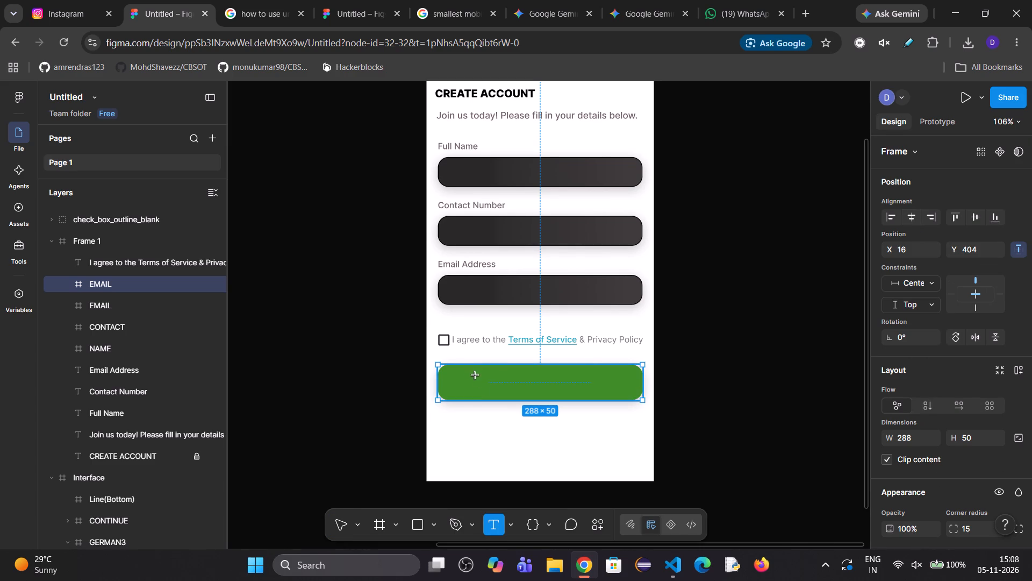
drag(475, 375, 617, 393)
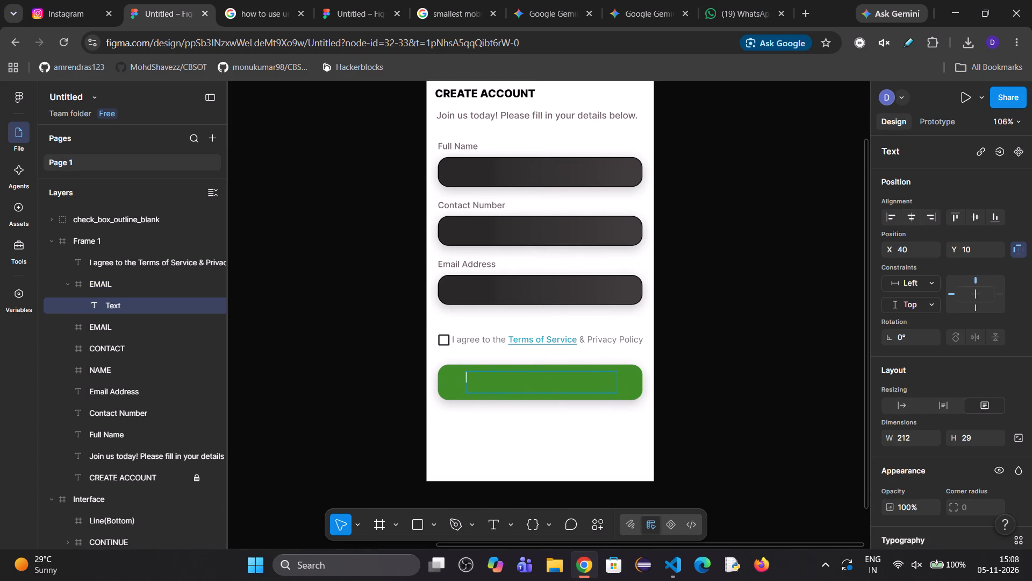
text(Com)
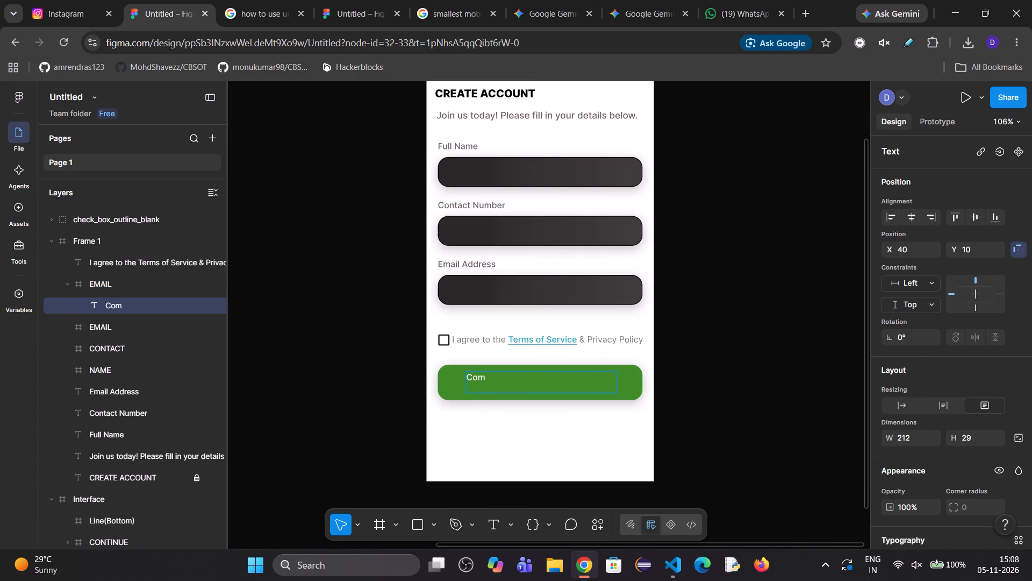
key(BackSpace)
text(ntinue)
key(space)
text(Regs)
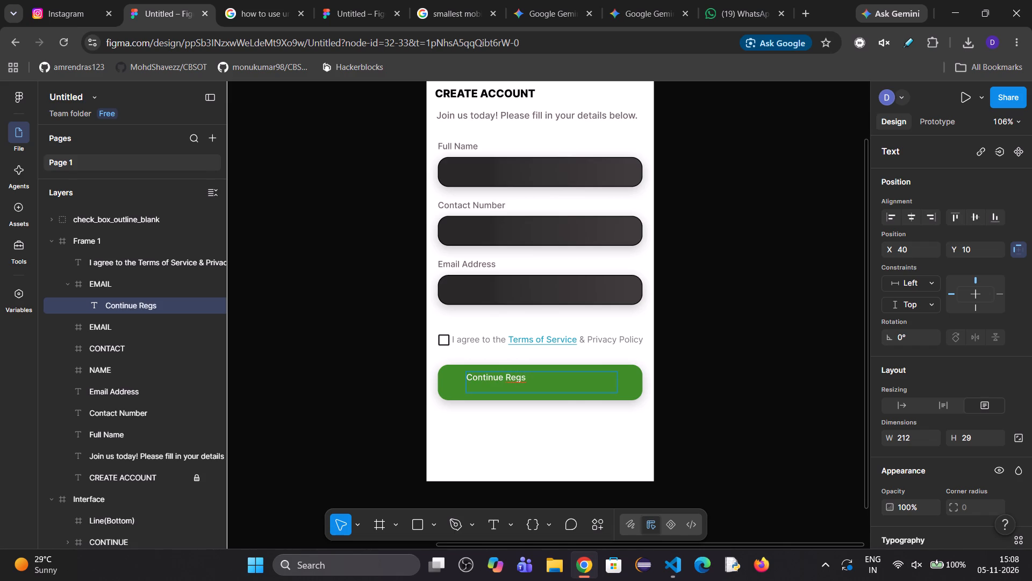
key(BackSpace)
text(istration)
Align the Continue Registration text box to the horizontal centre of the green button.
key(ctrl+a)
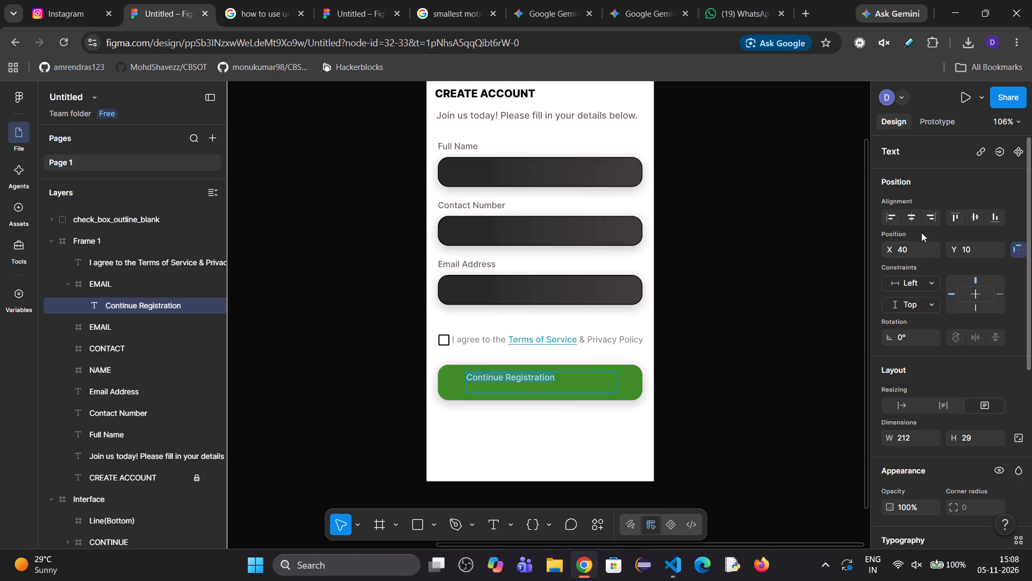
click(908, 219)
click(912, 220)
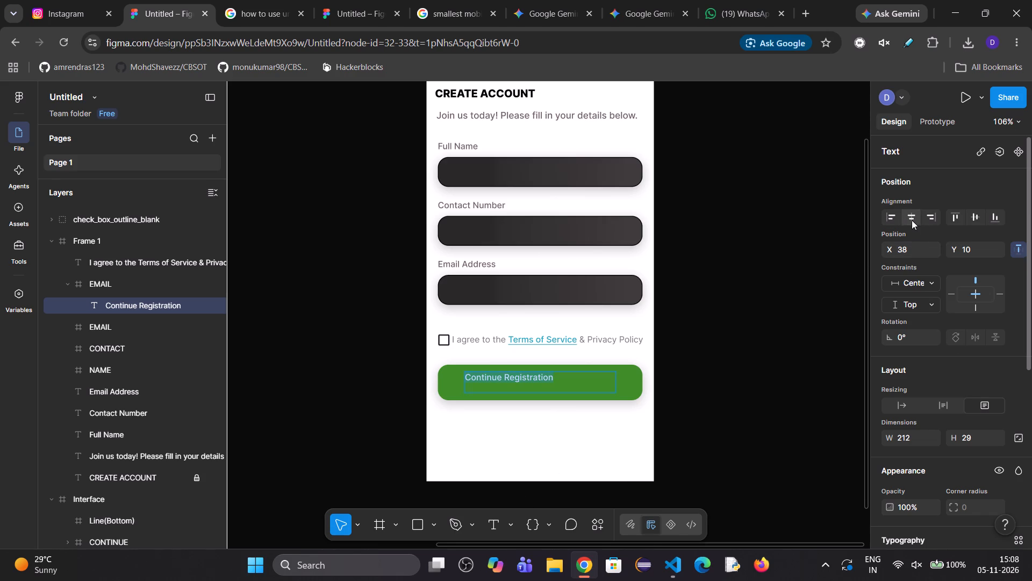
Set the font size of the Continue Registration label to 15.
click(535, 385)
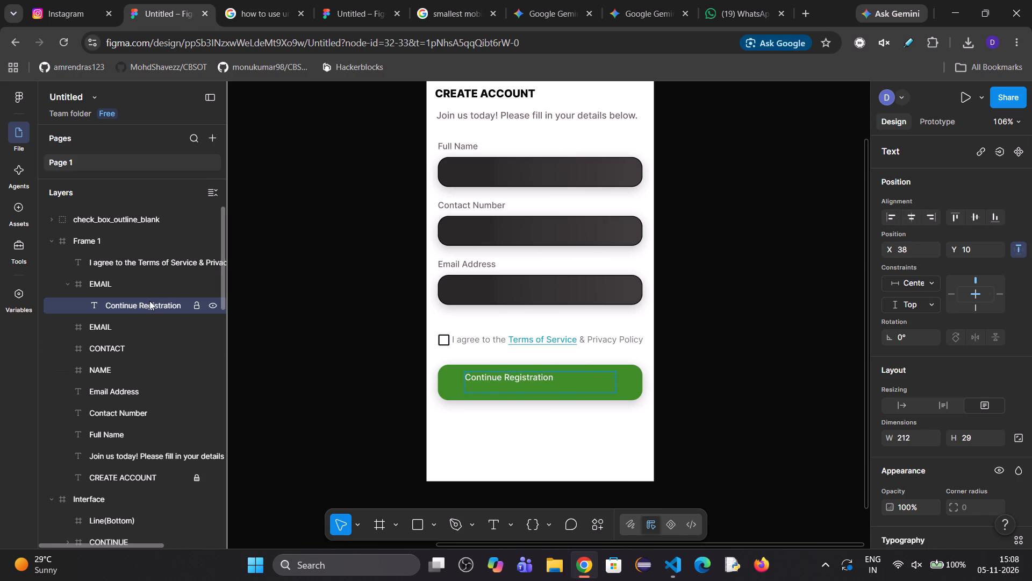
click(141, 313)
click(144, 317)
click(145, 303)
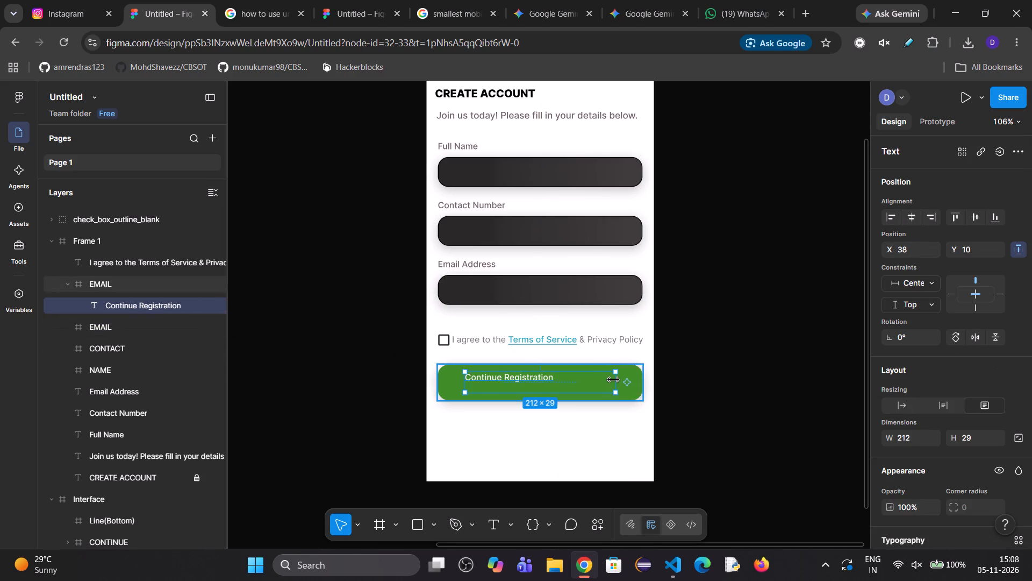
double_click(556, 380)
double_click(547, 375)
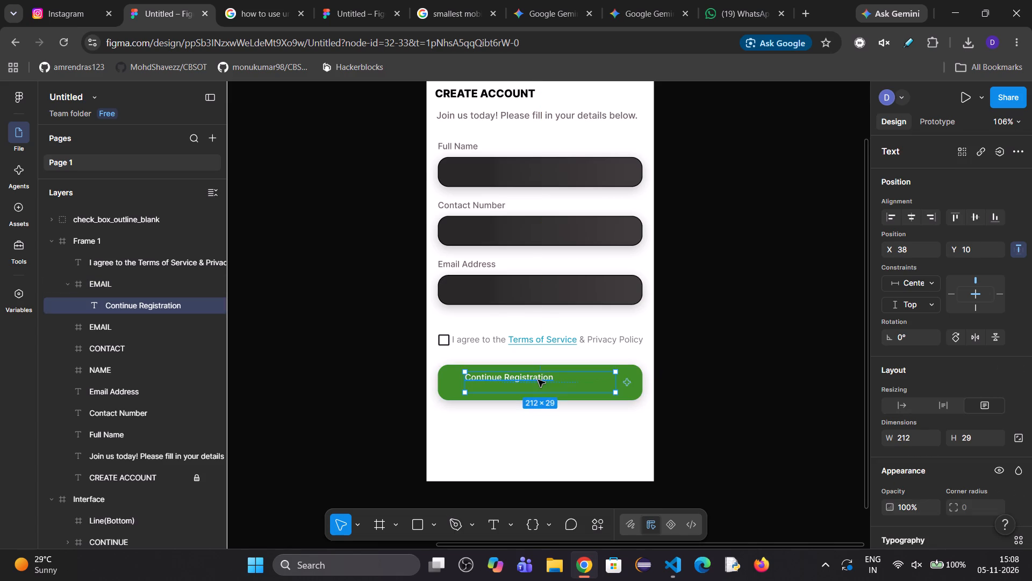
double_click(538, 380)
scroll(911, 456, down, 1)
scroll(973, 455, down, 2)
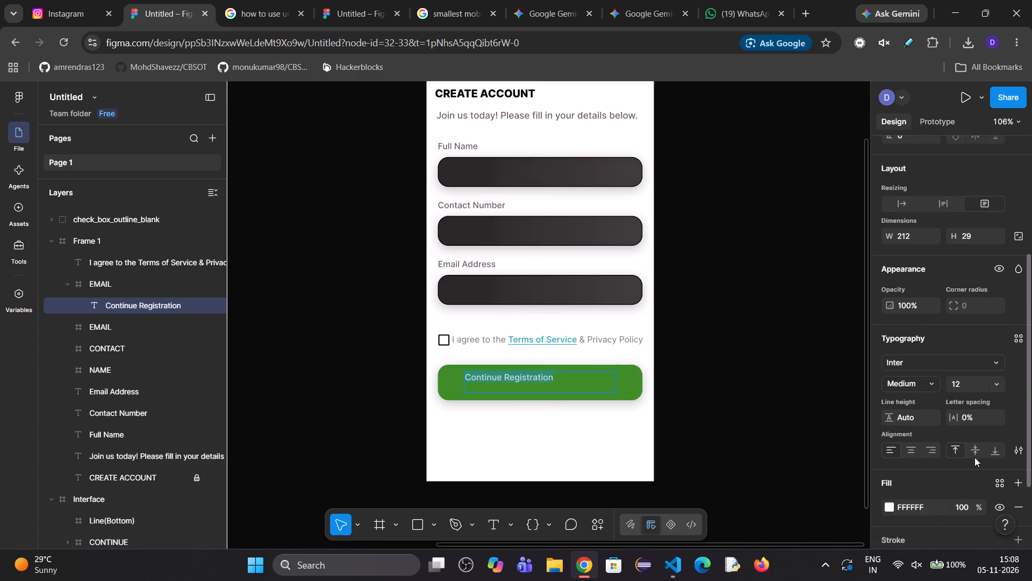
click(963, 387)
key(Up)
key(Up)
key(Up)
key(Up)
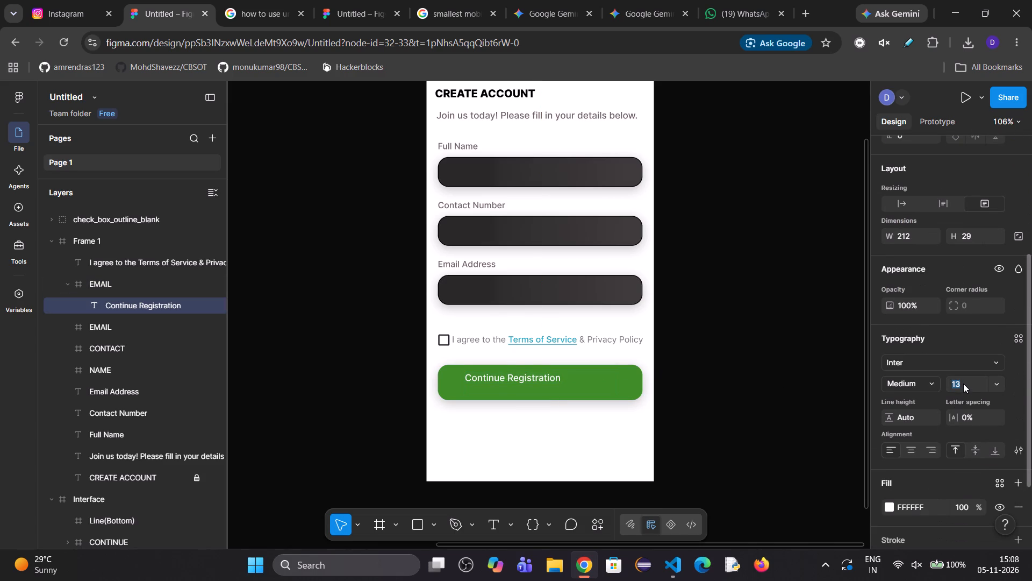
key(Down)
key(Down)
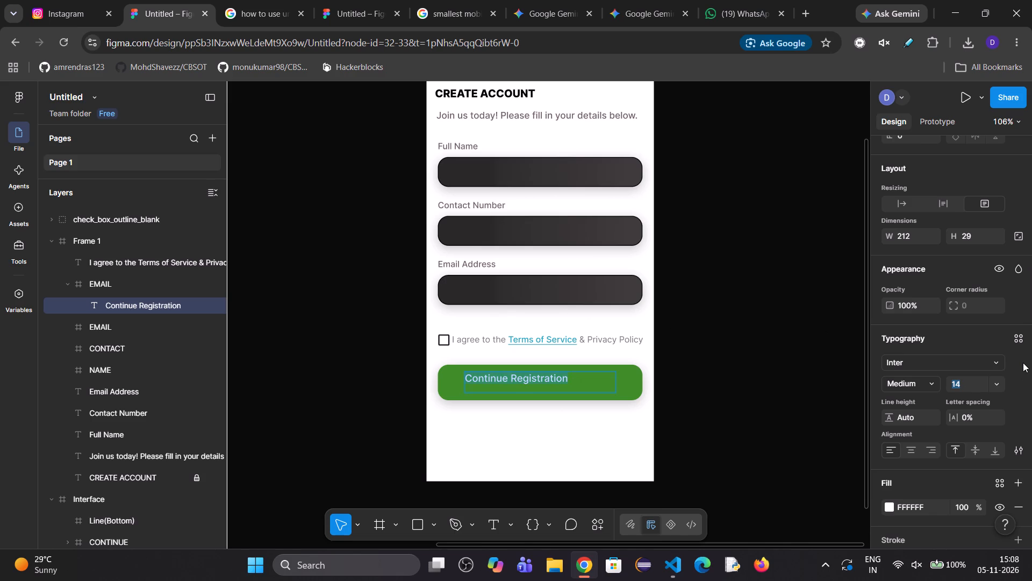
key(Up)
Shrink the Continue Registration text box to auto width so it fits its text at 156 × 18.
scroll(971, 316, up, 3)
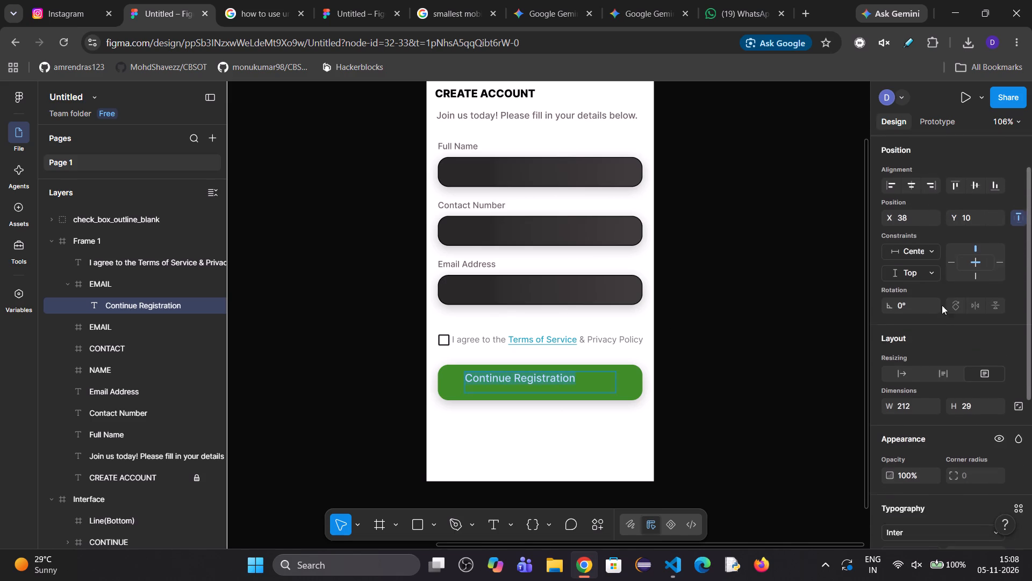
click(909, 215)
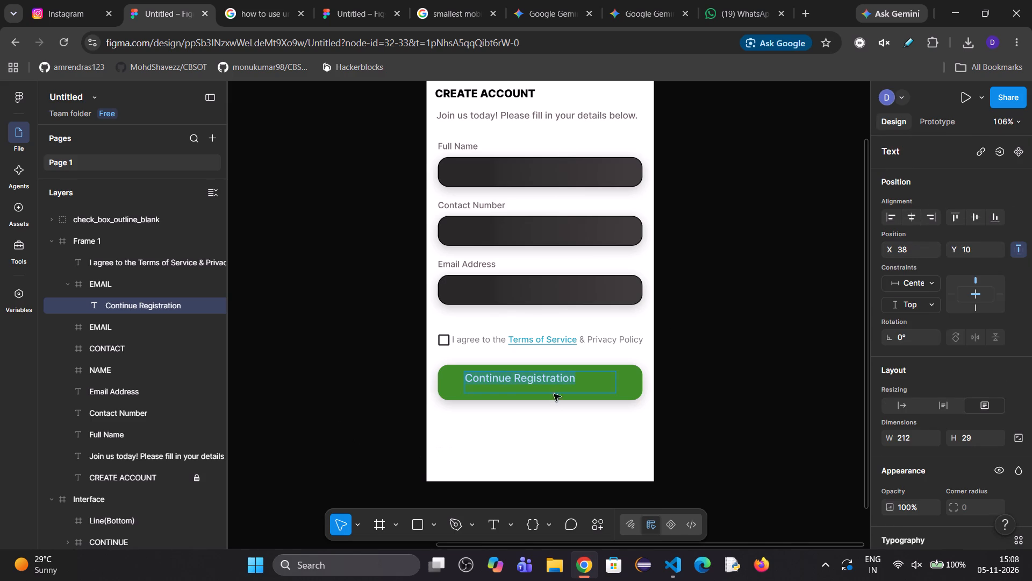
click(572, 382)
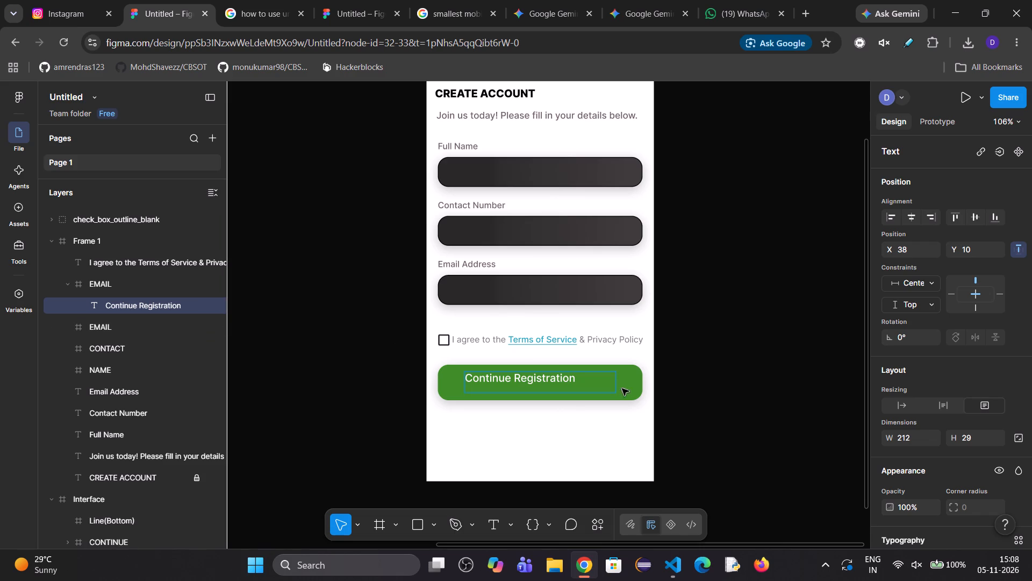
triple_click(618, 384)
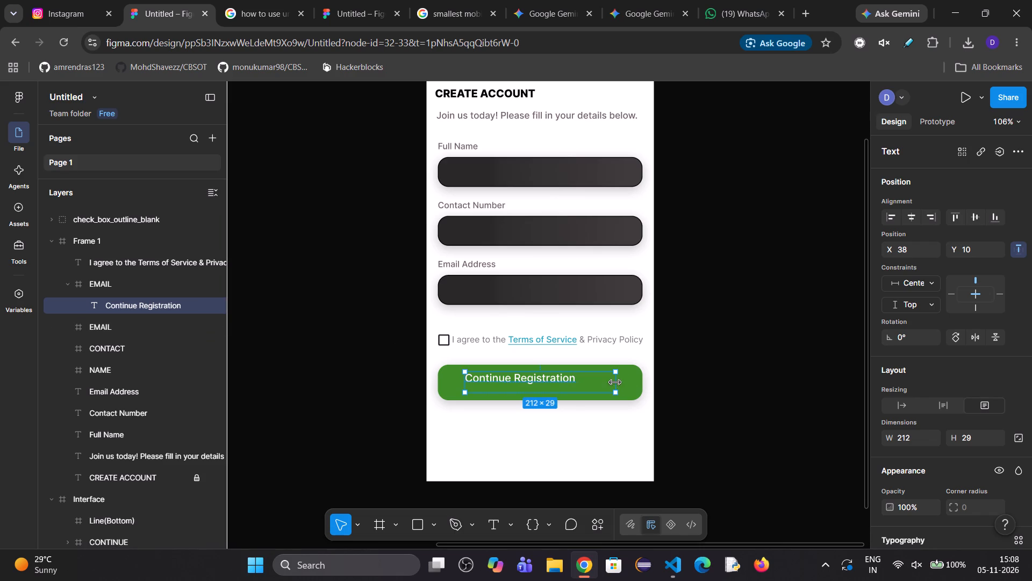
drag(615, 382, 587, 384)
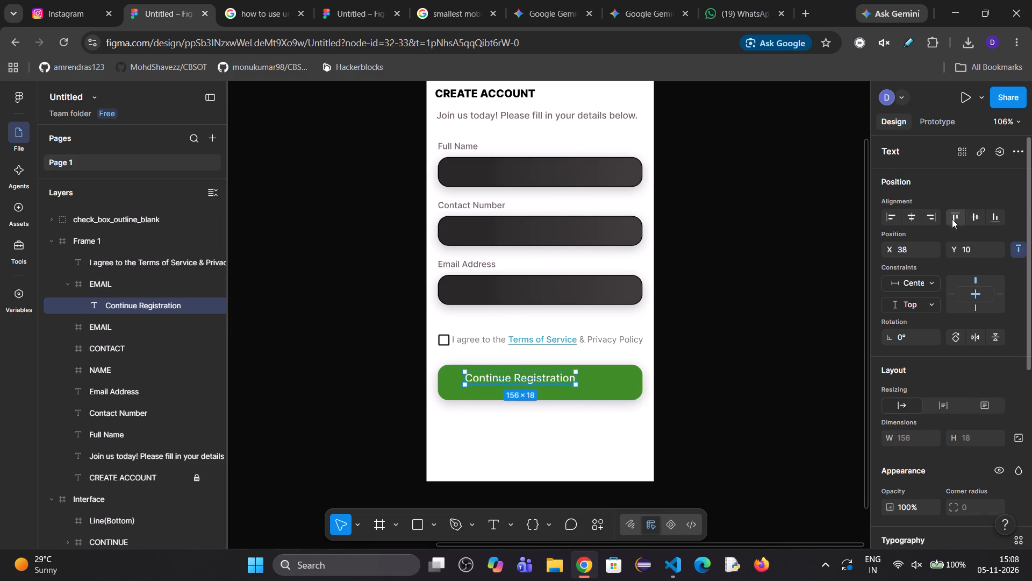
Centre the Continue Registration label horizontally and vertically within the green button.
click(916, 211)
click(974, 222)
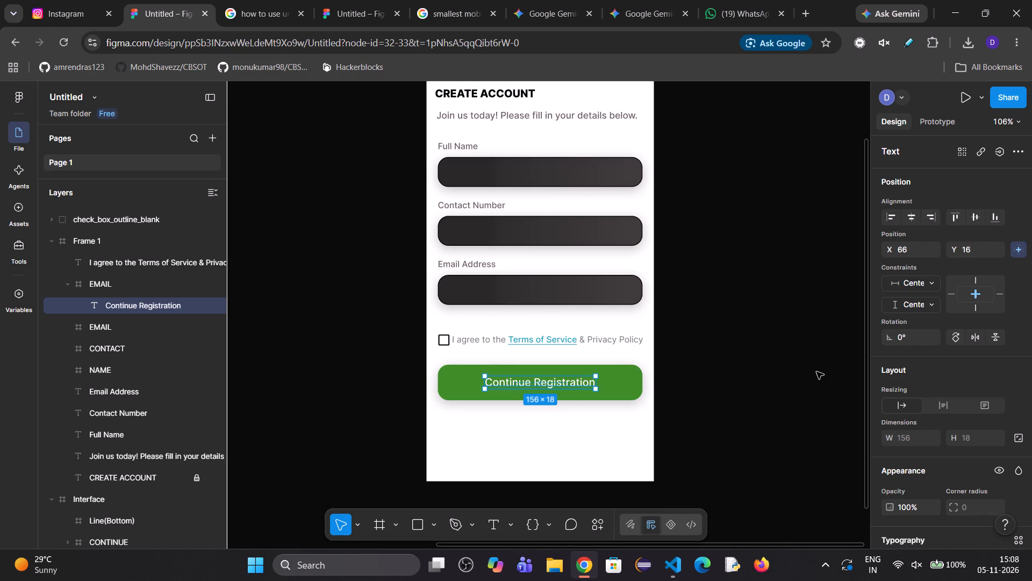
Change the Continue Registration label's fill colour to black, 000000.
double_click(556, 380)
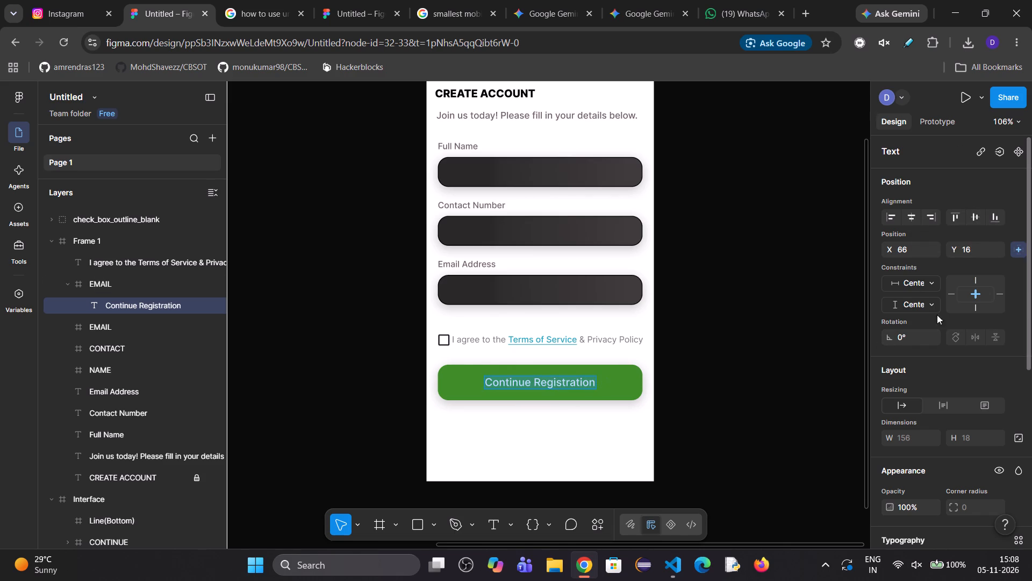
scroll(951, 343, down, 2)
scroll(918, 440, down, 3)
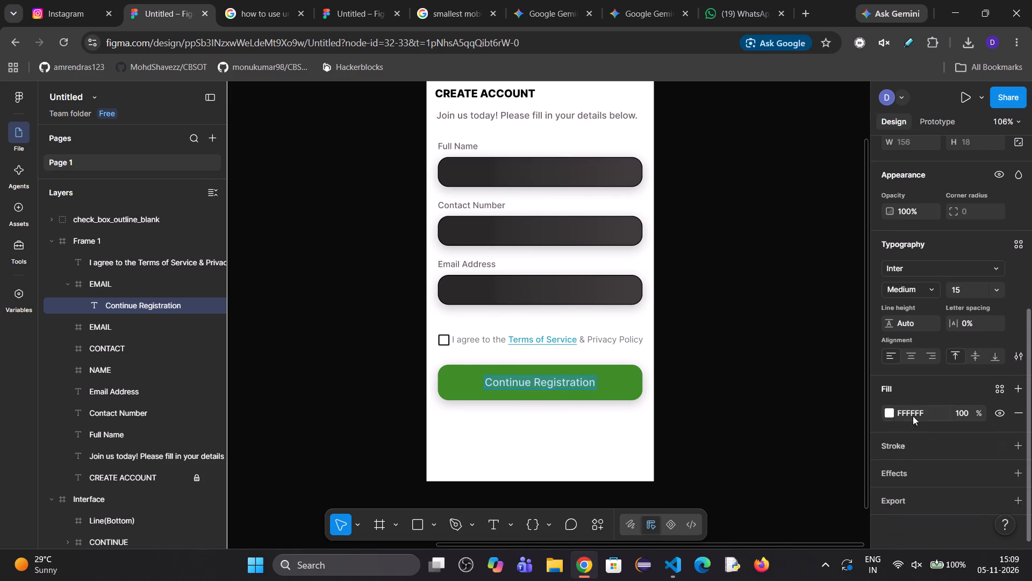
click(888, 414)
click(746, 503)
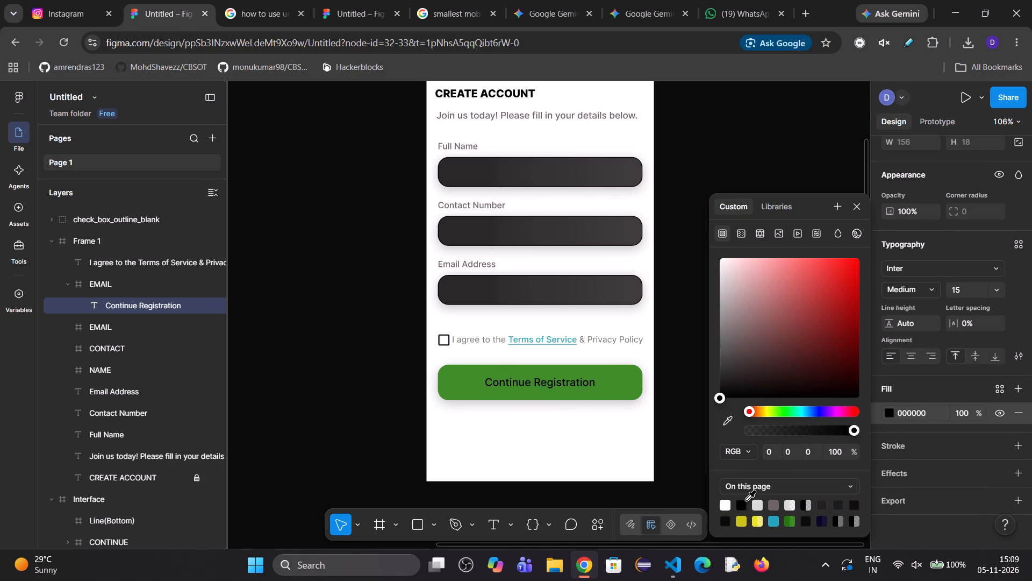
click(801, 156)
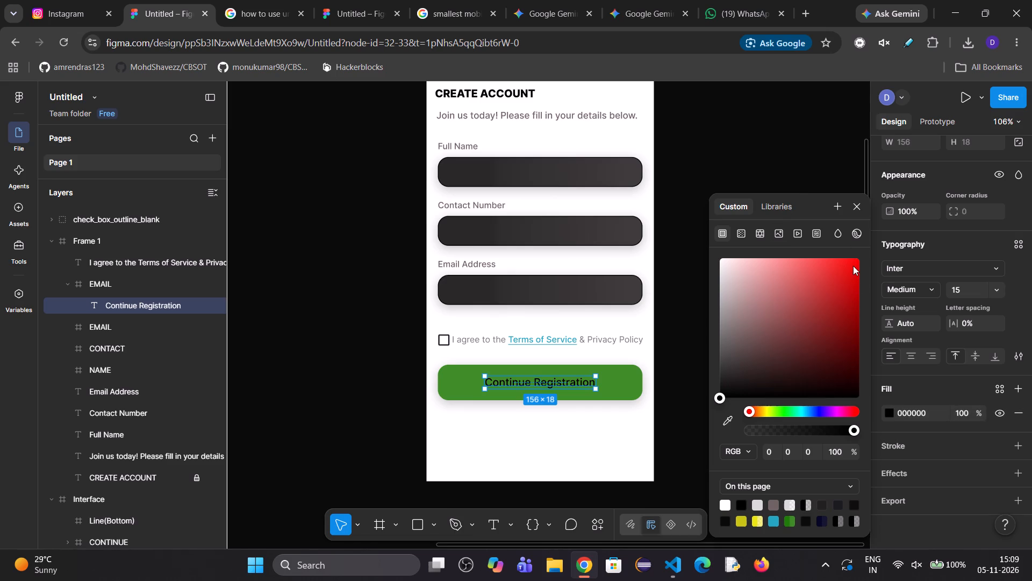
Set the Continue Registration label's font weight to Bold, keeping the Inter font.
scroll(962, 307, up, 2)
click(923, 423)
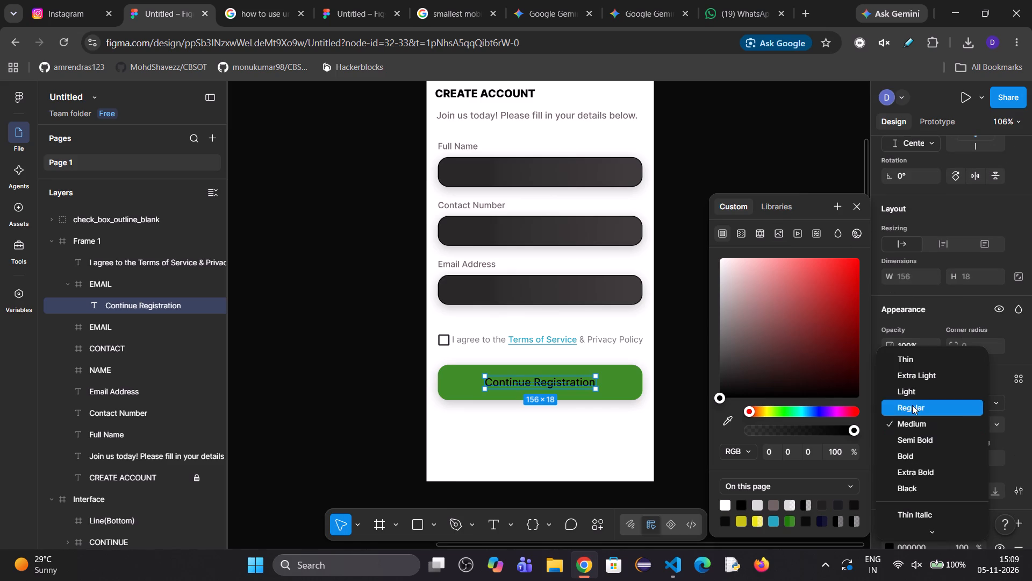
click(916, 436)
click(921, 413)
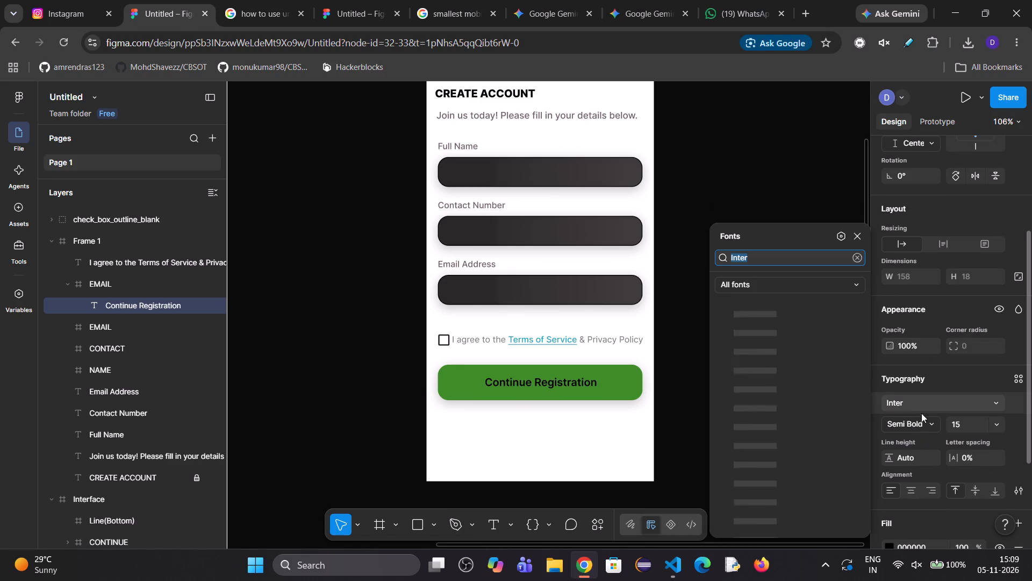
click(928, 423)
double_click(554, 379)
double_click(576, 380)
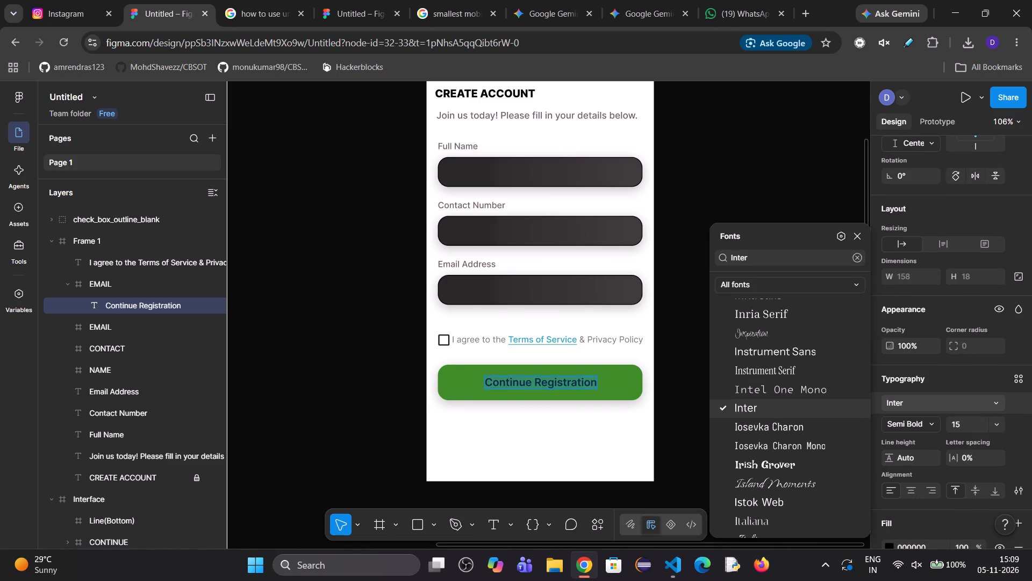
click(926, 422)
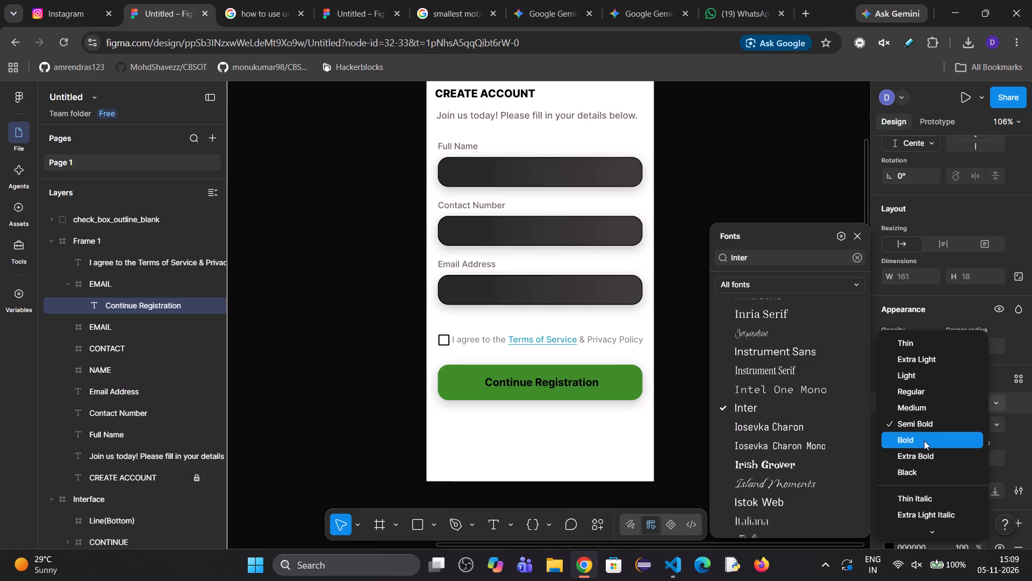
click(918, 439)
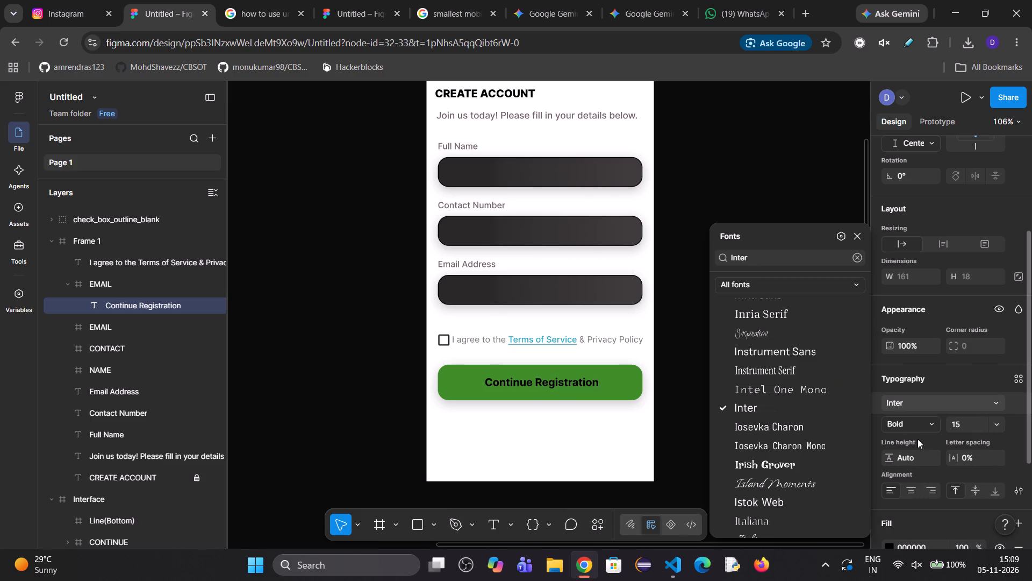
click(820, 224)
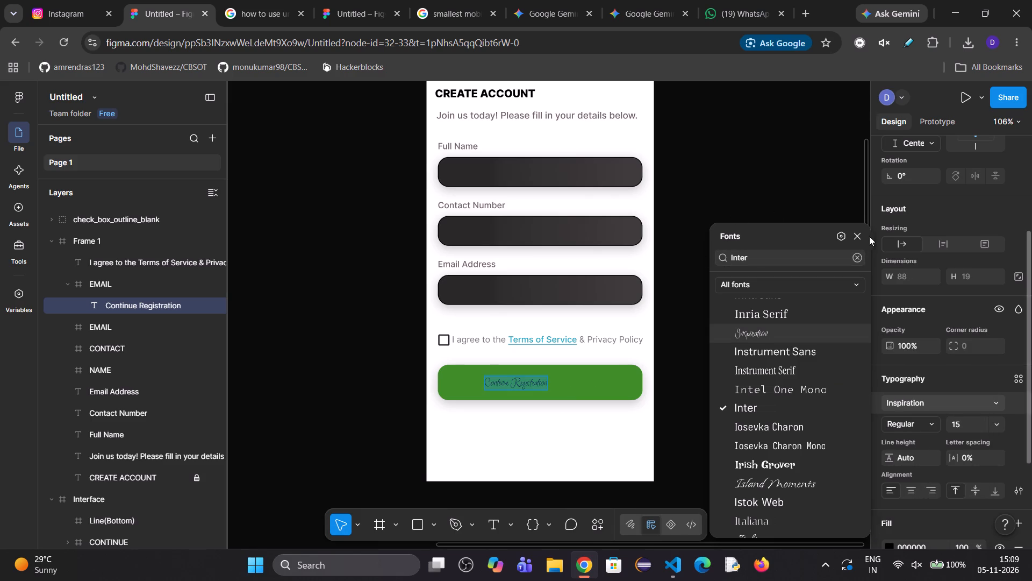
click(859, 233)
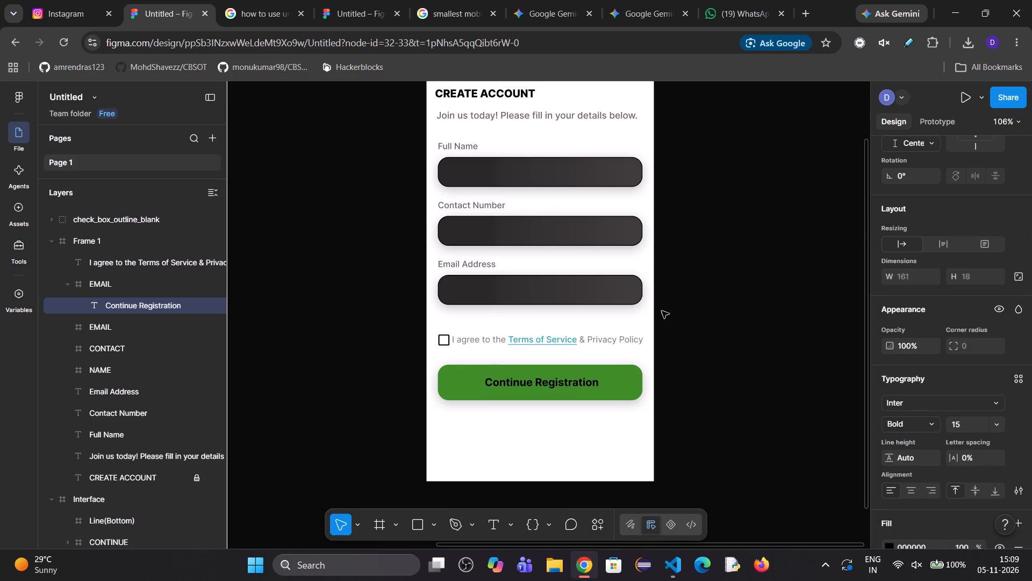
Move the check_box_outline_blank layer into Frame 1, directly below the agreement text layer.
scroll(652, 426, down, 1)
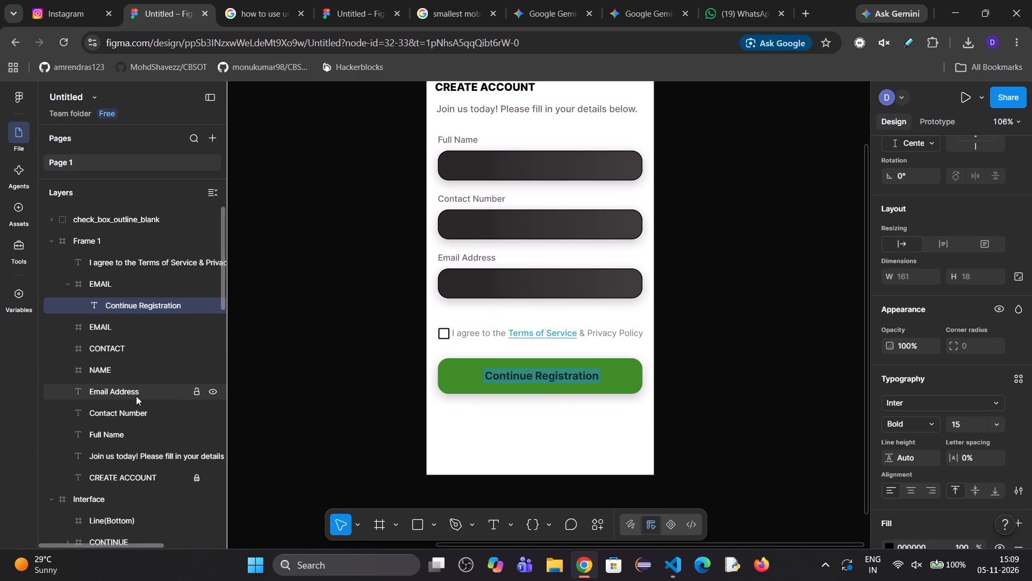
scroll(137, 274, up, 2)
drag(111, 215, 118, 274)
drag(125, 258, 135, 290)
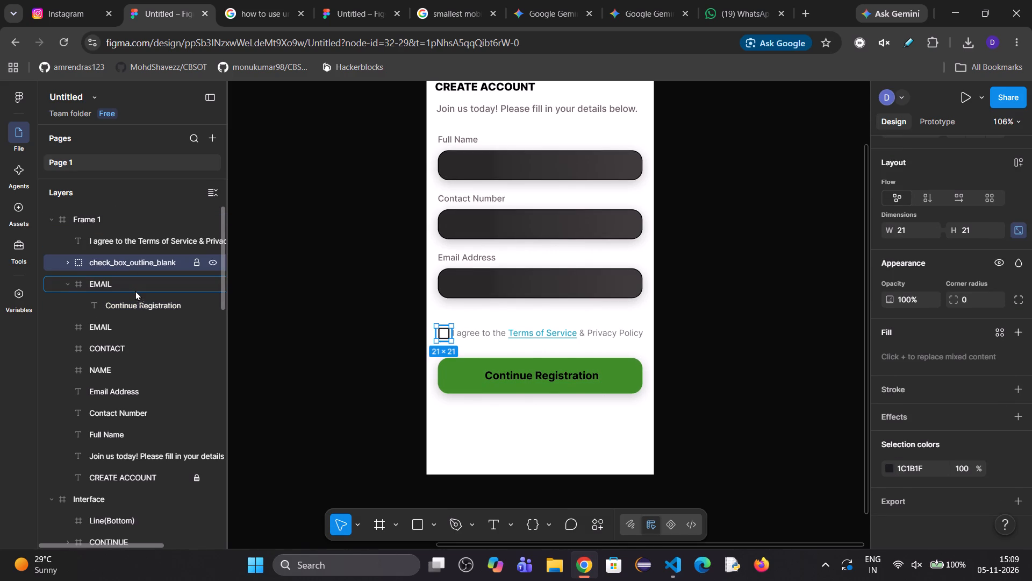
Move the check_box_outline_blank layer directly above the agreement text layer in Frame 1.
drag(135, 290, 138, 231)
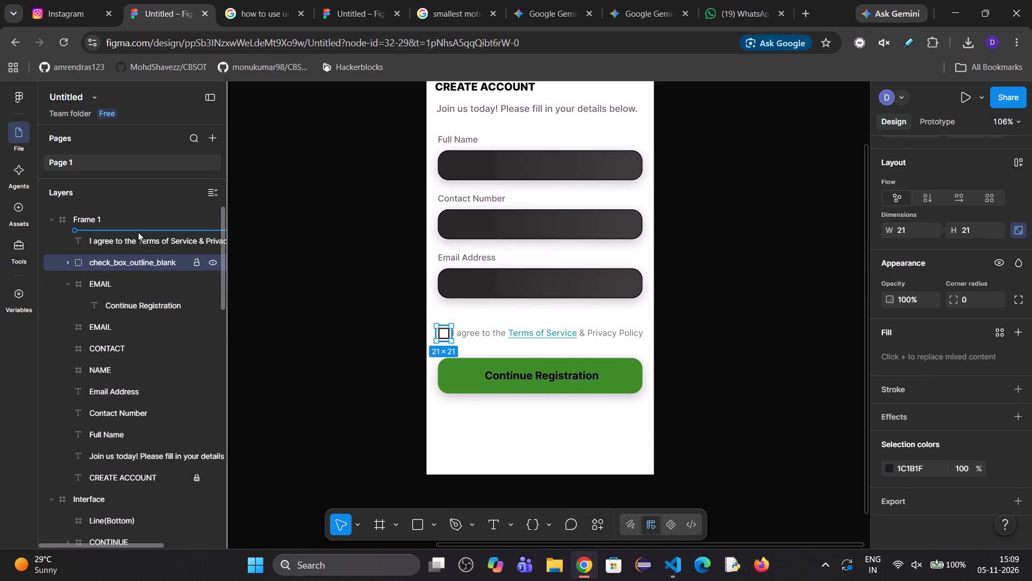
drag(138, 231, 138, 227)
Select the checkbox and the agreement text together and nudge them up by 10 px.
ctrl+click(148, 260)
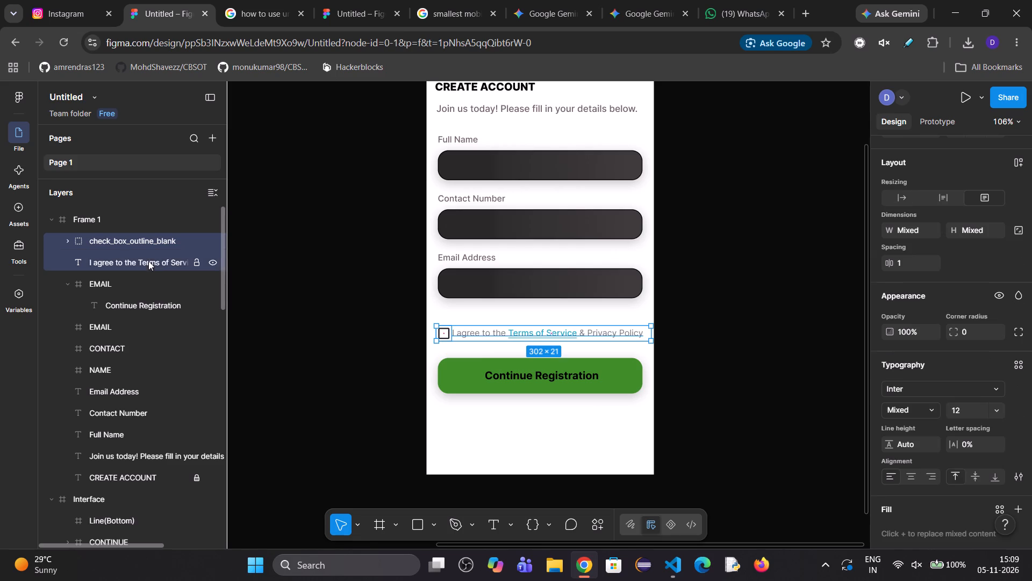
key(shift+Up)
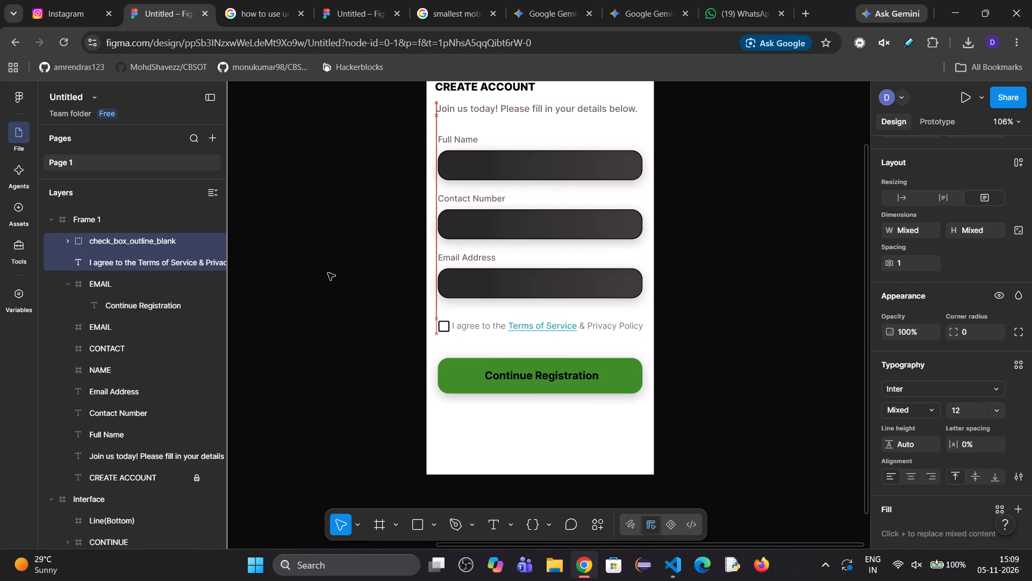
key(shift+Up)
key(shift+Down)
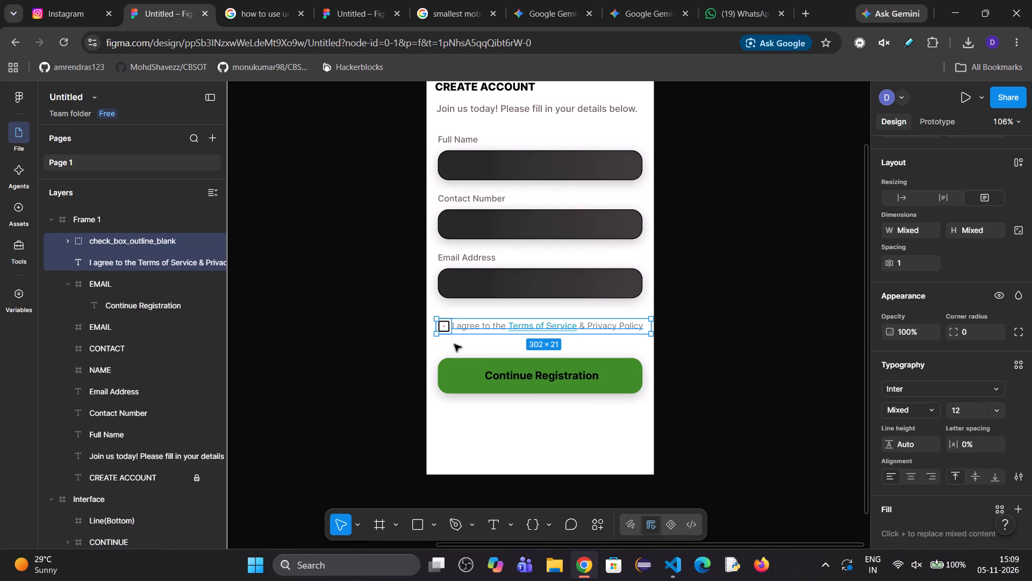
Rename the green button's frame layer, which contains the Continue Registration label, as CONTINUE.
click(130, 297)
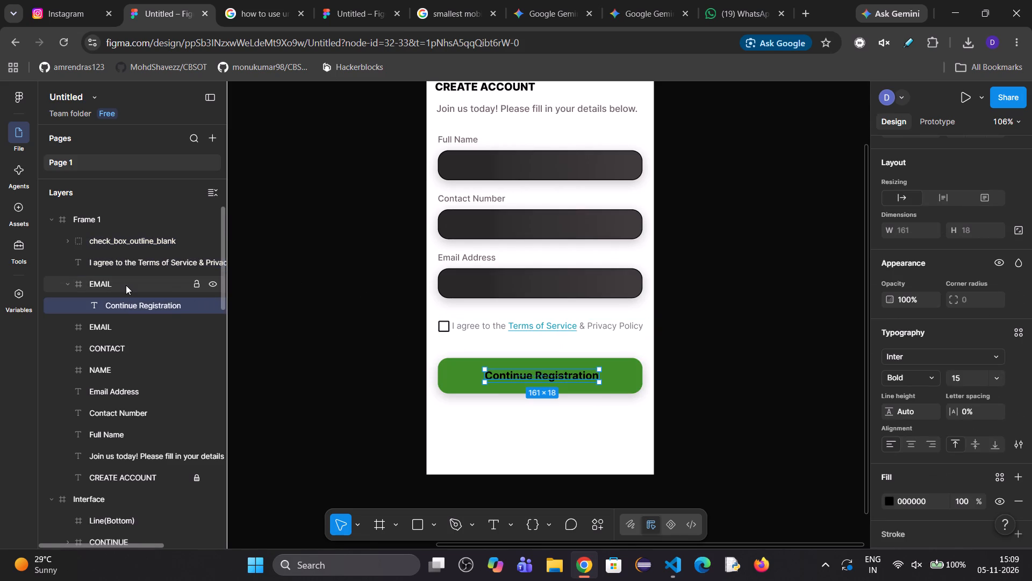
click(103, 285)
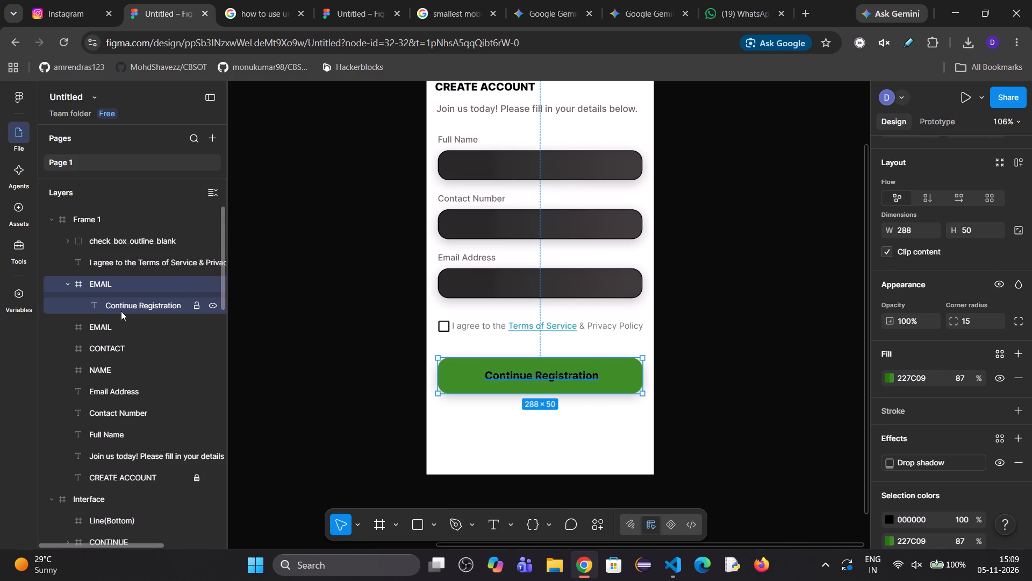
scroll(124, 292, up, 2)
double_click(106, 282)
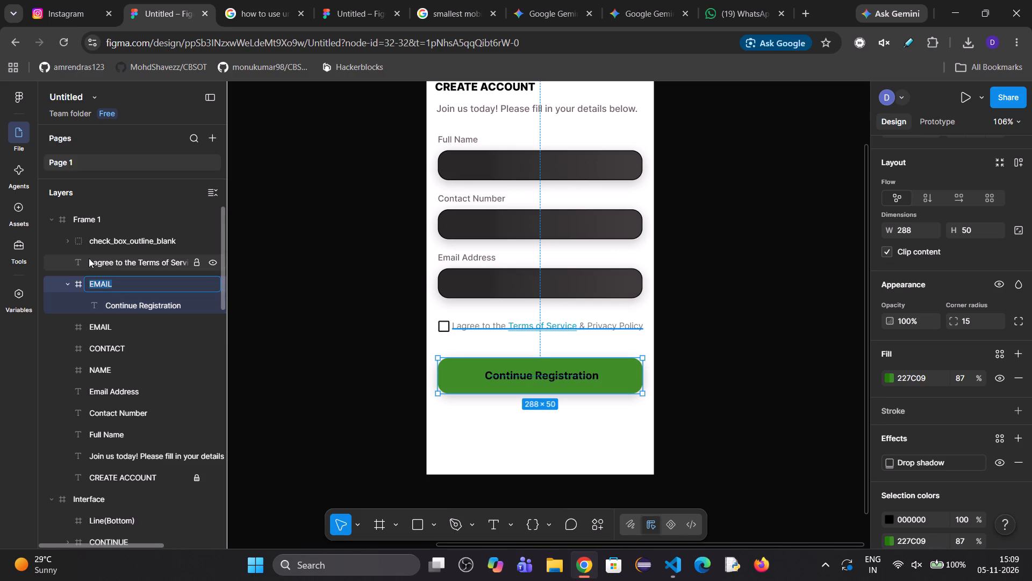
text(CONTINUE)
key(Return)
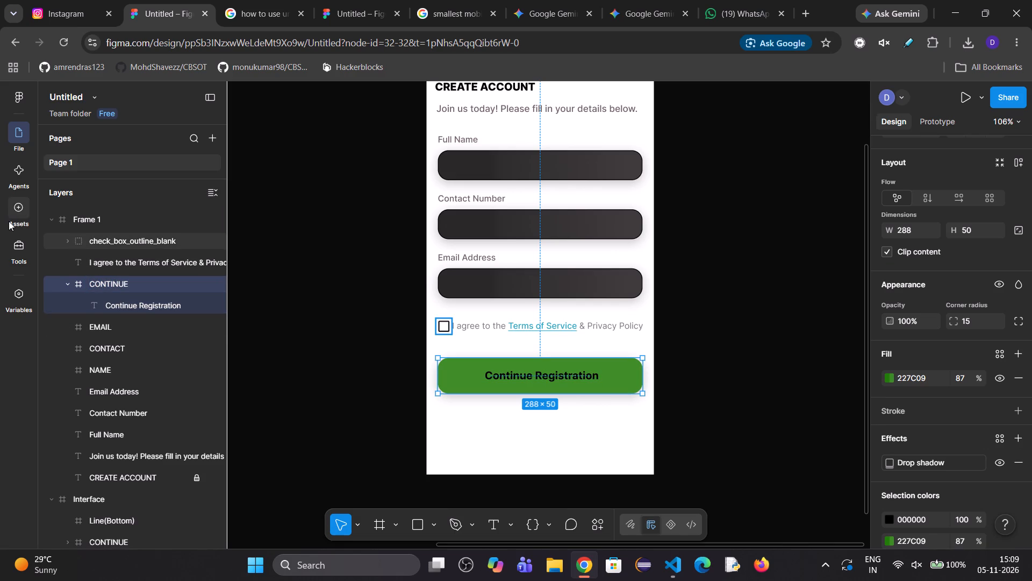
Nudge the green Continue Registration button up 20 px, closer to the agreement line.
key(shift+Up)
key(shift+Up)
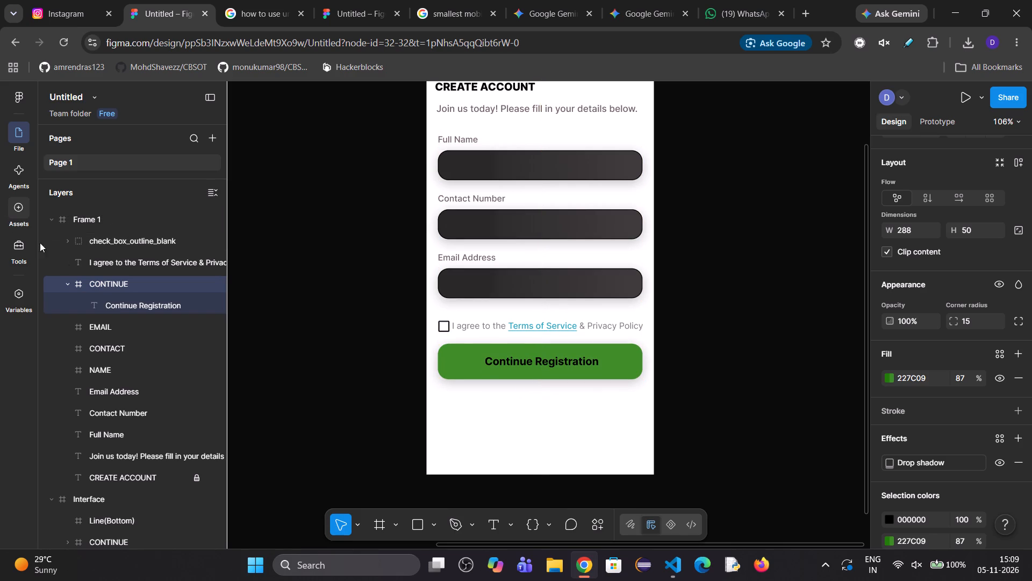
click(738, 303)
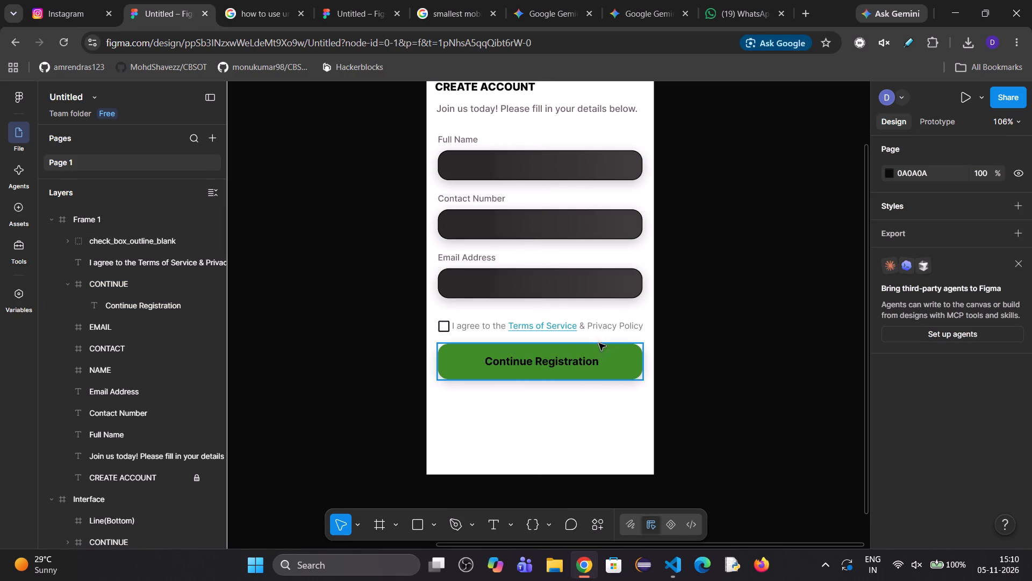
Draw a rectangle about 136 × 17 below the Continue Registration button, at about X 86, Y 465.
click(422, 524)
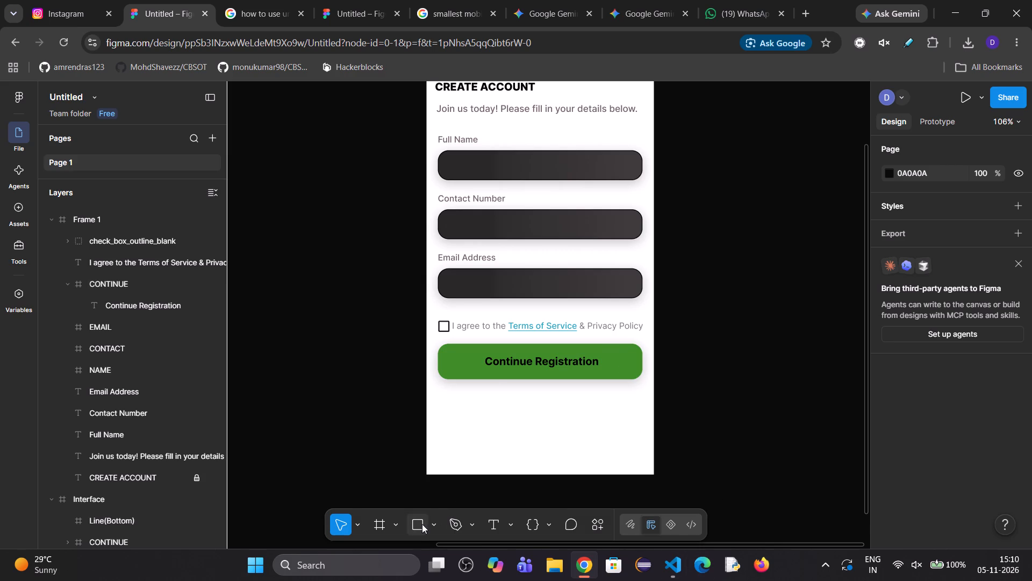
drag(487, 401, 503, 409)
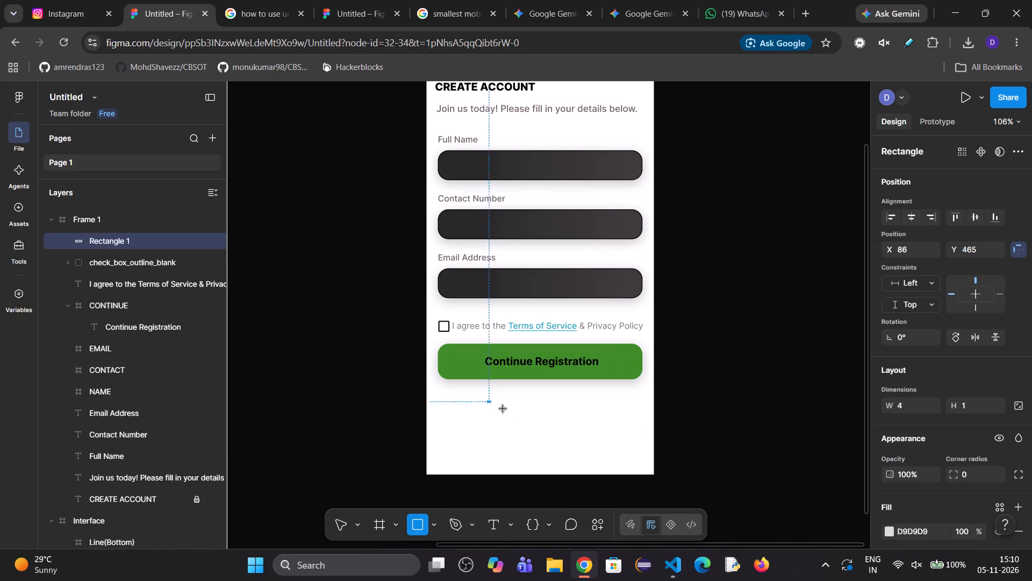
drag(503, 409, 601, 410)
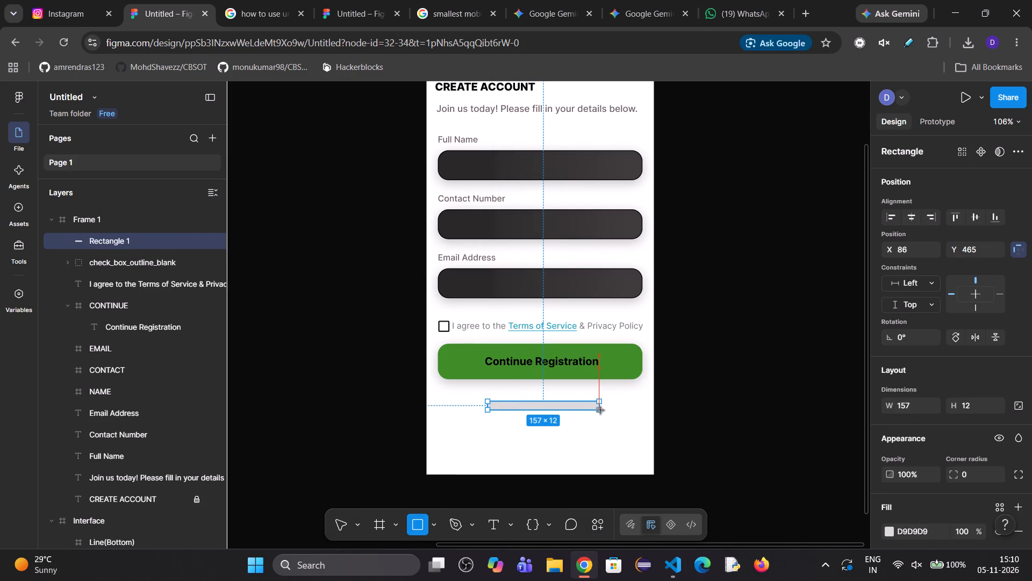
drag(601, 410, 584, 414)
triple_click(543, 409)
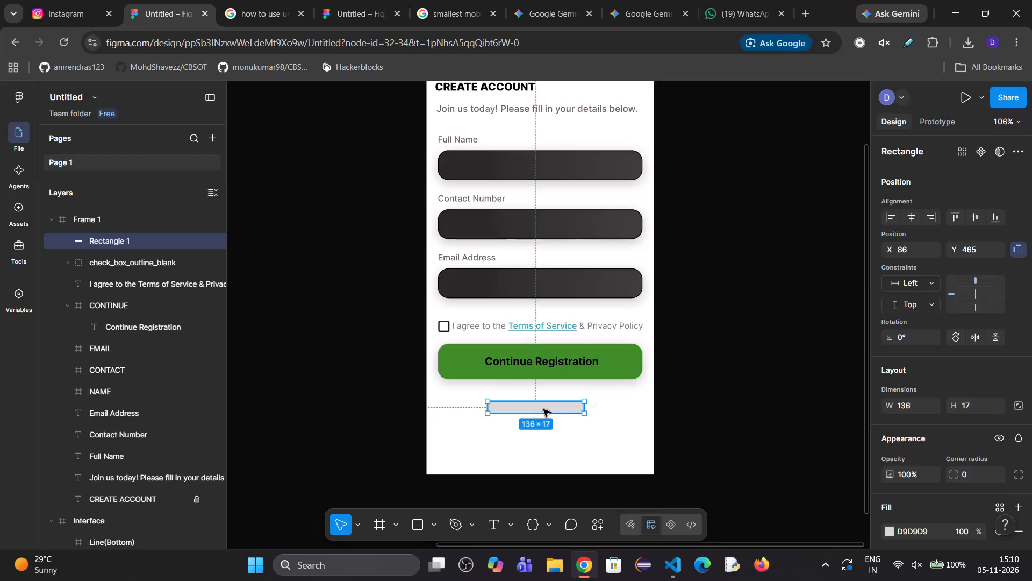
Add a text box about 114 × 9 over the grey rectangle reading OR SIGN UP WITH.
click(496, 512)
click(497, 517)
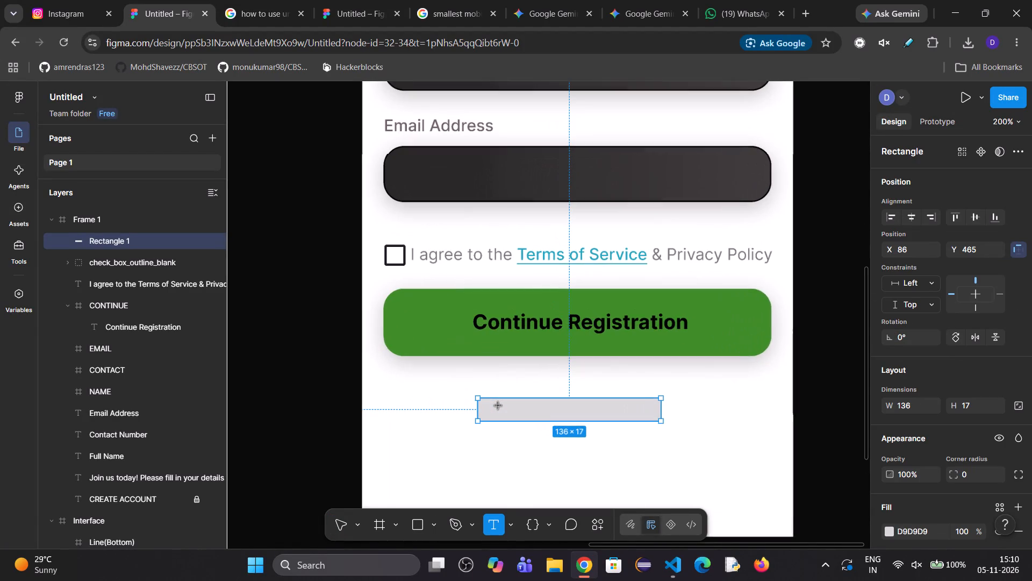
drag(496, 404, 509, 410)
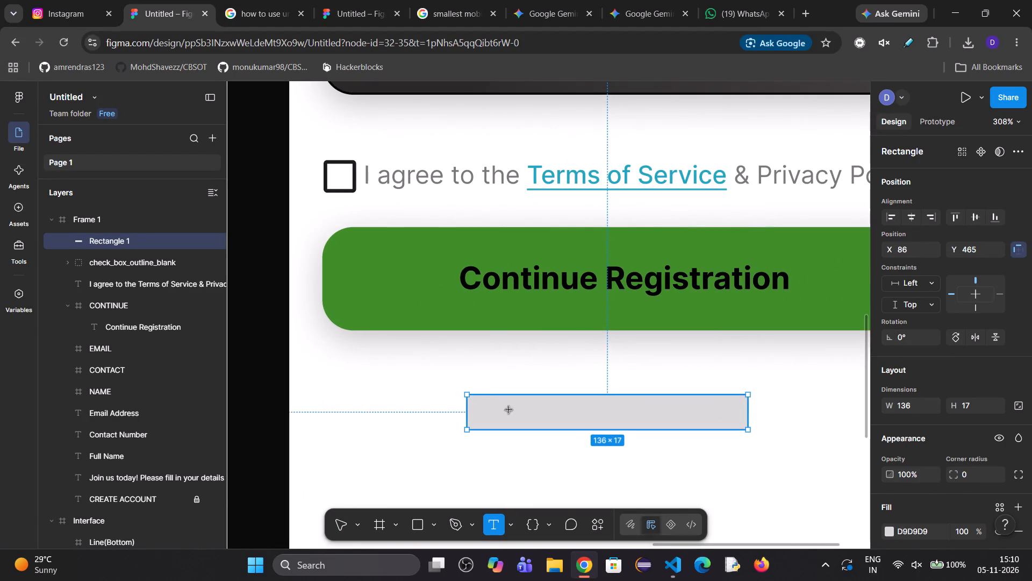
drag(509, 410, 731, 424)
click(628, 416)
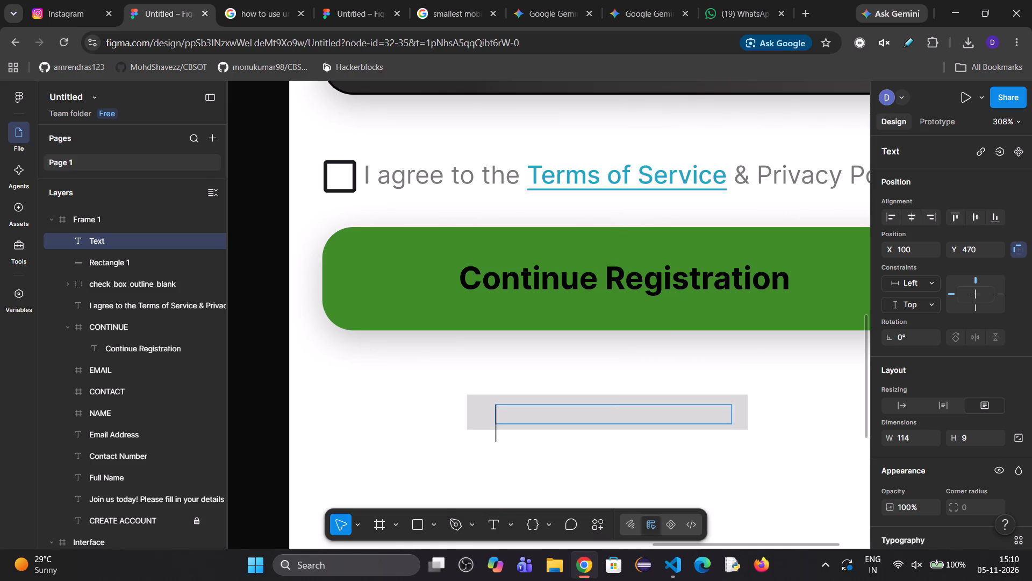
text(OR SIGN)
key(space)
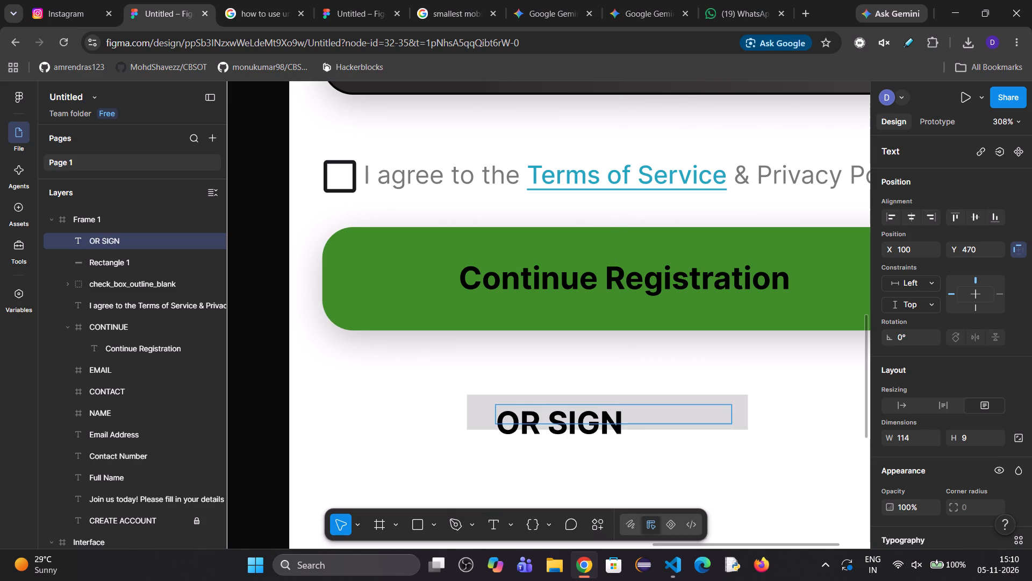
text(UP WITH)
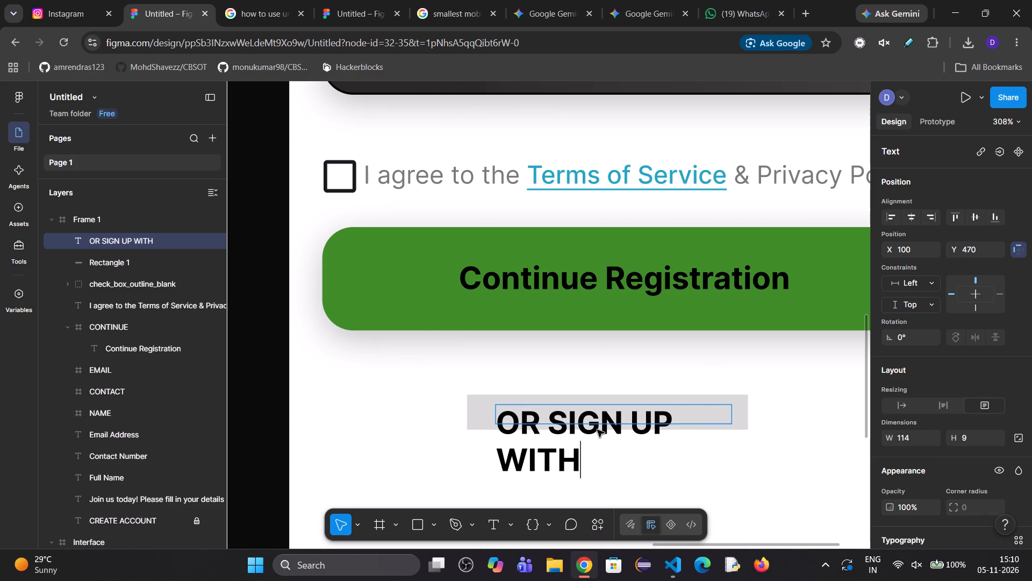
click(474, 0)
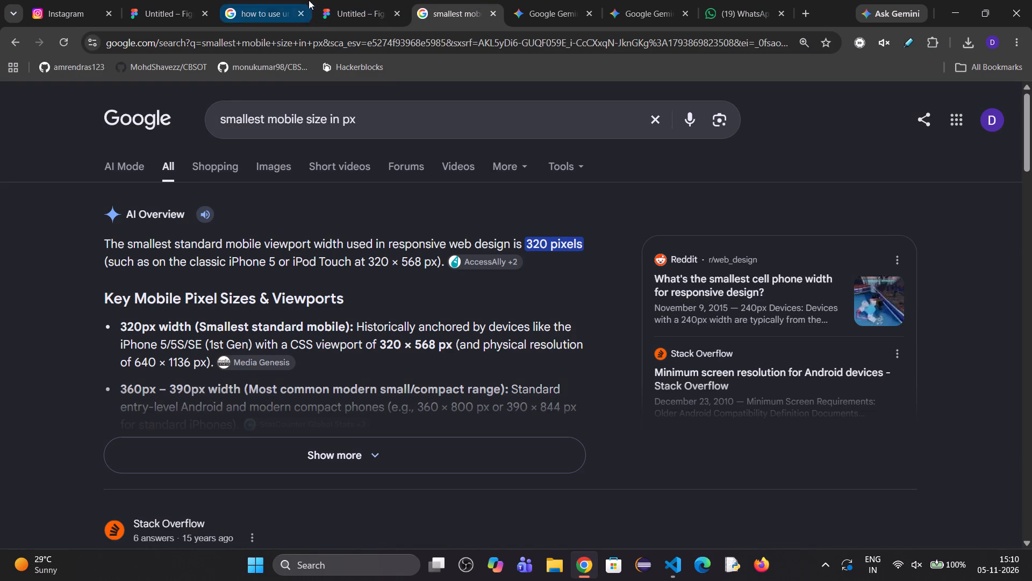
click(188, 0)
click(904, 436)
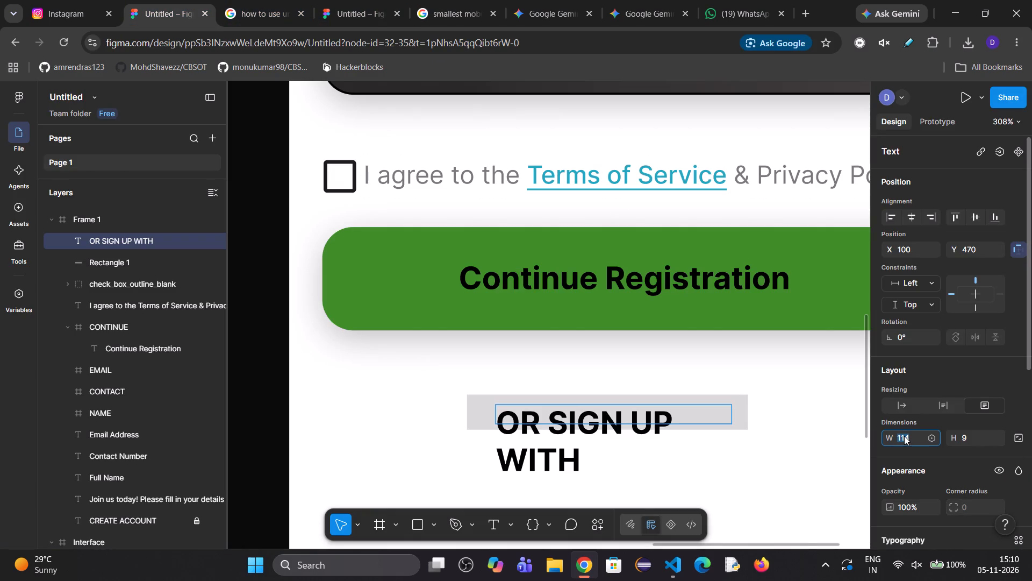
Set the font size of the OR SIGN UP WITH text to 10.
click(84, 217)
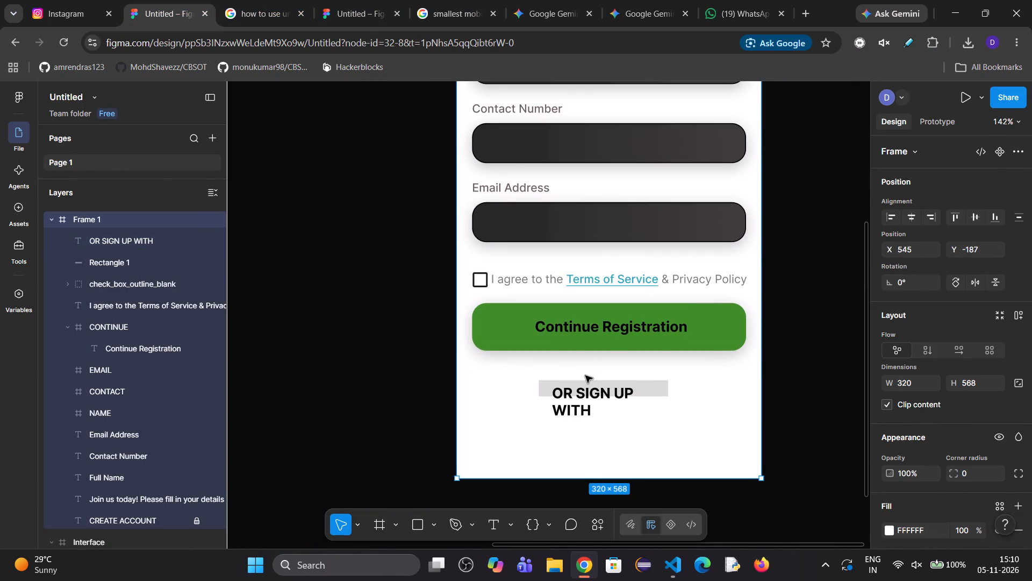
scroll(579, 379, left, 1)
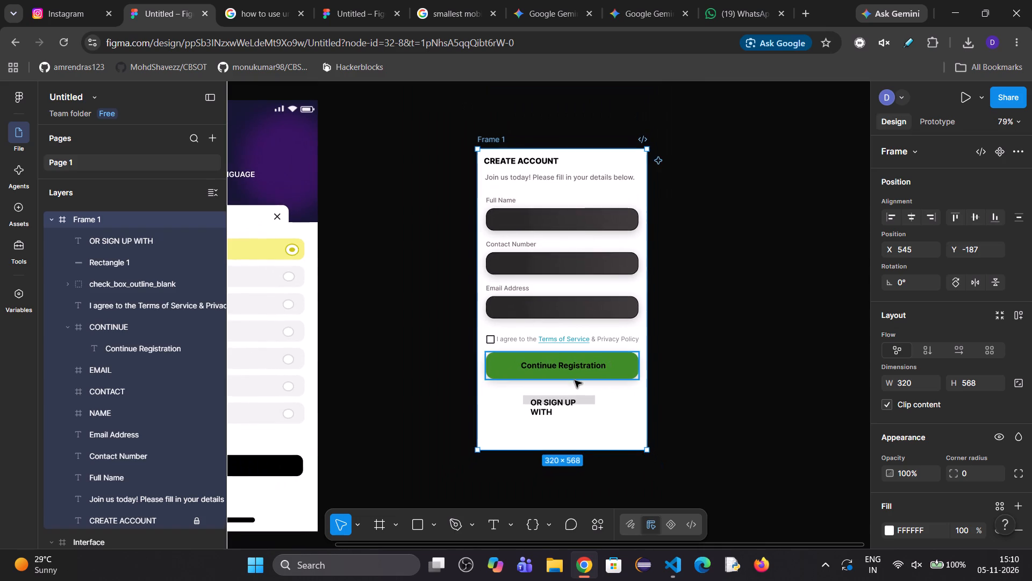
double_click(549, 412)
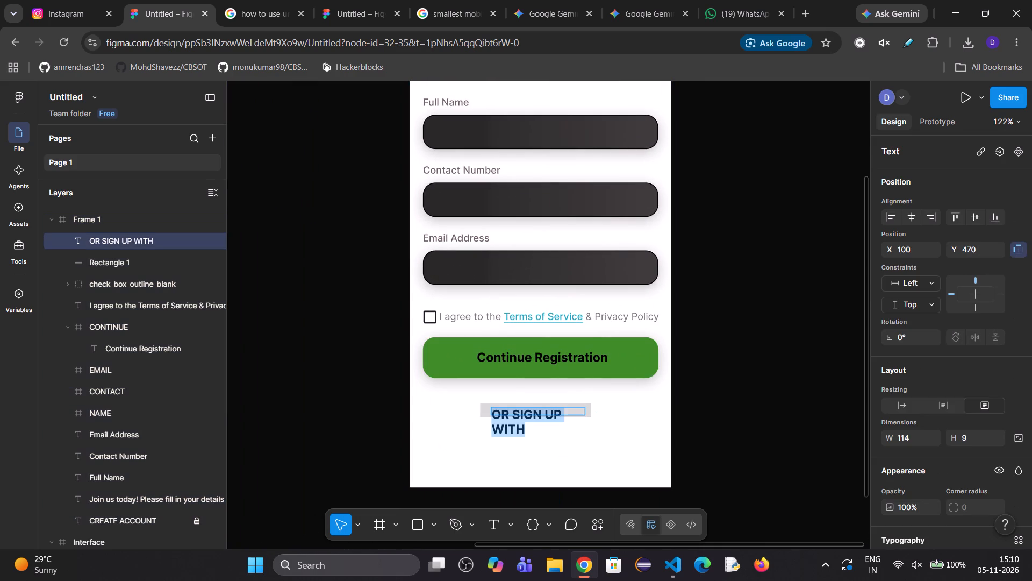
scroll(908, 473, down, 2)
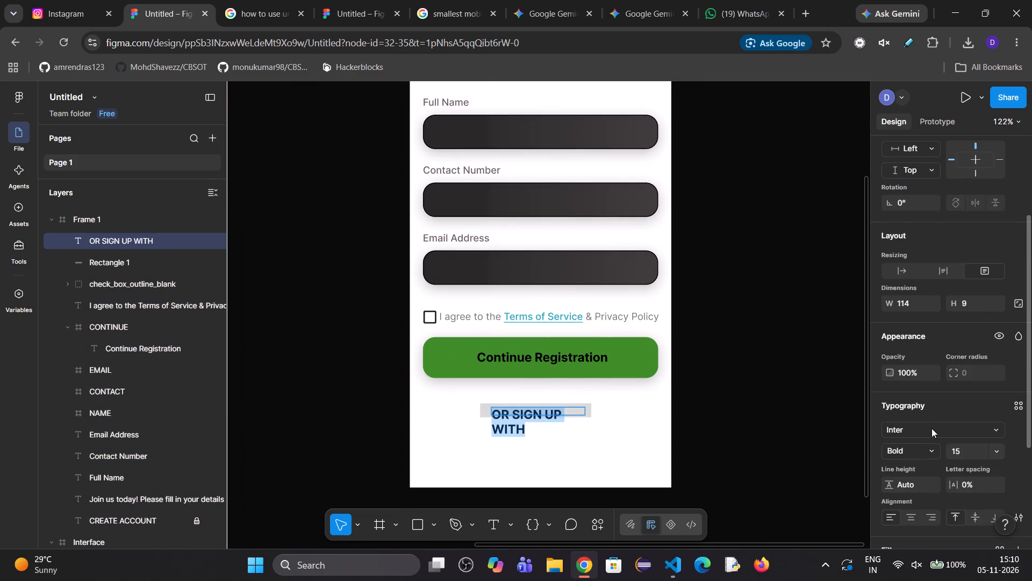
click(973, 452)
key(Down)
key(Down)
key(Down)
key(Down)
key(Down)
key(Down)
key(Down)
key(Down)
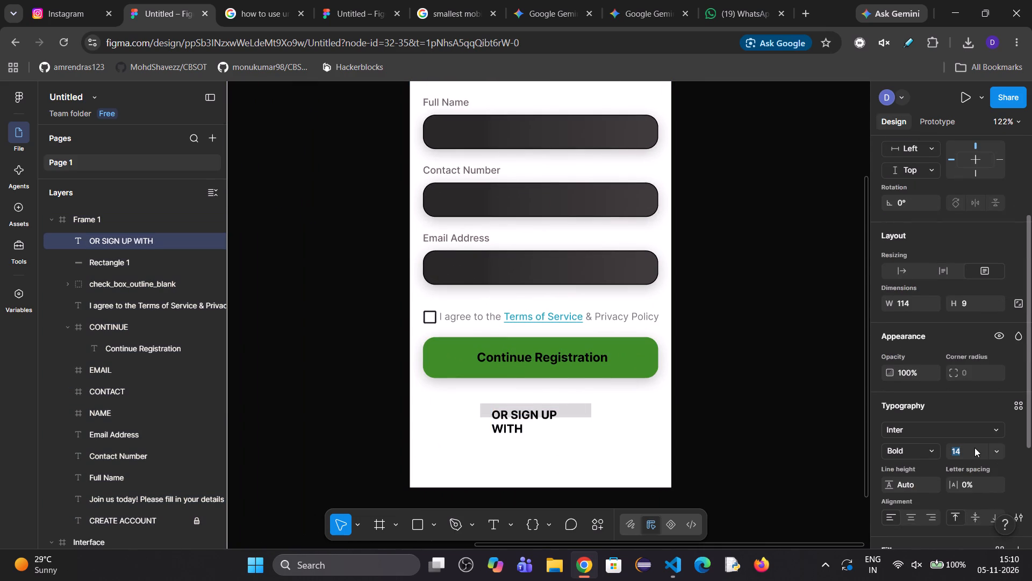
key(Up)
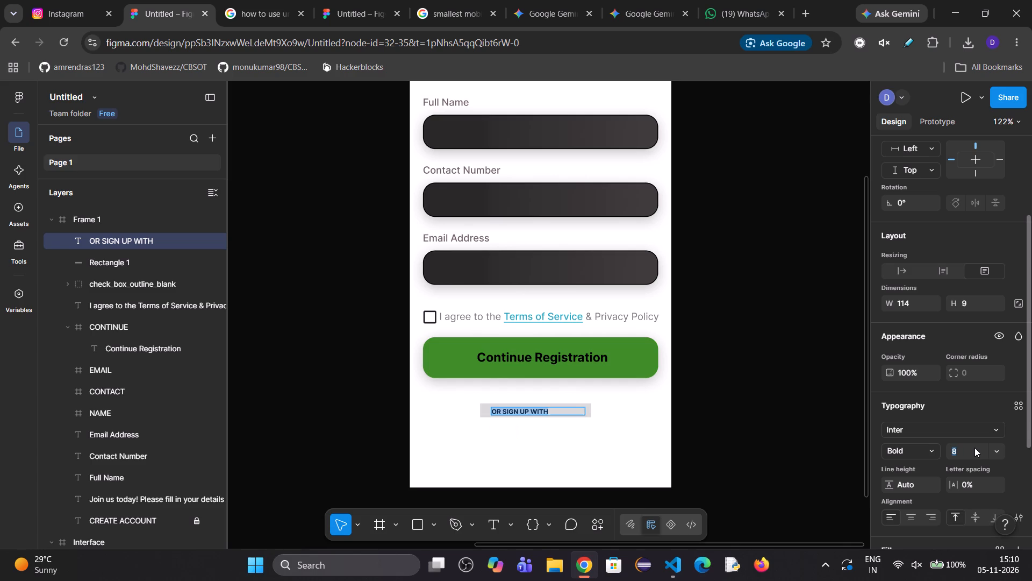
key(Up)
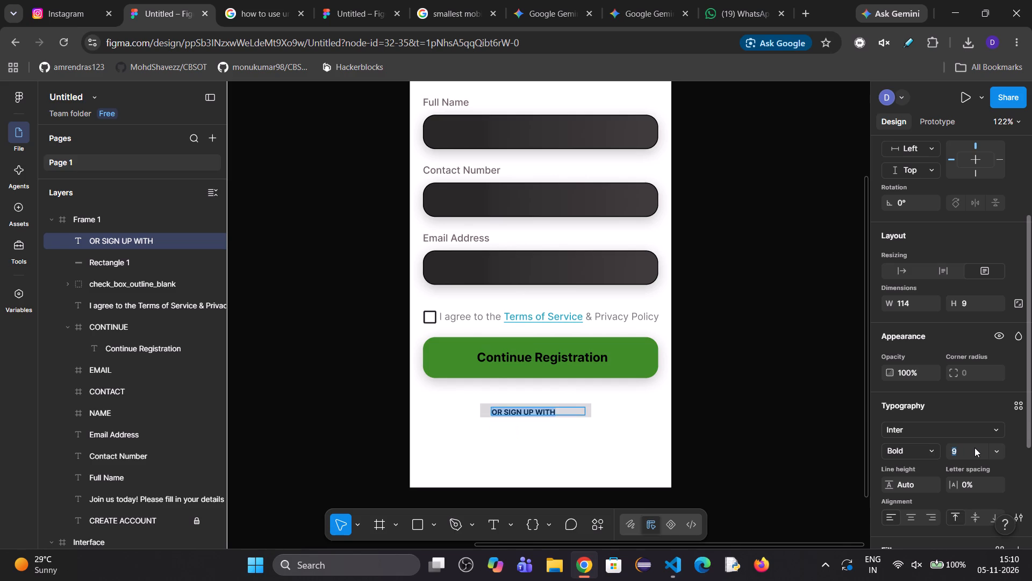
key(Up)
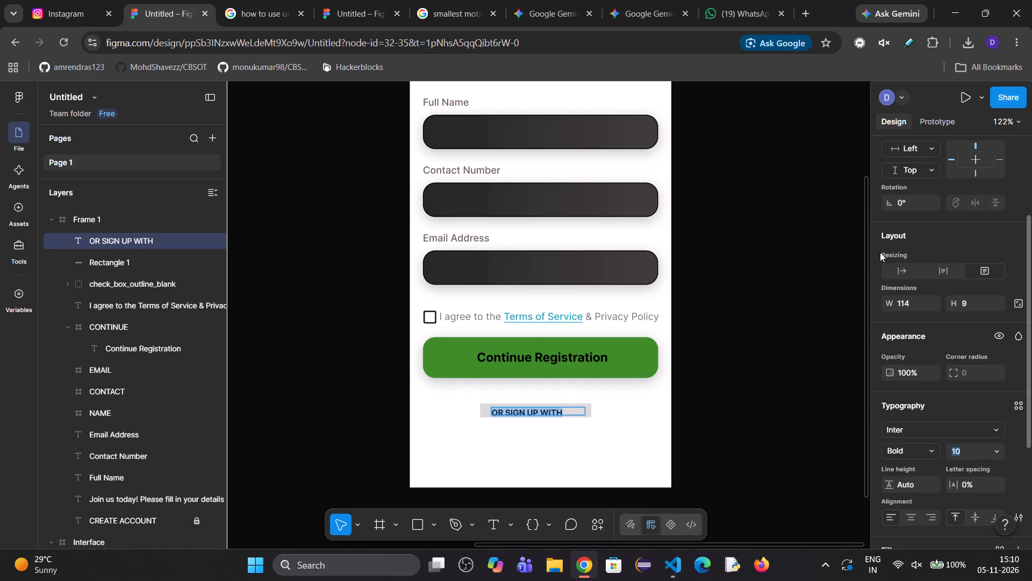
Centre the OR SIGN UP WITH text horizontally within Frame 1.
scroll(976, 257, up, 3)
click(908, 215)
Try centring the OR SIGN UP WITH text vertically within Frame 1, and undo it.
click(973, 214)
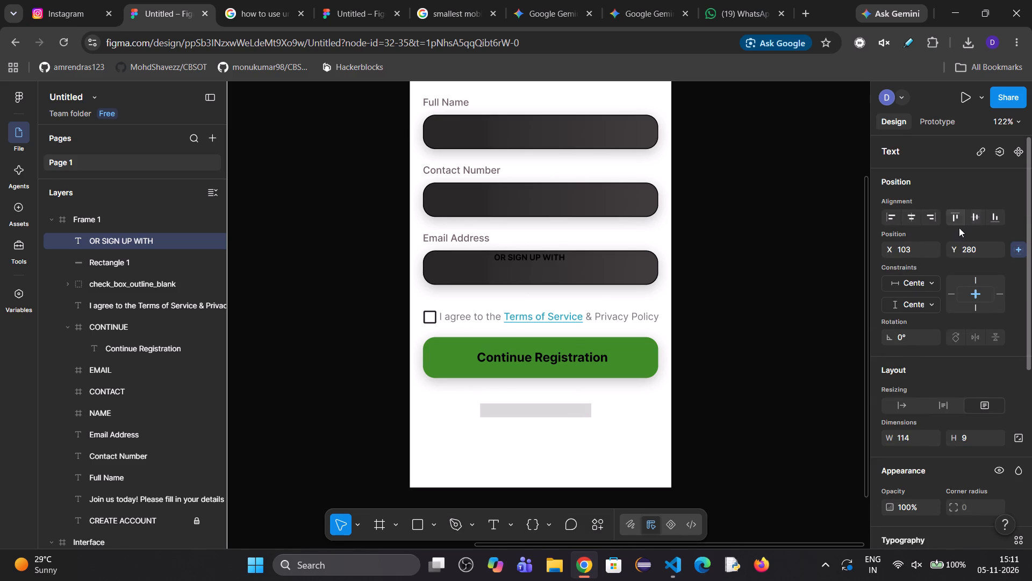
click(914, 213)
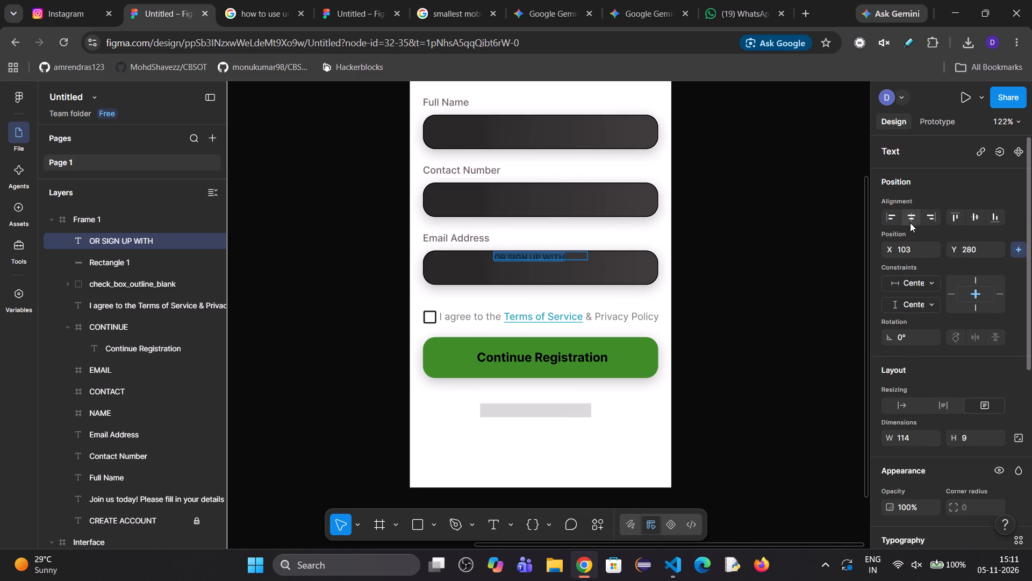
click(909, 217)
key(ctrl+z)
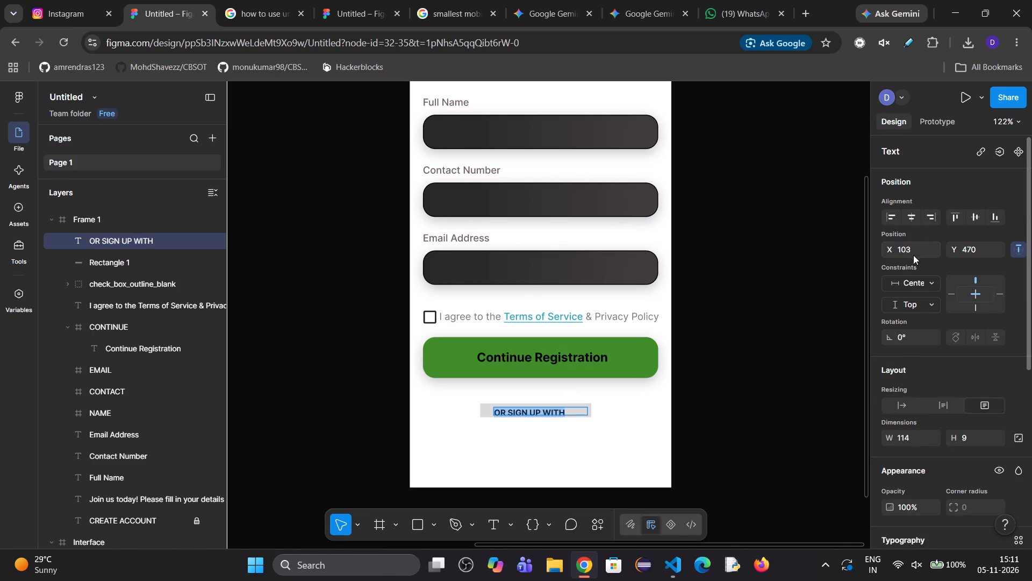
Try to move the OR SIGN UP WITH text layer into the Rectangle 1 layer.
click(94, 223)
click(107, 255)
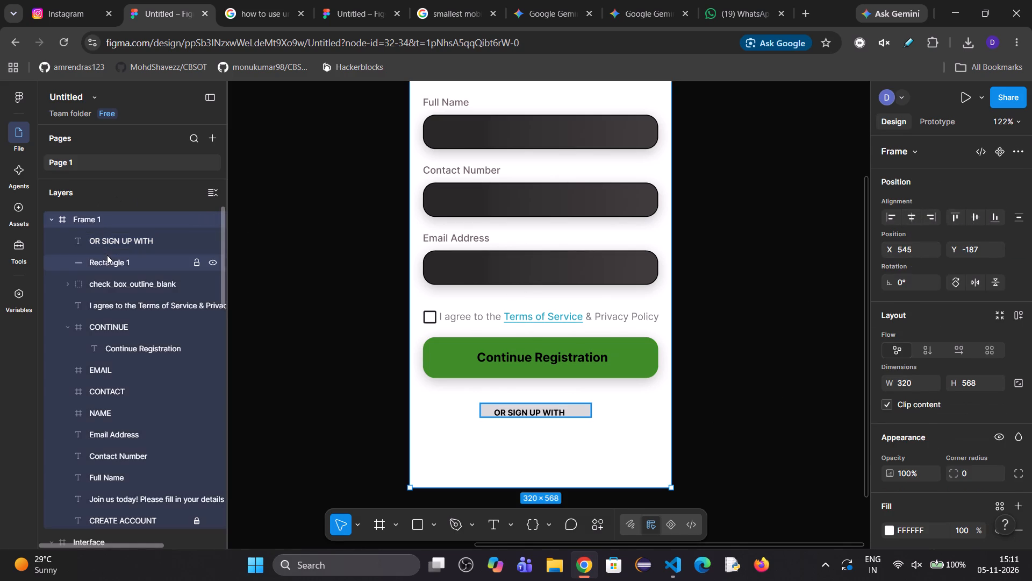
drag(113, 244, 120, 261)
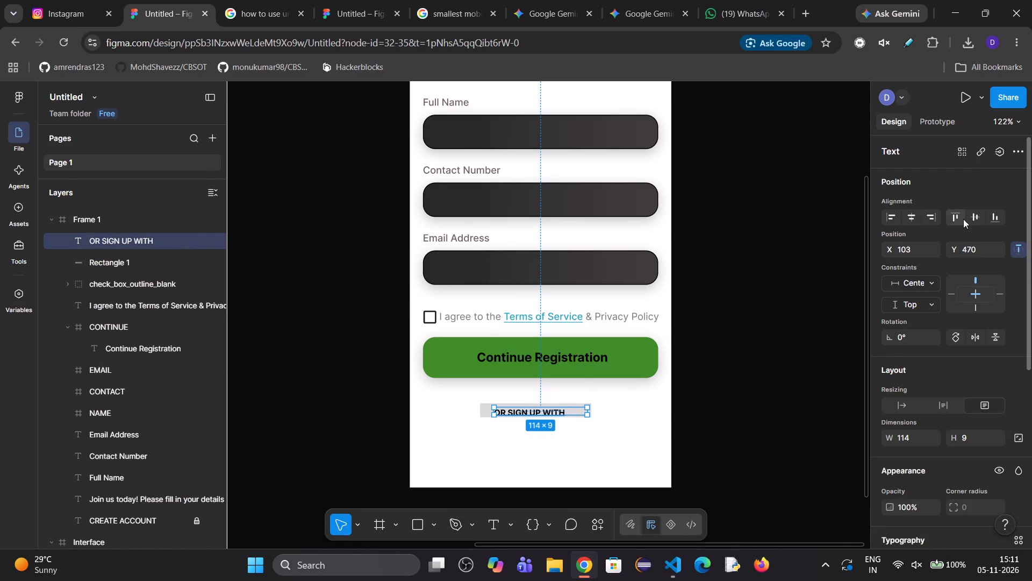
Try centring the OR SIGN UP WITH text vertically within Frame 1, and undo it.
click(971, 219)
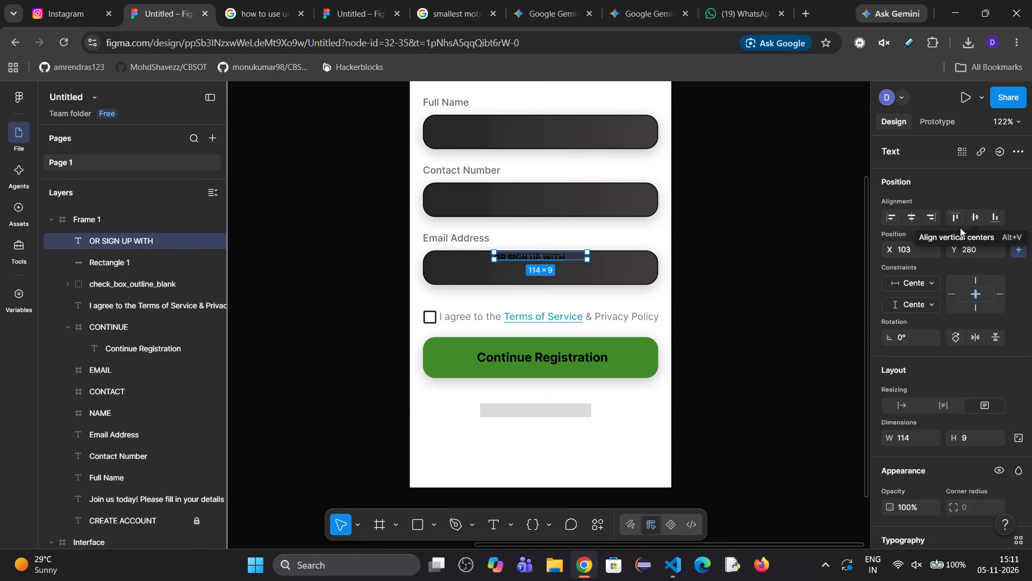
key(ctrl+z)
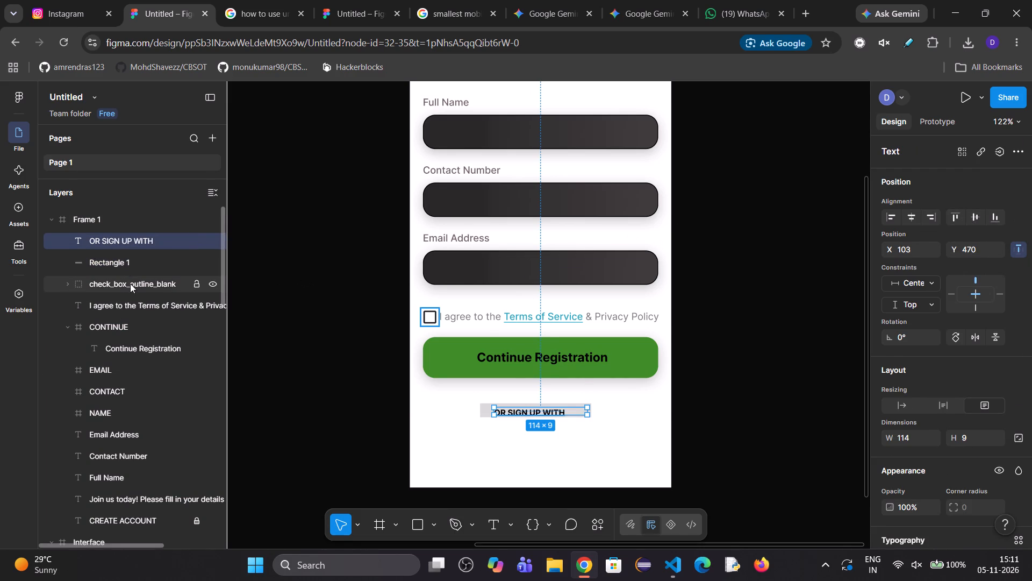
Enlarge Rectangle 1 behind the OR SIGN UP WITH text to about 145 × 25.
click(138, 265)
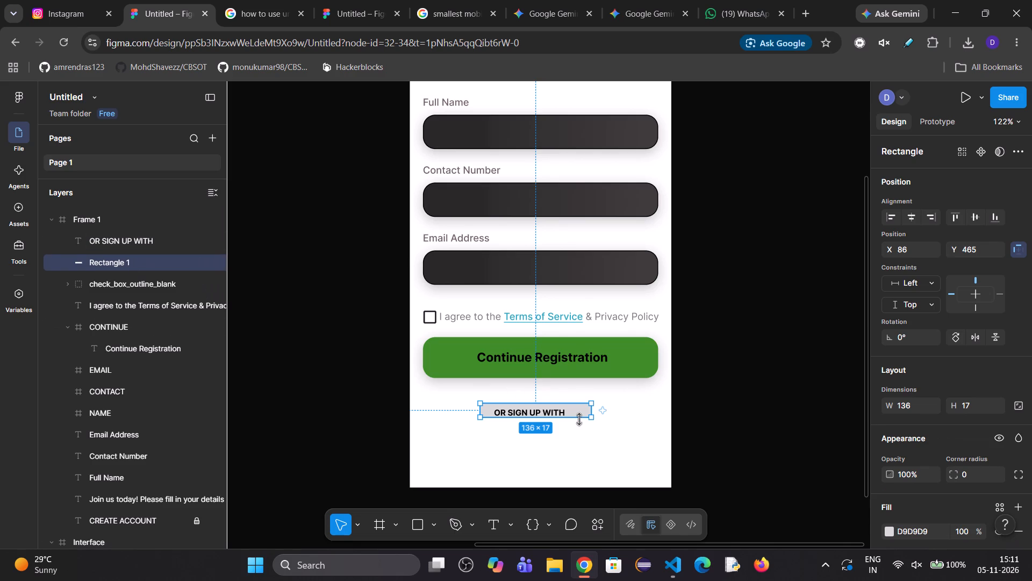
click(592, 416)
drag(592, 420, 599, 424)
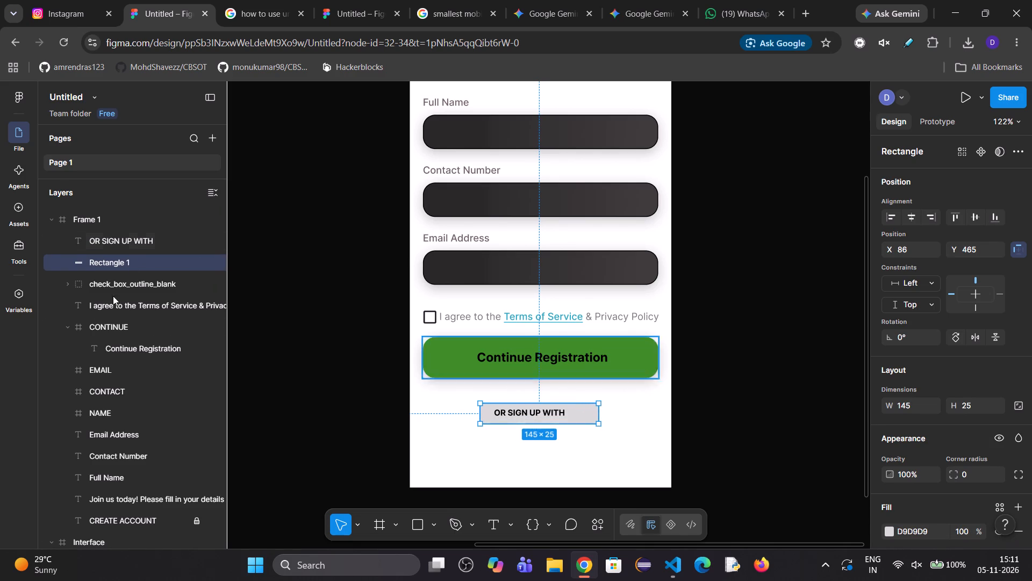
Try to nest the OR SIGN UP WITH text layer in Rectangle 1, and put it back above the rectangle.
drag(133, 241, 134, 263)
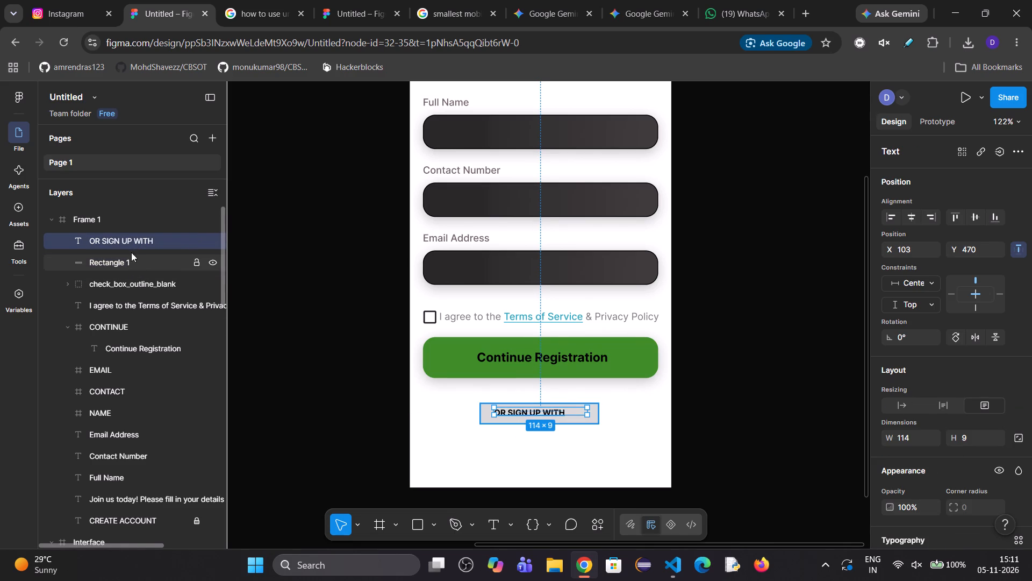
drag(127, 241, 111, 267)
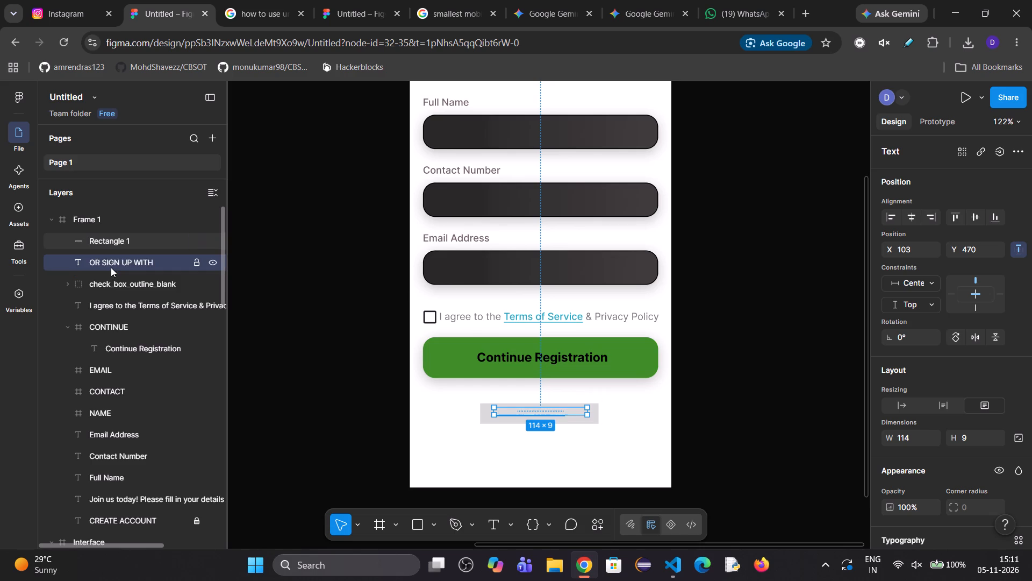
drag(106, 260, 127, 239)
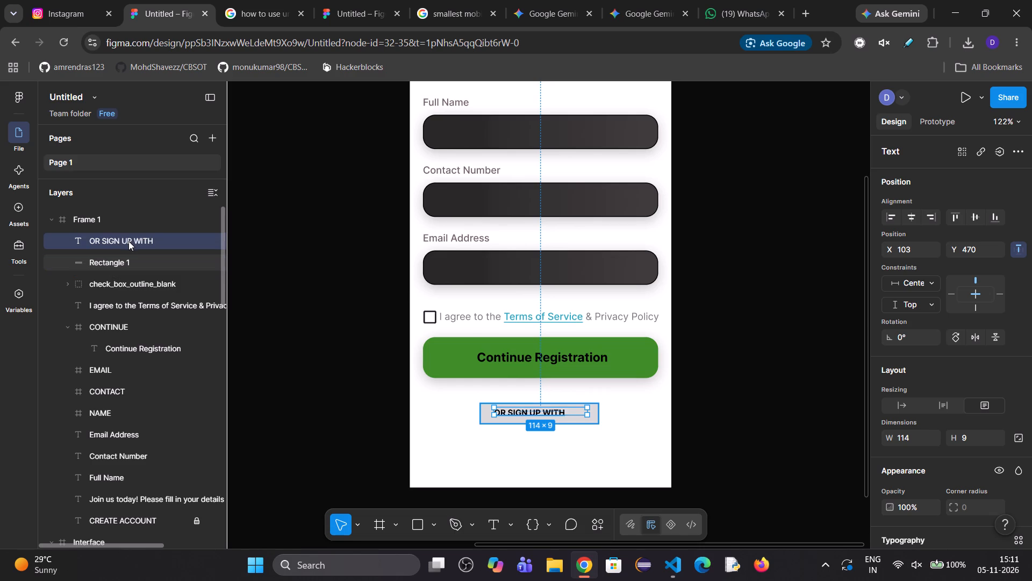
Delete Rectangle 1 from behind the OR SIGN UP WITH text.
click(124, 265)
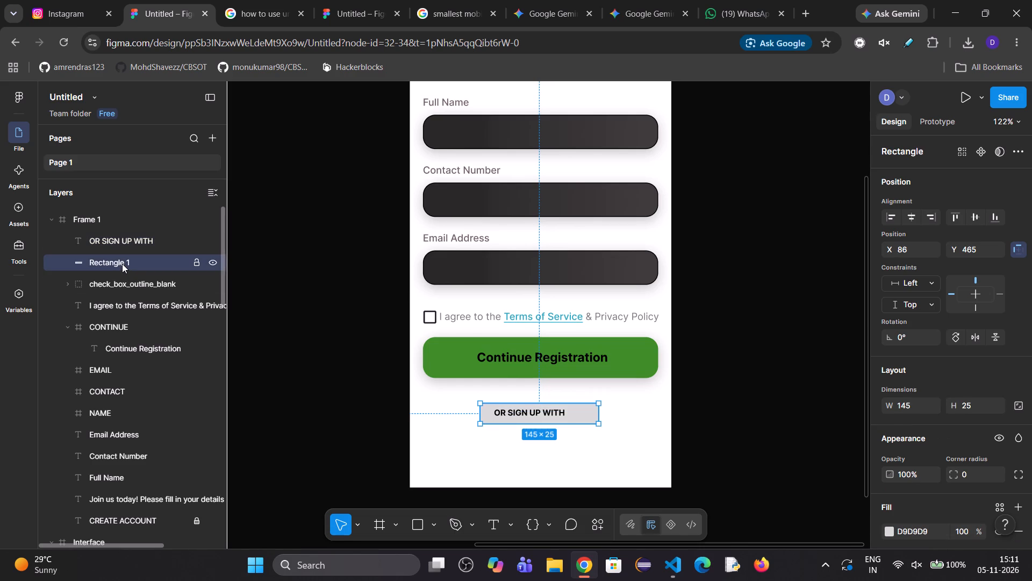
click(390, 522)
click(391, 522)
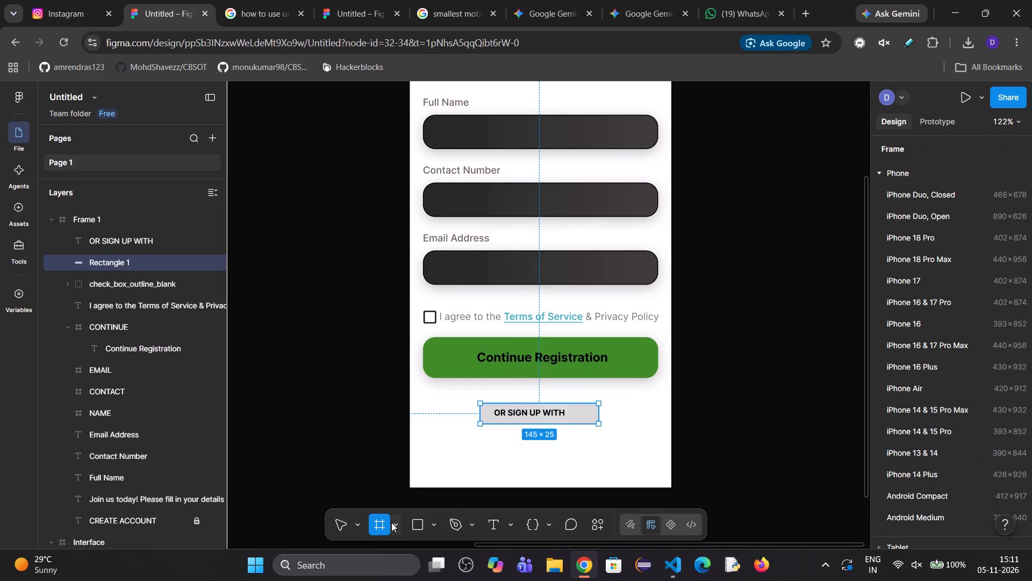
click(442, 472)
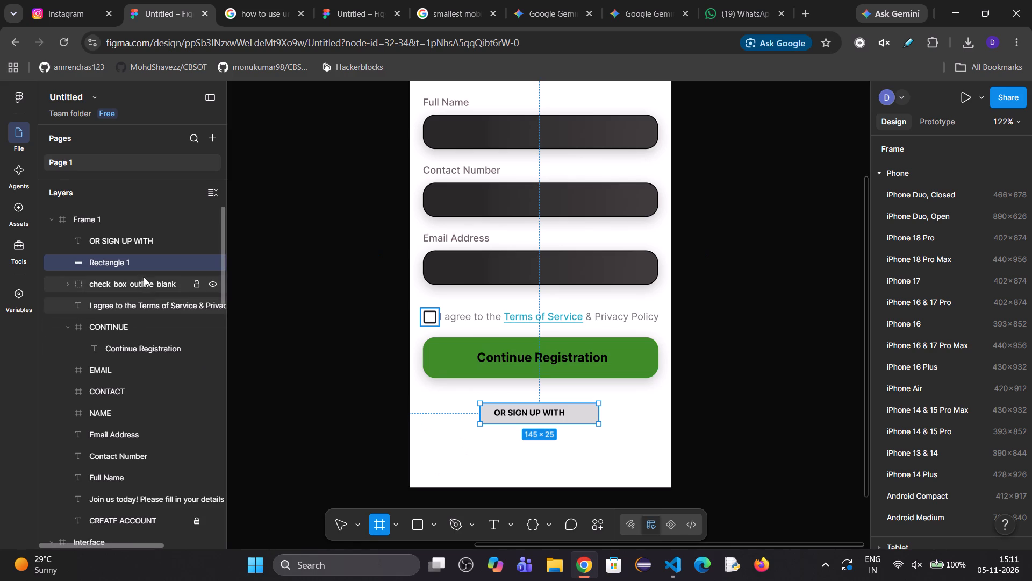
click(135, 265)
key(Delete)
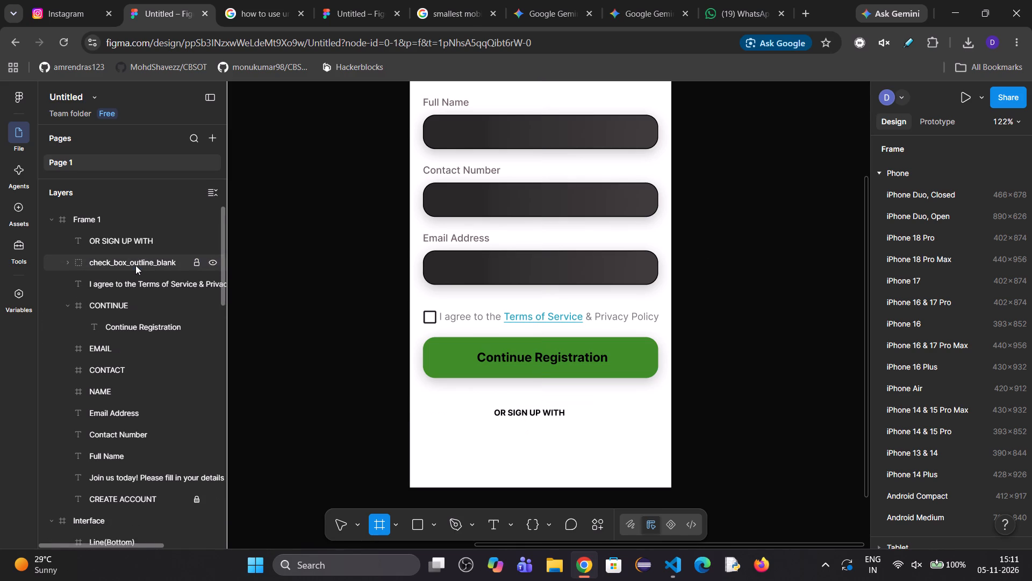
Draw a frame of about 135 × 27 around the OR SIGN UP WITH text so that it contains the text.
drag(476, 402, 510, 414)
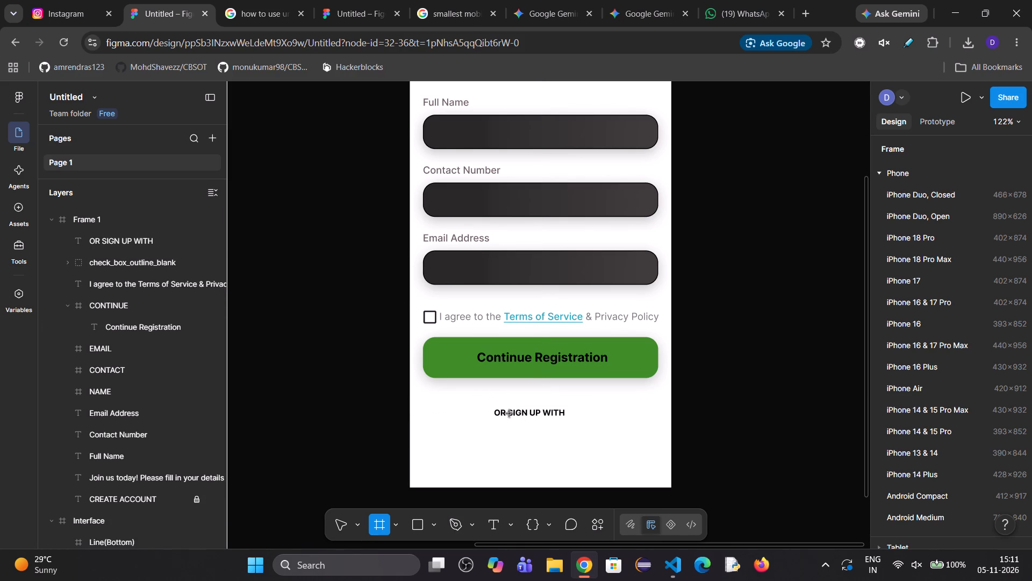
drag(510, 414, 589, 423)
double_click(543, 414)
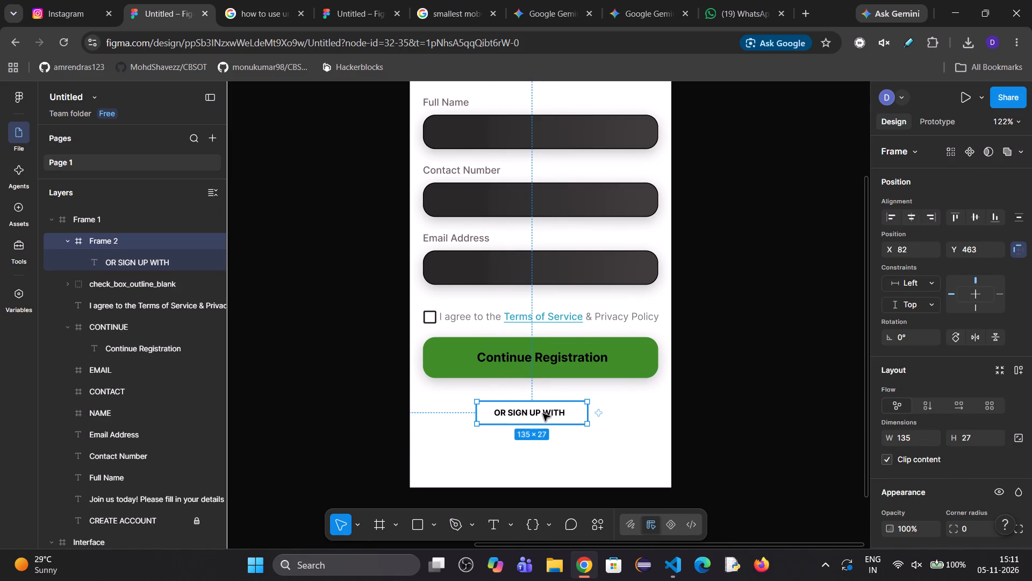
Rename the new frame around the OR SIGN UP WITH text as SIGN UP.
click(94, 233)
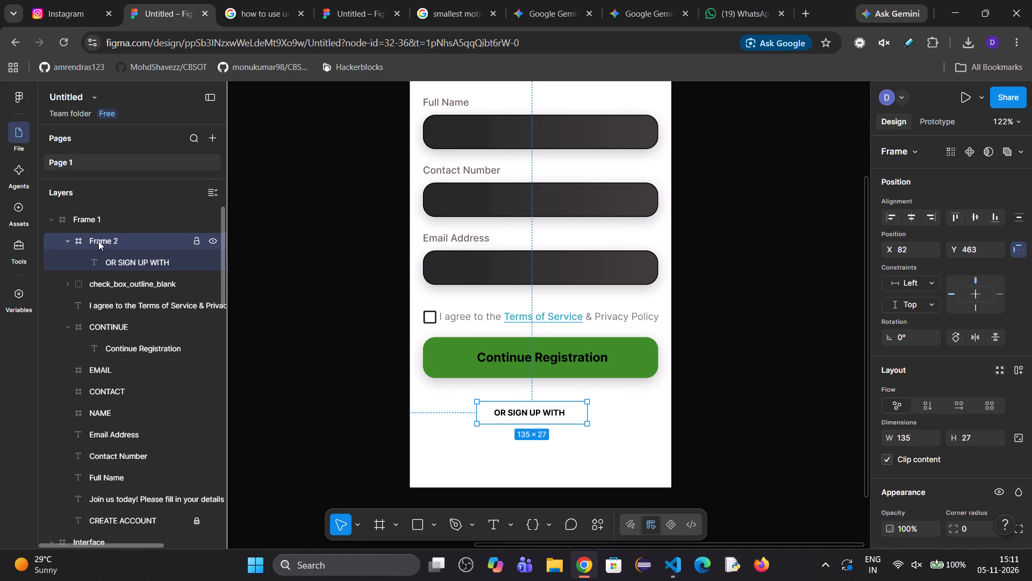
double_click(98, 241)
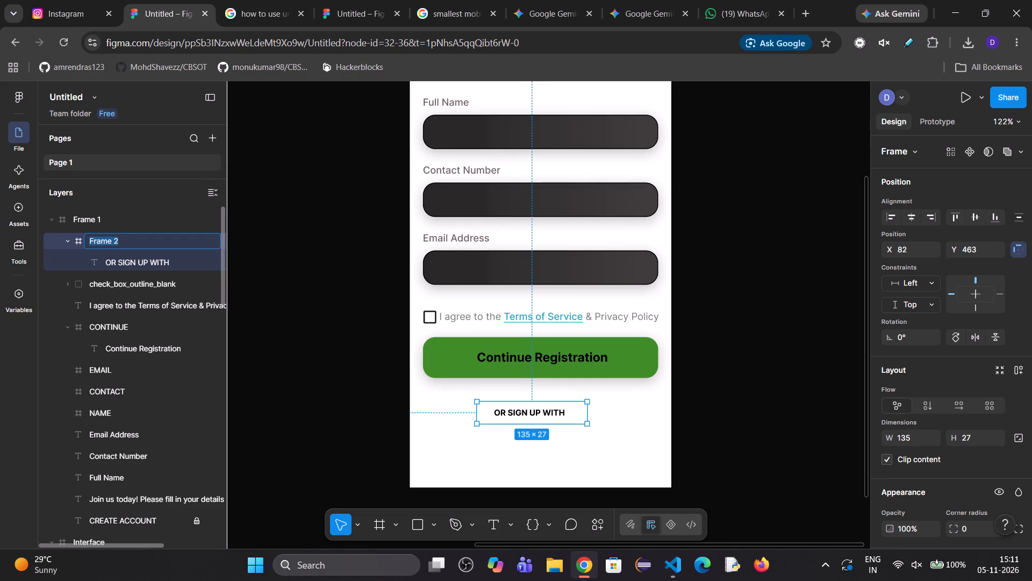
key(shift+g)
key(BackSpace)
text(SIGN)
key(space)
text(UP)
key(Return)
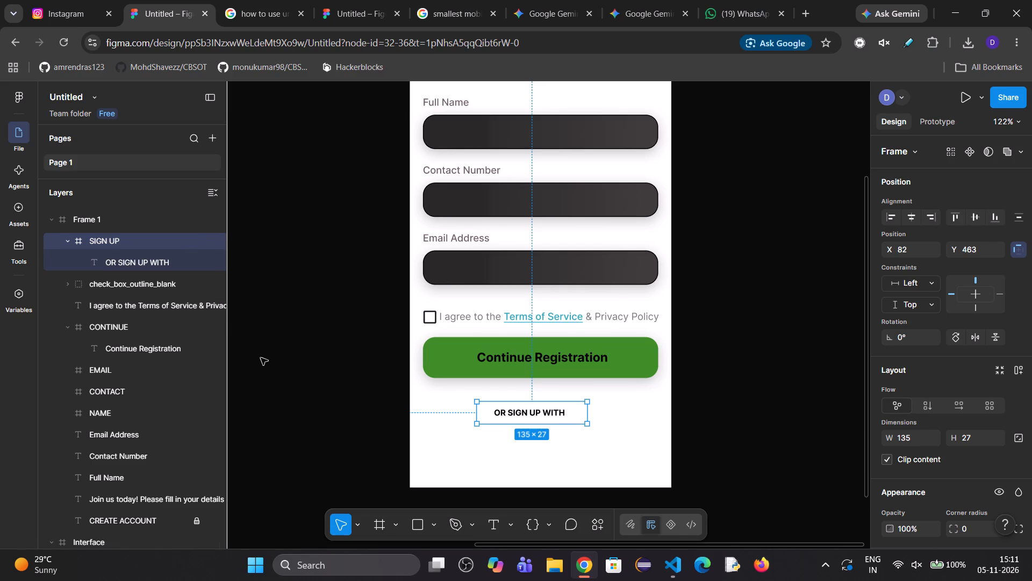
Resize the SIGN UP frame to about 138 × 17.
drag(587, 426, 583, 414)
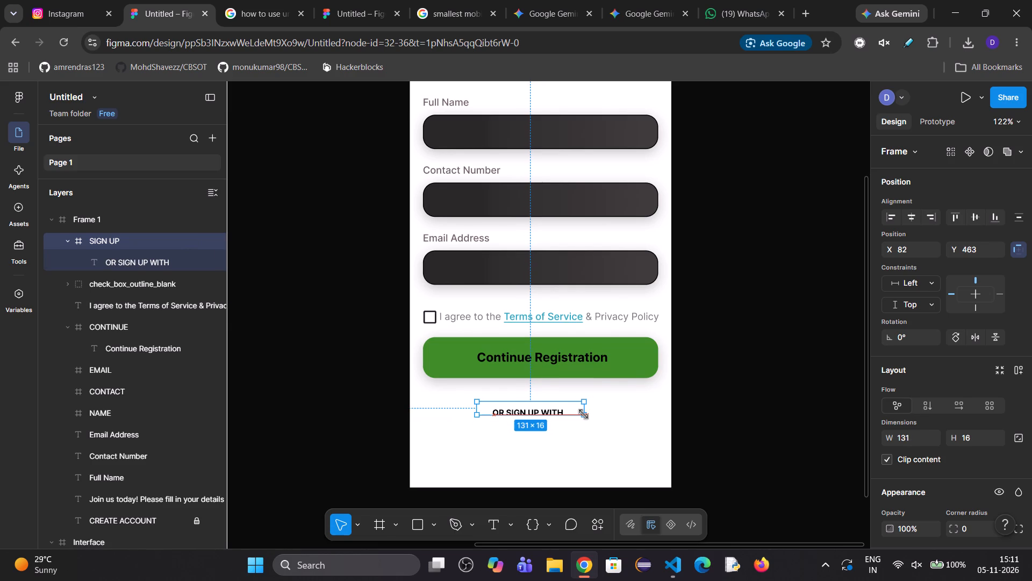
drag(583, 414, 590, 422)
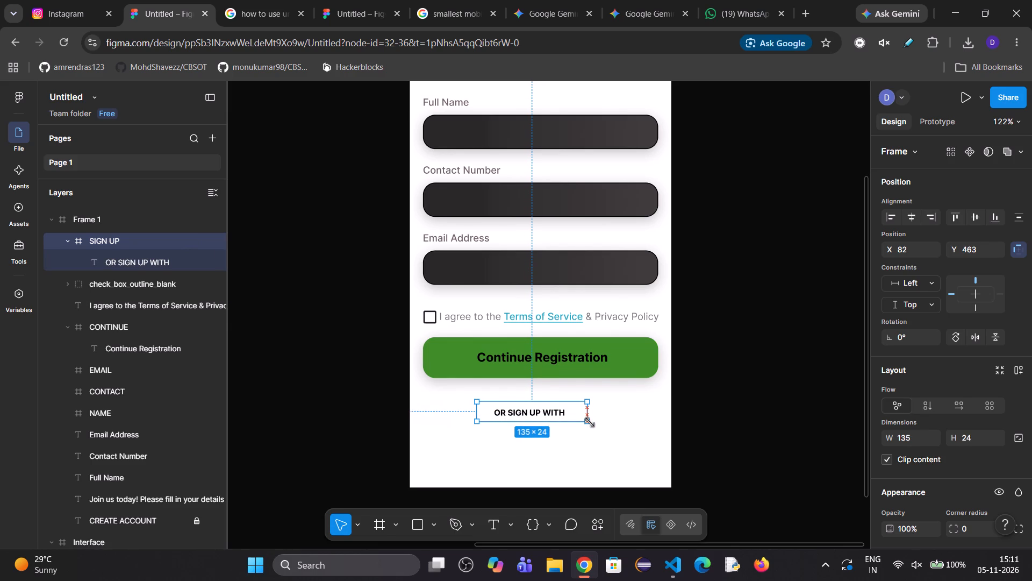
drag(590, 422, 589, 419)
Resize the OR SIGN UP WITH text box inside the SIGN UP frame to about 94 × 15.
click(162, 267)
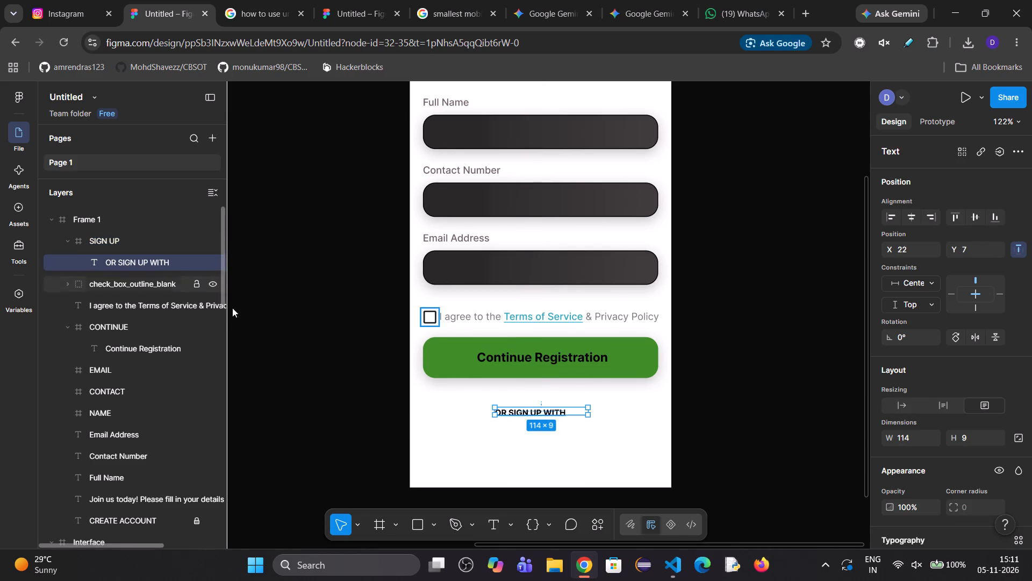
click(590, 416)
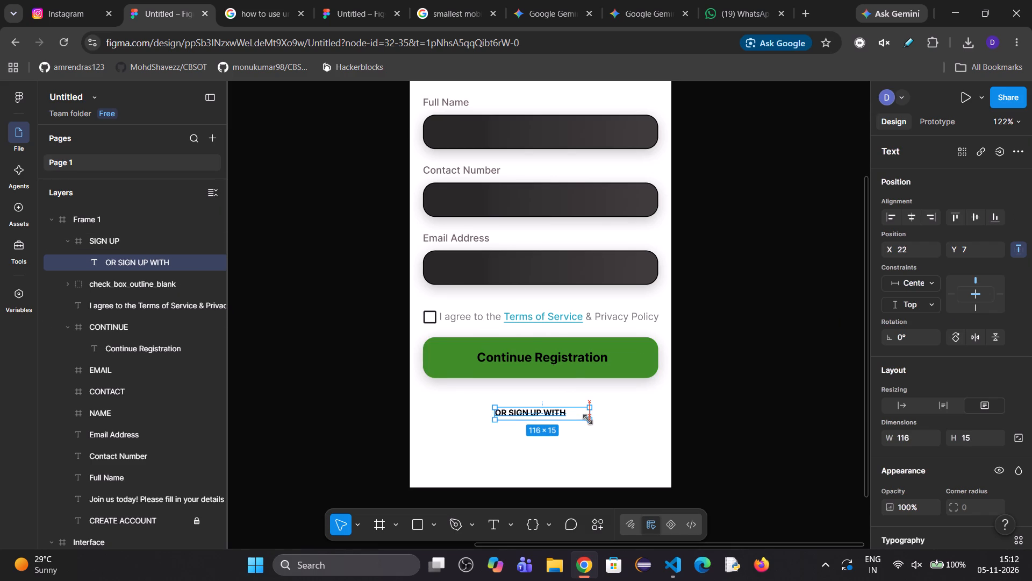
drag(492, 414, 487, 412)
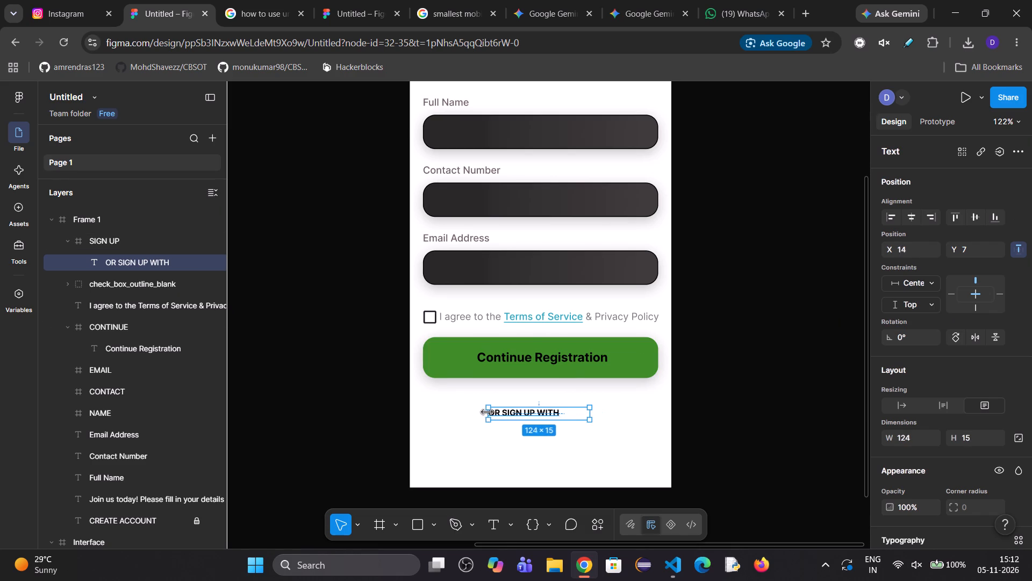
drag(487, 412, 488, 412)
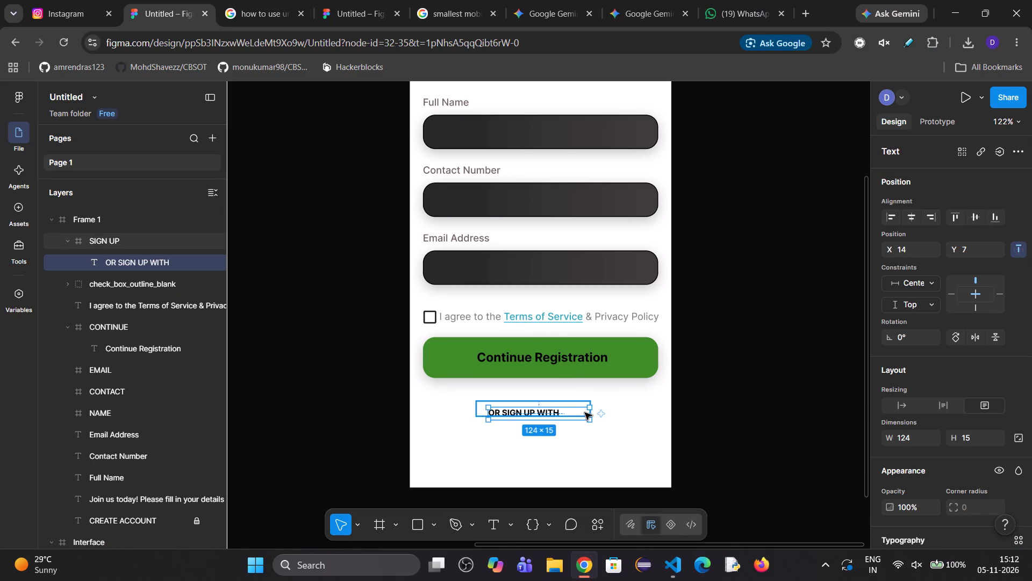
drag(590, 413, 565, 412)
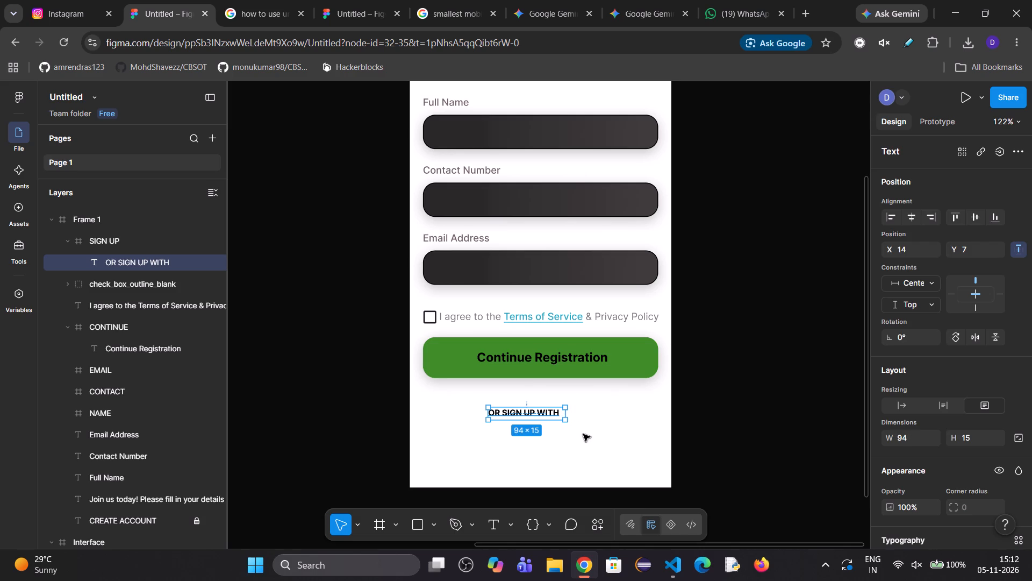
Centre the OR SIGN UP WITH text horizontally and vertically within the SIGN UP frame.
click(907, 217)
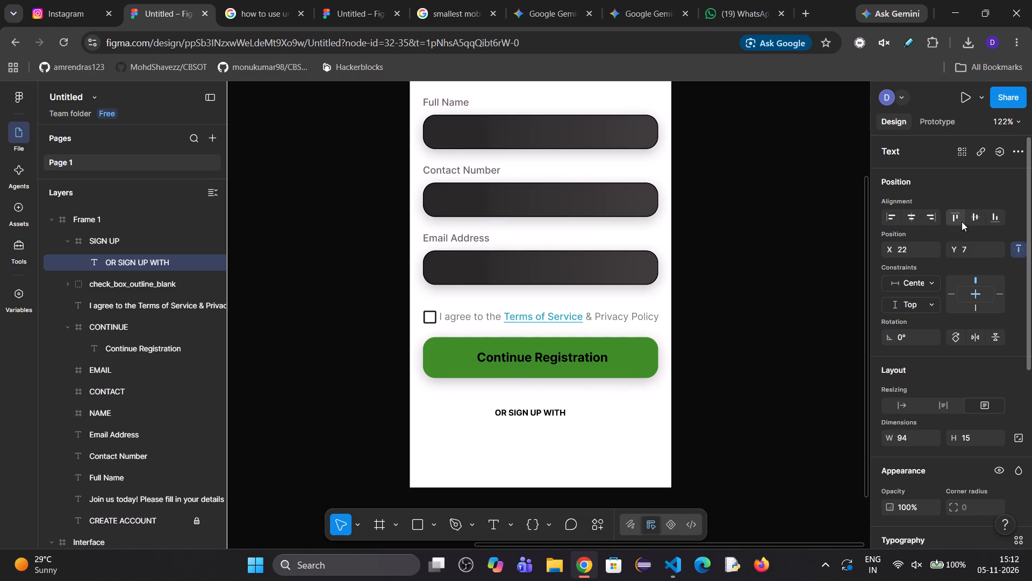
click(974, 217)
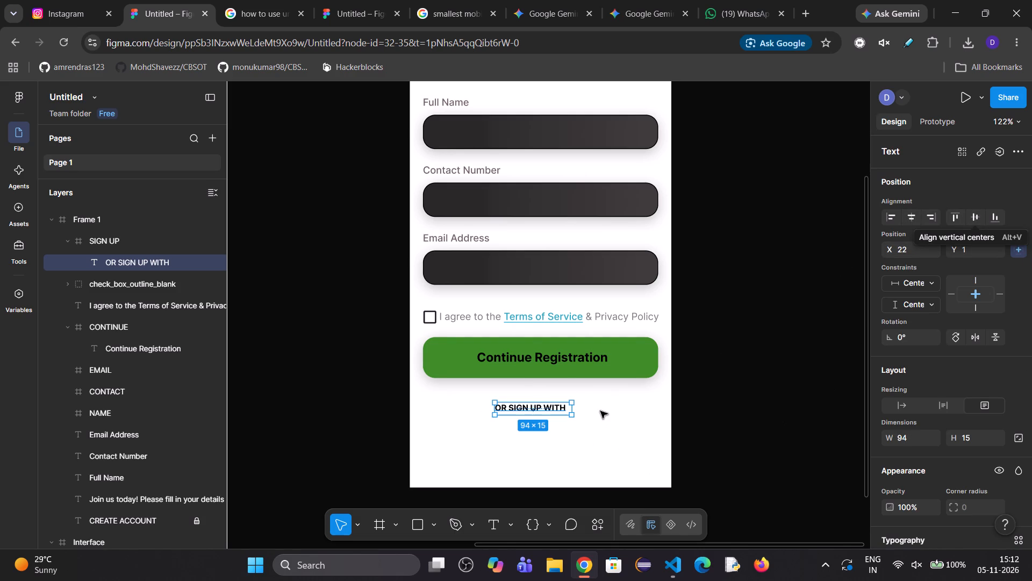
Centre the SIGN UP frame horizontally within Frame 1.
click(757, 413)
click(549, 411)
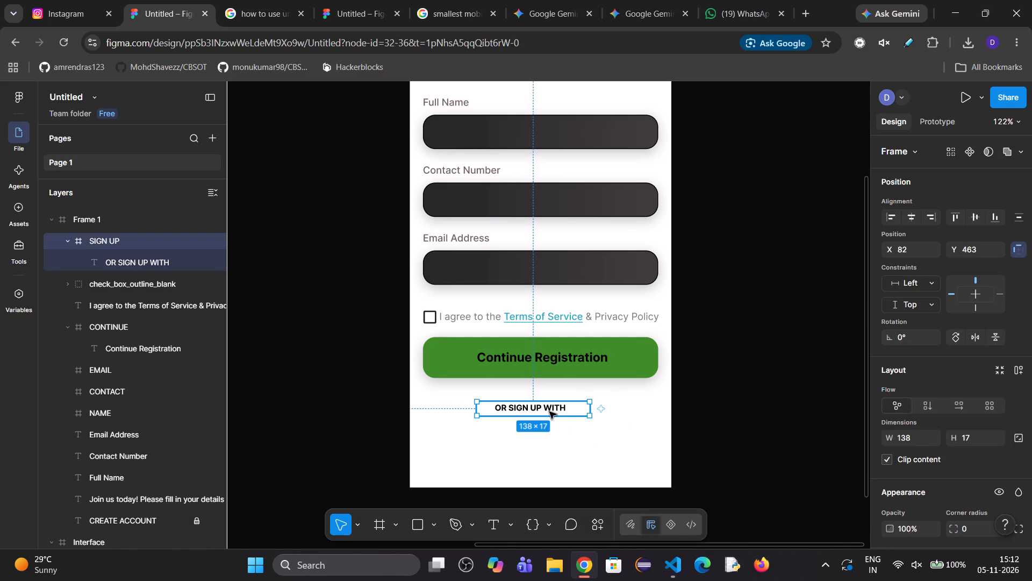
key(shift+Right)
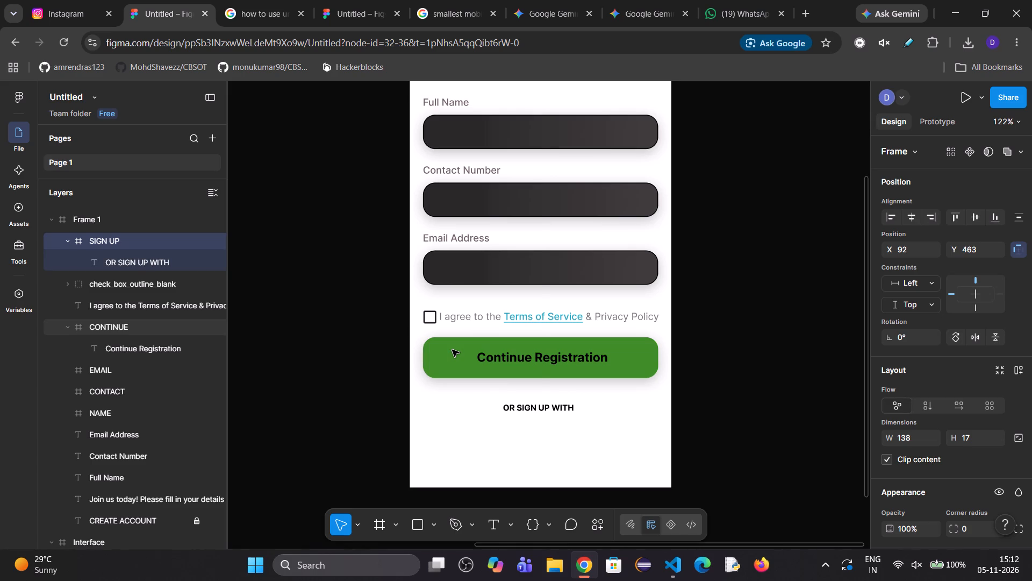
click(915, 212)
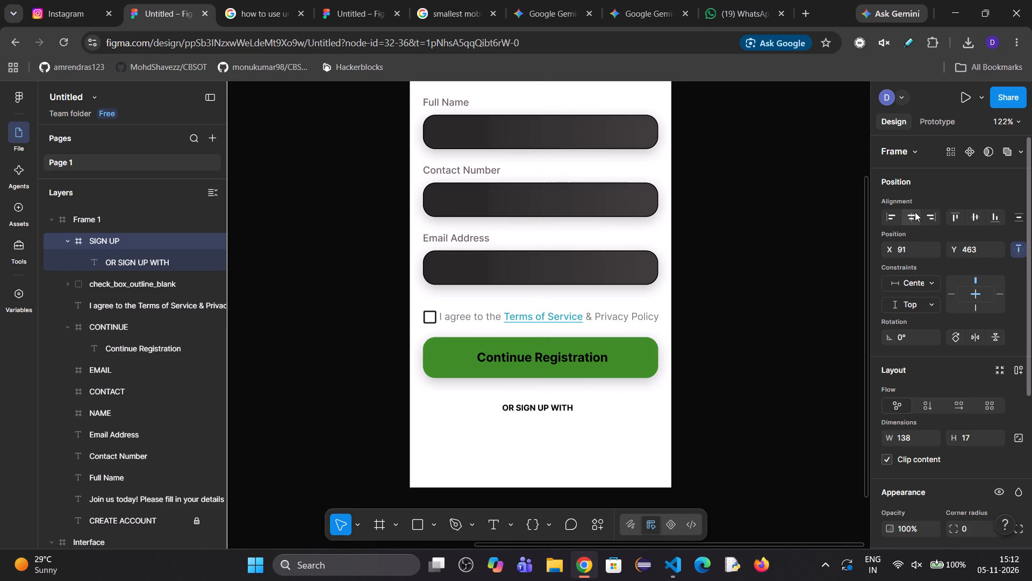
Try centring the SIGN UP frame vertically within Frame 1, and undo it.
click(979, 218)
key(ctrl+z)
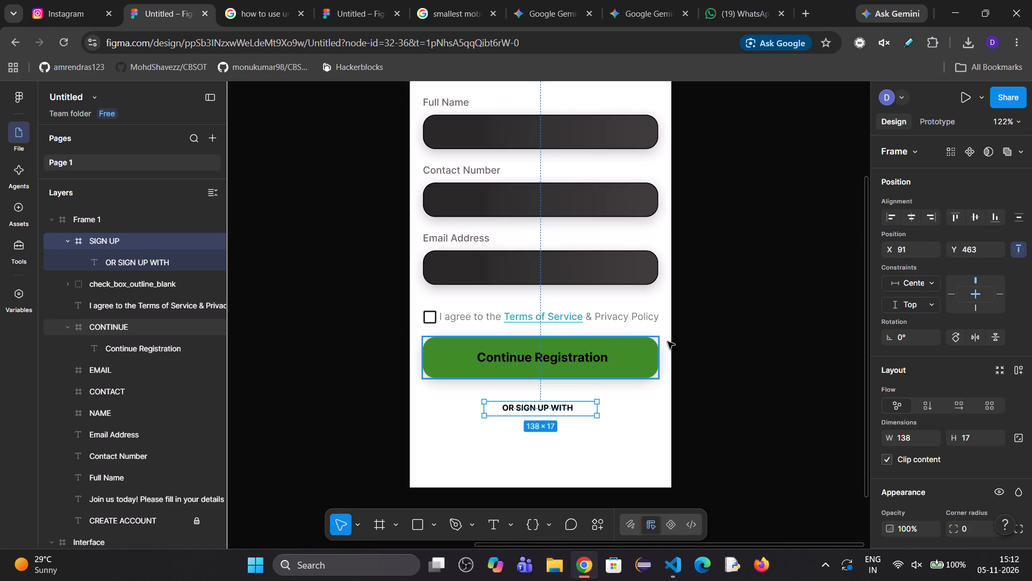
Add a white FFFFFF fill at 100% opacity to the SIGN UP frame.
scroll(945, 481, down, 2)
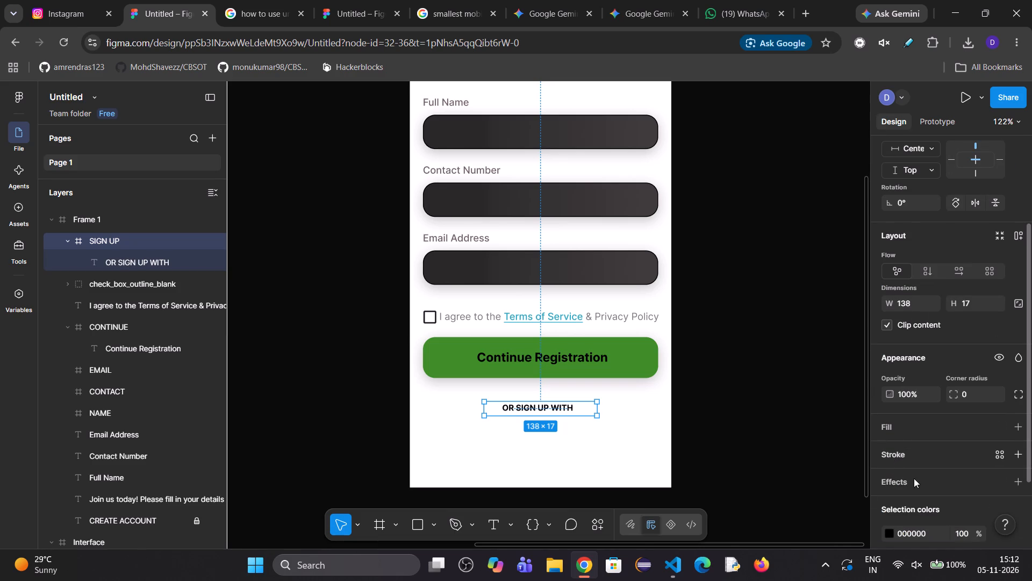
scroll(897, 520, down, 3)
click(920, 340)
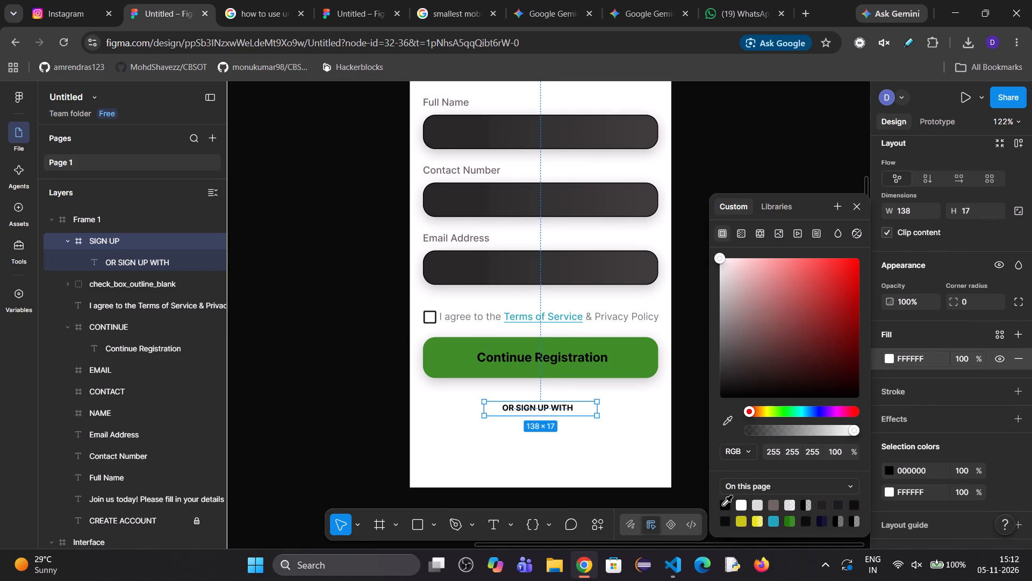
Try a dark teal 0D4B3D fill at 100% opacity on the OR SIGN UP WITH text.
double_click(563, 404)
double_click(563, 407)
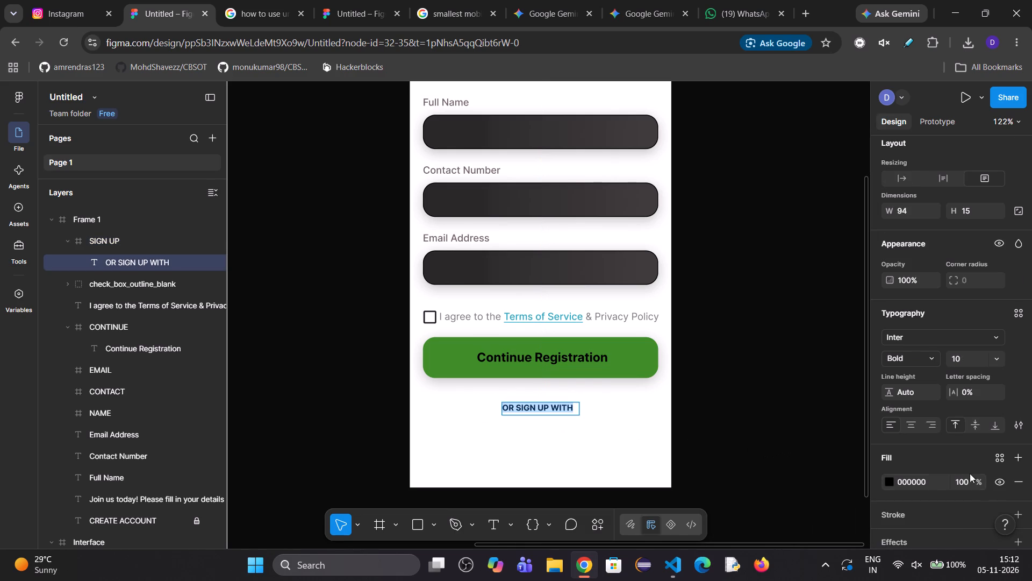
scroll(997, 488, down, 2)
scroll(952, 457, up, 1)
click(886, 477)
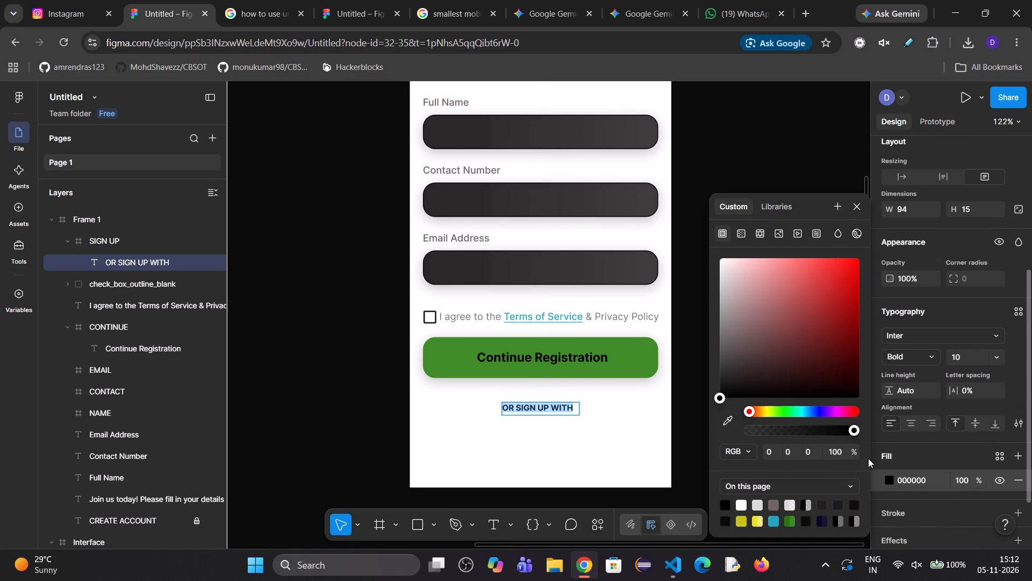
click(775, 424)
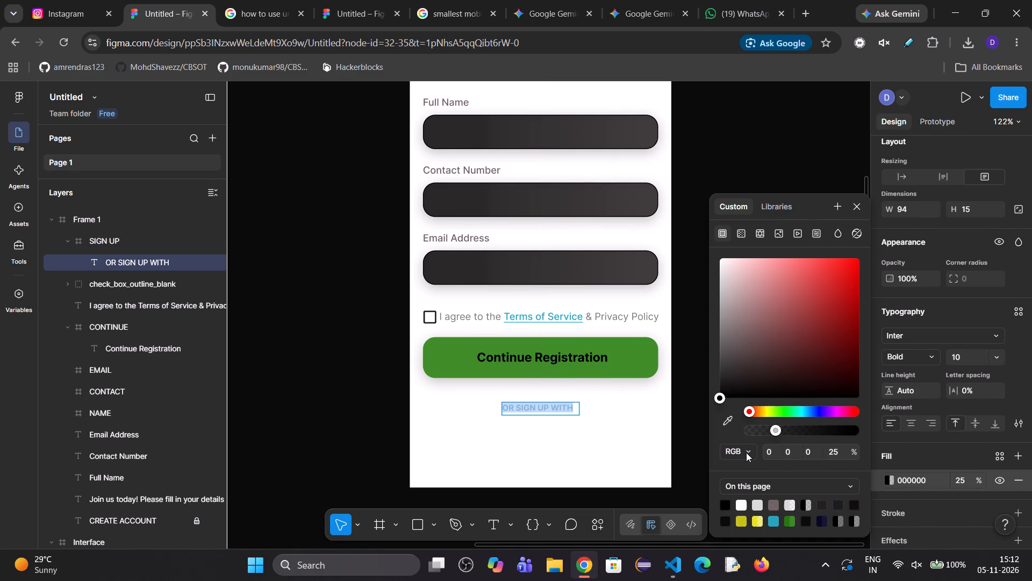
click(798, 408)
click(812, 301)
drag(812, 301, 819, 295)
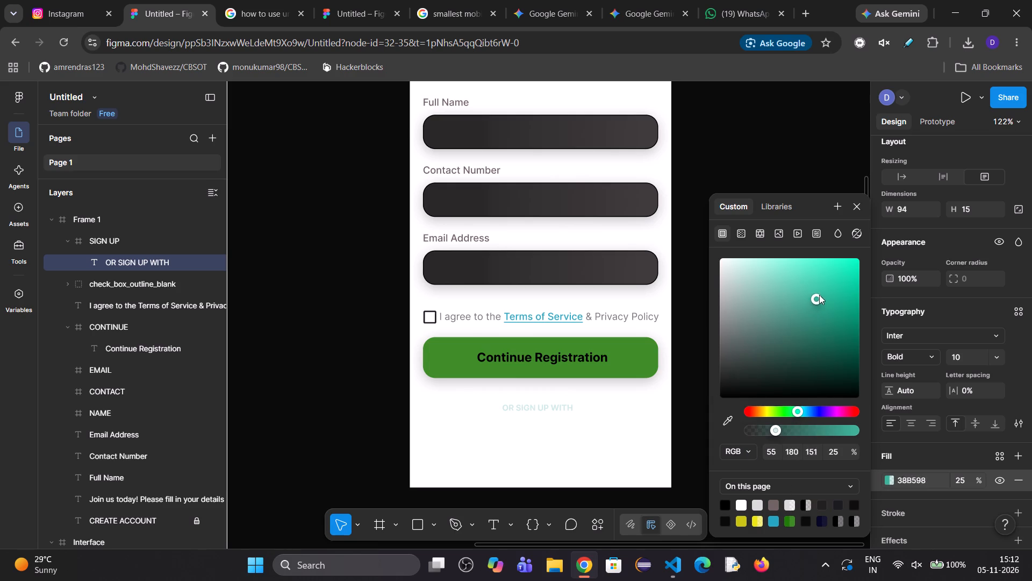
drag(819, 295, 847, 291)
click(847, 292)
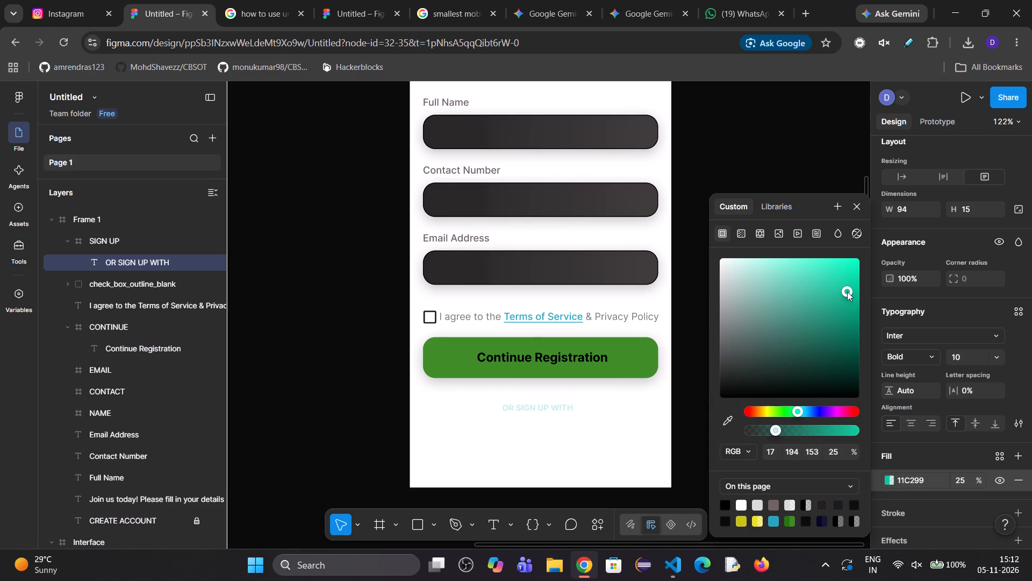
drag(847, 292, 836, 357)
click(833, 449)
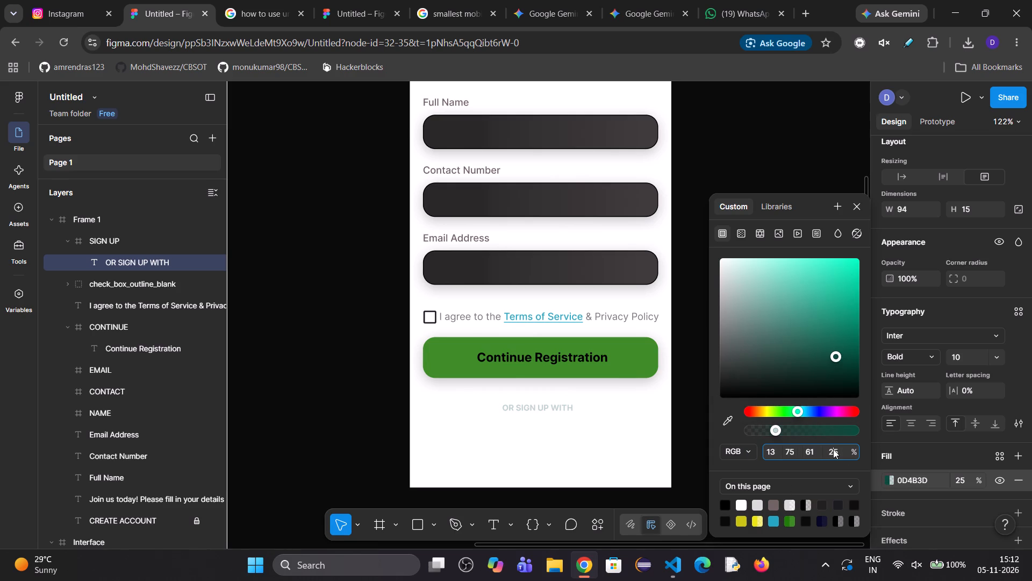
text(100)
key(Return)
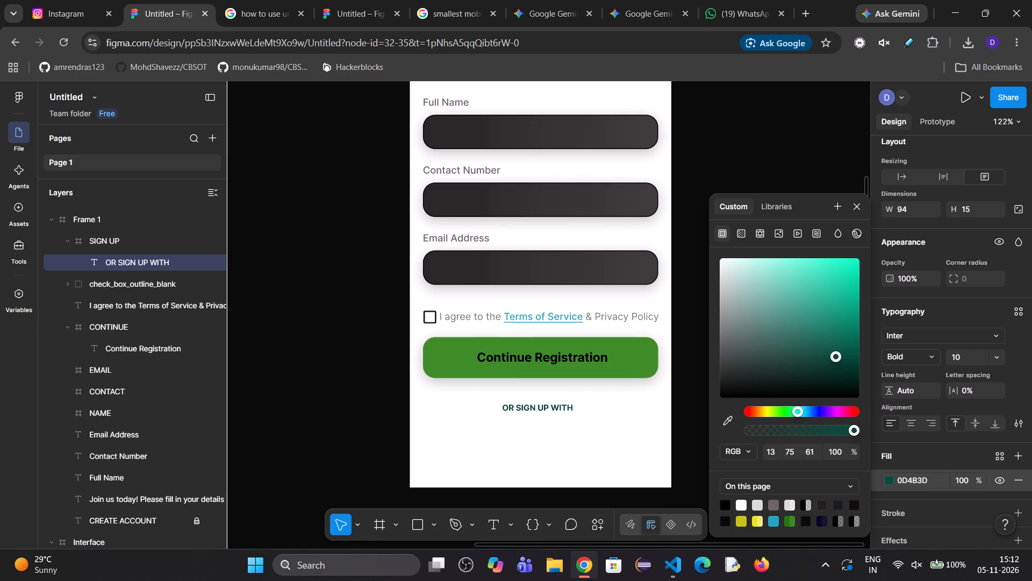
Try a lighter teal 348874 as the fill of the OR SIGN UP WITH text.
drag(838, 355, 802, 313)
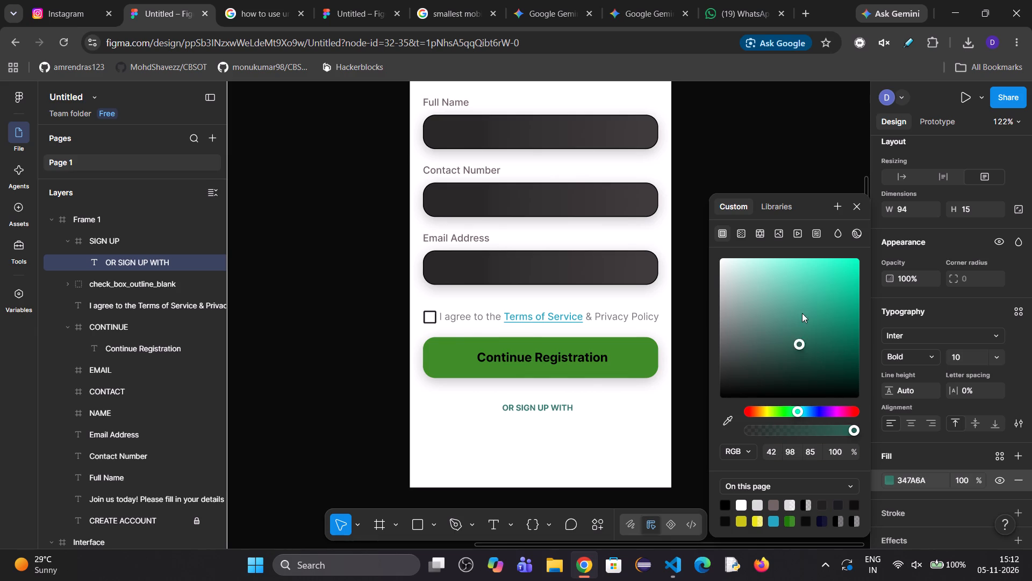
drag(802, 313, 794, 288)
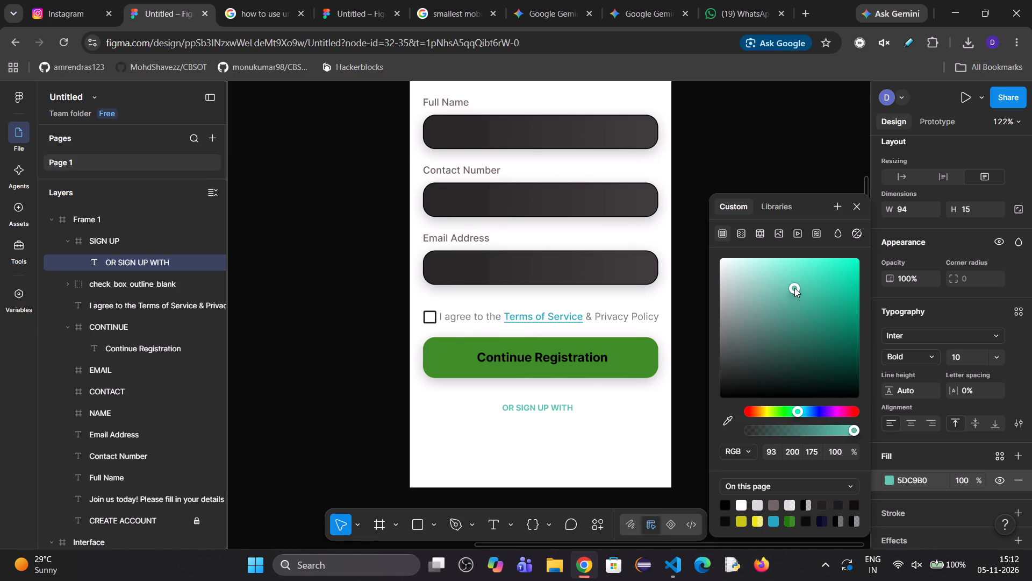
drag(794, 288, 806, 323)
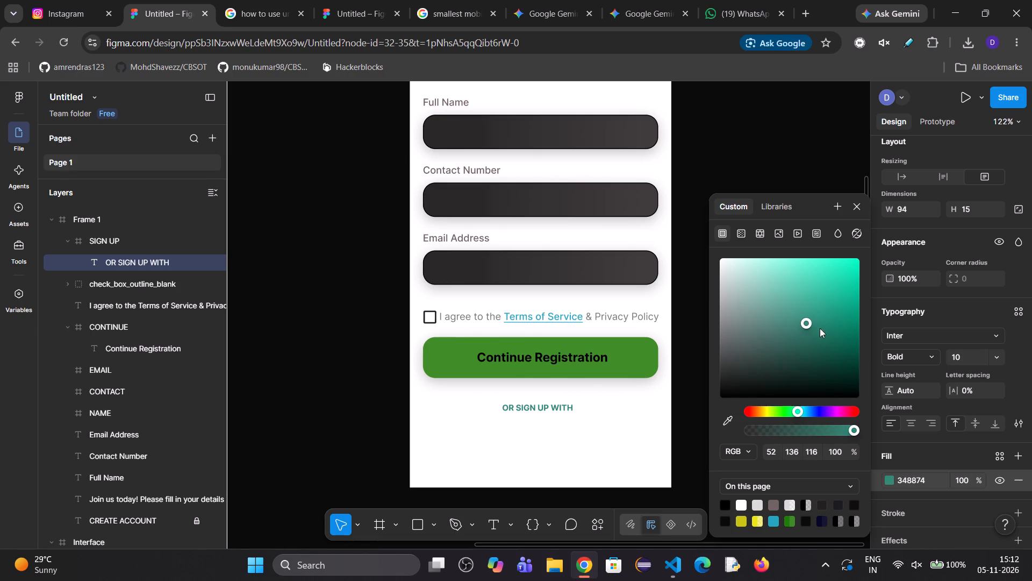
Set the font weight of the OR SIGN UP WITH text to Regular.
click(911, 350)
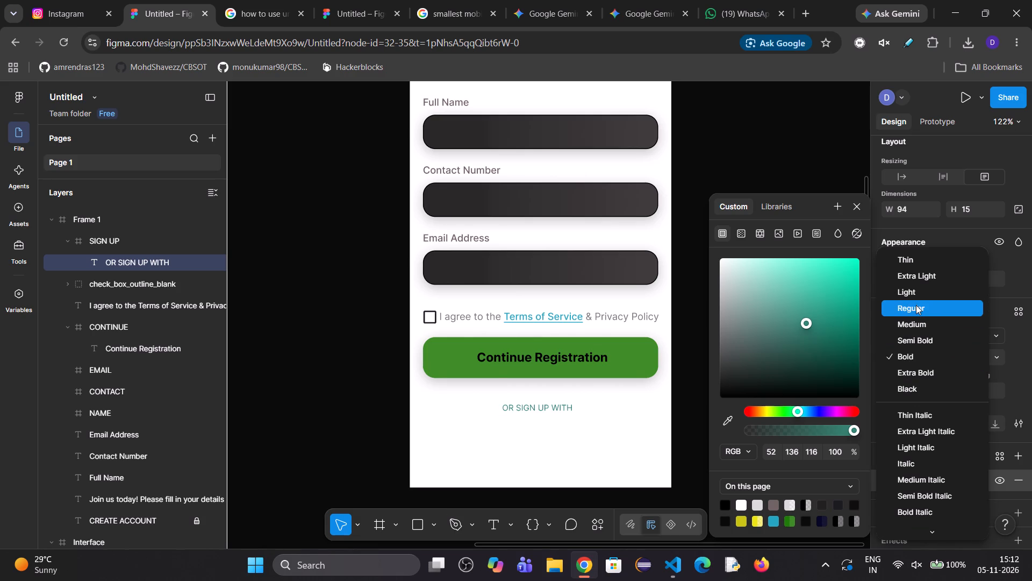
click(916, 305)
Recolour the OR SIGN UP WITH text to muted purple 545074 at 100% opacity and finish editing it.
click(804, 318)
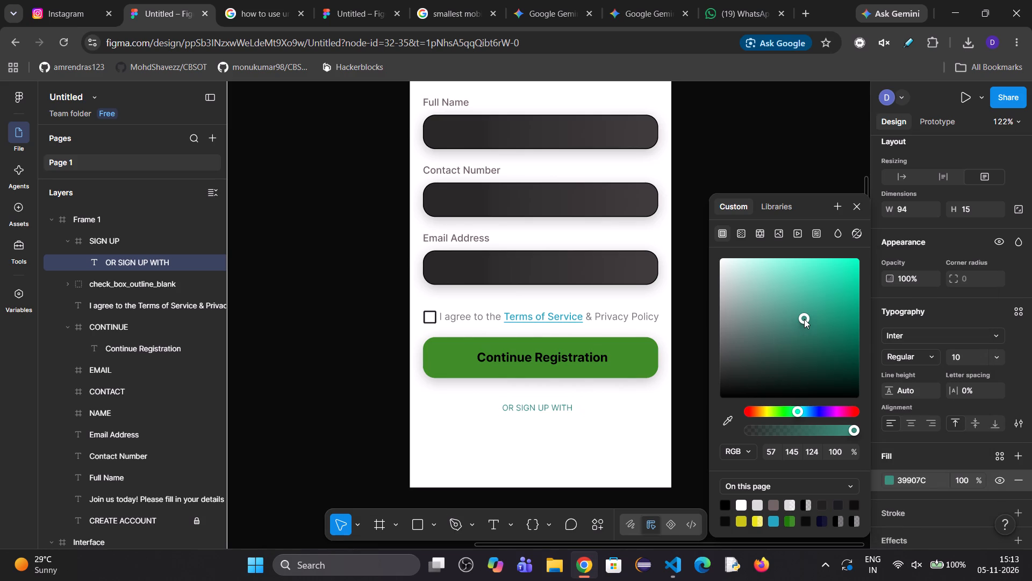
click(821, 410)
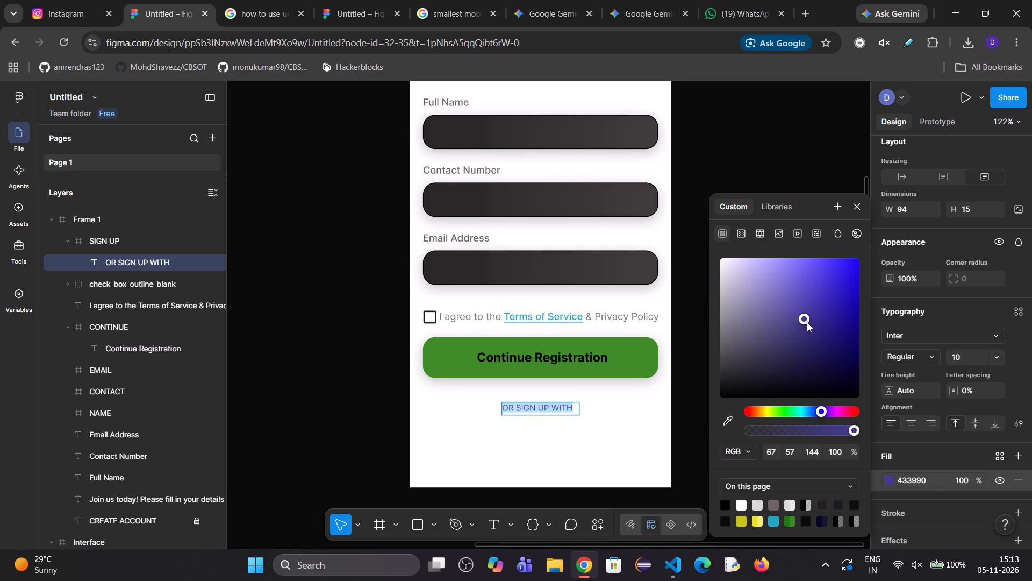
drag(806, 318, 812, 297)
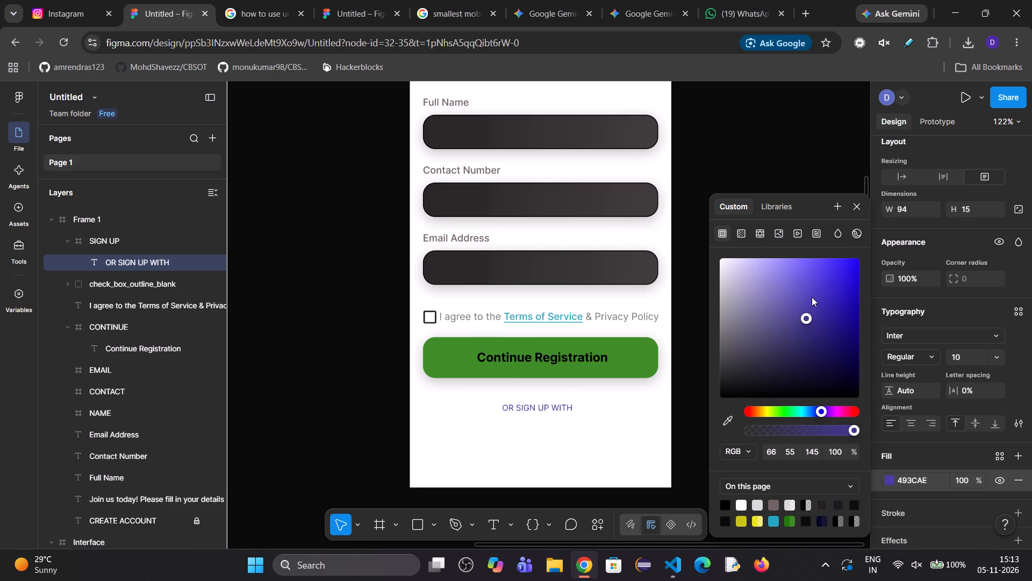
drag(812, 297, 804, 315)
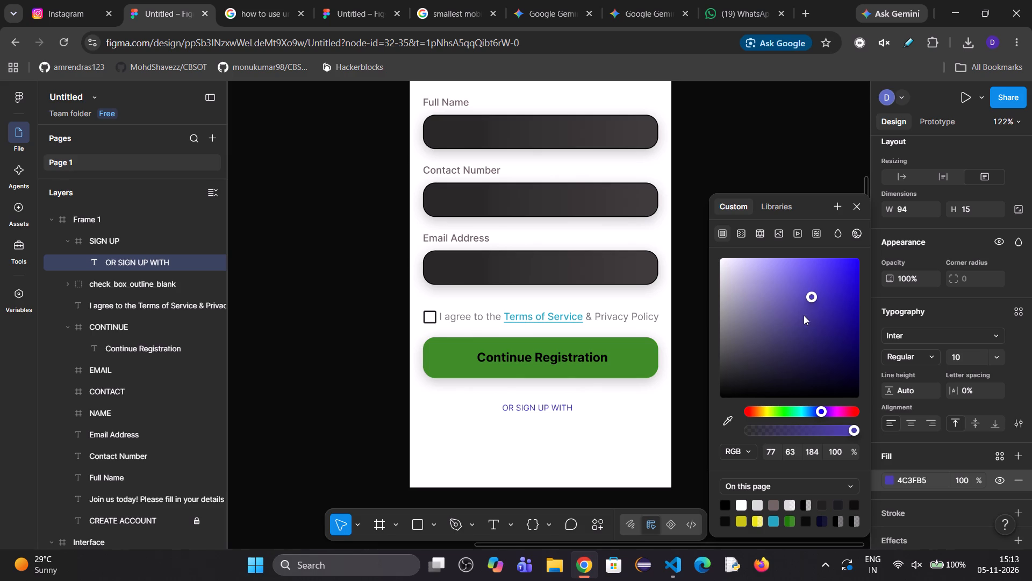
drag(804, 315, 758, 362)
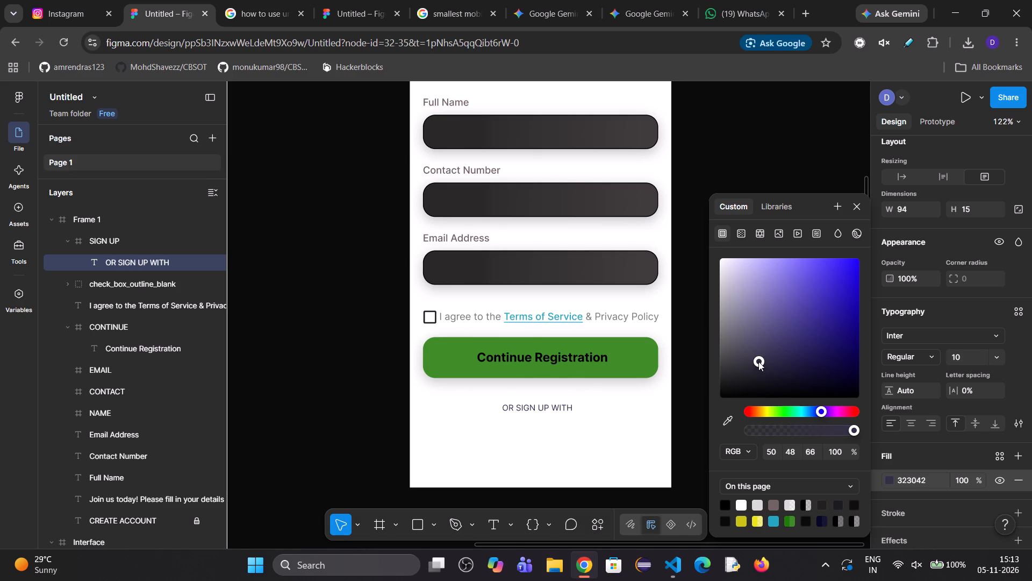
drag(758, 362, 762, 325)
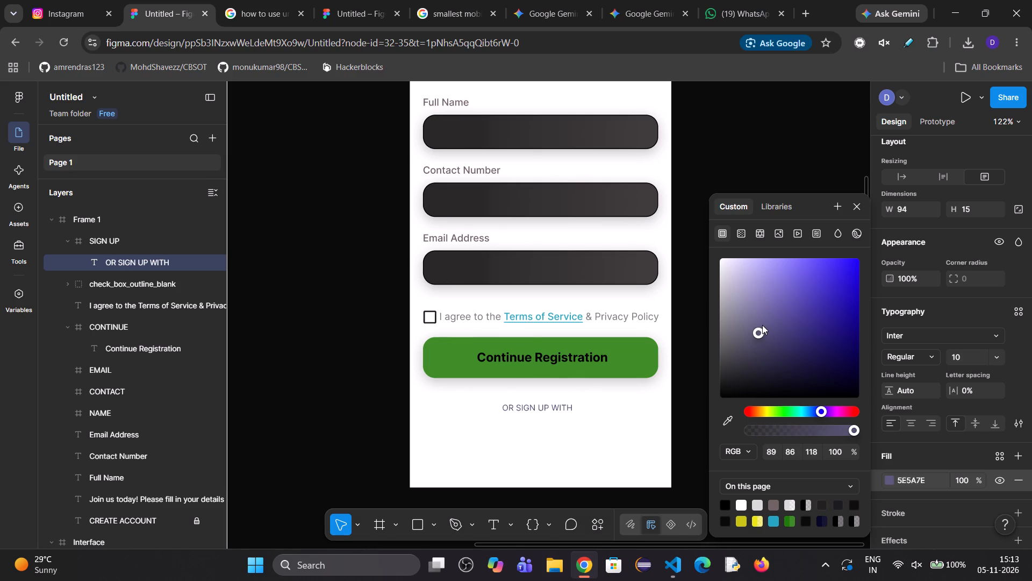
drag(762, 325, 763, 334)
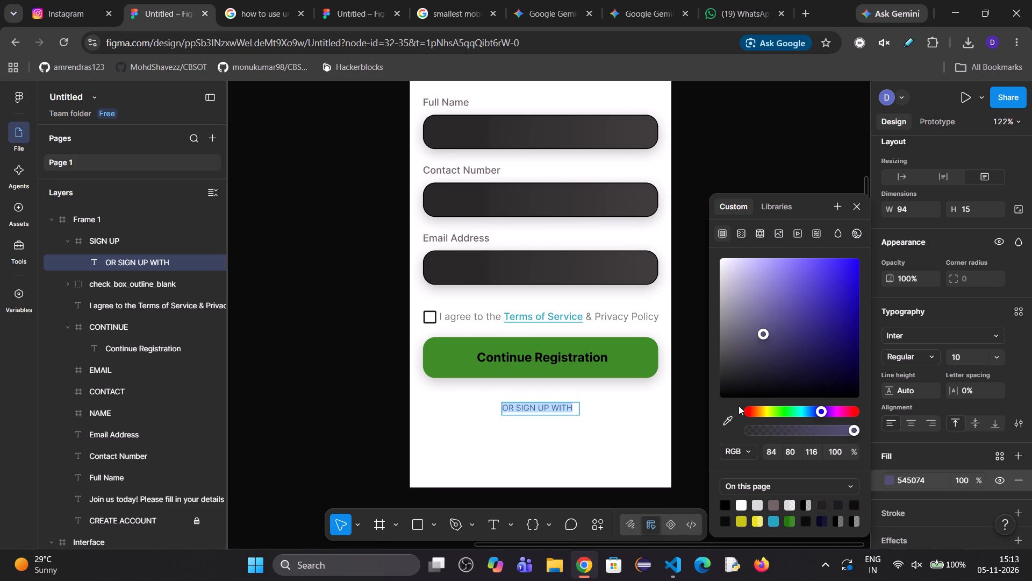
click(557, 443)
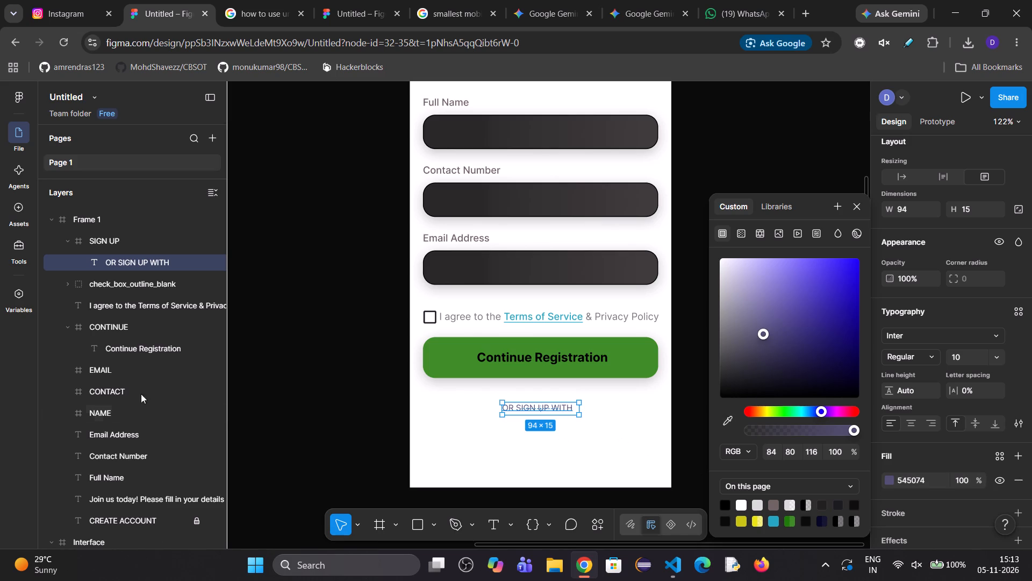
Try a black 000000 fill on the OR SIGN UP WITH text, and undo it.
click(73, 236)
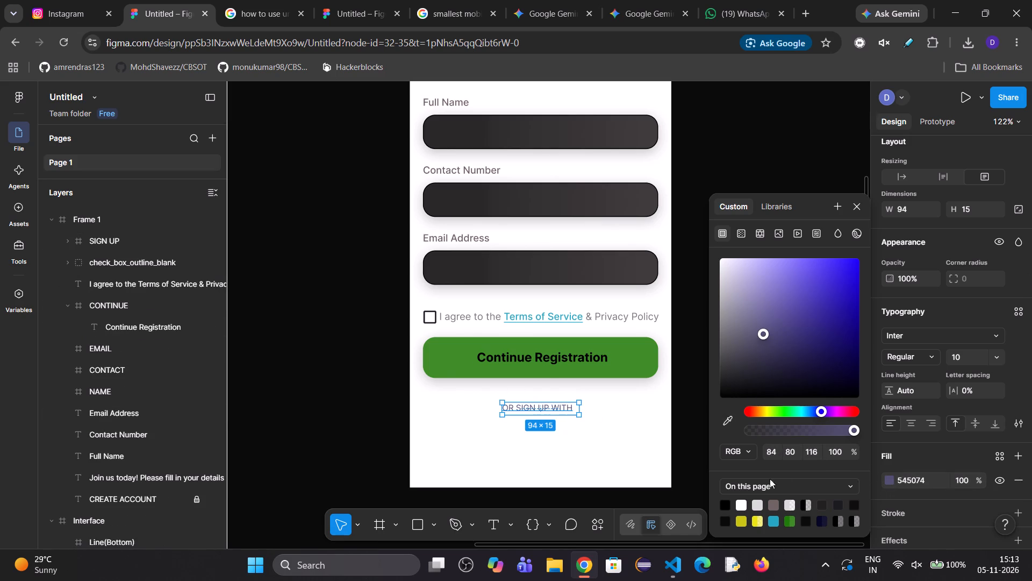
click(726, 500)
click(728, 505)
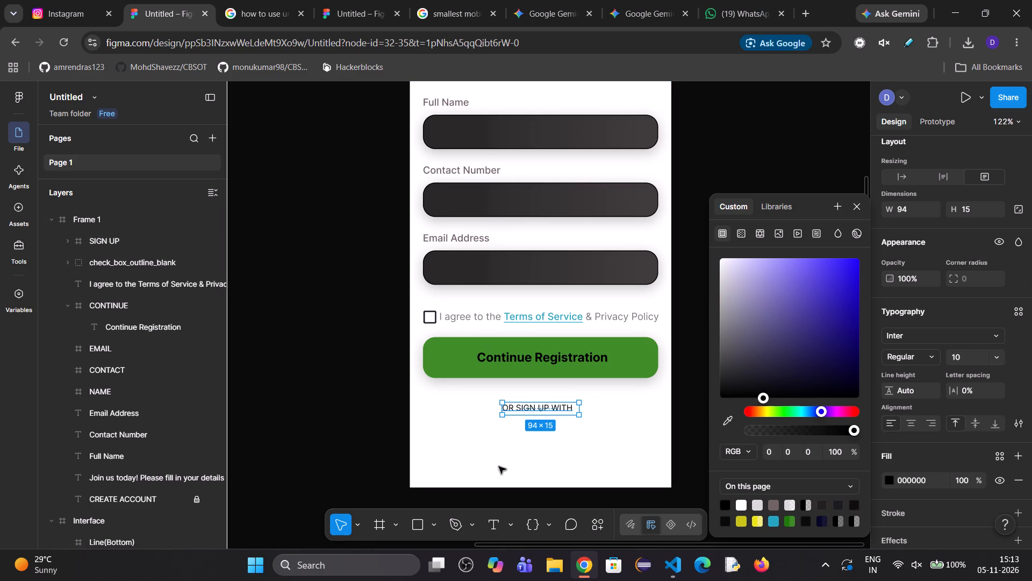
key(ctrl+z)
Change the SIGN UP frame's fill to black 000000 at 100% opacity.
click(141, 242)
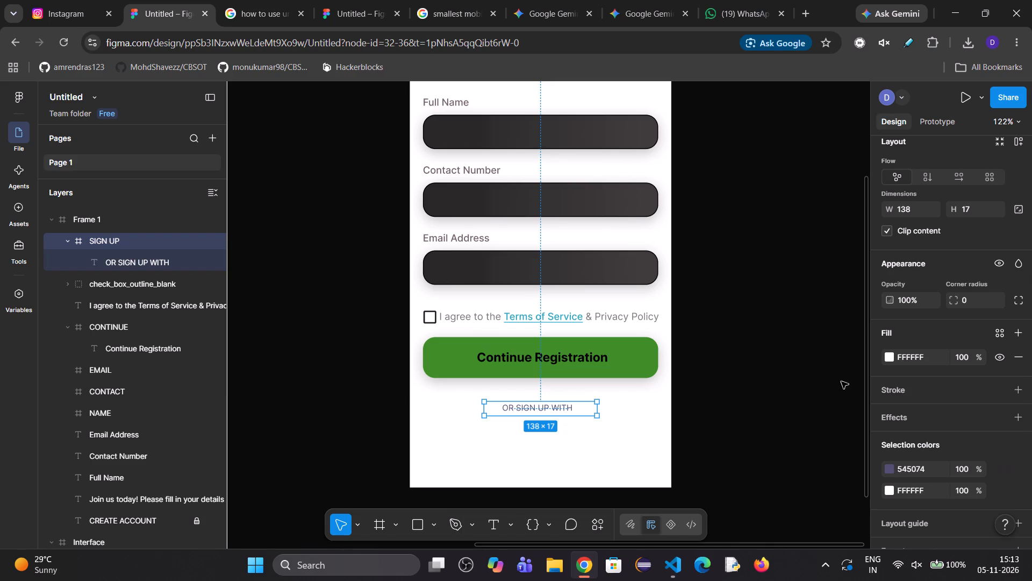
click(797, 310)
click(114, 241)
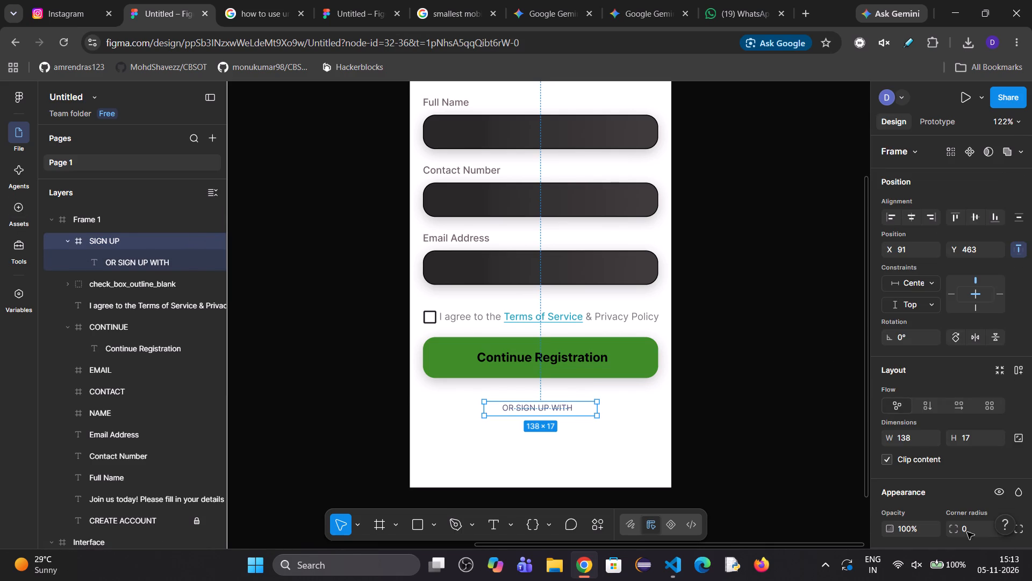
scroll(948, 484, down, 3)
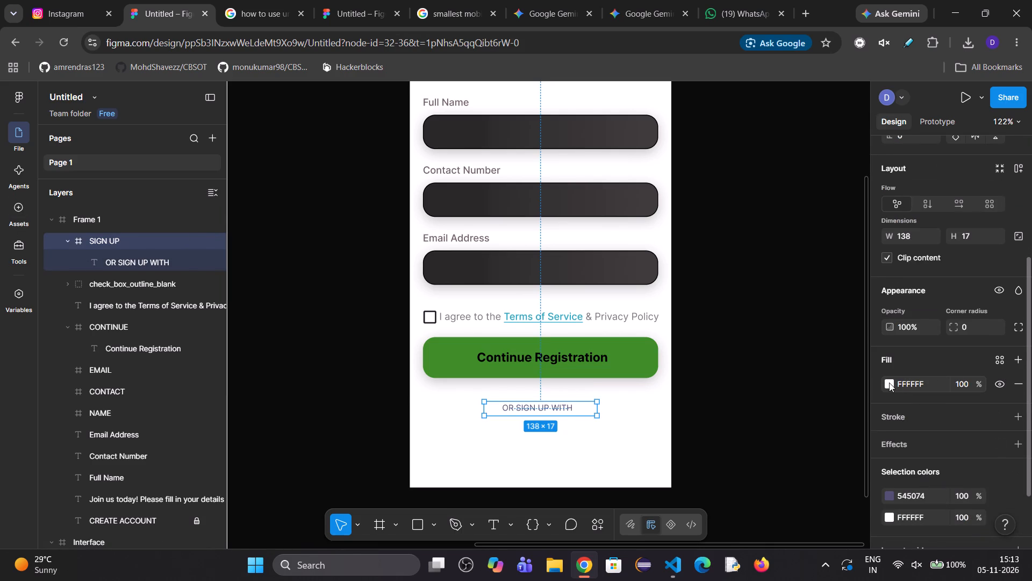
click(889, 382)
click(742, 490)
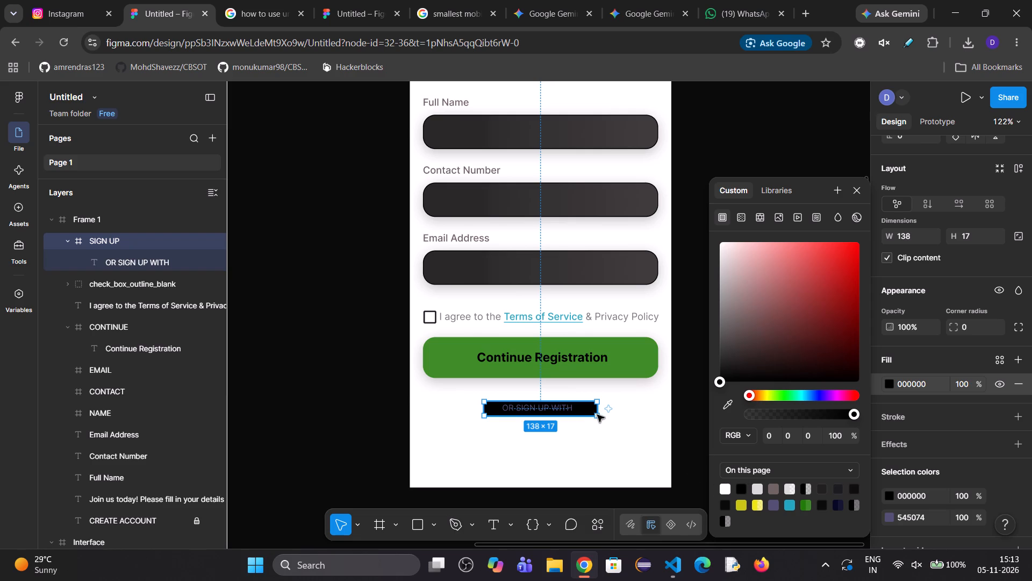
Shrink the SIGN UP frame around its text to about 102 × 16.
drag(598, 417, 575, 412)
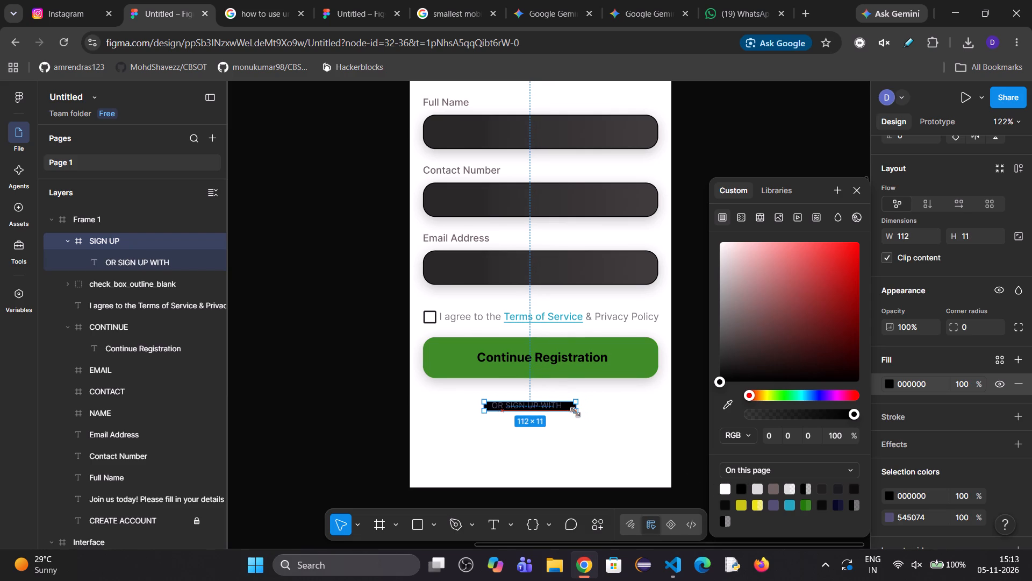
drag(575, 412, 568, 413)
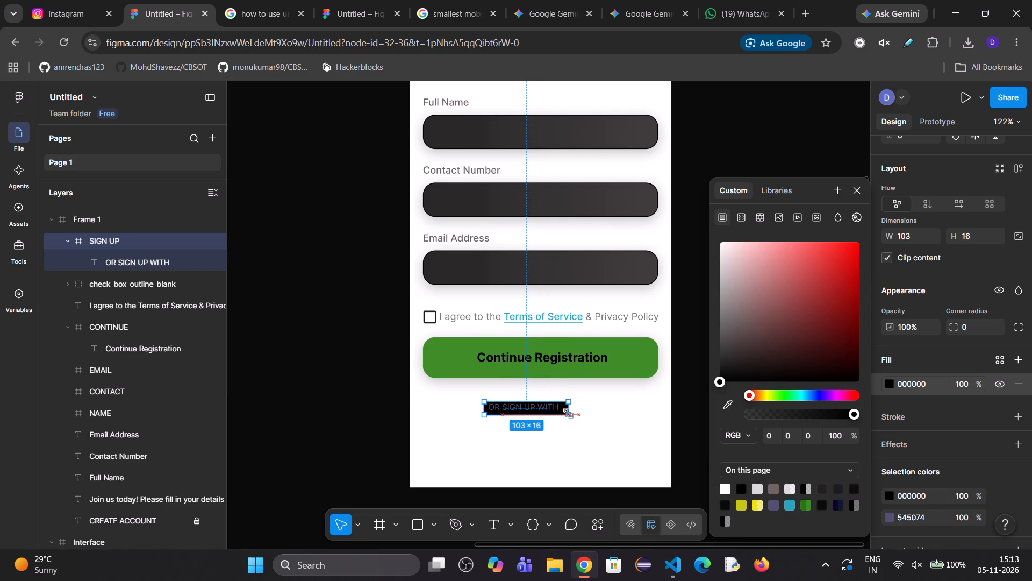
drag(568, 413, 570, 413)
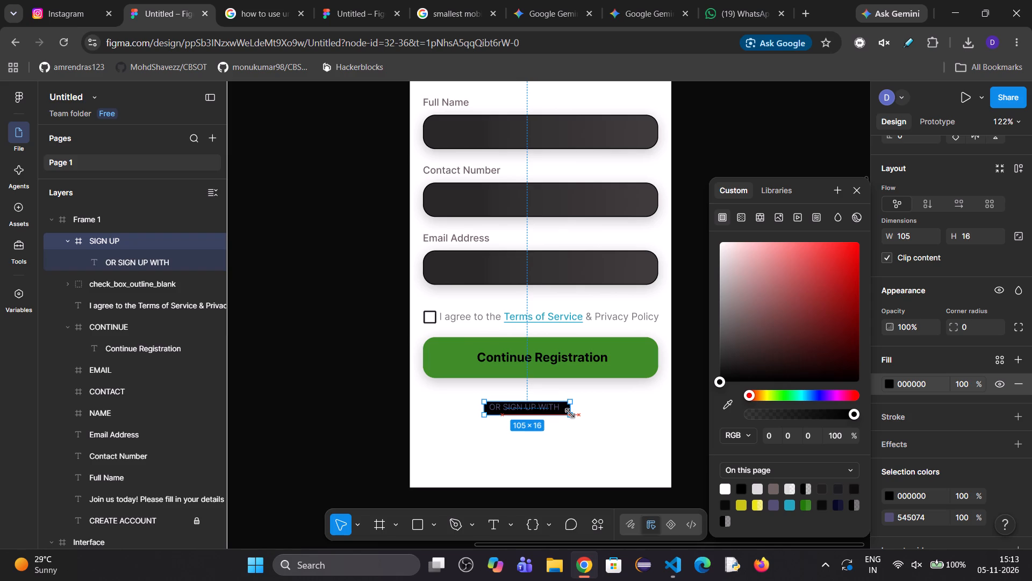
drag(570, 413, 567, 413)
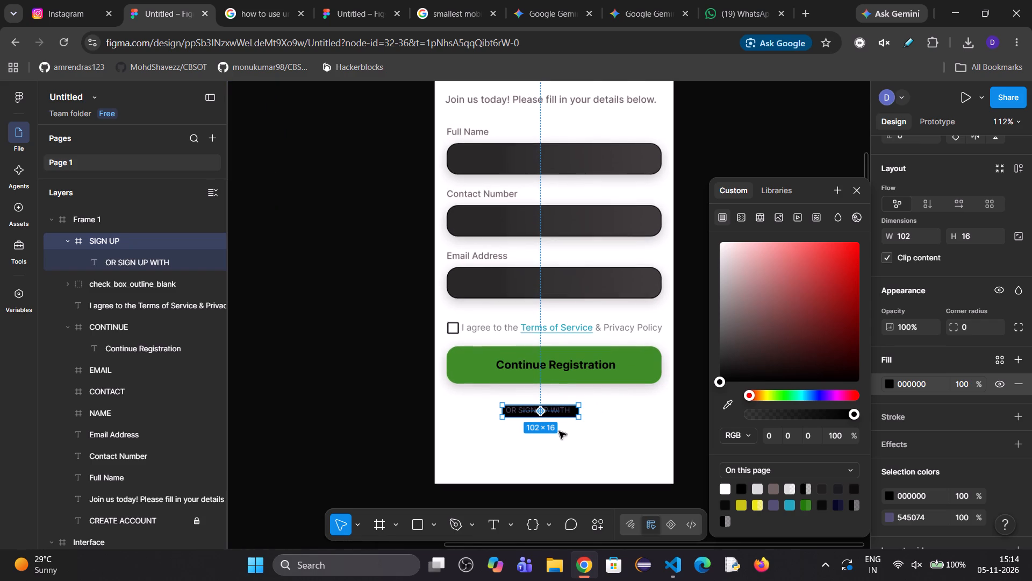
Reduce the OR SIGN UP WITH text box inside the SIGN UP frame to about 94 × 11.
click(130, 265)
double_click(130, 265)
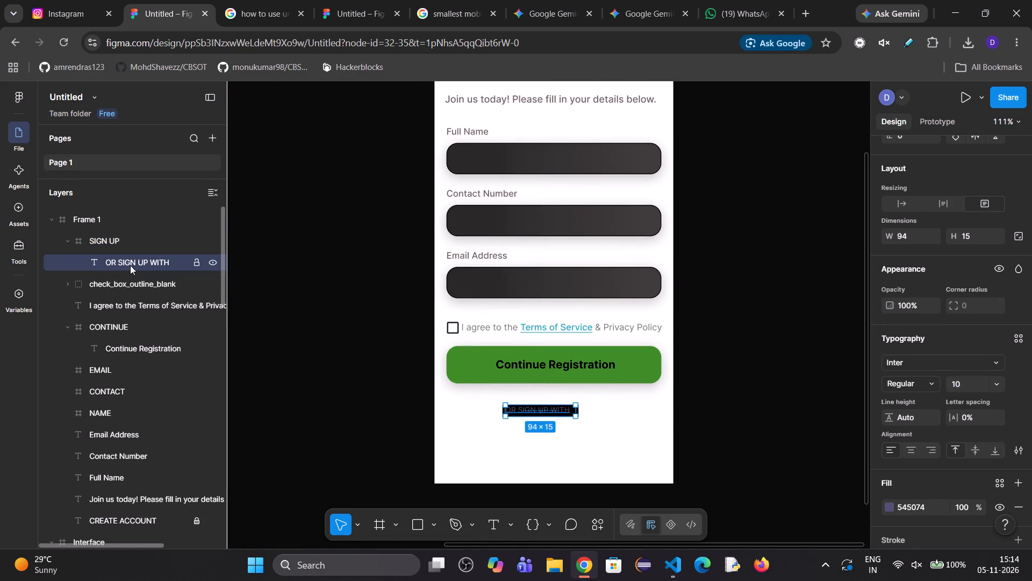
click(557, 411)
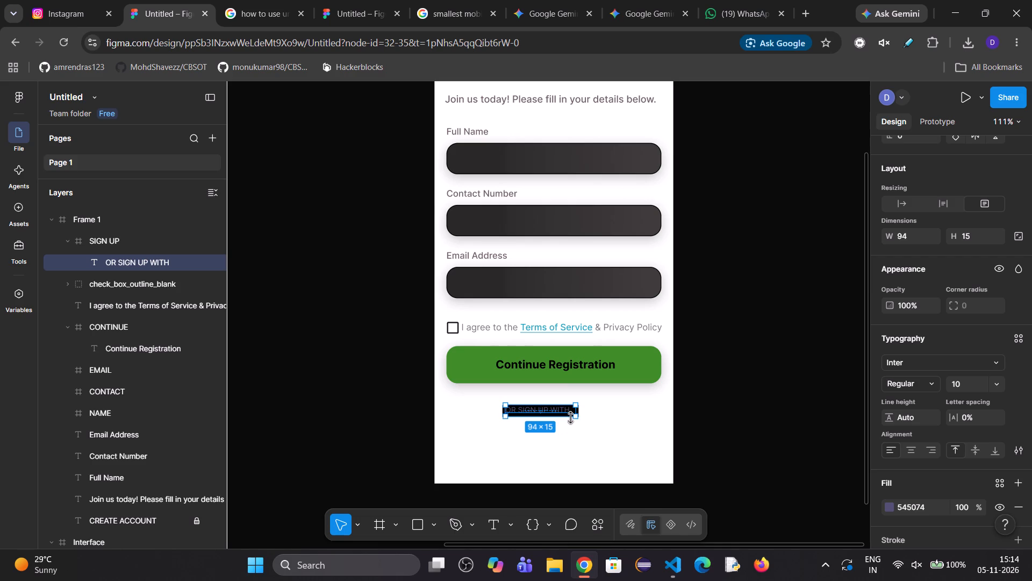
drag(575, 418, 570, 414)
Centre the OR SIGN UP WITH text horizontally and vertically within the SIGN UP frame, and deselect it.
scroll(964, 266, up, 4)
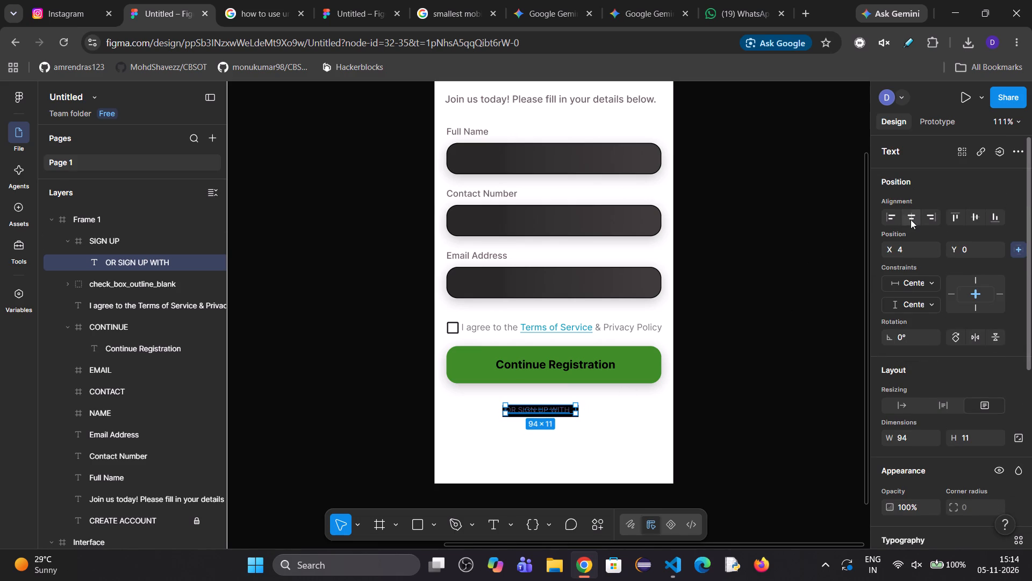
click(911, 219)
click(979, 218)
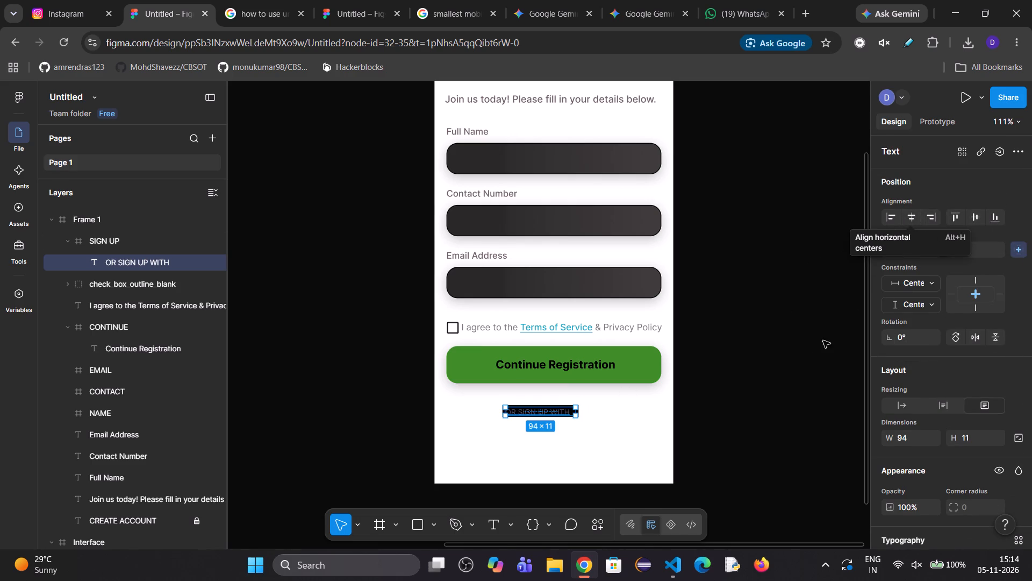
click(798, 349)
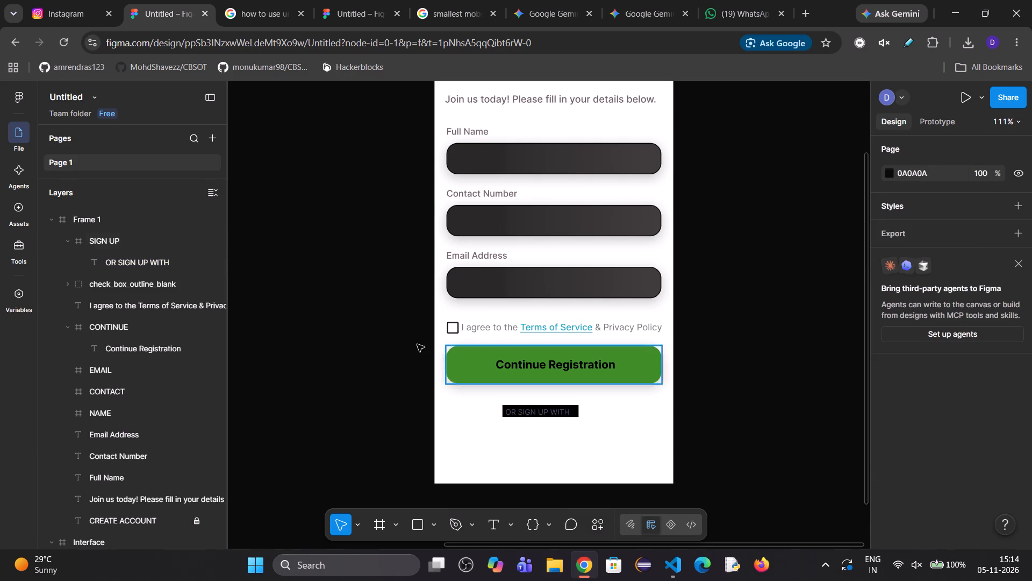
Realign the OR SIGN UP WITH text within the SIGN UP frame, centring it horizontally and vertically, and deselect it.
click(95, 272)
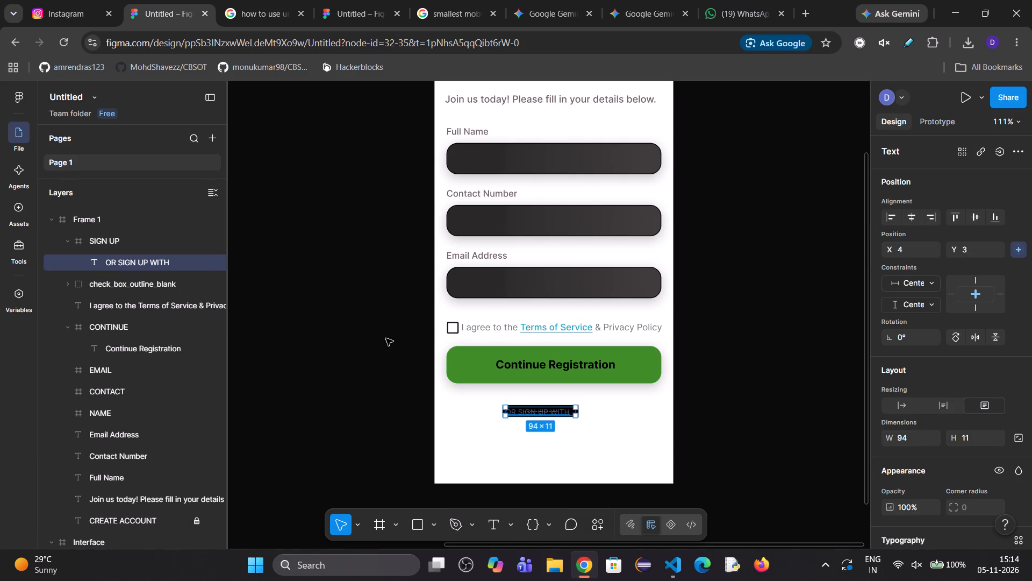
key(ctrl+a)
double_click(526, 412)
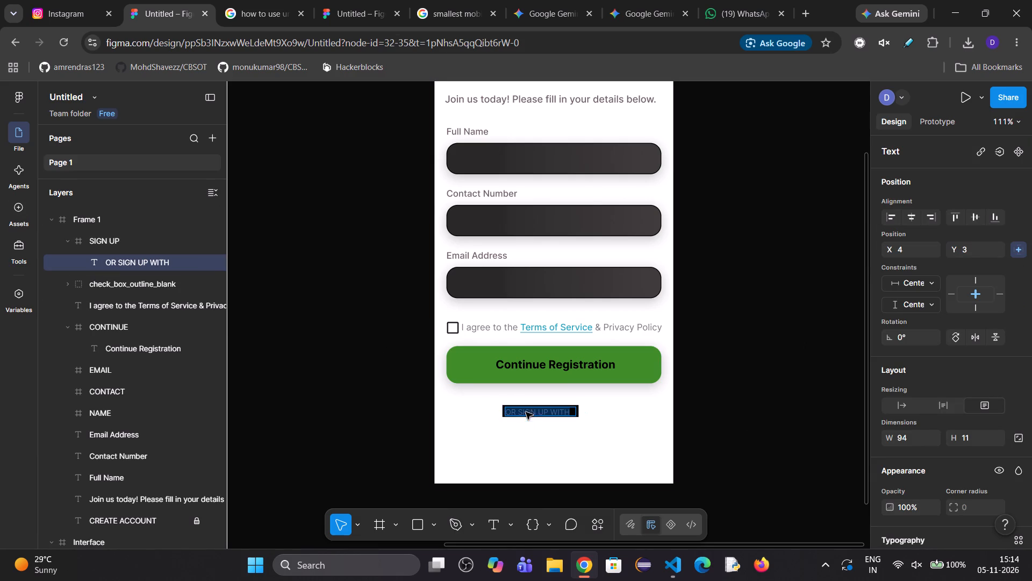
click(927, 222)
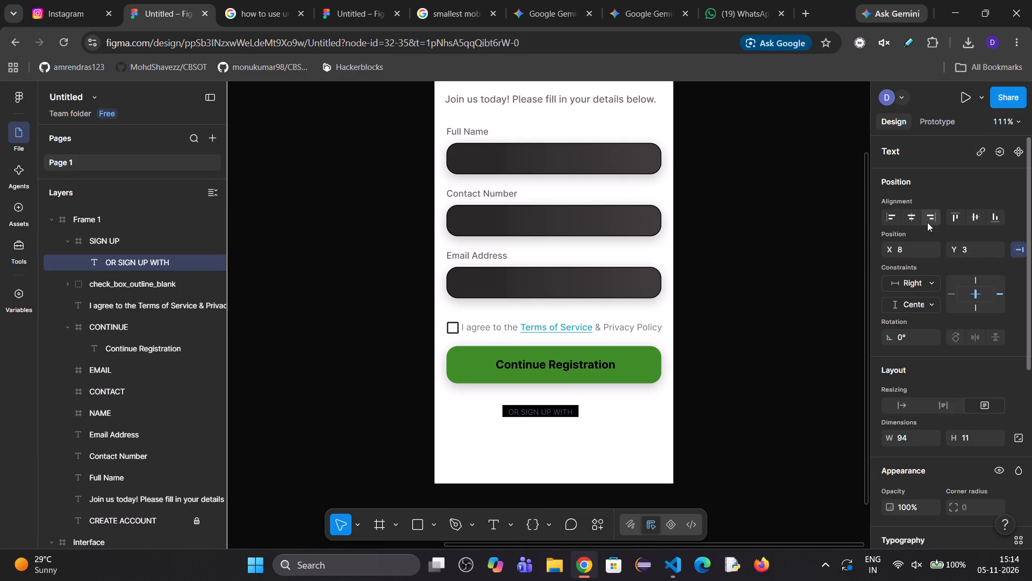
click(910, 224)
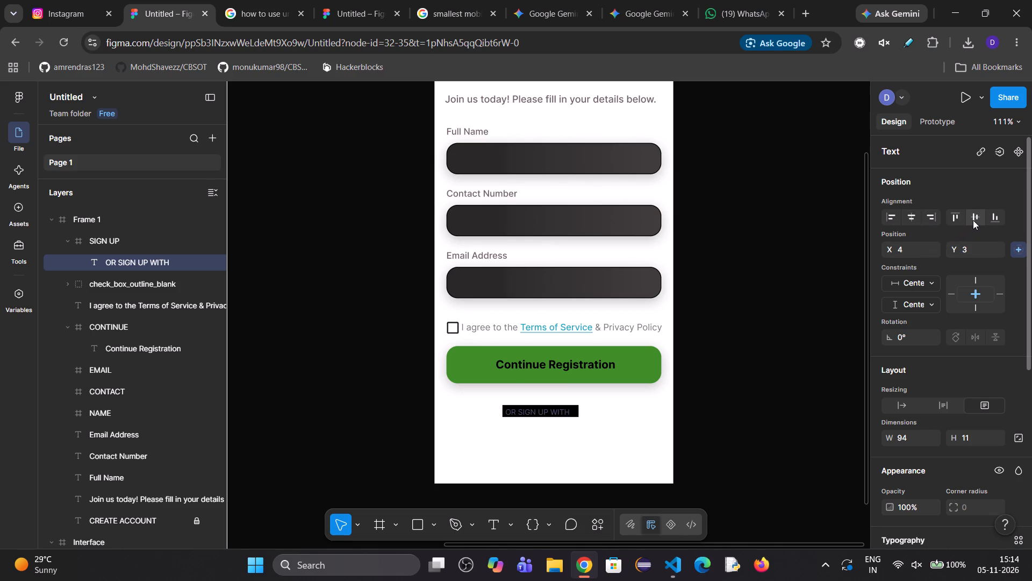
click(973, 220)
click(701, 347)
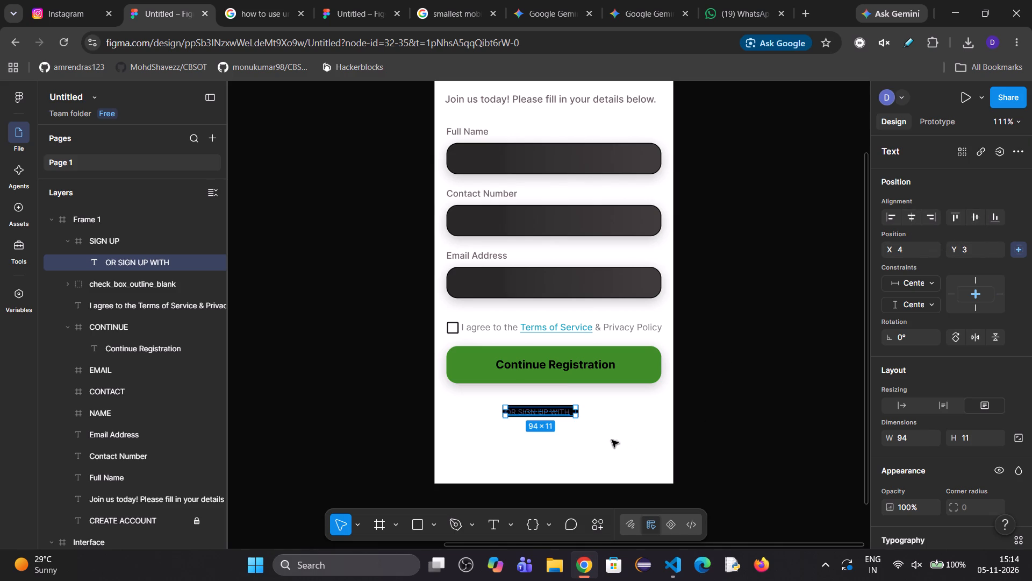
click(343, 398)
Narrow the SIGN UP frame around its text to about 98 × 16.
click(549, 410)
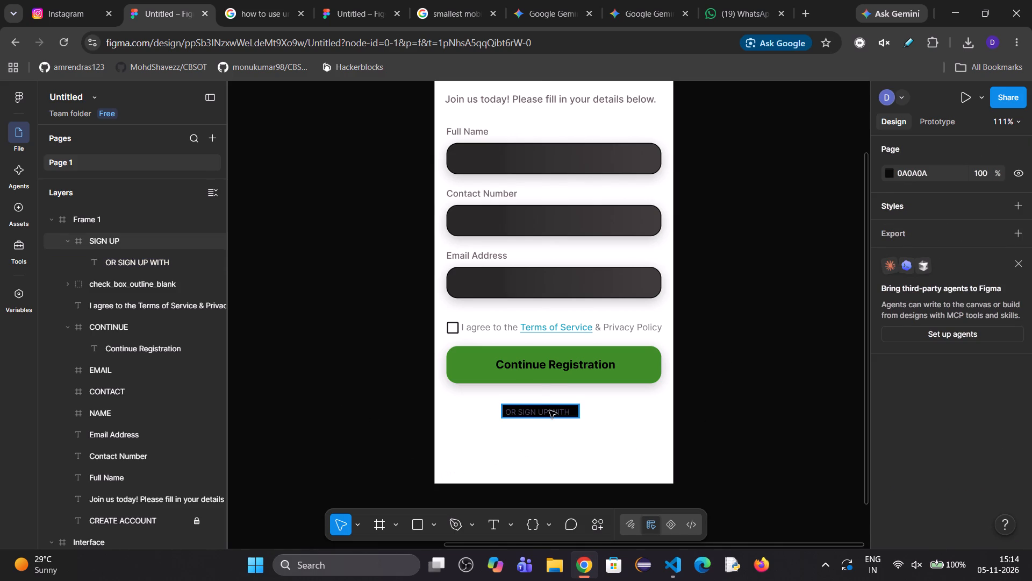
drag(579, 412, 573, 411)
click(683, 407)
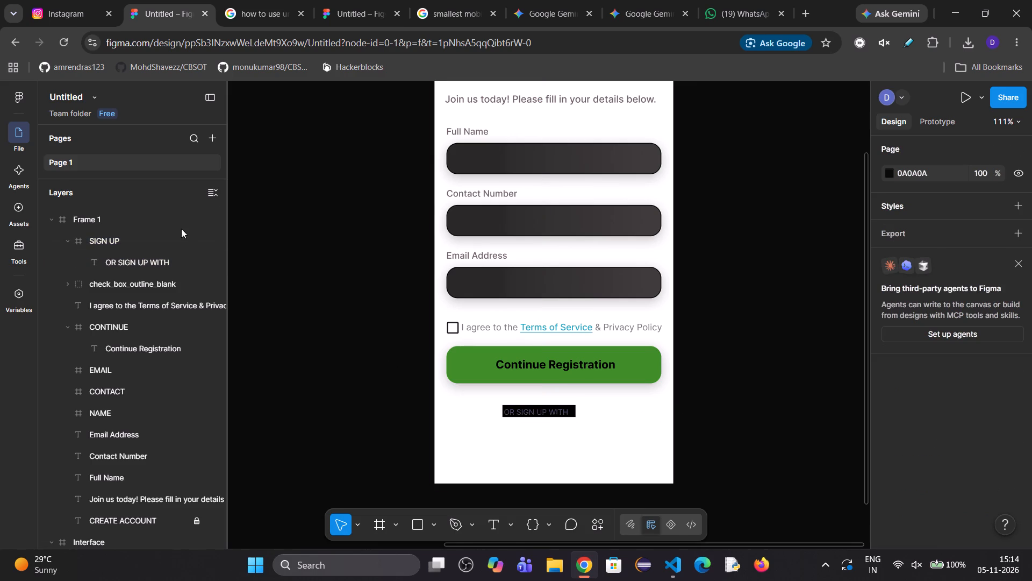
Centre the SIGN UP frame horizontally in Frame 1 and position it below the Continue Registration button at Y 458.
click(116, 249)
click(917, 215)
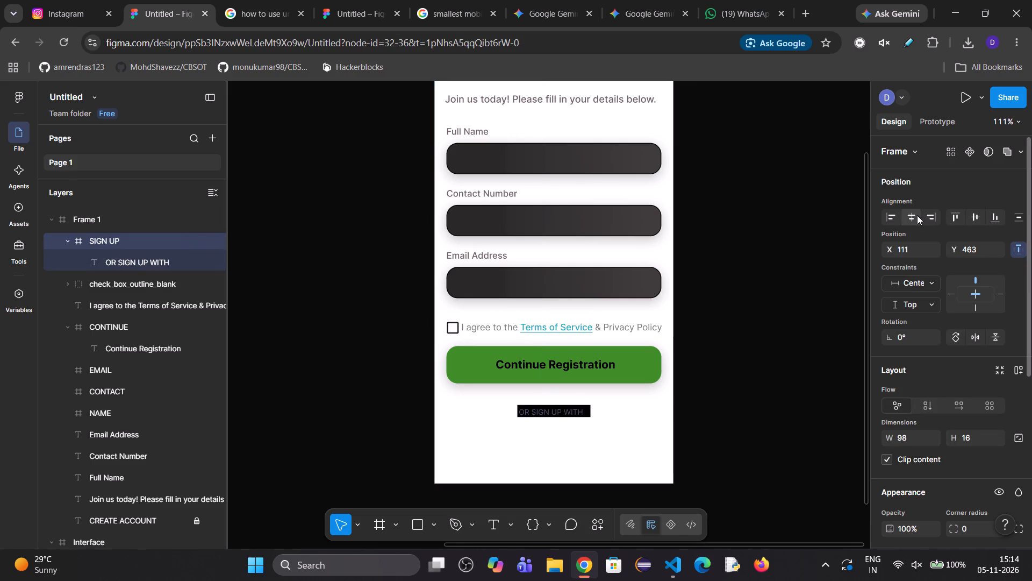
click(970, 221)
key(ctrl+z)
click(740, 360)
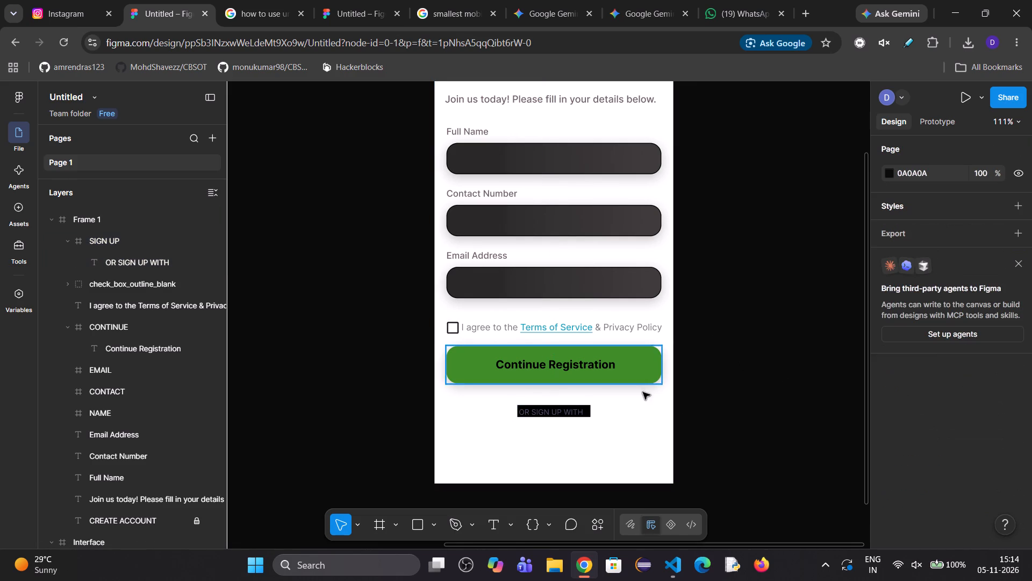
click(561, 415)
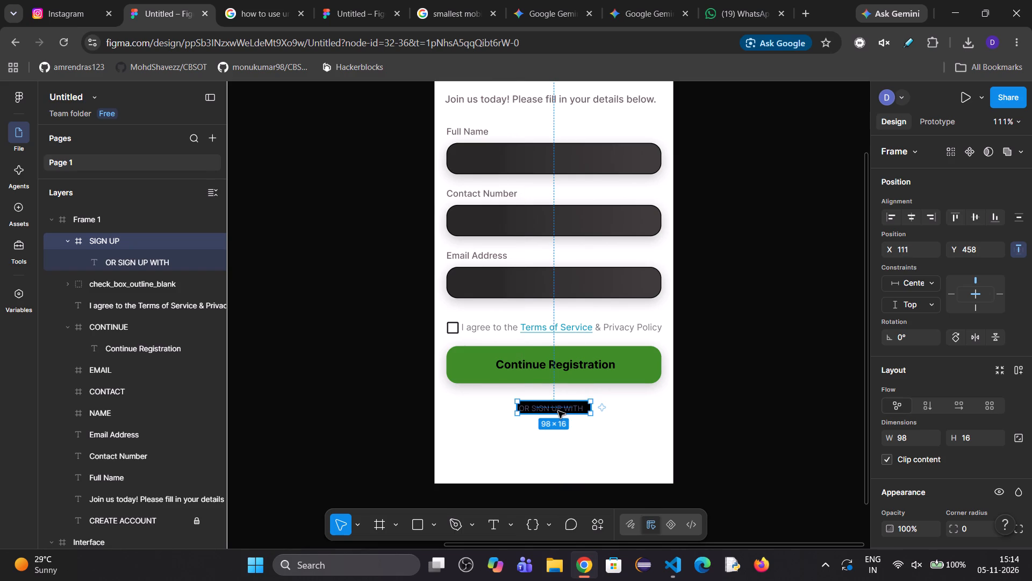
Change the fill of the OR SIGN UP WITH text to the brighter violet-blue 594BC2 at 100% opacity.
click(123, 261)
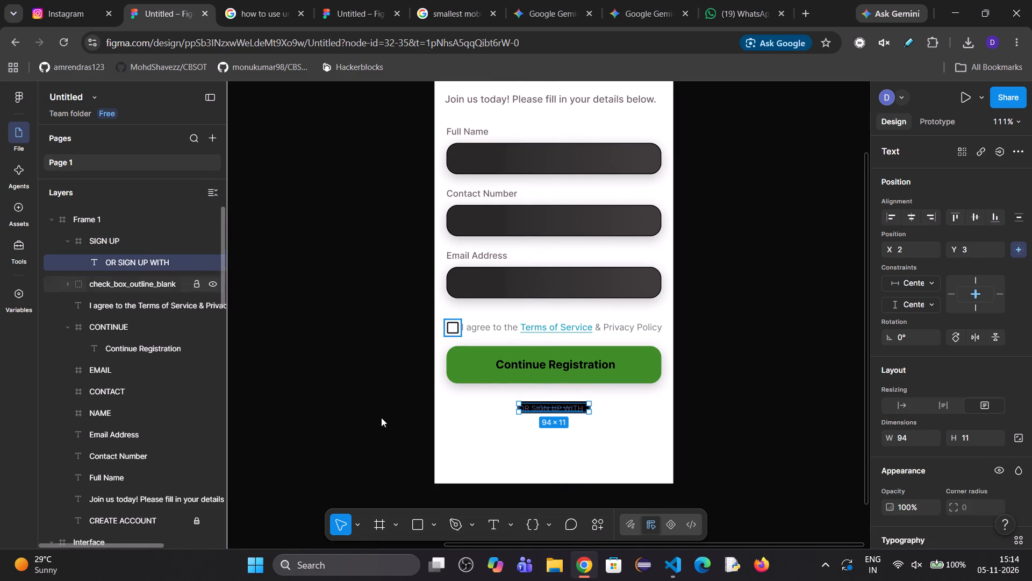
double_click(542, 409)
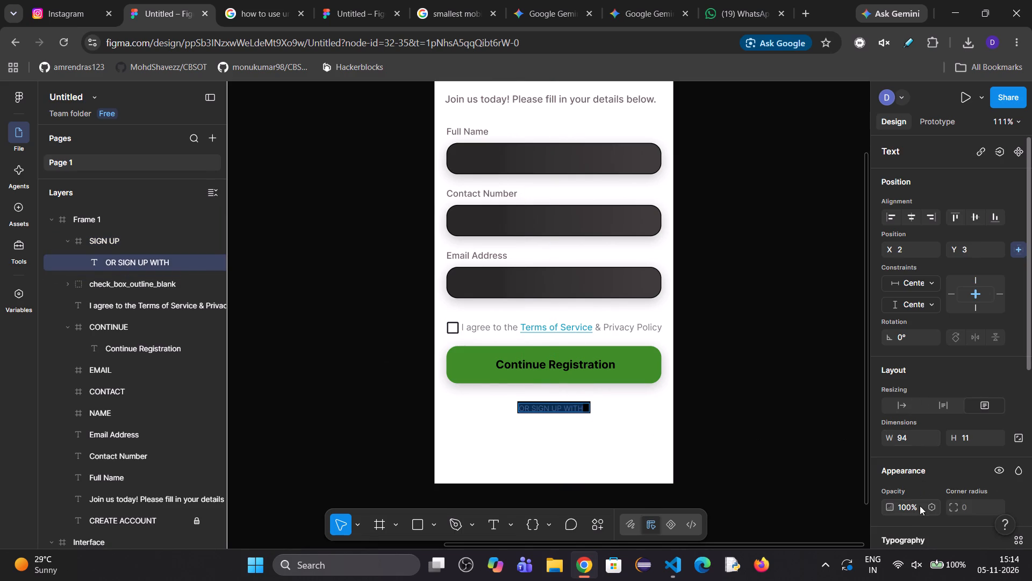
scroll(905, 500, down, 2)
scroll(919, 462, up, 2)
scroll(912, 446, down, 2)
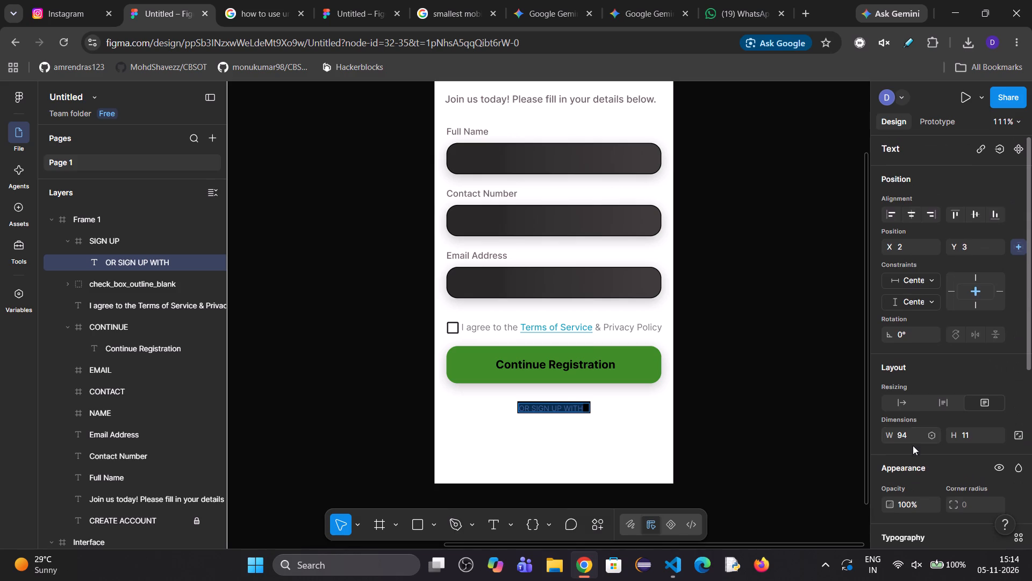
scroll(913, 445, down, 3)
click(892, 413)
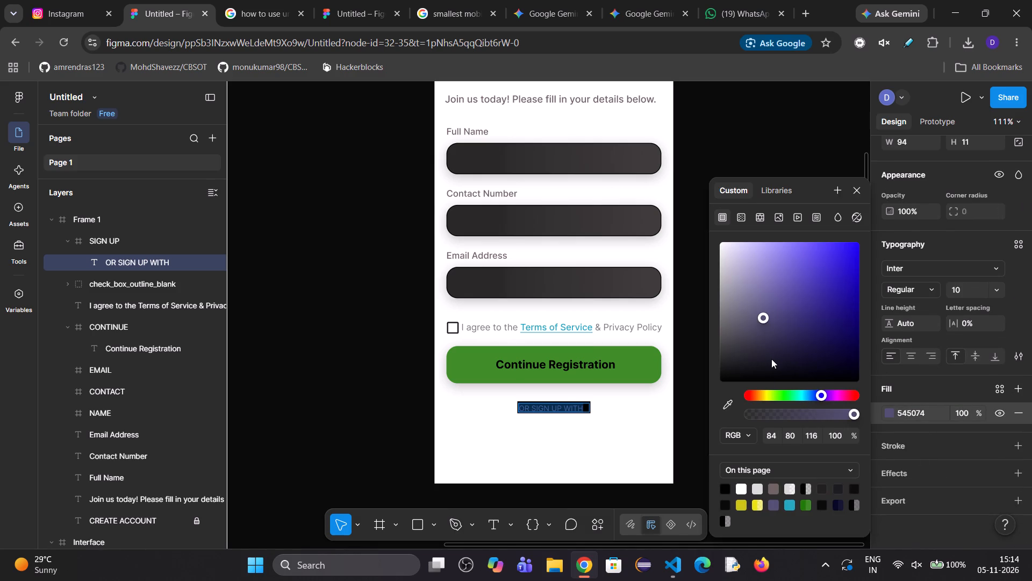
drag(764, 320, 774, 335)
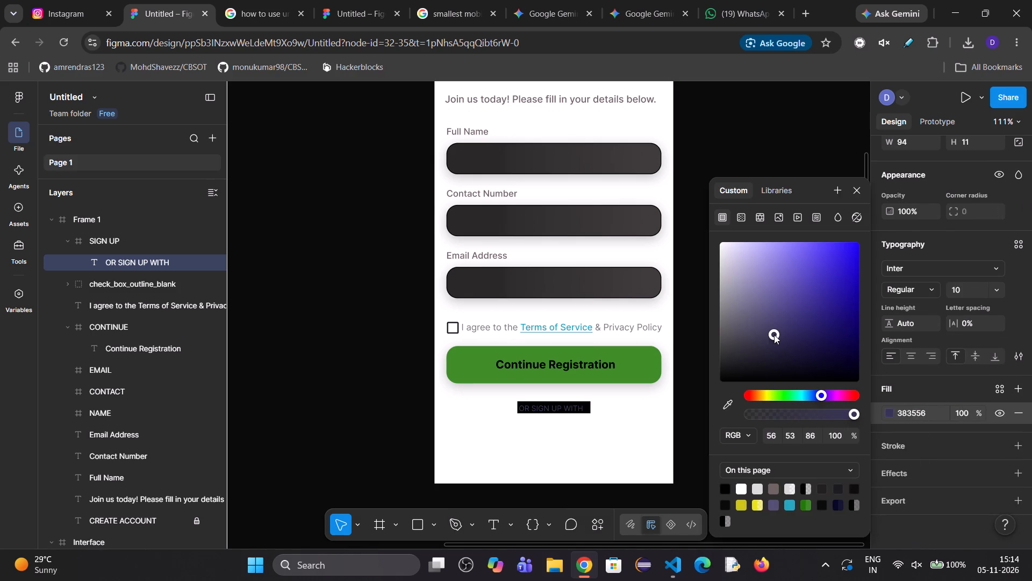
drag(774, 335, 805, 275)
click(680, 336)
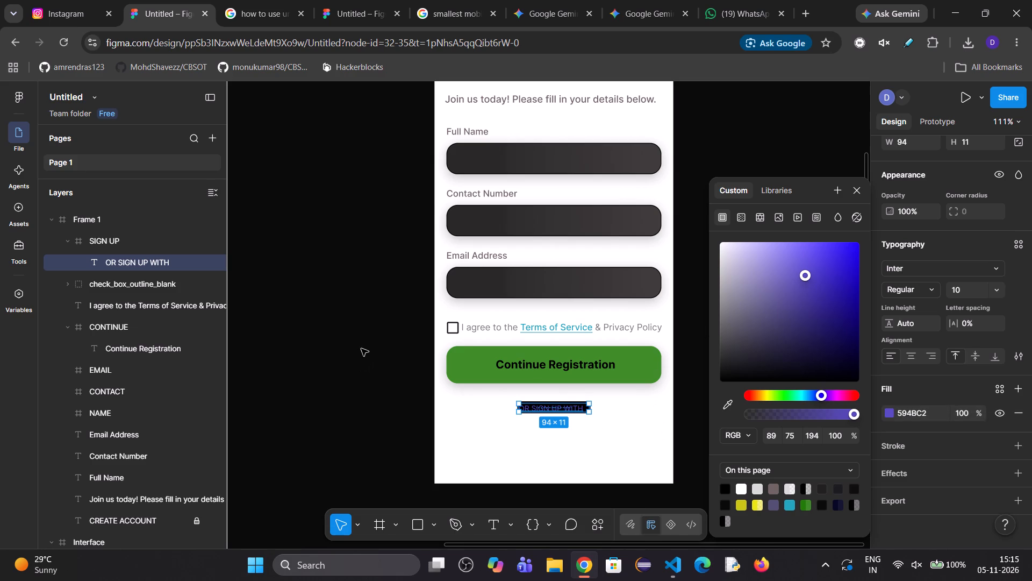
click(356, 346)
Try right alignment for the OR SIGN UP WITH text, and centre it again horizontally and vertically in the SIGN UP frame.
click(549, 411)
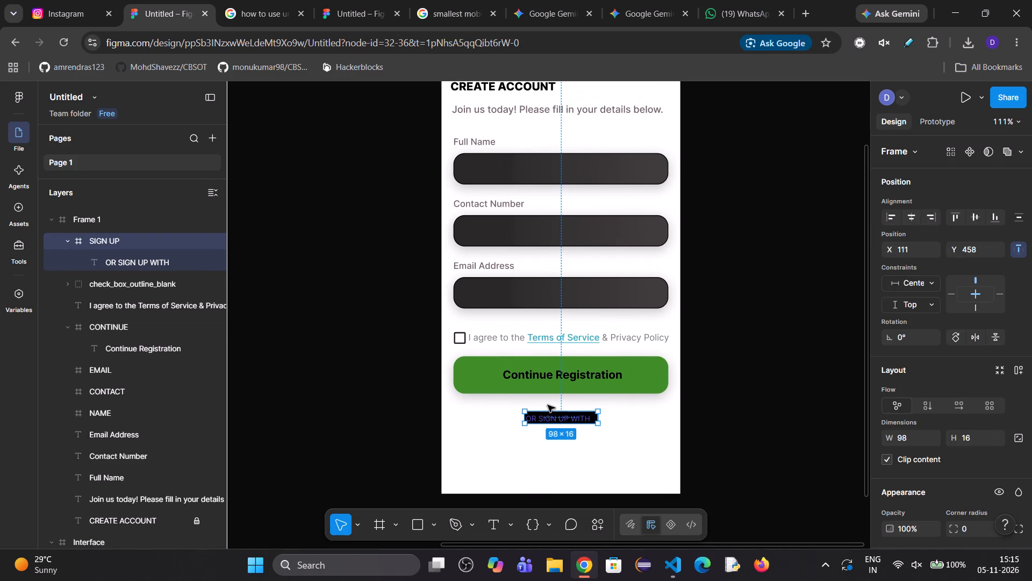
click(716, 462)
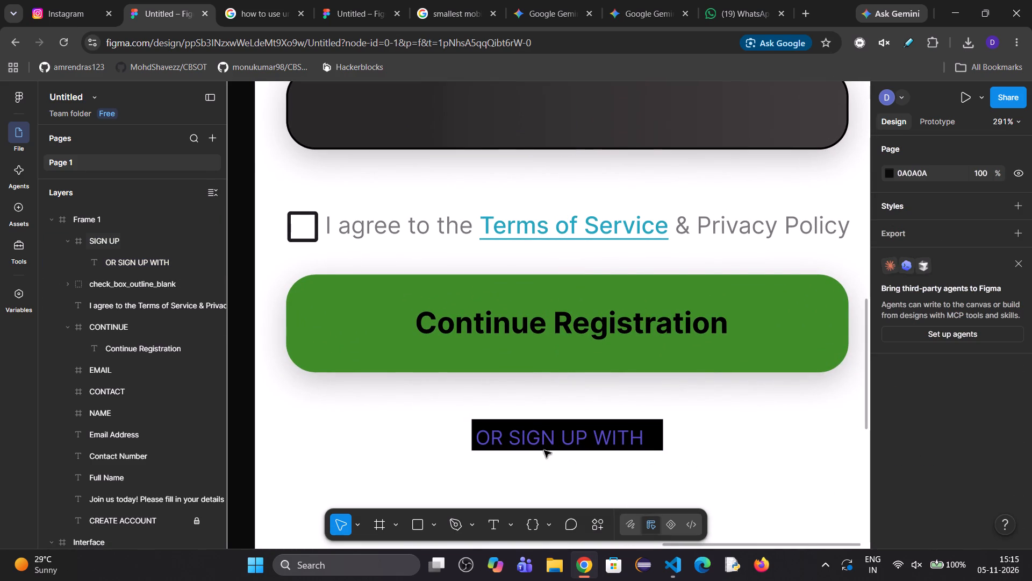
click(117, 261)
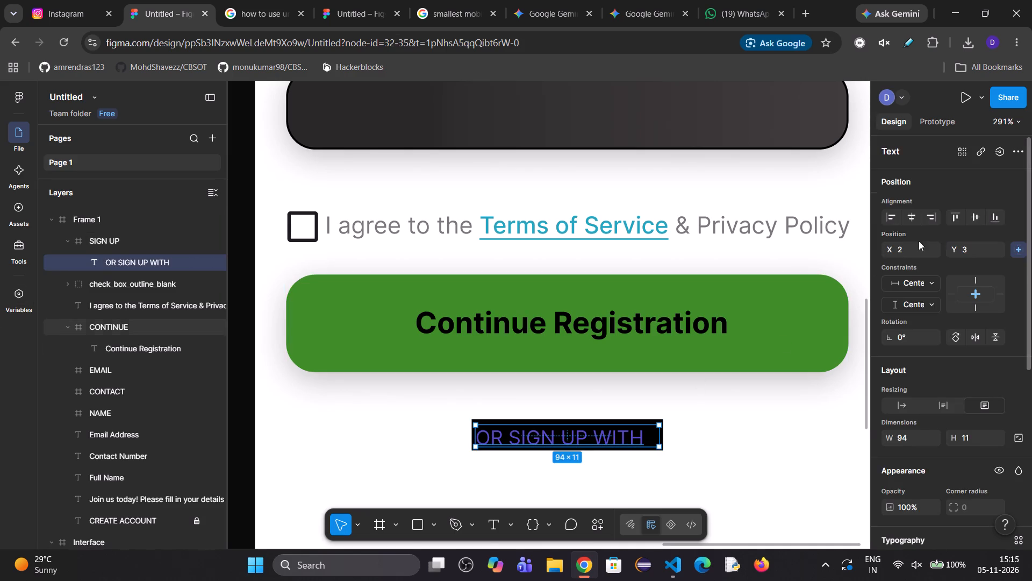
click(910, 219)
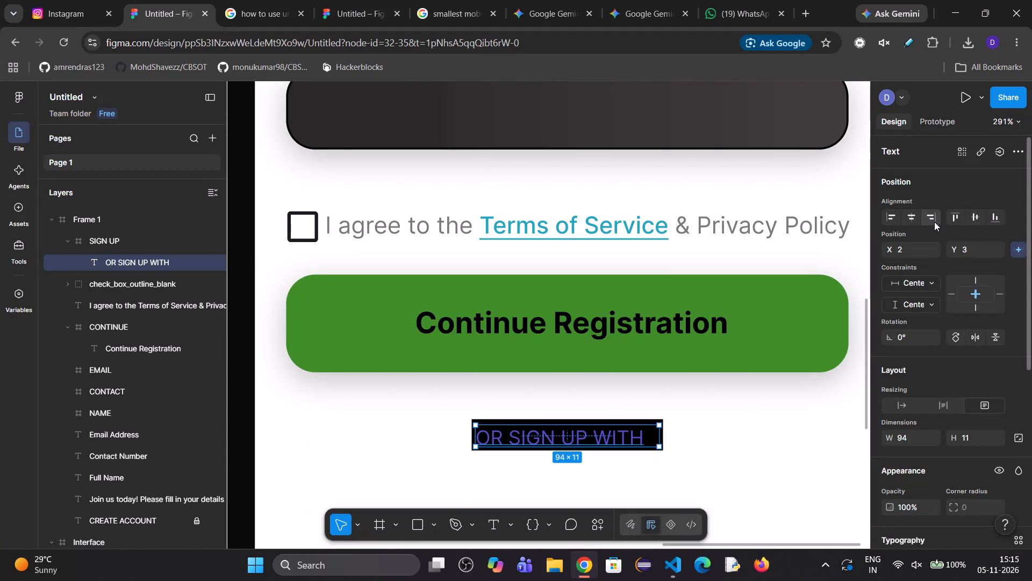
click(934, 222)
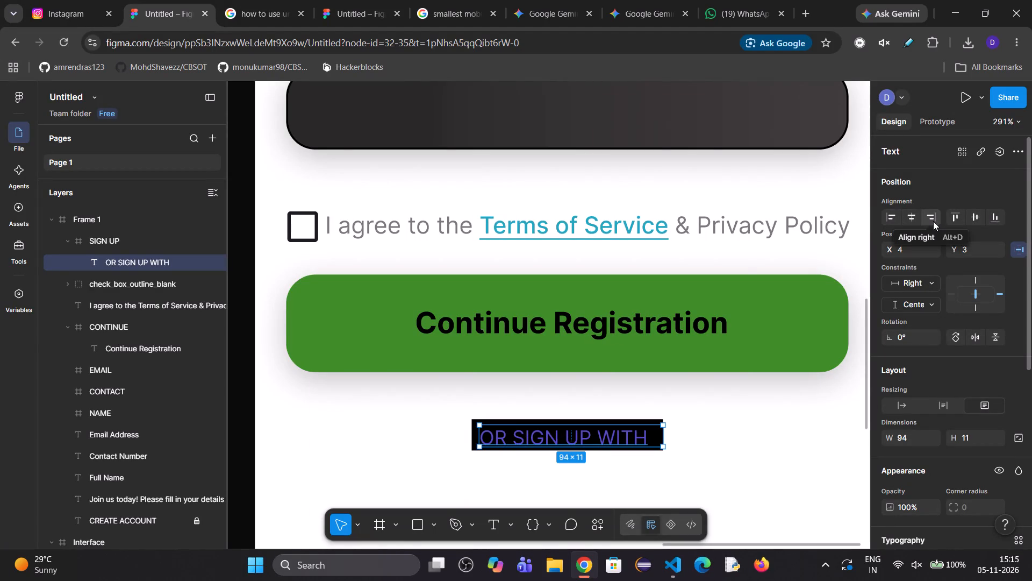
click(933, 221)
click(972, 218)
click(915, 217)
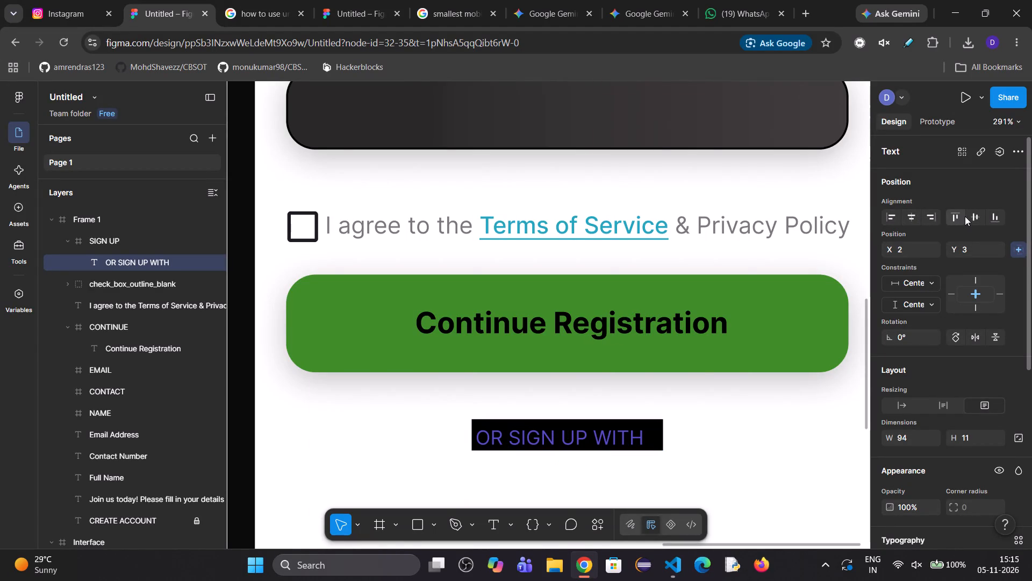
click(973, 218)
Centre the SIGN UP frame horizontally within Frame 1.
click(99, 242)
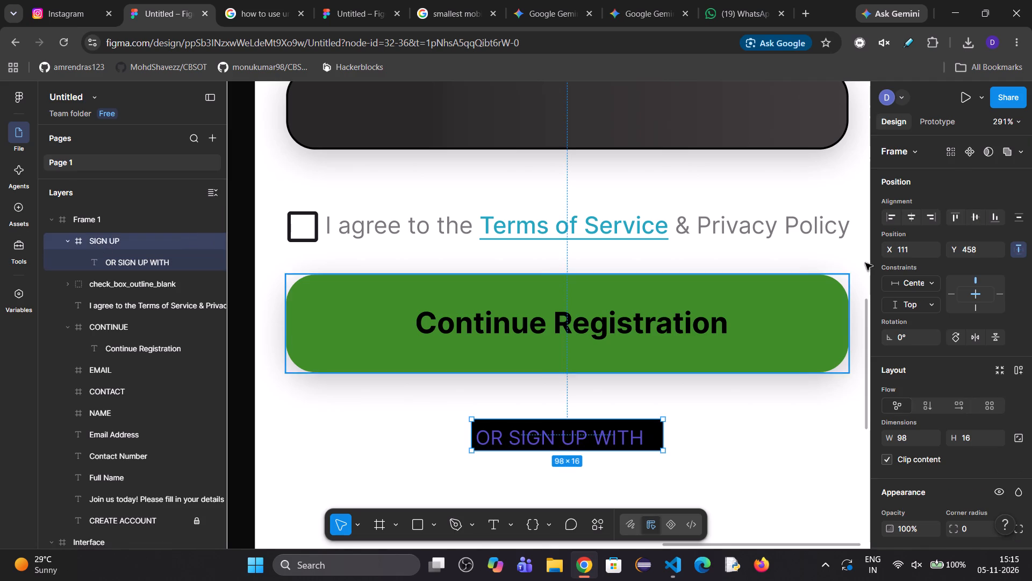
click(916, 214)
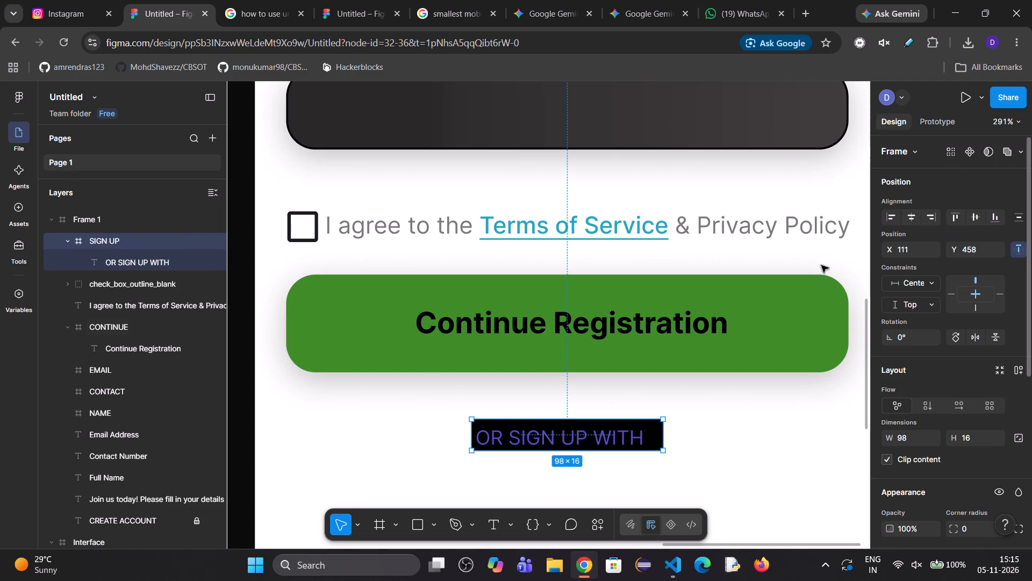
Reduce the OR SIGN UP WITH text box to about 88 × 11 and centre it horizontally and vertically in the SIGN UP frame.
click(119, 259)
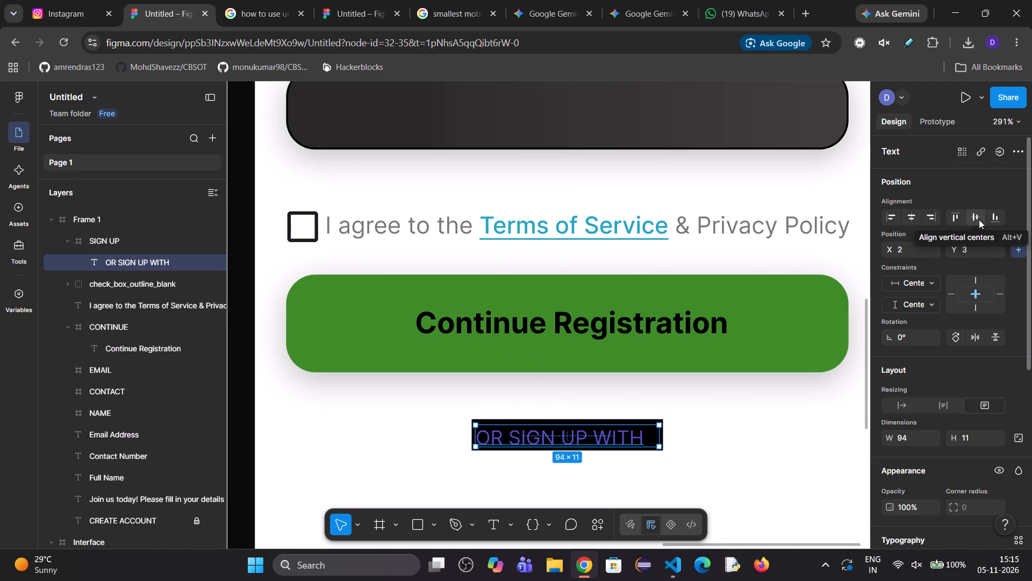
drag(660, 445, 654, 443)
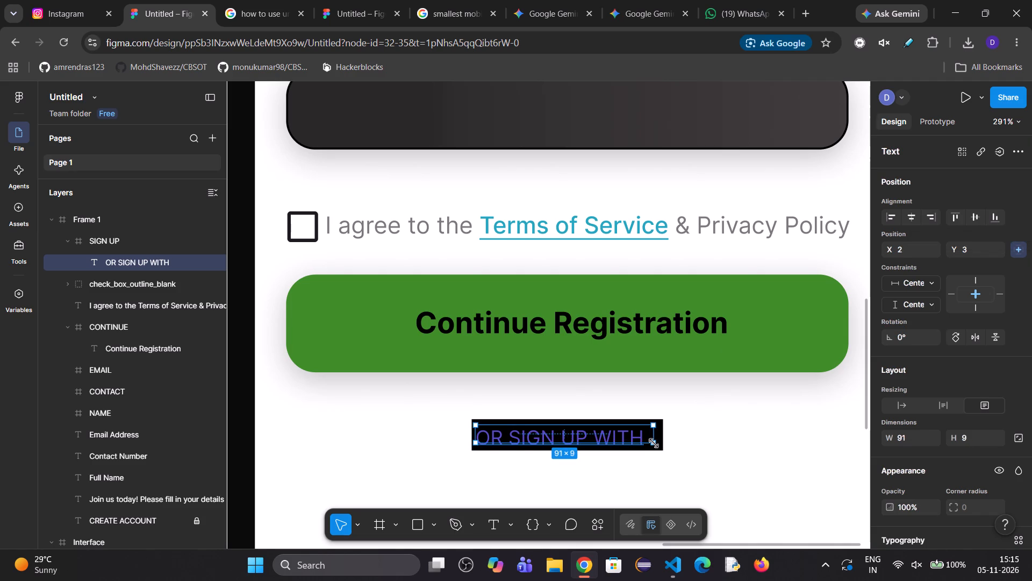
drag(654, 443, 648, 446)
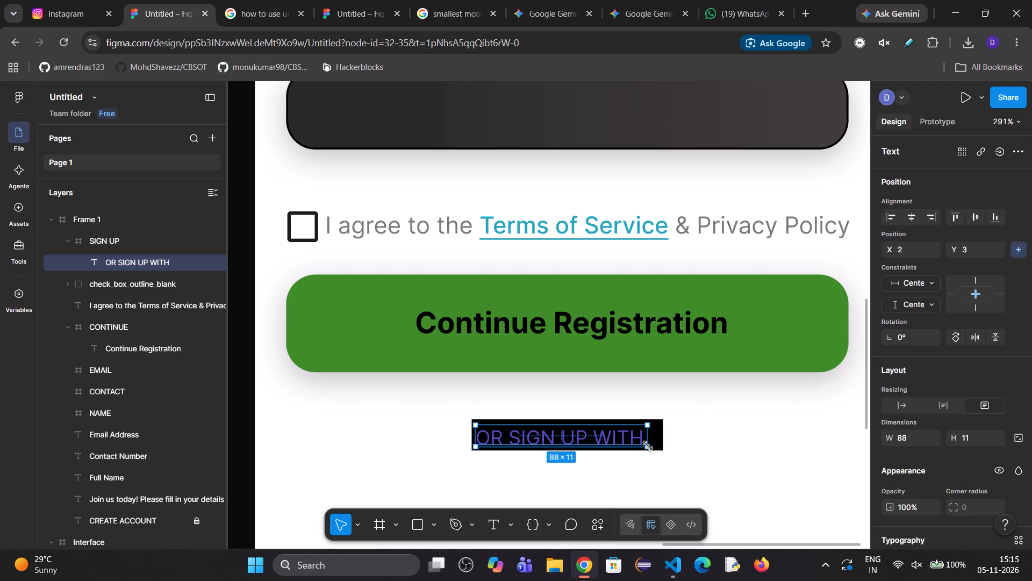
click(907, 221)
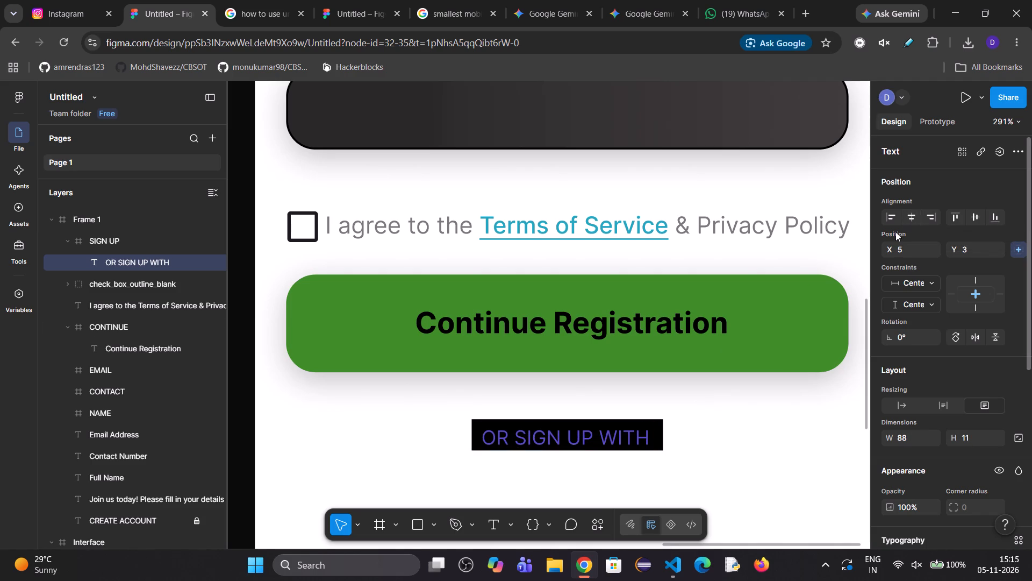
click(977, 212)
click(992, 215)
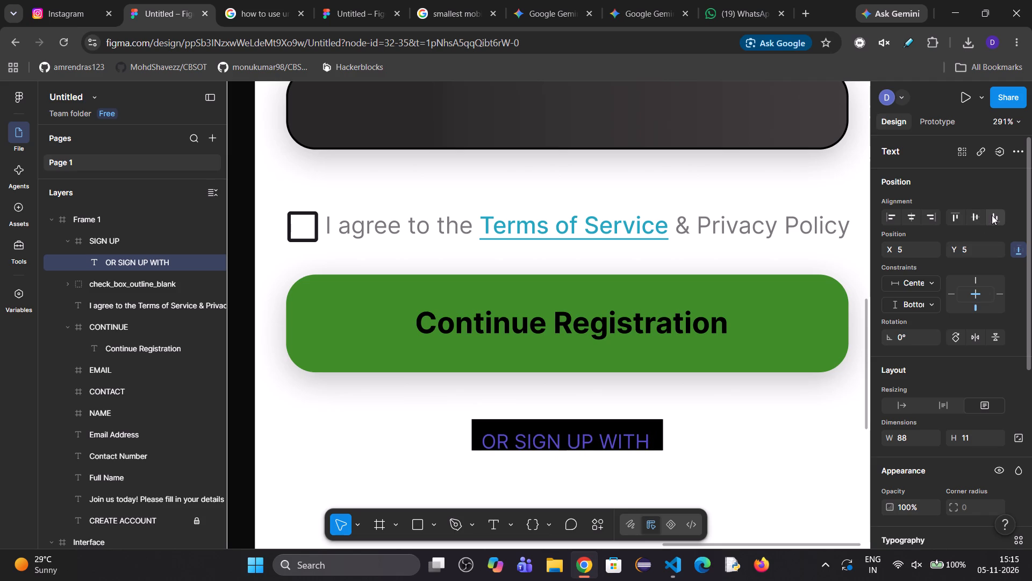
click(974, 216)
click(748, 440)
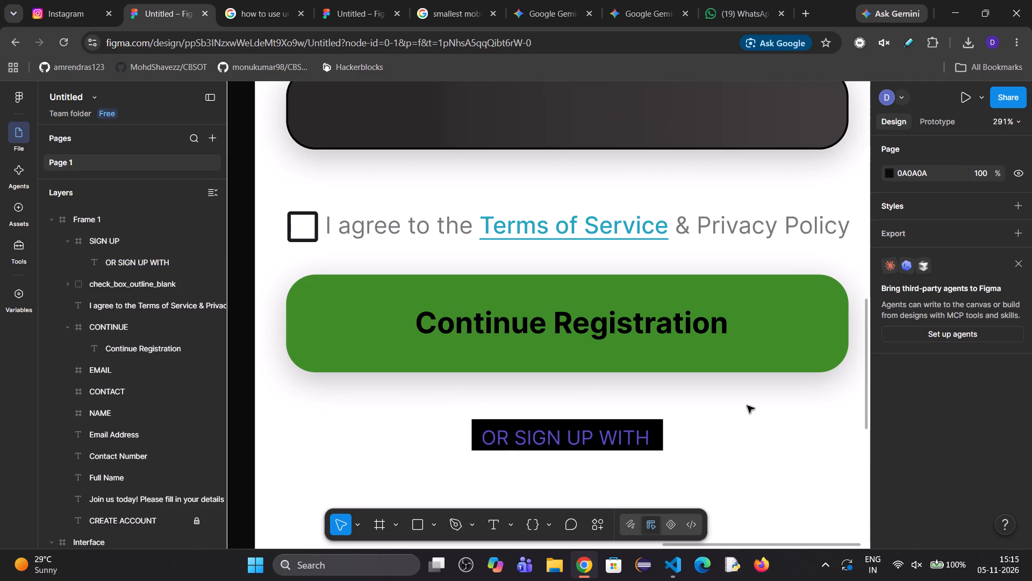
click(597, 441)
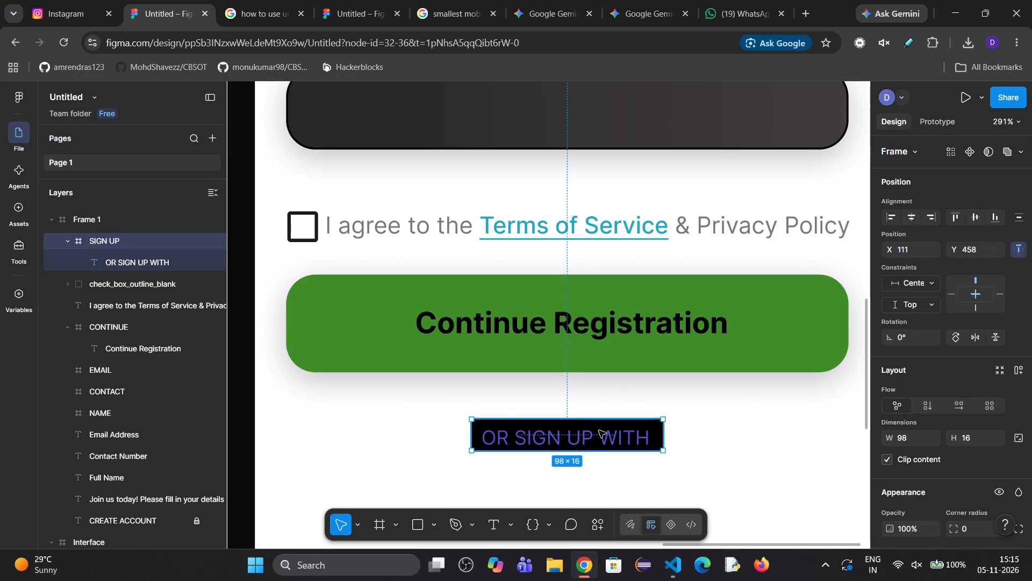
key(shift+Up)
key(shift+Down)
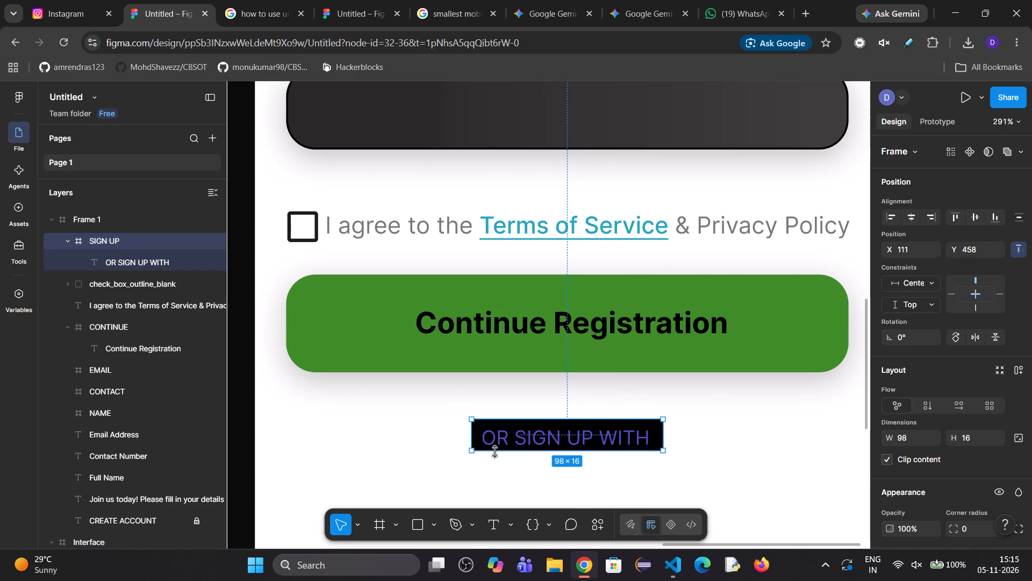
Draw a horizontal line about 91 long extending outward from the left edge of the SIGN UP frame, level with its middle.
click(396, 521)
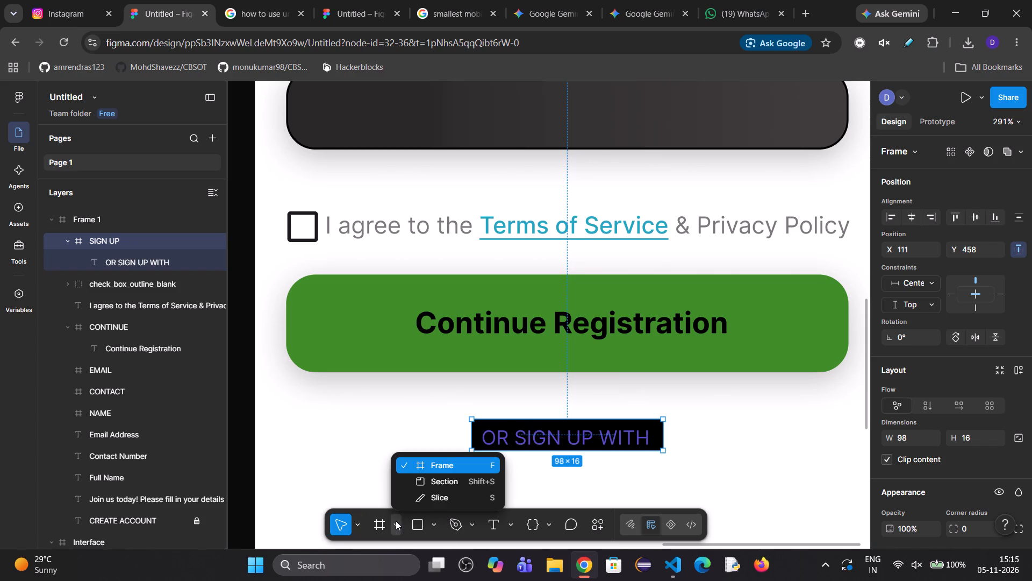
double_click(433, 526)
click(479, 415)
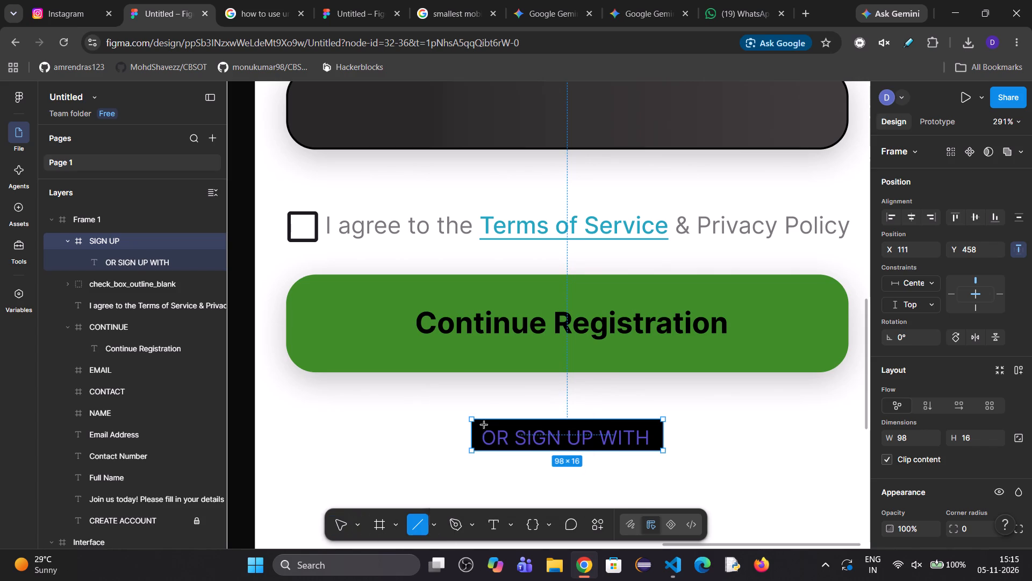
drag(472, 436, 320, 433)
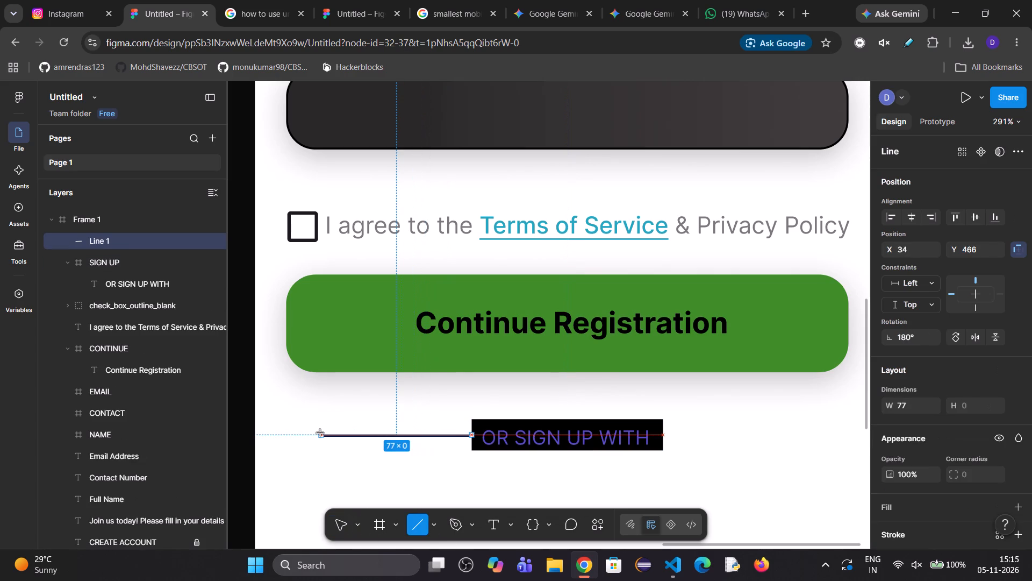
drag(320, 433, 311, 433)
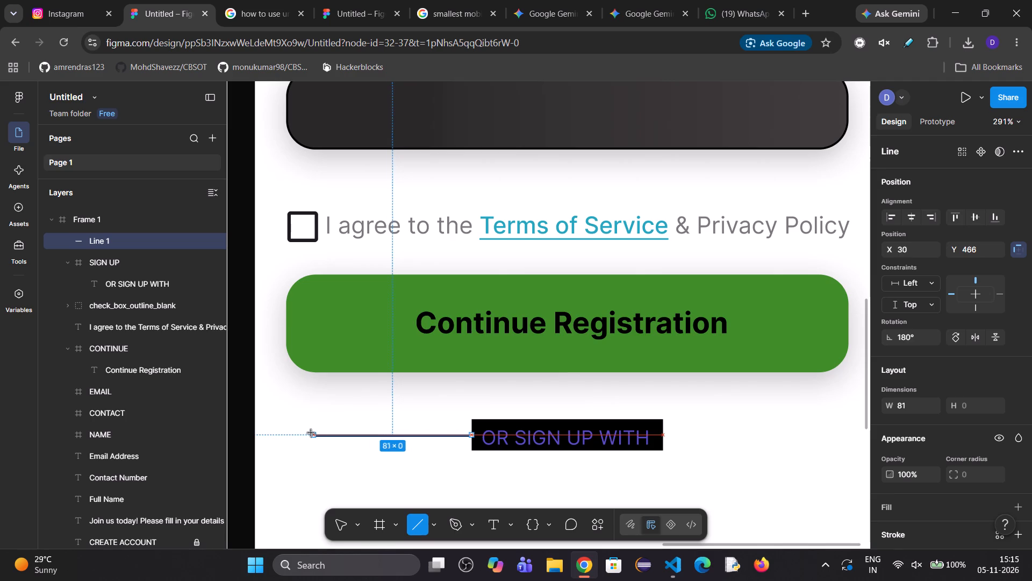
drag(311, 433, 489, 442)
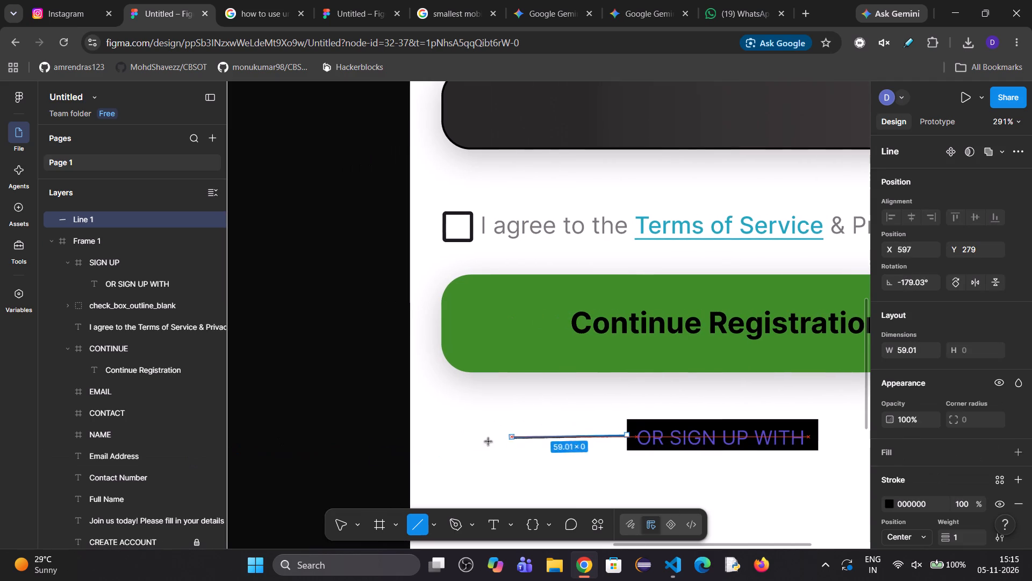
drag(489, 442, 449, 434)
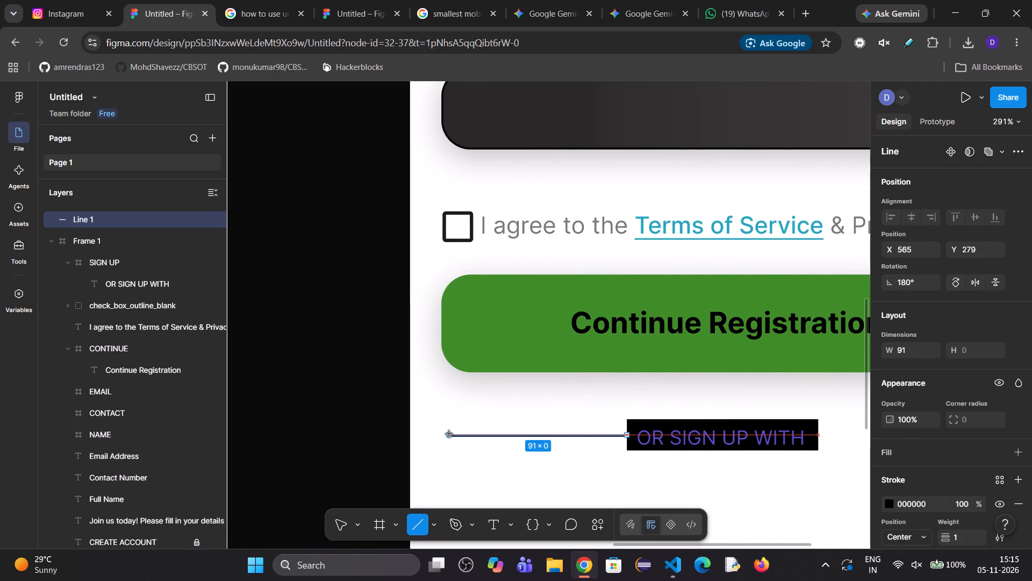
drag(449, 434, 451, 434)
drag(451, 434, 456, 433)
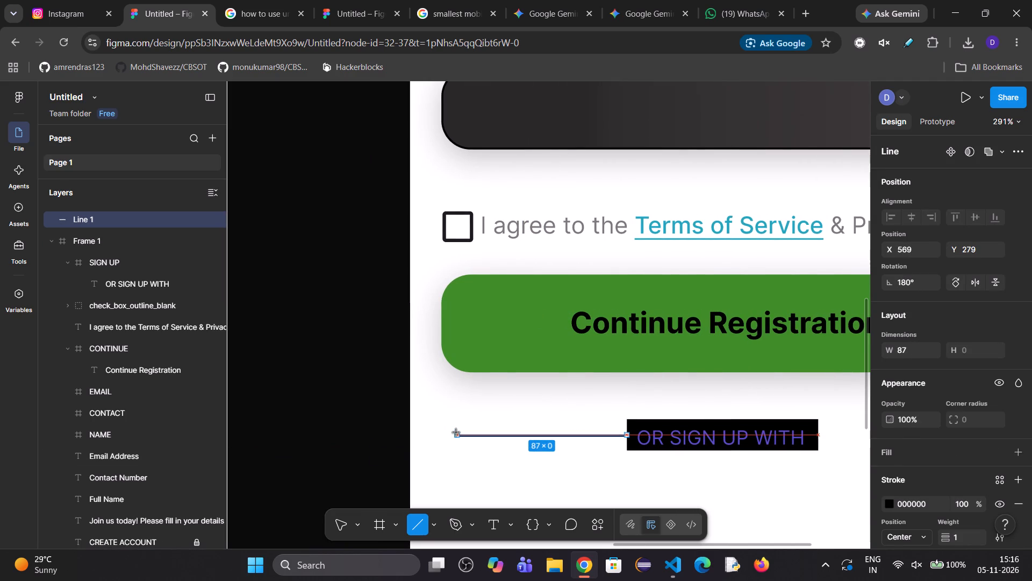
drag(456, 433, 452, 433)
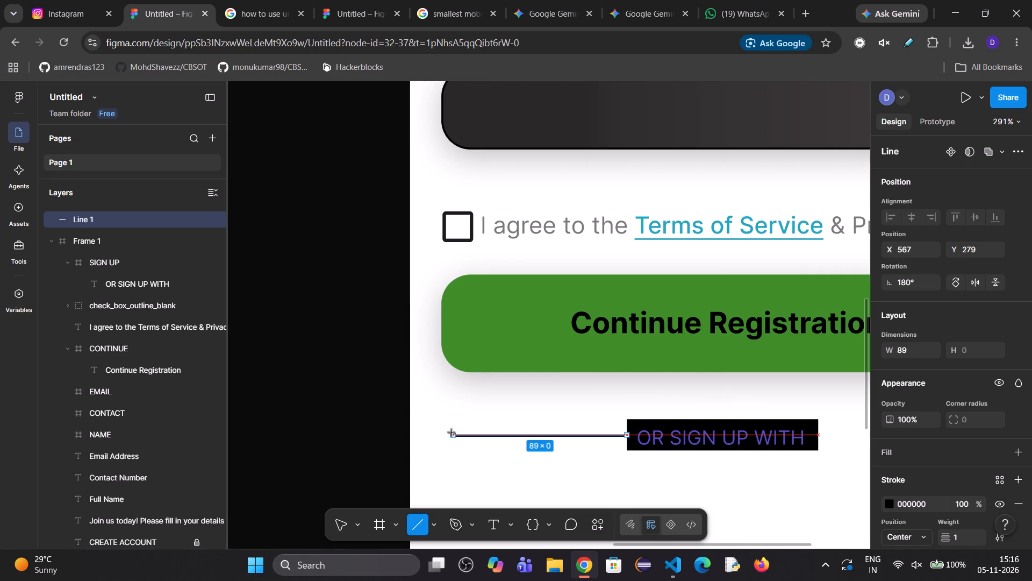
drag(452, 433, 447, 432)
click(448, 432)
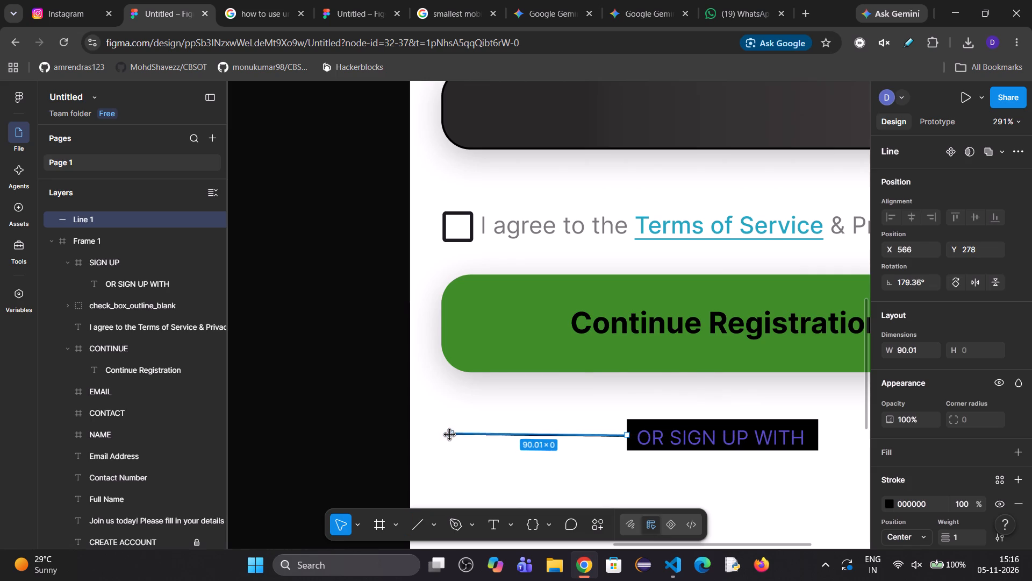
click(369, 434)
Copy the line and place the duplicate at X 753, extending from the right edge of the SIGN UP frame at the same height.
scroll(817, 504, left, 2)
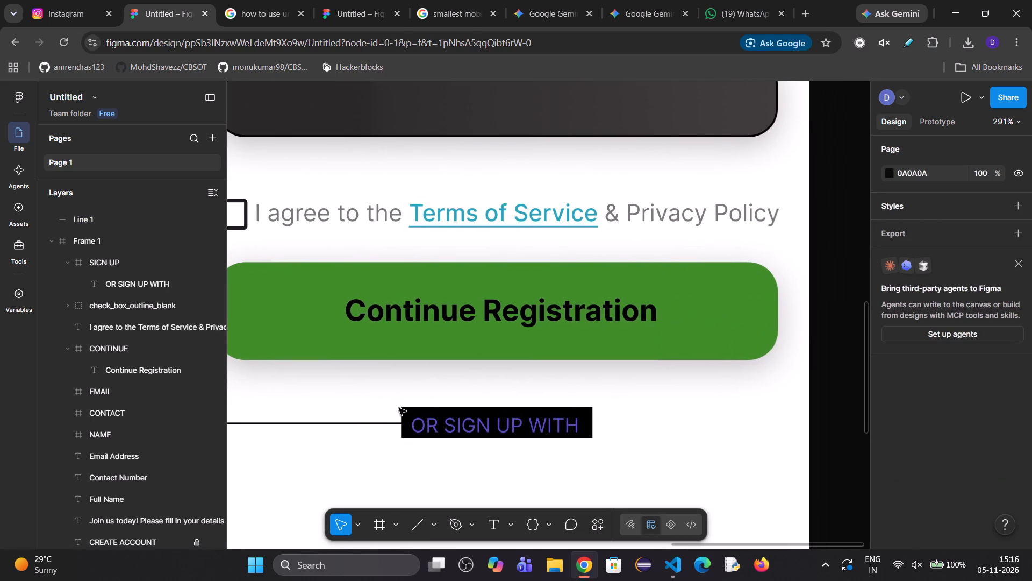
click(351, 423)
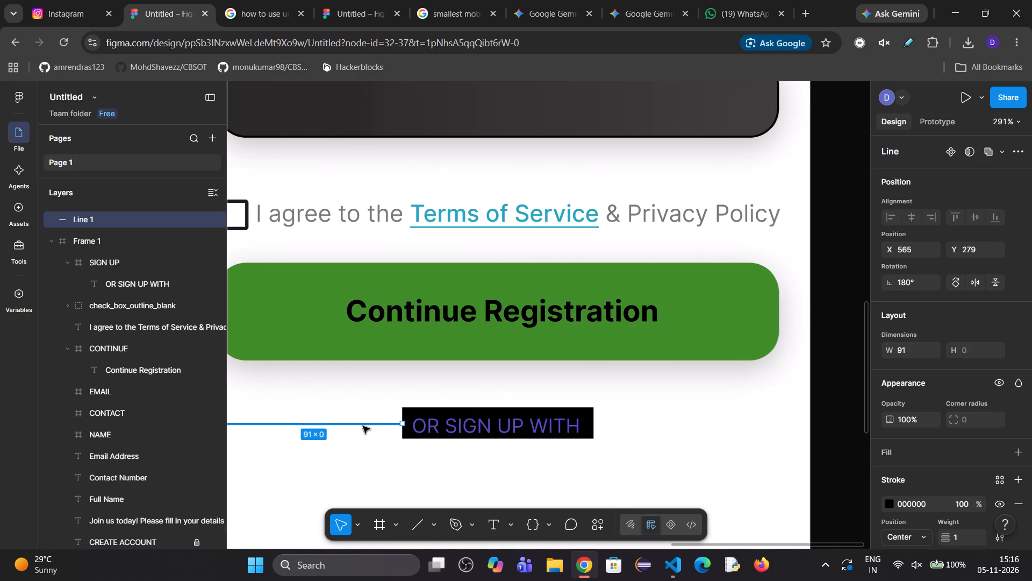
key(ctrl+c)
click(644, 423)
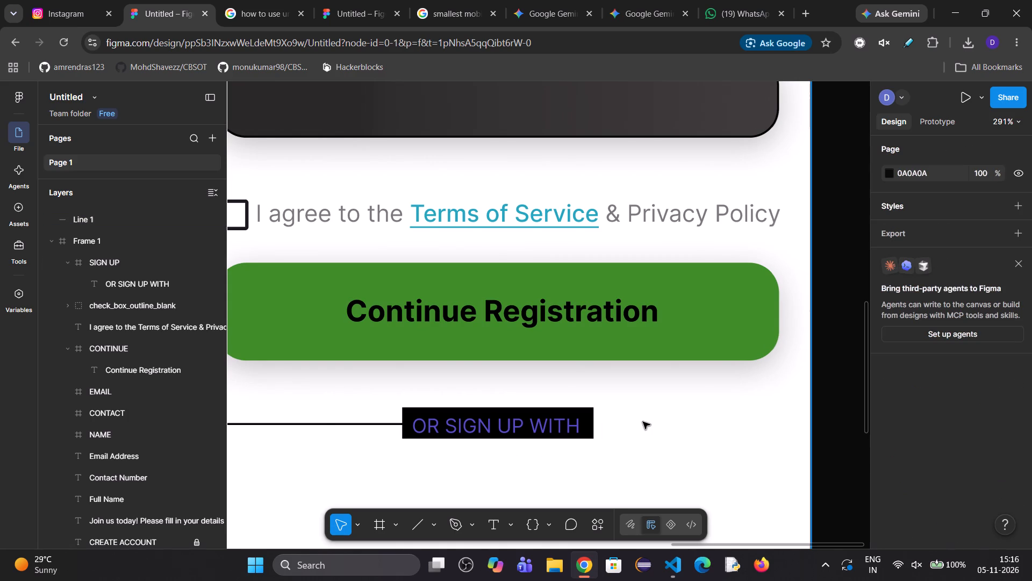
key(ctrl+v)
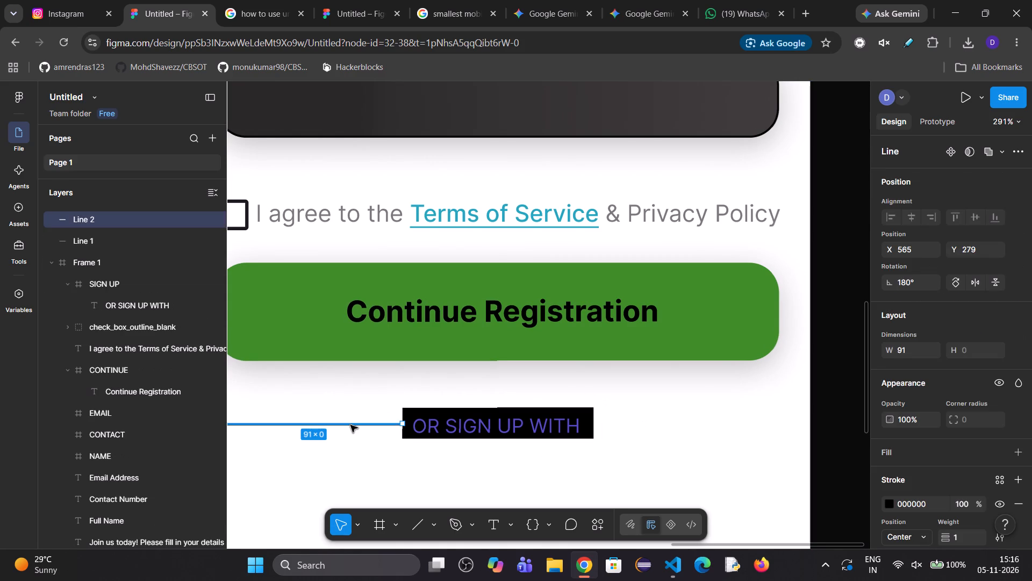
key(shift+Right)
key(shift+Right)
key(shift+Right)
key(shift+Right)
key(shift+Right)
key(shift+Right)
key(shift+Right)
key(shift+Right)
key(shift+Right)
key(shift+Right)
key(shift+Right)
key(shift+Right)
key(shift+Right)
key(shift+Right)
key(shift+Right)
key(shift+Right)
key(shift+Right)
key(shift+Right)
key(shift+Right)
key(shift+Right)
key(shift+Left)
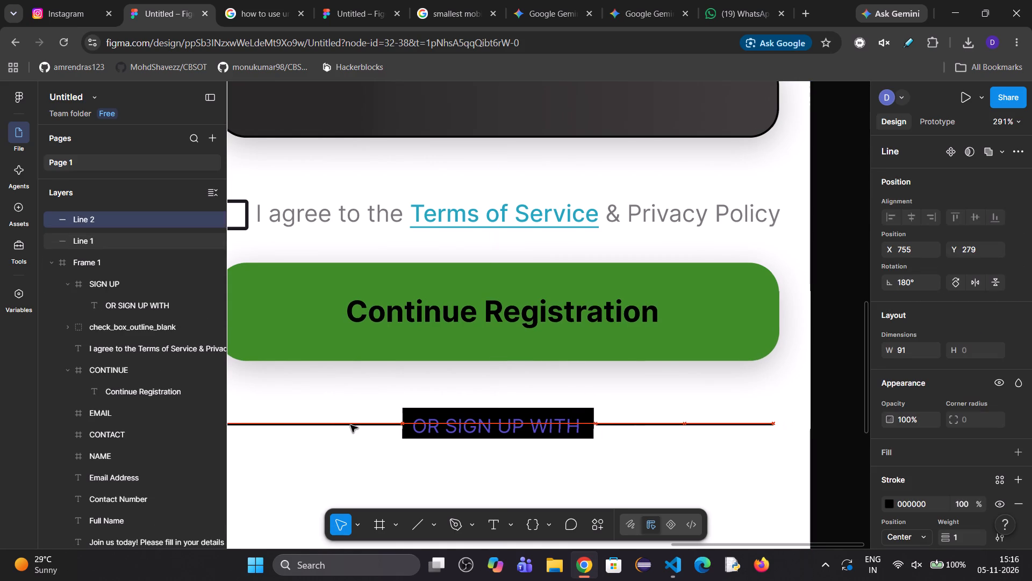
key(shift+Left)
key(shift+Right)
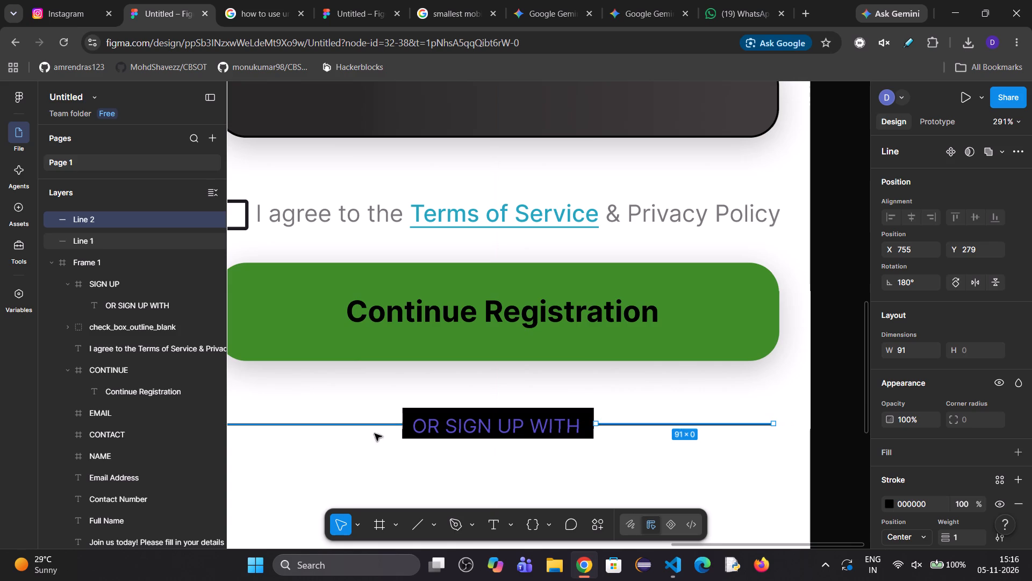
click(639, 423)
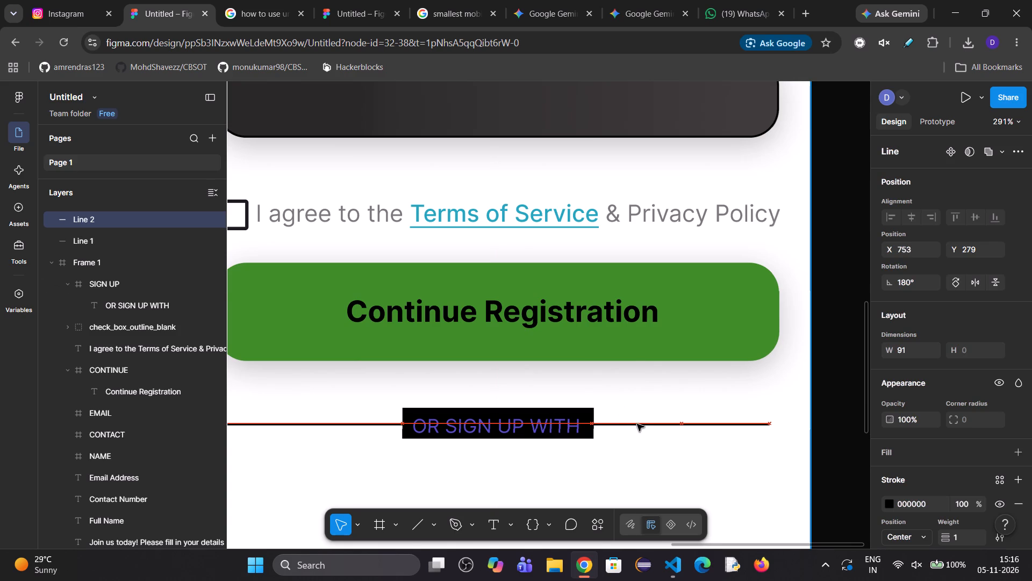
click(669, 451)
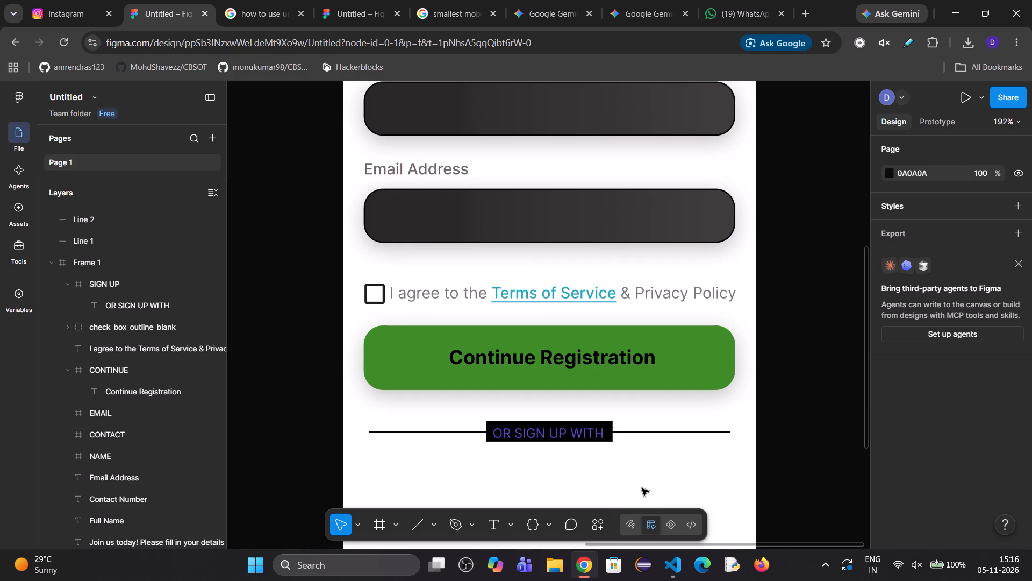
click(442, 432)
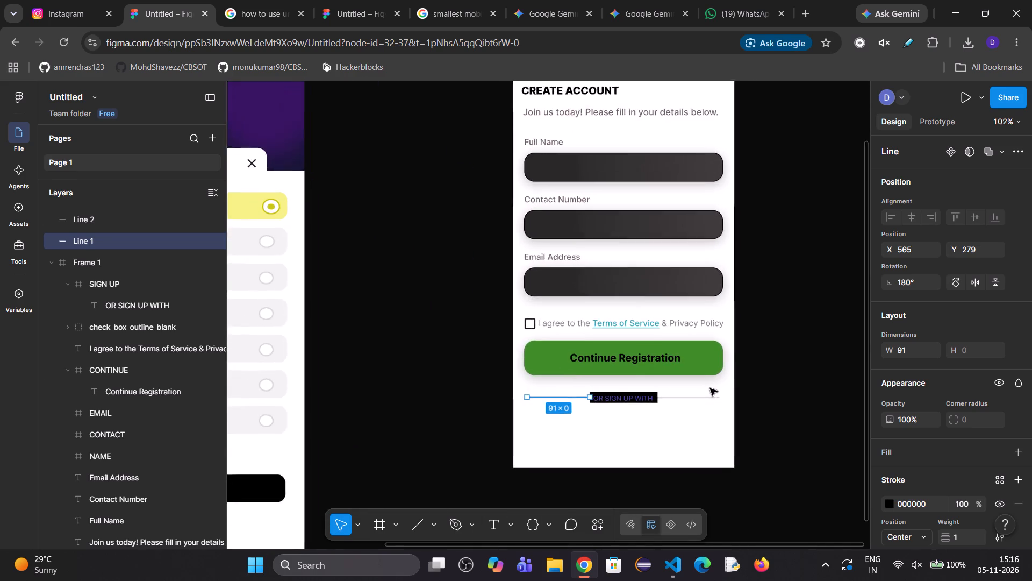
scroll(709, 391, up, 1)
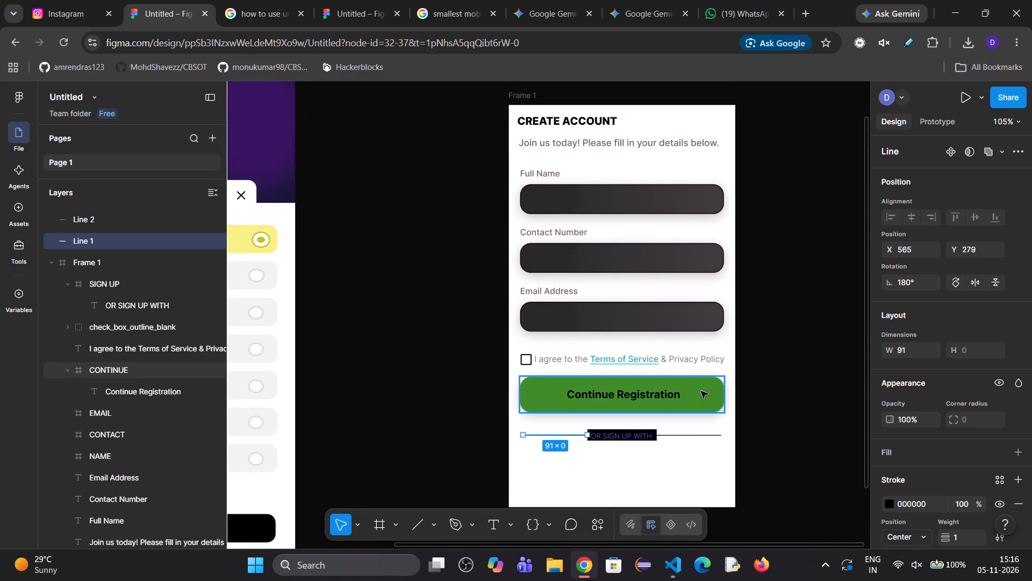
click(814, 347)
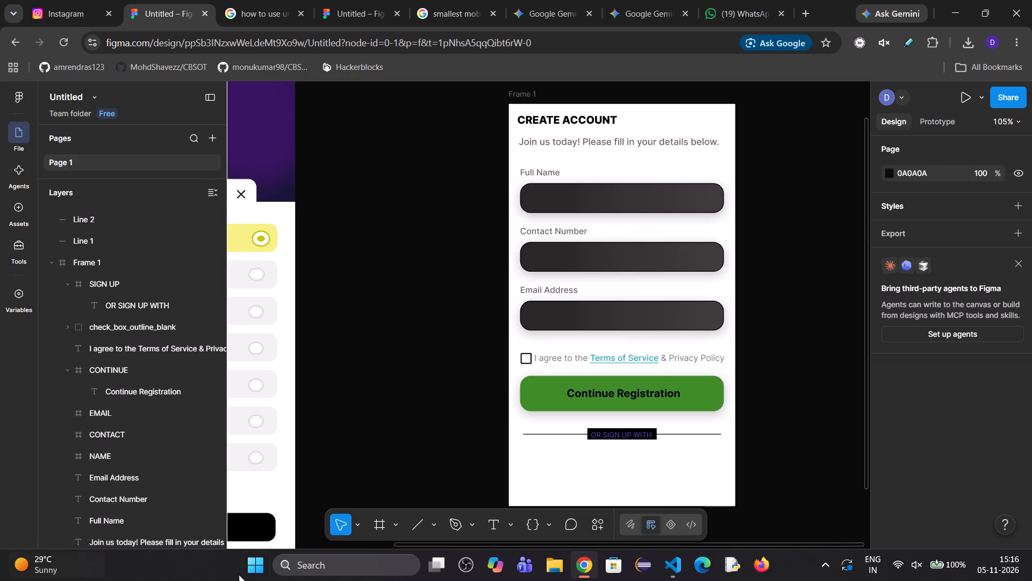
Draw a frame about 124 × 37 inside Frame 1, below the left divider line at about X 20, Y 506.
click(383, 525)
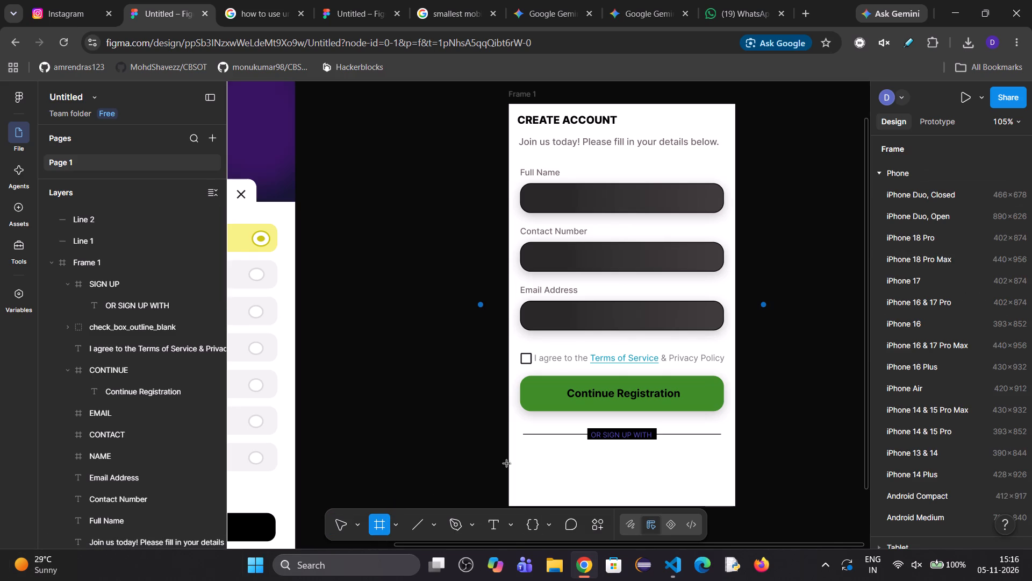
drag(523, 462, 620, 488)
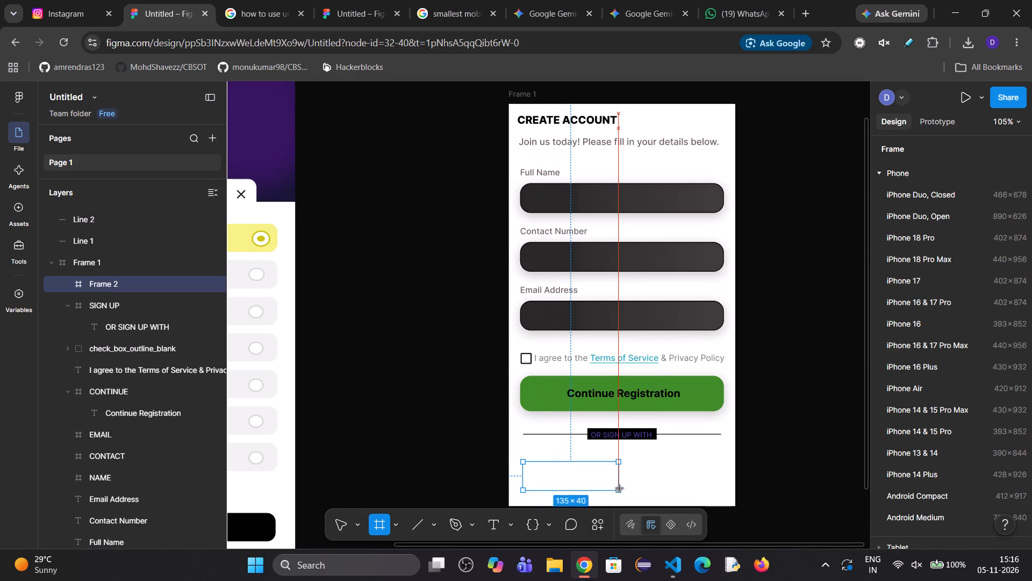
drag(620, 488, 620, 488)
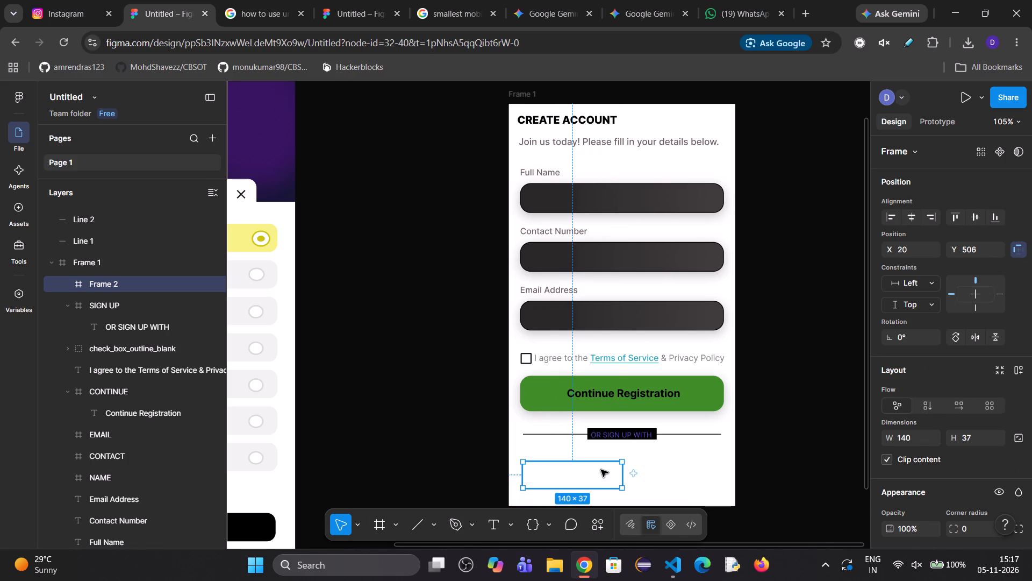
drag(620, 475, 616, 474)
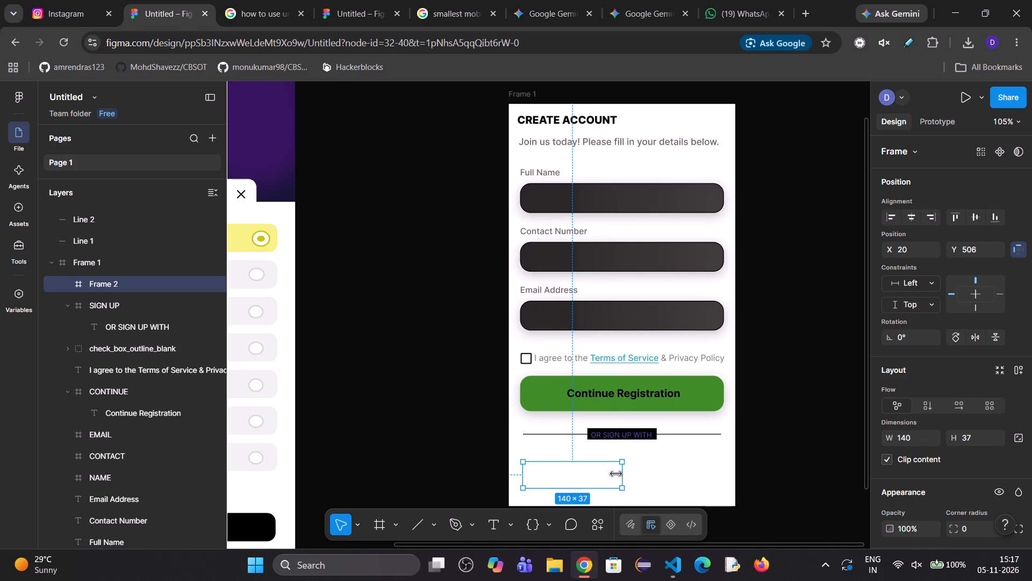
drag(616, 474, 610, 472)
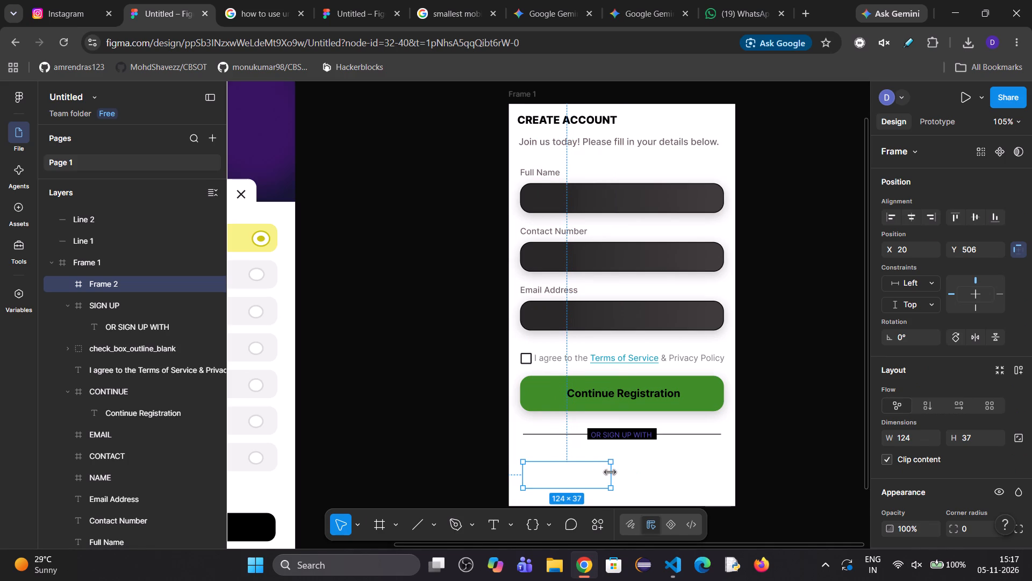
drag(610, 472, 611, 472)
Add a solid dark grey-brown fill 585252 at 100% opacity to the new frame below the left divider line.
double_click(576, 476)
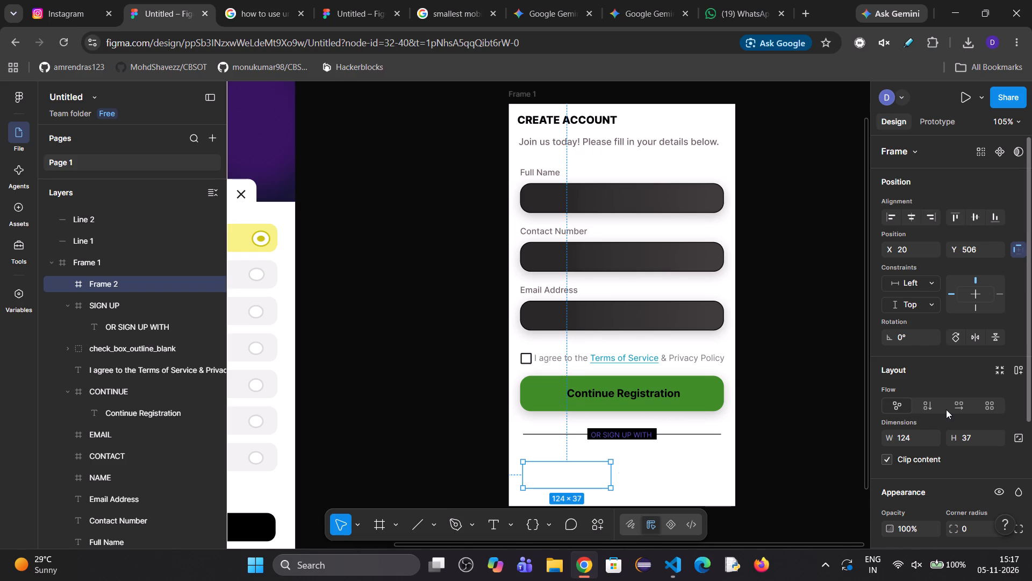
scroll(946, 409, down, 3)
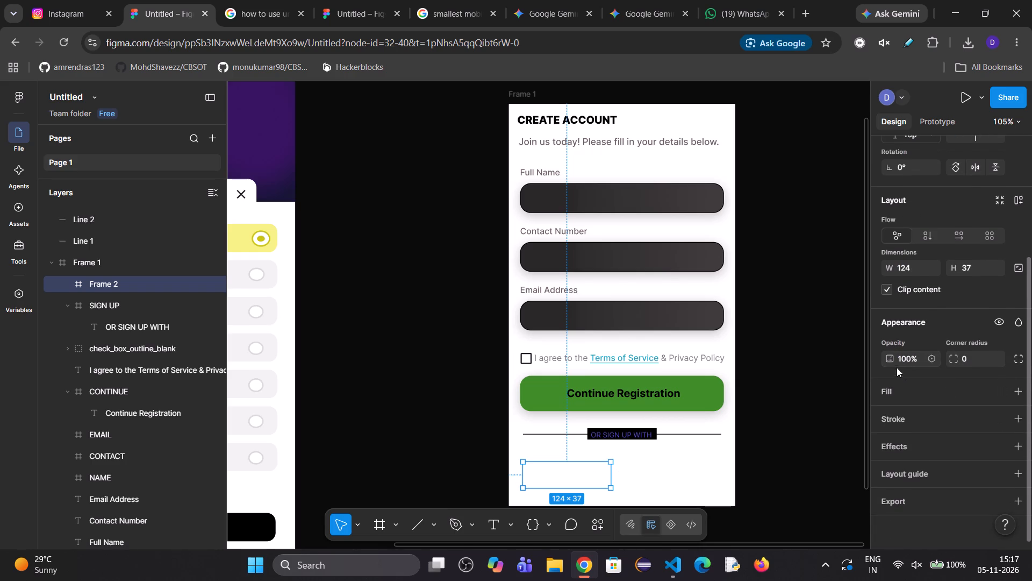
click(913, 394)
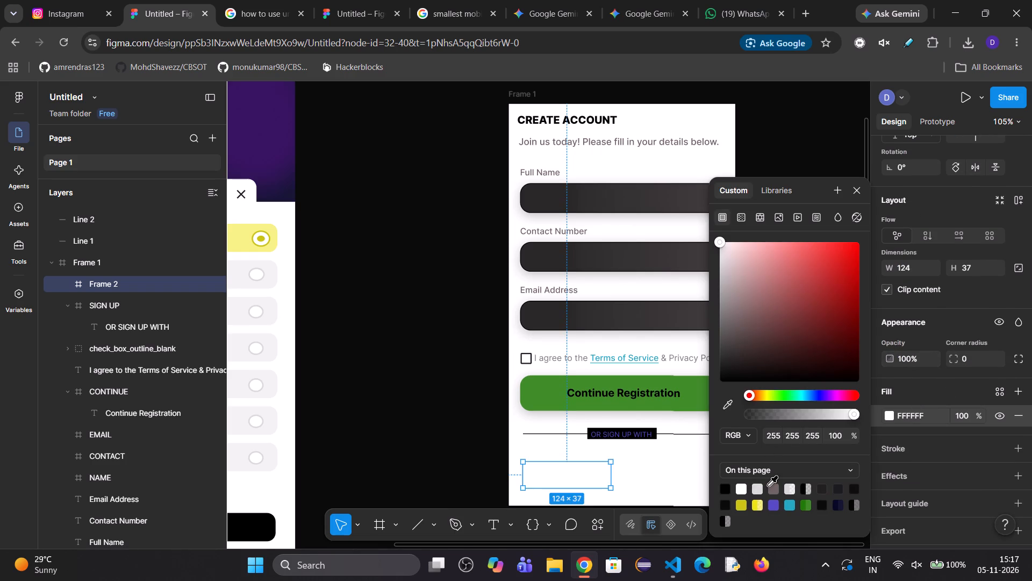
click(769, 486)
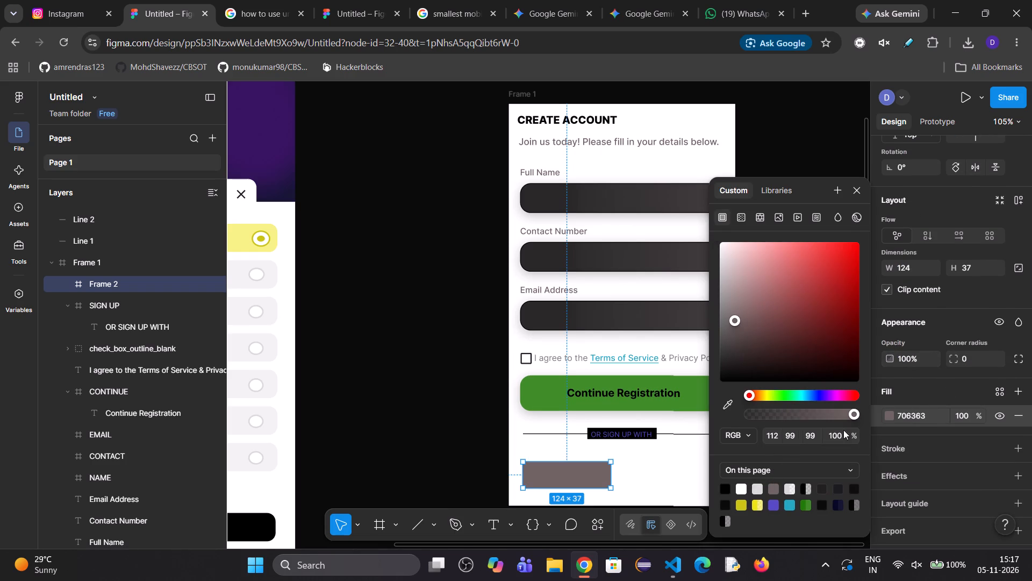
drag(734, 319, 728, 345)
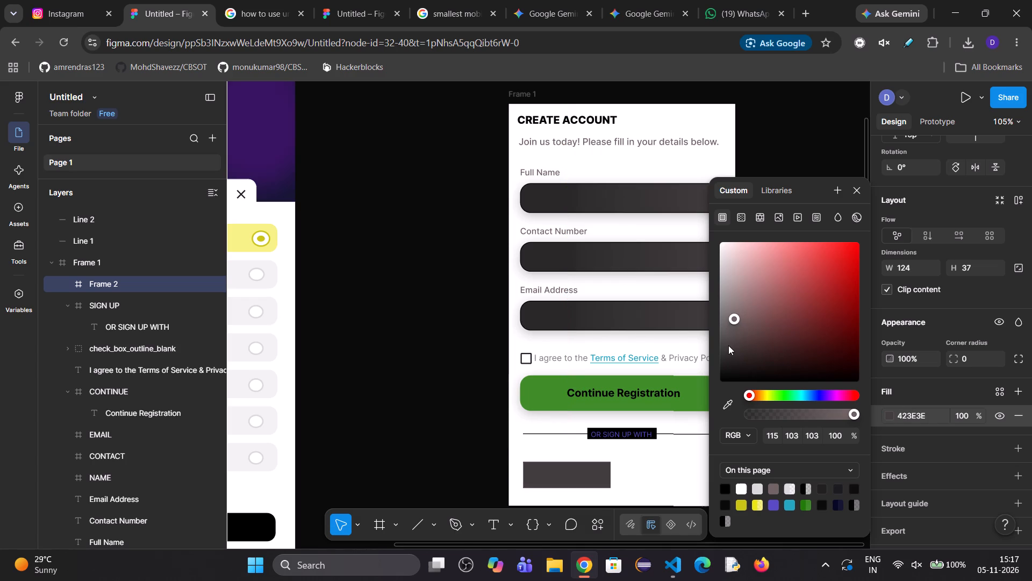
drag(728, 345, 729, 334)
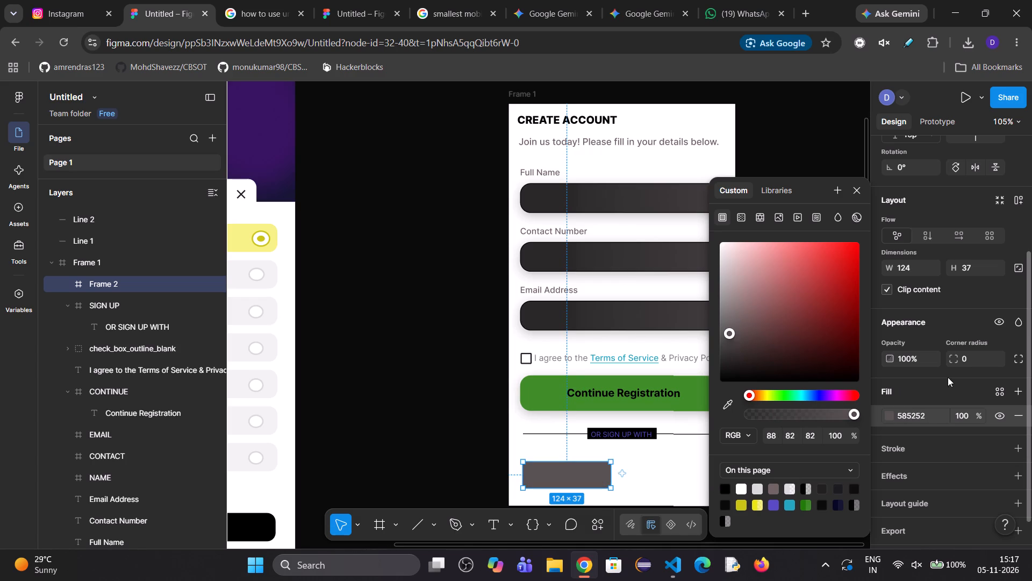
Set the corner radius of the grey-brown frame to 8.
click(976, 362)
key(Up)
key(Up)
key(Up)
key(Up)
key(Up)
key(Up)
key(Up)
key(Up)
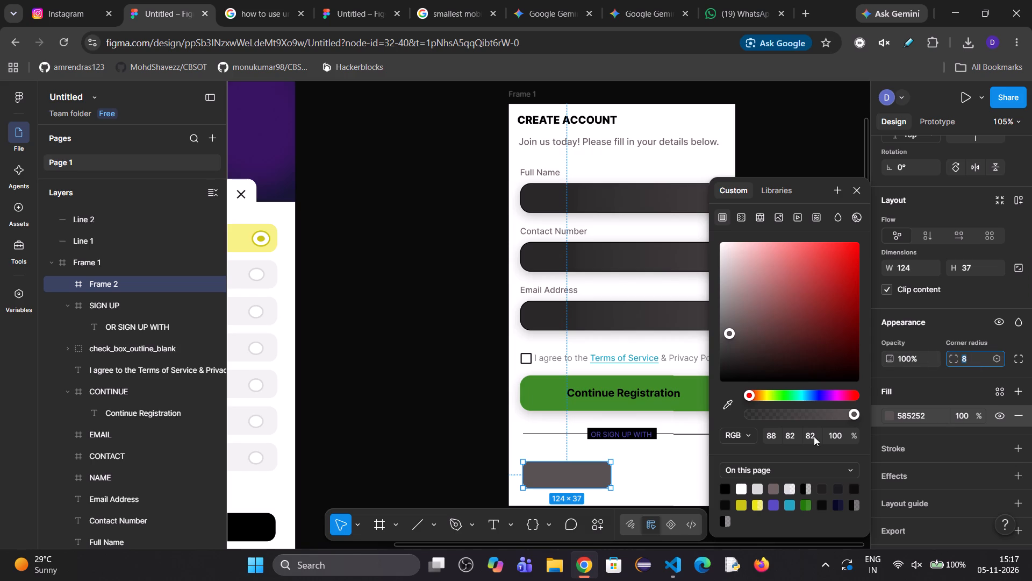
Duplicate the rounded grey-brown frame to the right at the same height, ending in line with the right divider line.
alt+shift+drag(585, 479, 684, 481)
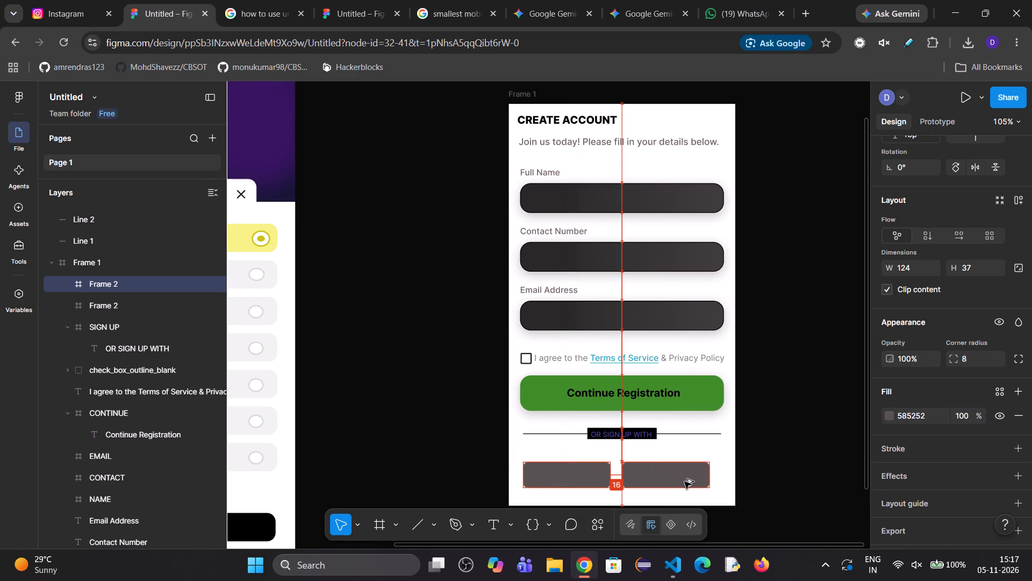
alt+shift+drag(684, 481, 692, 483)
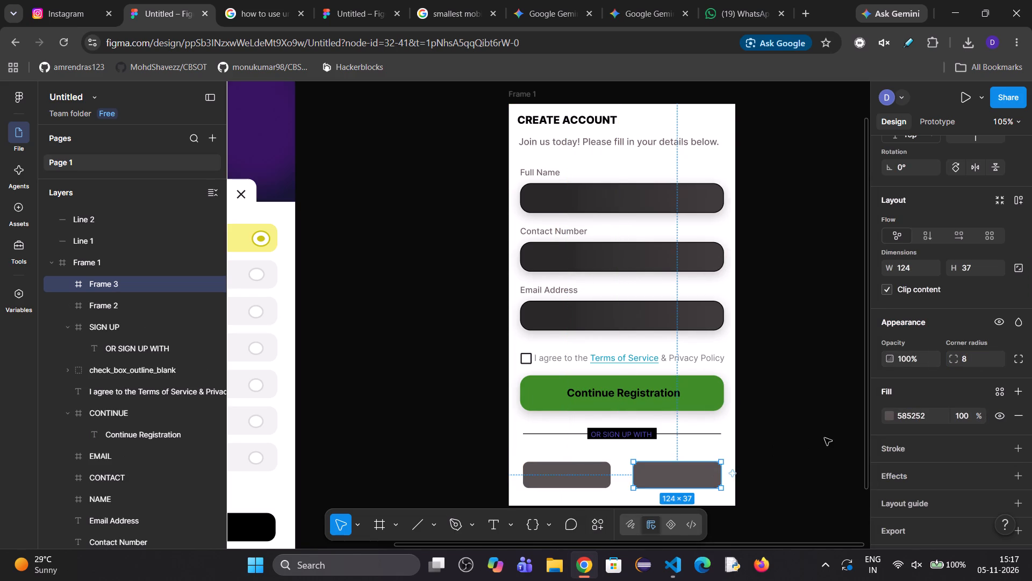
Add a text label reading Google, in a text box about 53 × 12, inside the left grey-brown button.
click(825, 438)
click(596, 478)
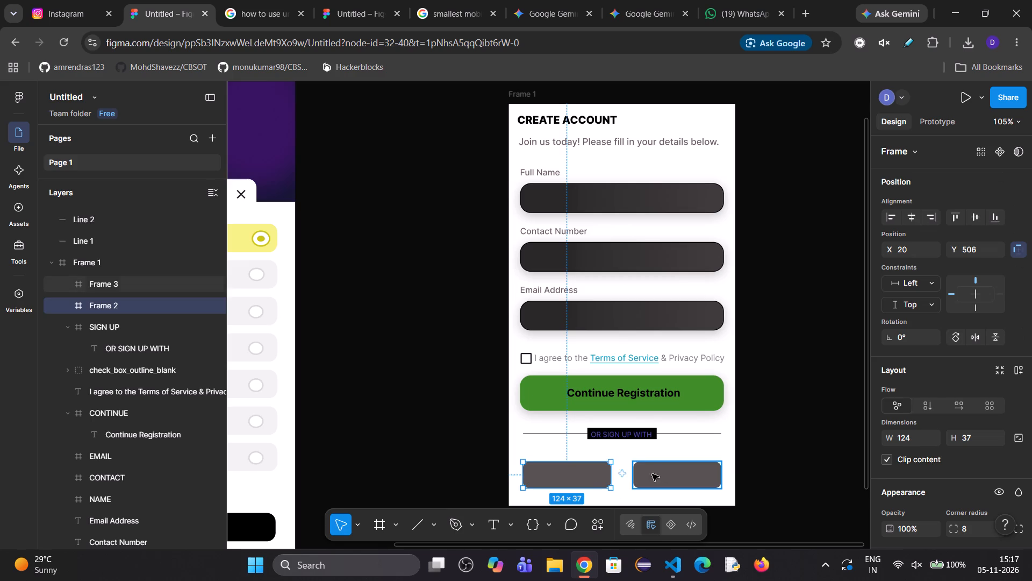
click(662, 472)
click(588, 481)
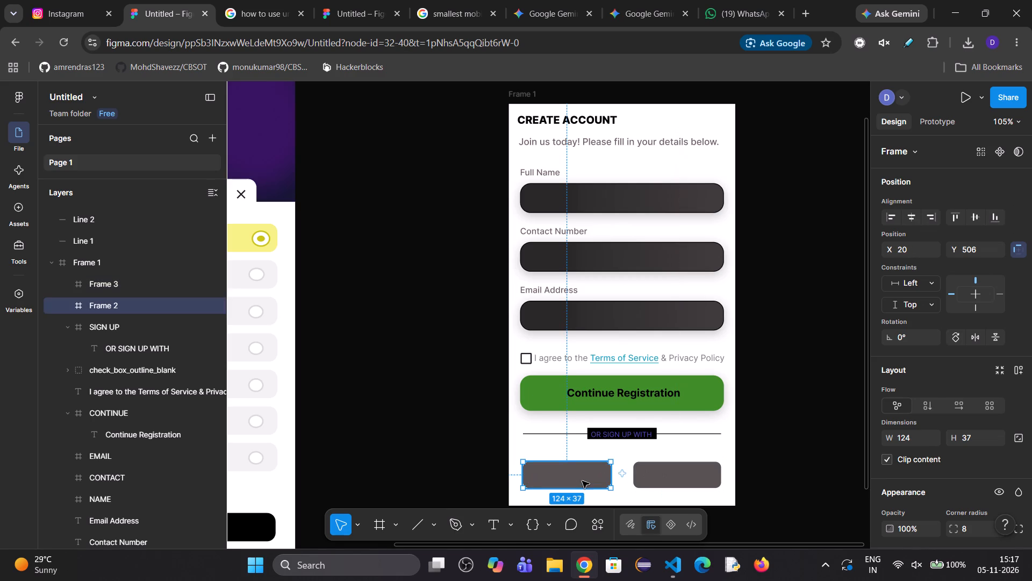
click(582, 480)
click(501, 520)
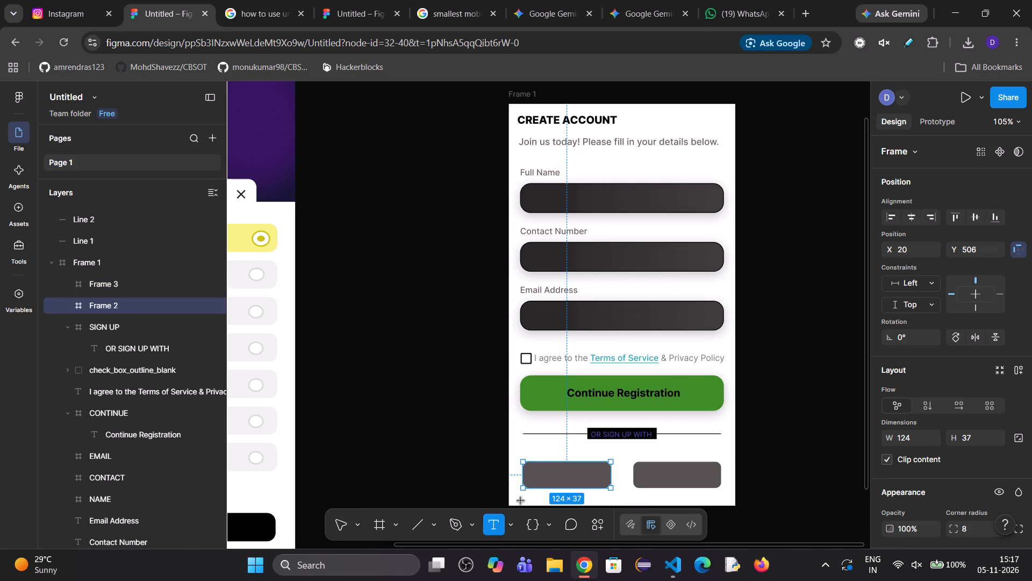
drag(547, 472, 585, 480)
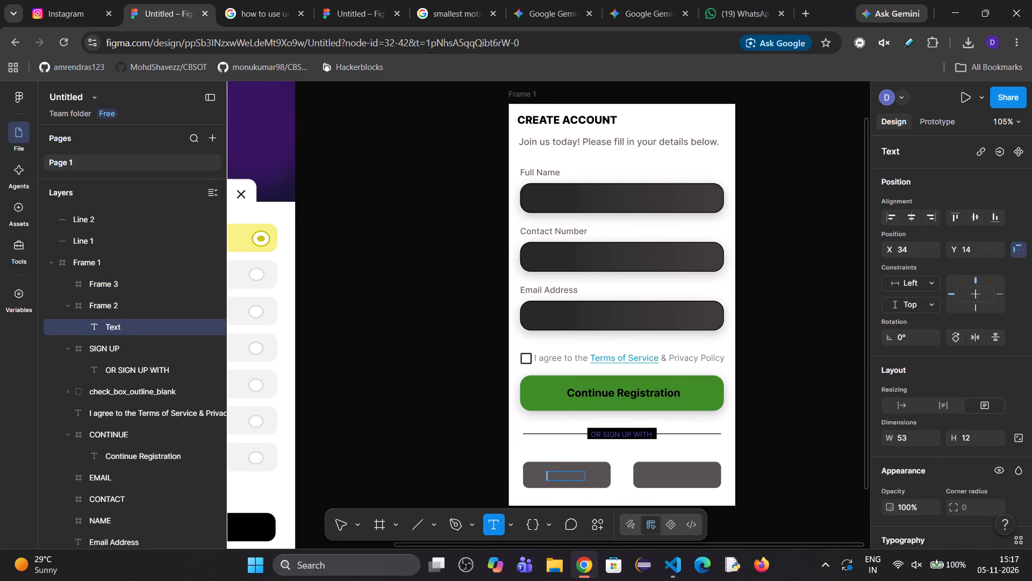
key(shift+g)
key(BackSpace)
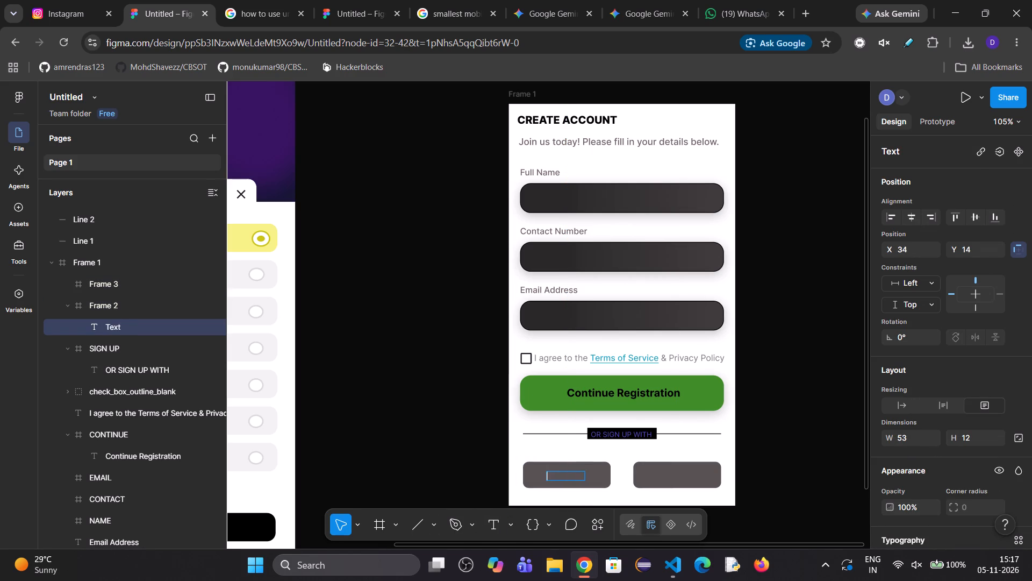
text(Goof)
key(BackSpace)
text(gle)
Set the font size of the Google label to 14.
key(ctrl+a)
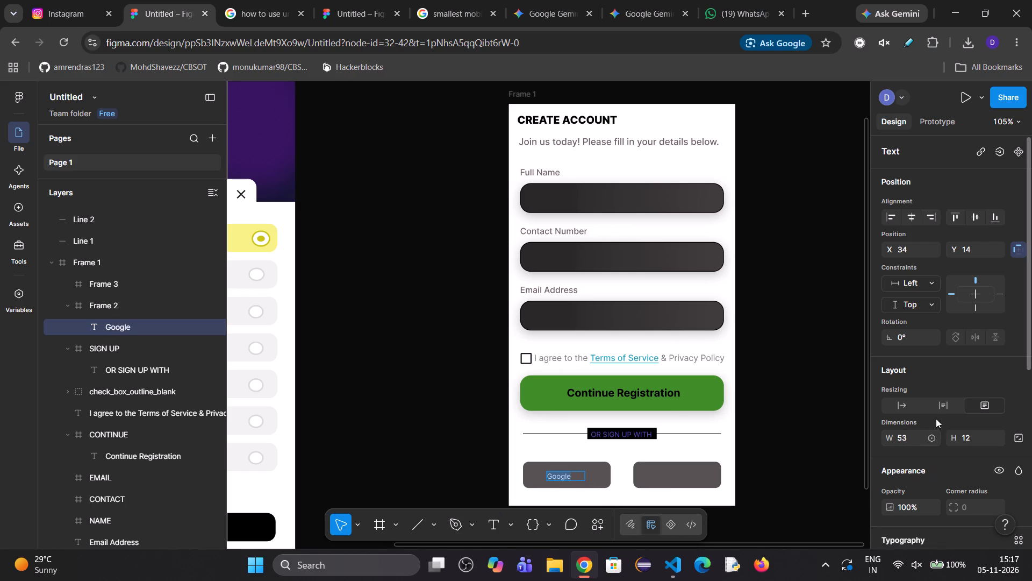
scroll(972, 516, down, 2)
click(956, 451)
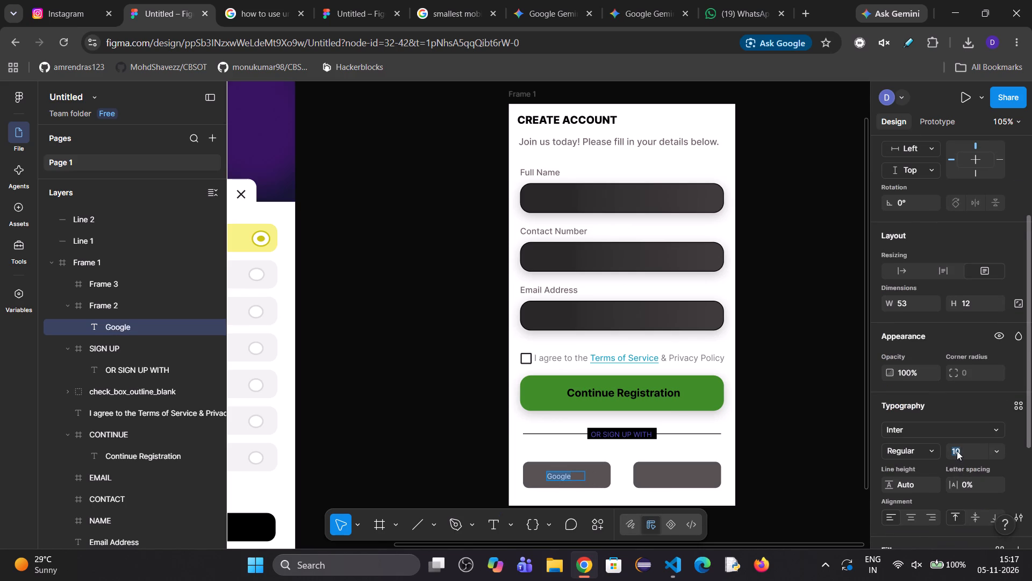
key(Up)
key(Up)
key(Up)
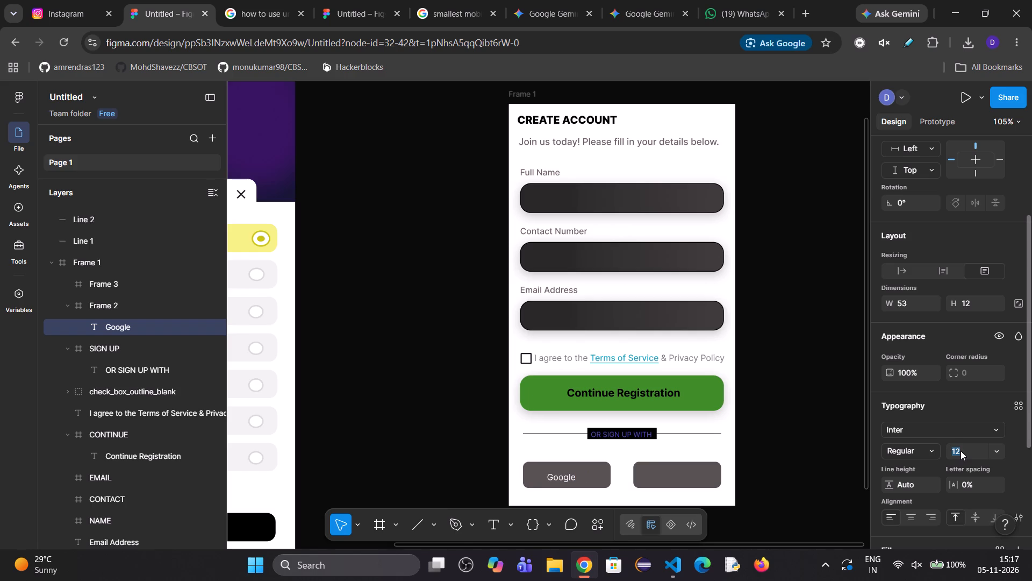
key(Up)
key(Down)
key(Up)
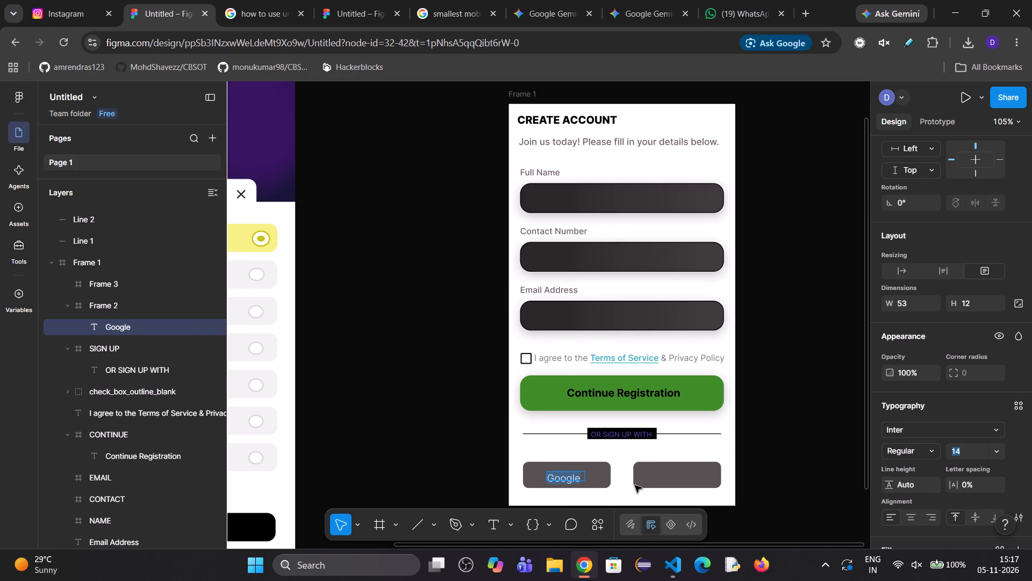
click(579, 476)
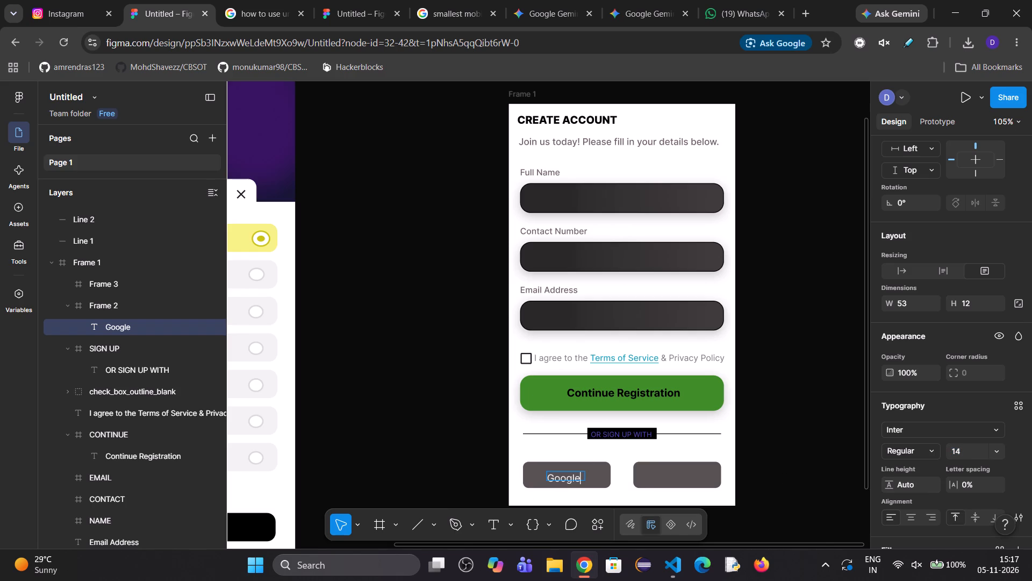
click(156, 311)
Resize the Google text box to about 51 × 17 and centre it horizontally and vertically within its button.
click(145, 329)
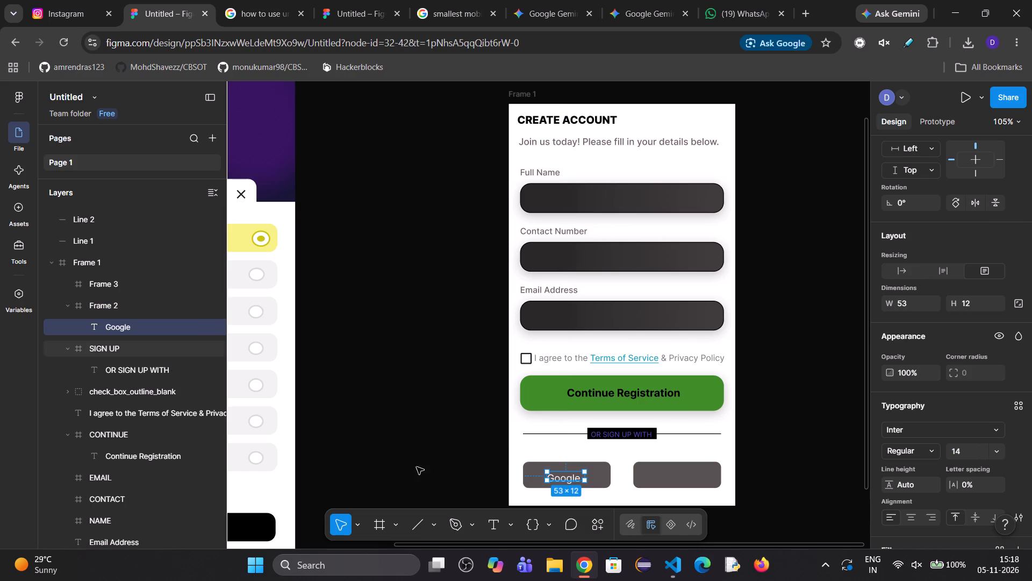
click(584, 481)
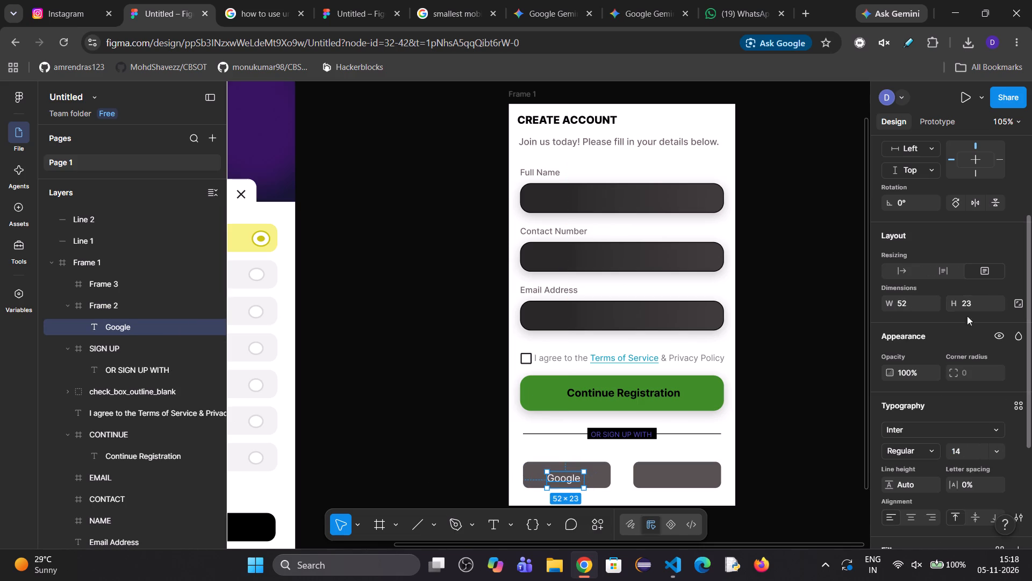
scroll(938, 266, up, 3)
click(911, 212)
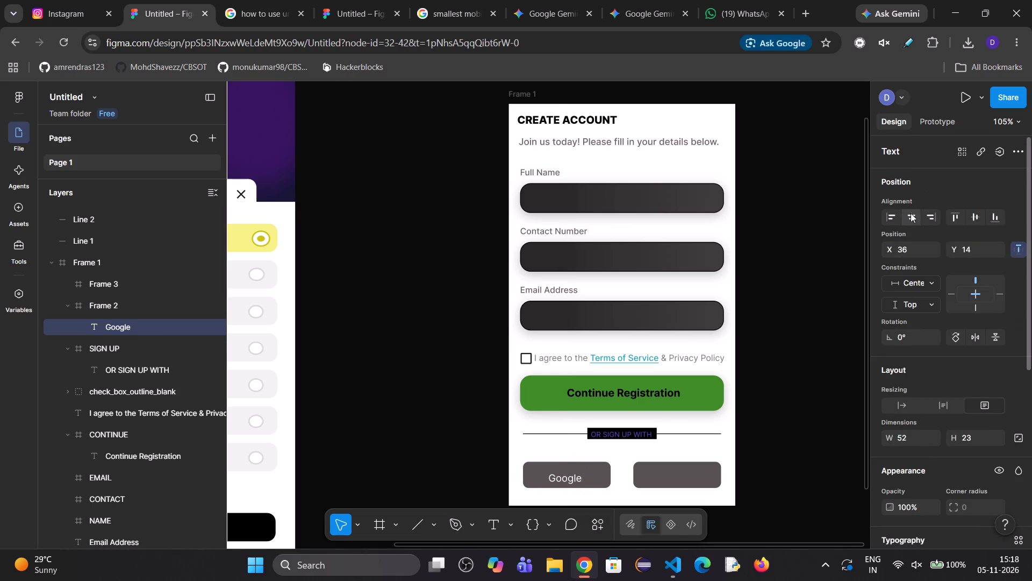
click(973, 215)
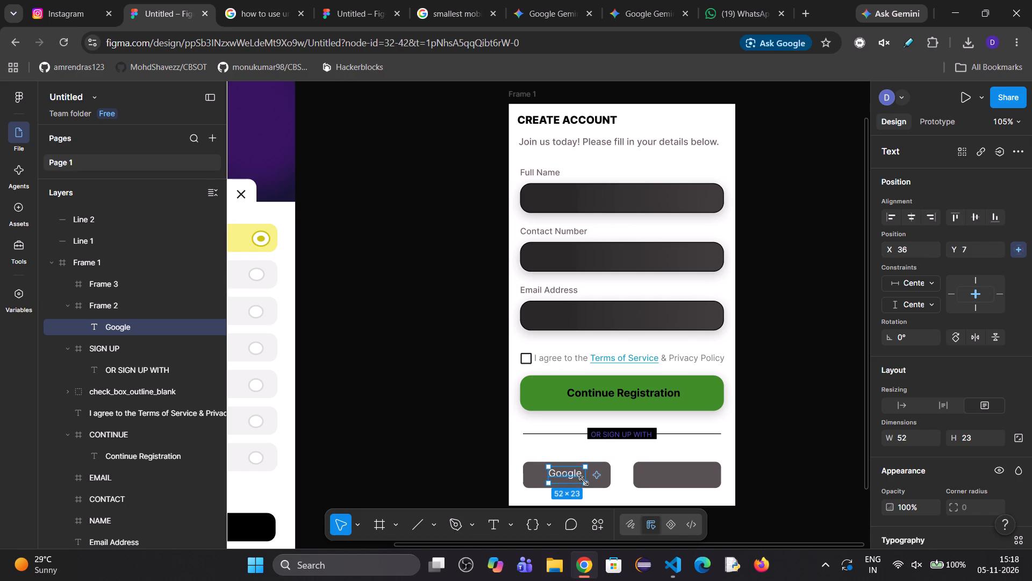
click(584, 481)
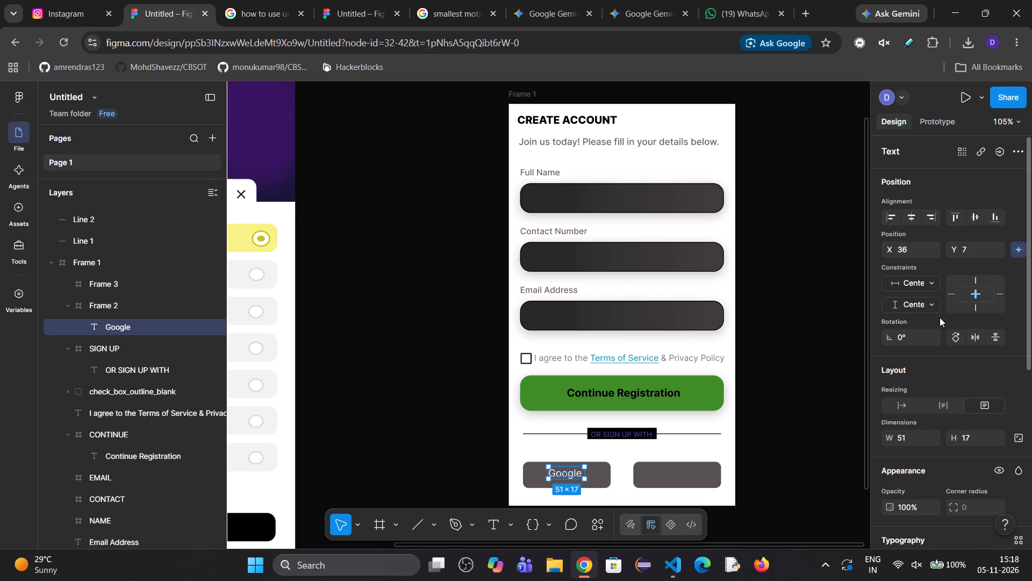
click(981, 218)
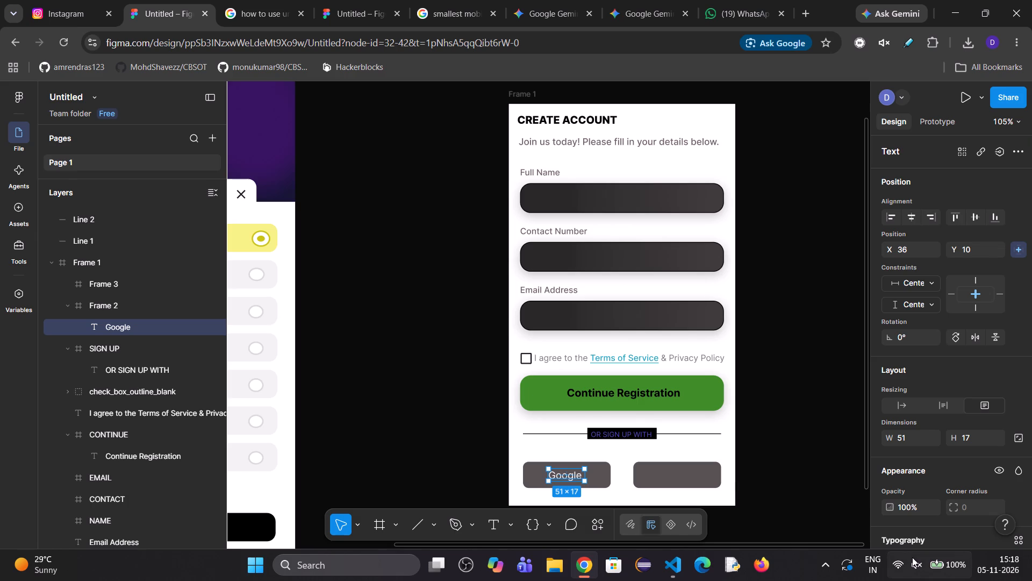
click(424, 443)
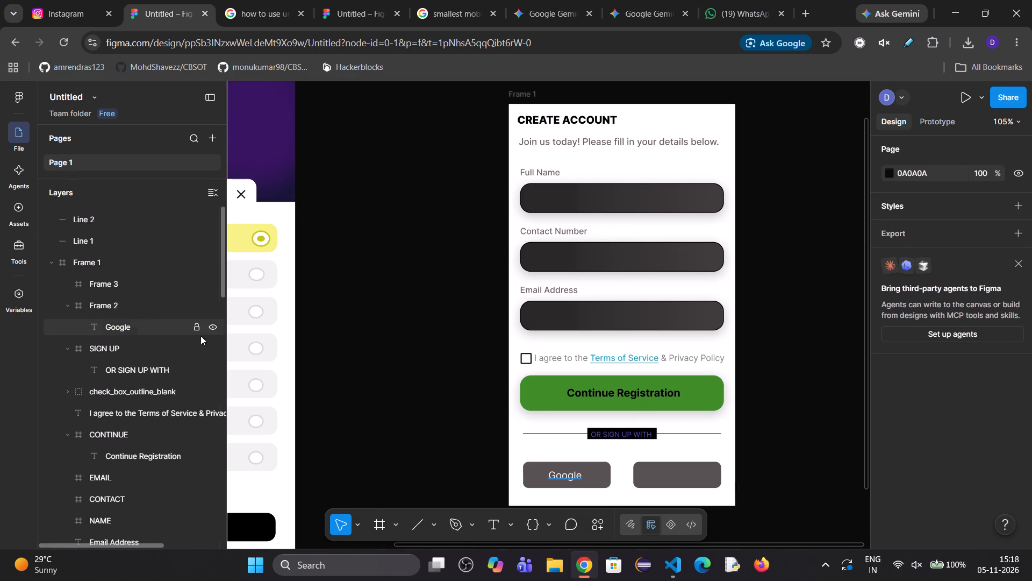
Duplicate the Google label into the right grey-brown button at the same height and change the copy's text to Apple.
click(162, 329)
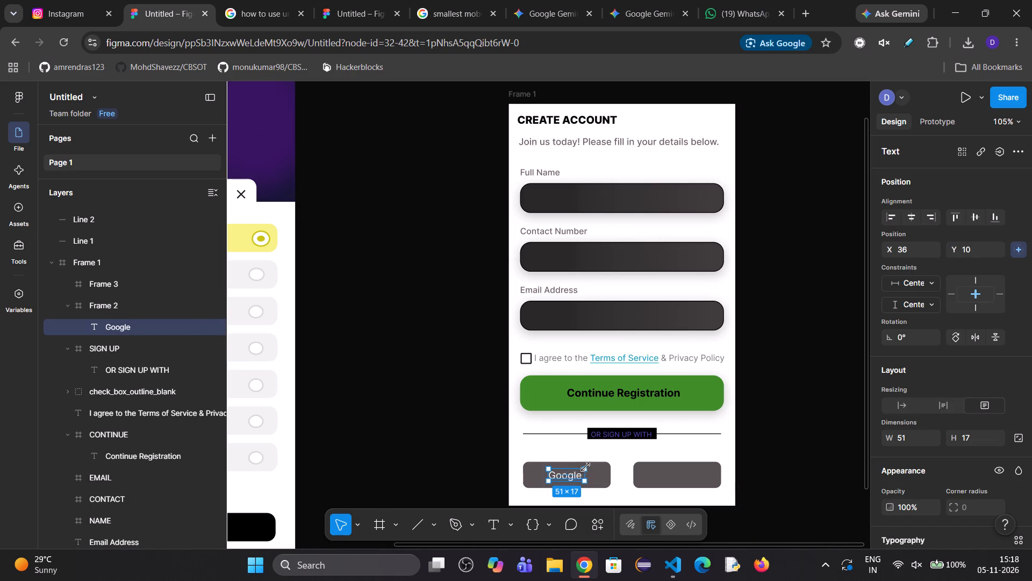
alt+shift+drag(570, 476, 679, 485)
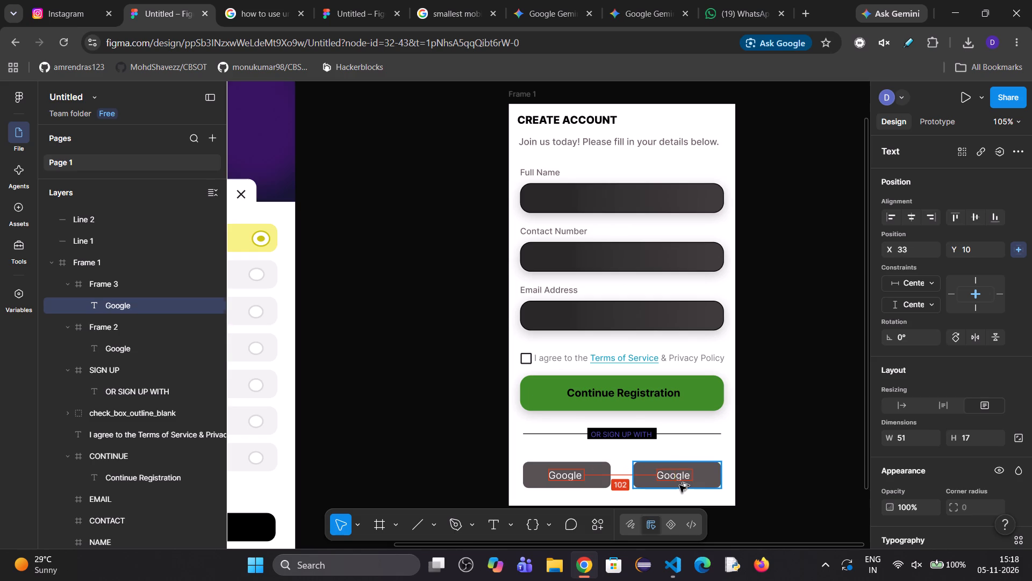
alt+shift+drag(679, 485, 682, 485)
double_click(678, 478)
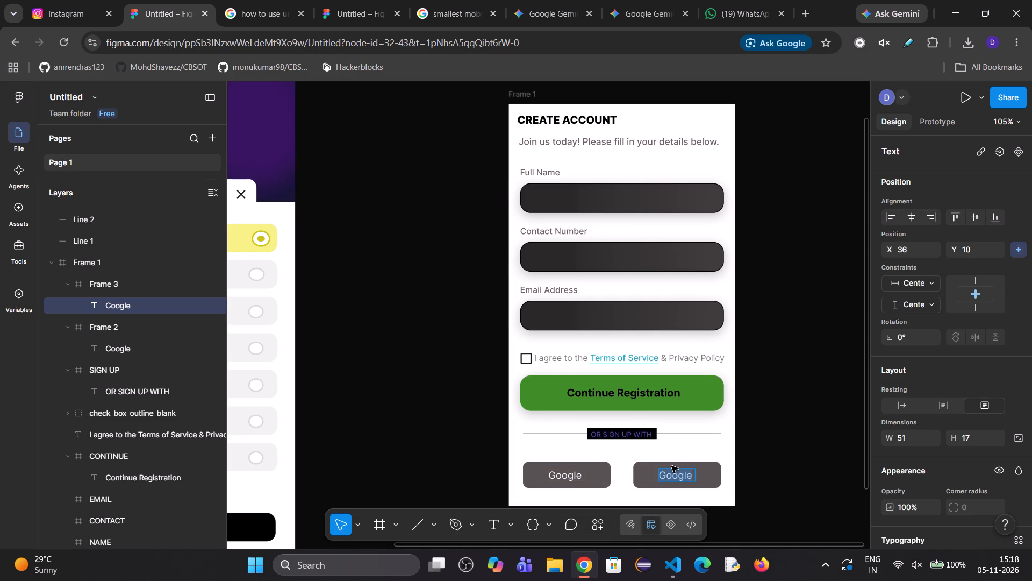
text(Apple)
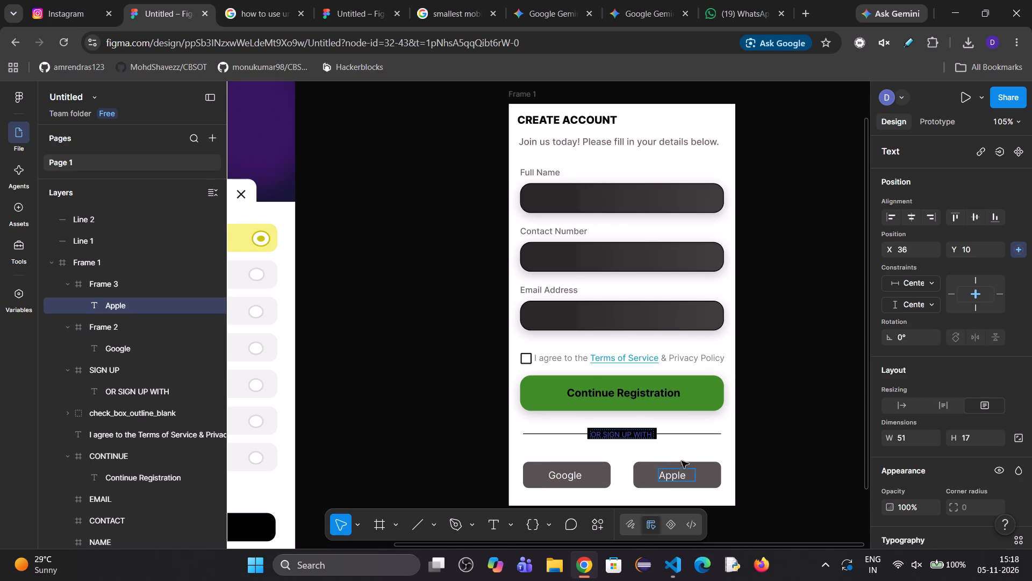
click(752, 436)
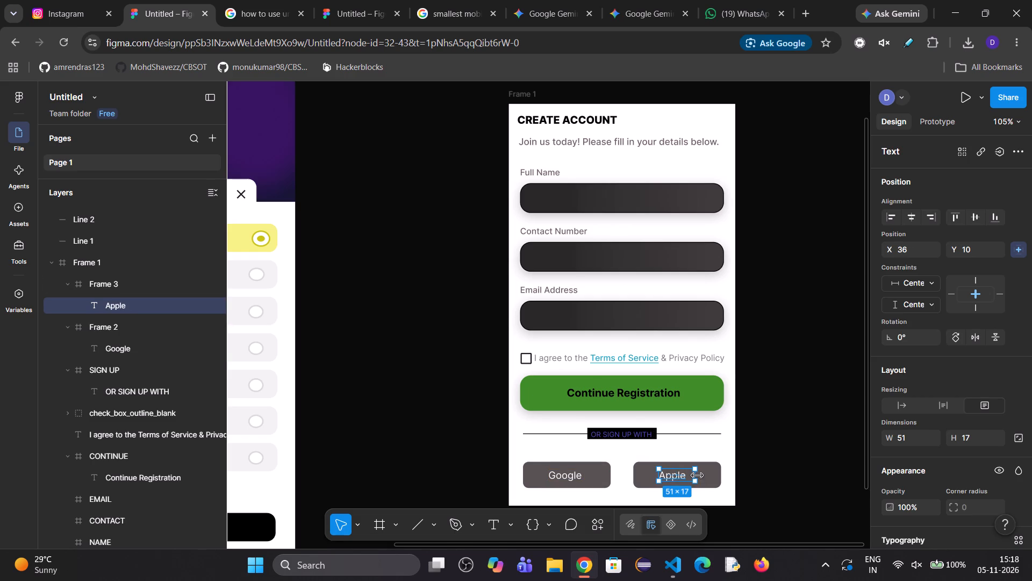
Narrow the Apple text box to about 41 × 17 and centre it horizontally and vertically within its button.
drag(697, 476, 688, 475)
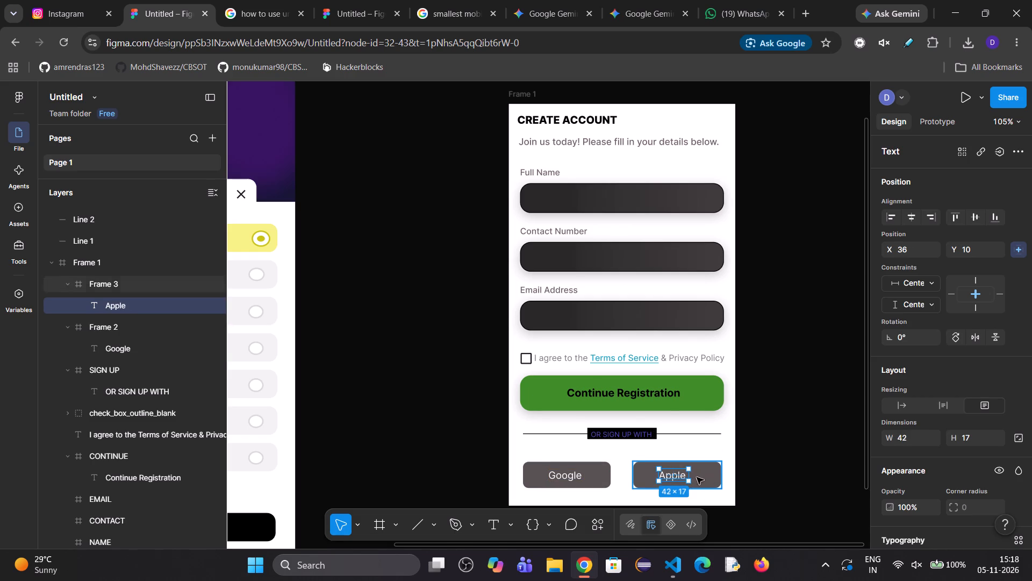
click(689, 477)
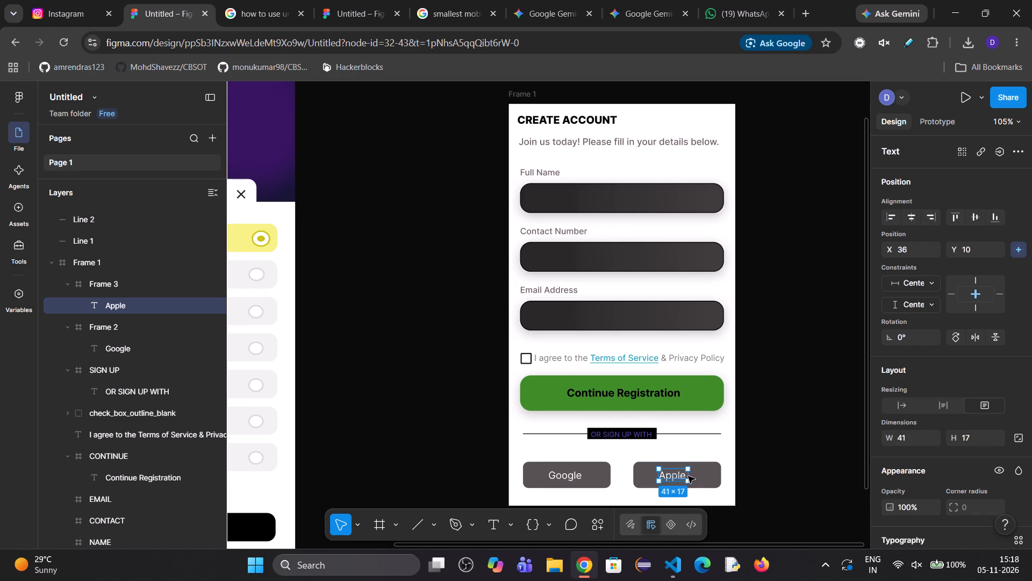
click(747, 471)
triple_click(664, 475)
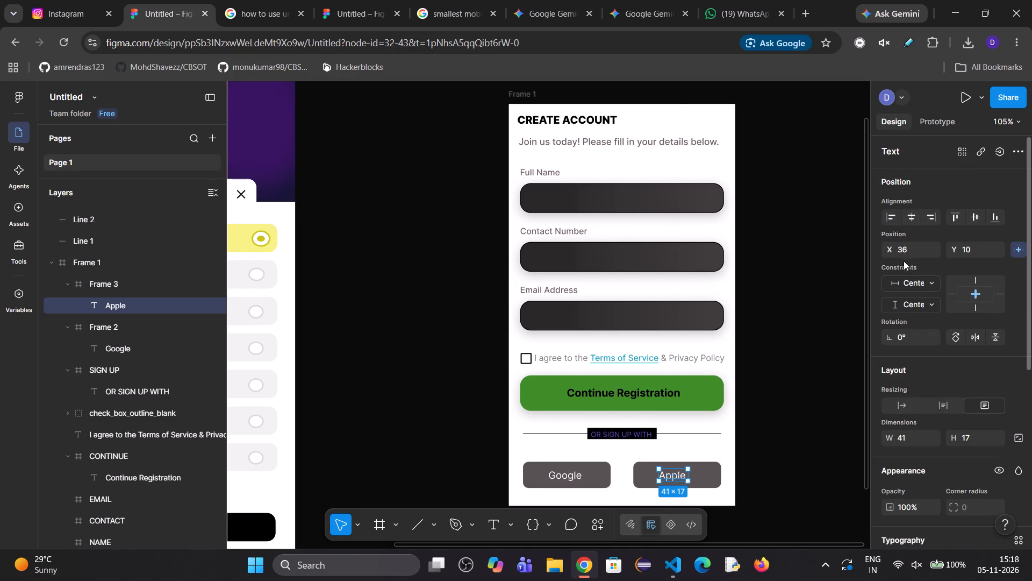
click(916, 213)
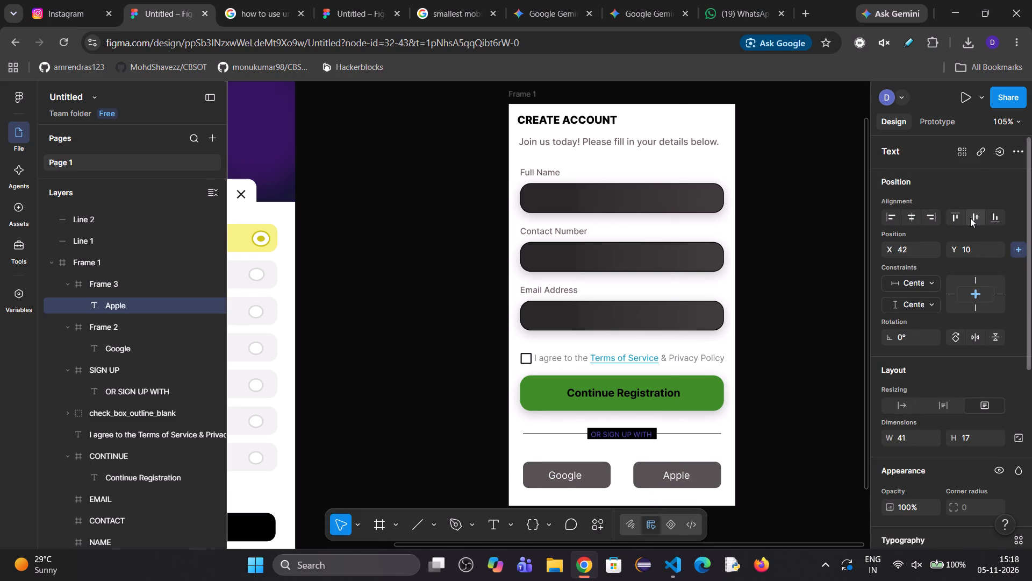
click(972, 218)
click(821, 353)
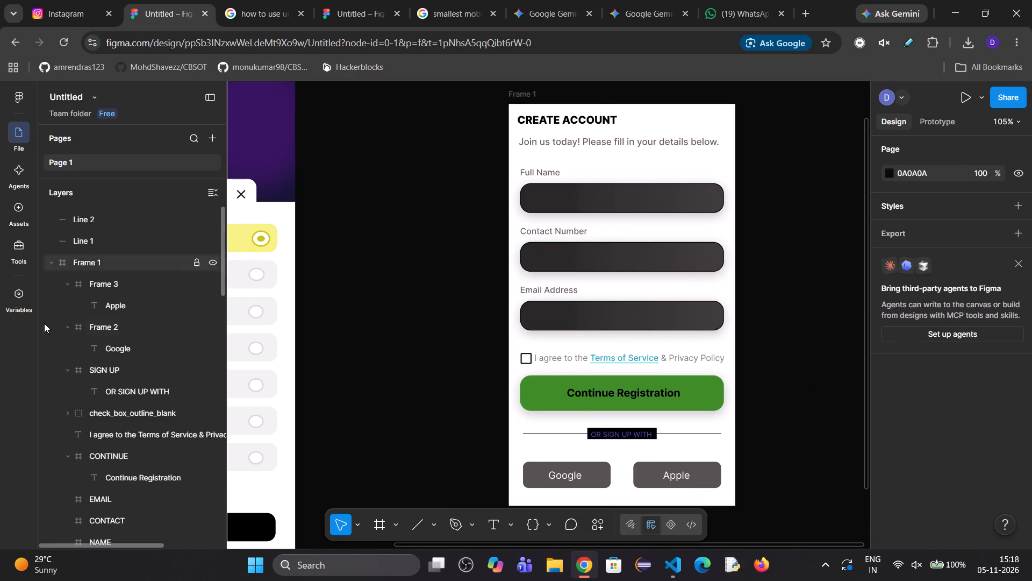
Review the layers of the Create Account screen, from the right divider line and Apple button to the heading and subtitle text.
click(88, 226)
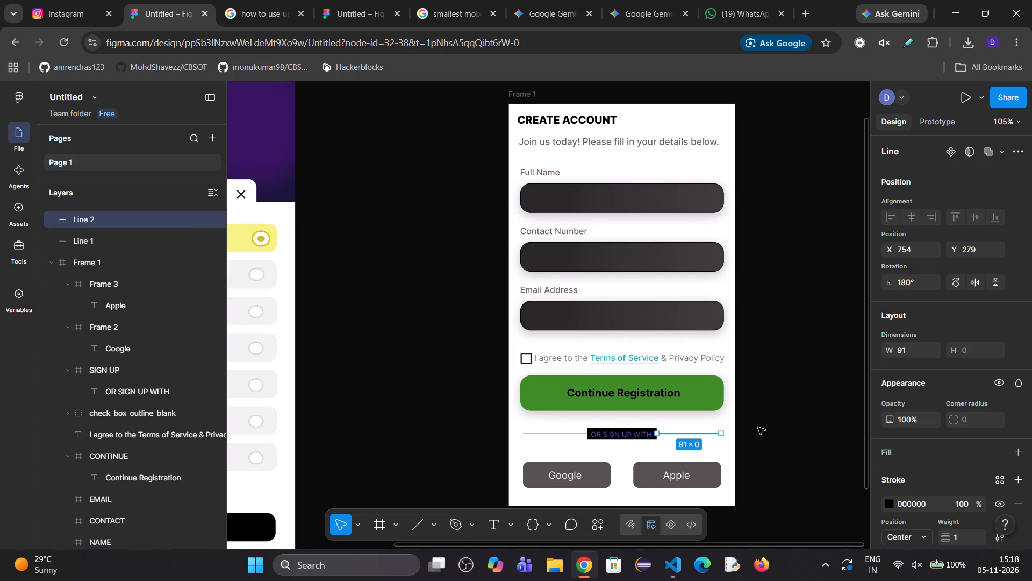
scroll(780, 379, up, 3)
scroll(777, 382, down, 3)
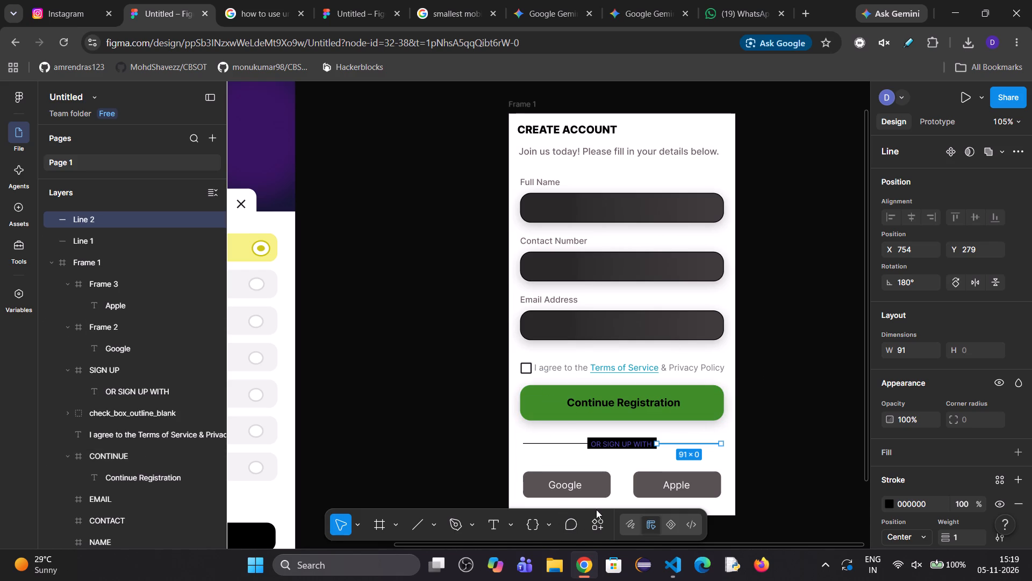
click(123, 260)
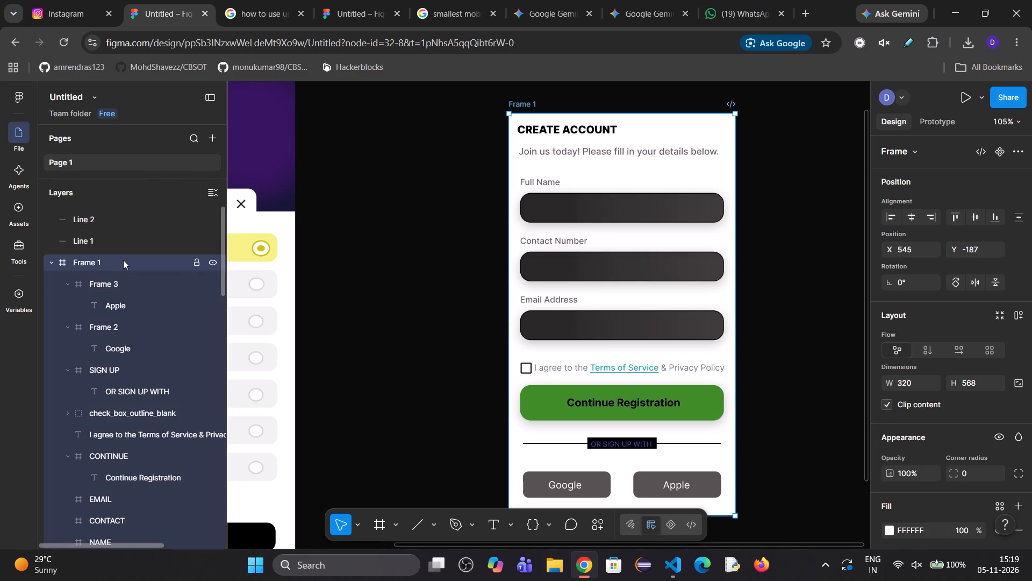
click(128, 281)
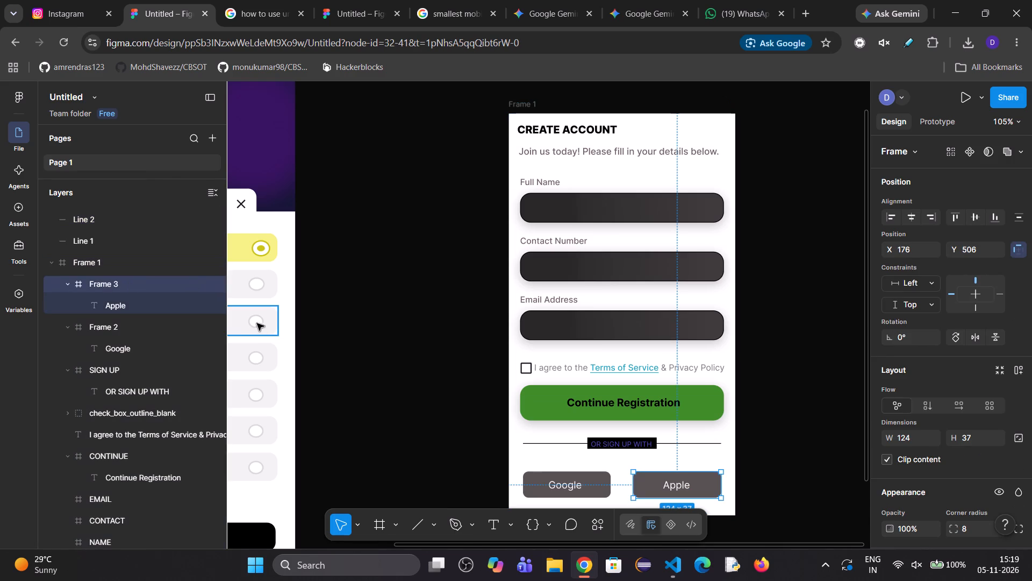
scroll(130, 346, down, 3)
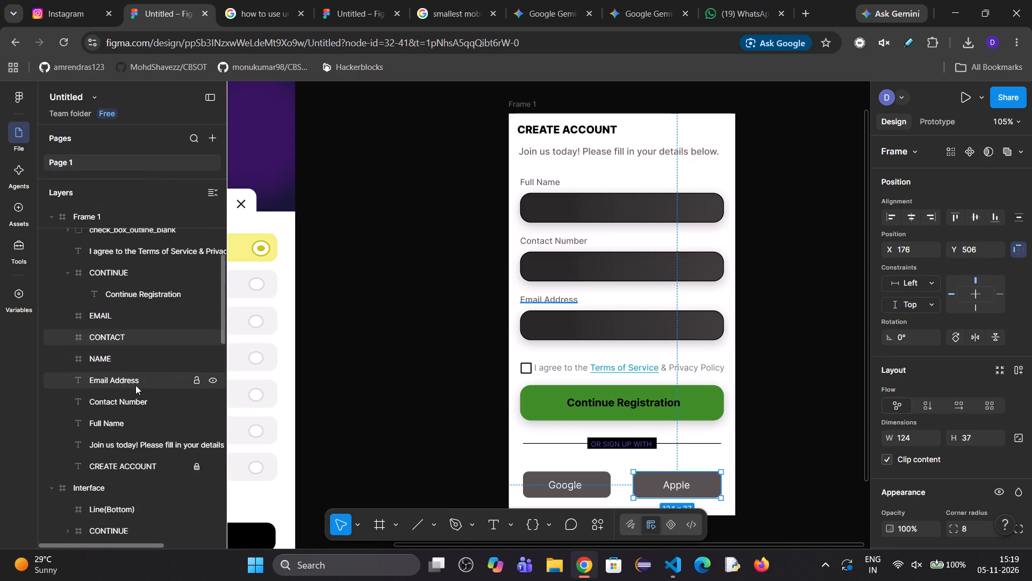
click(123, 449)
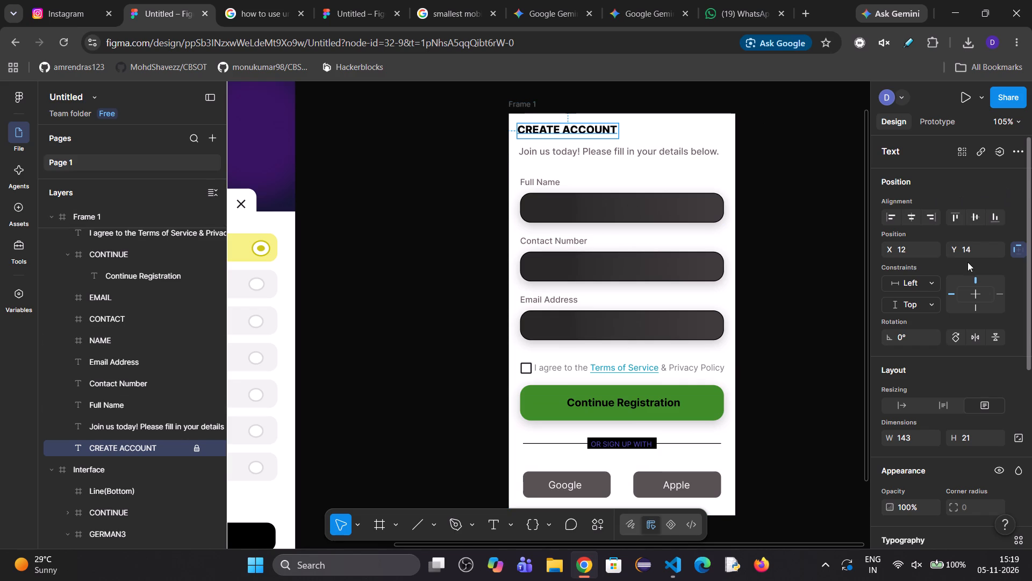
click(109, 428)
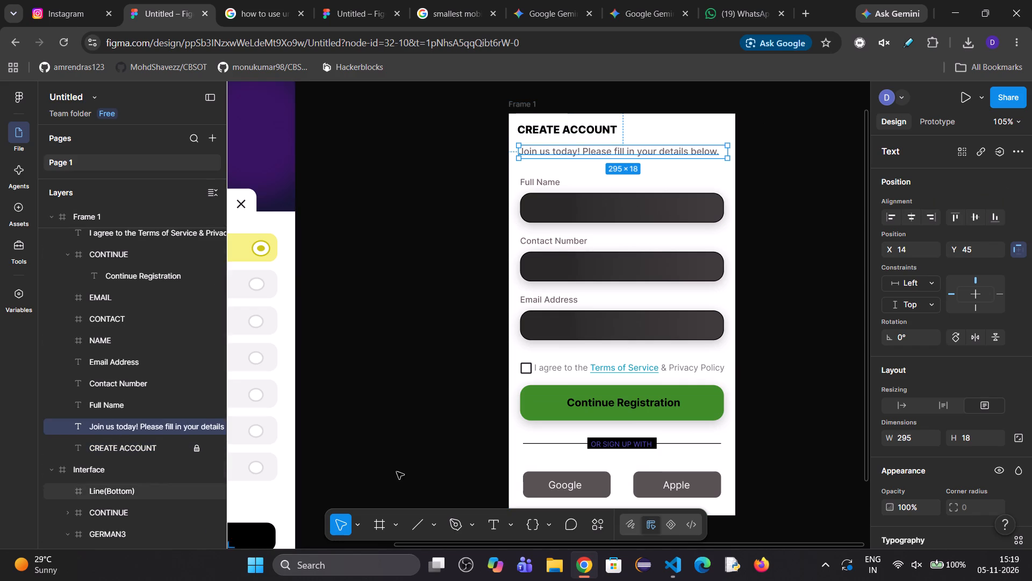
Set both the horizontal and vertical constraints of the subtitle text below the CREATE ACCOUNT heading to Scale.
click(921, 292)
click(918, 289)
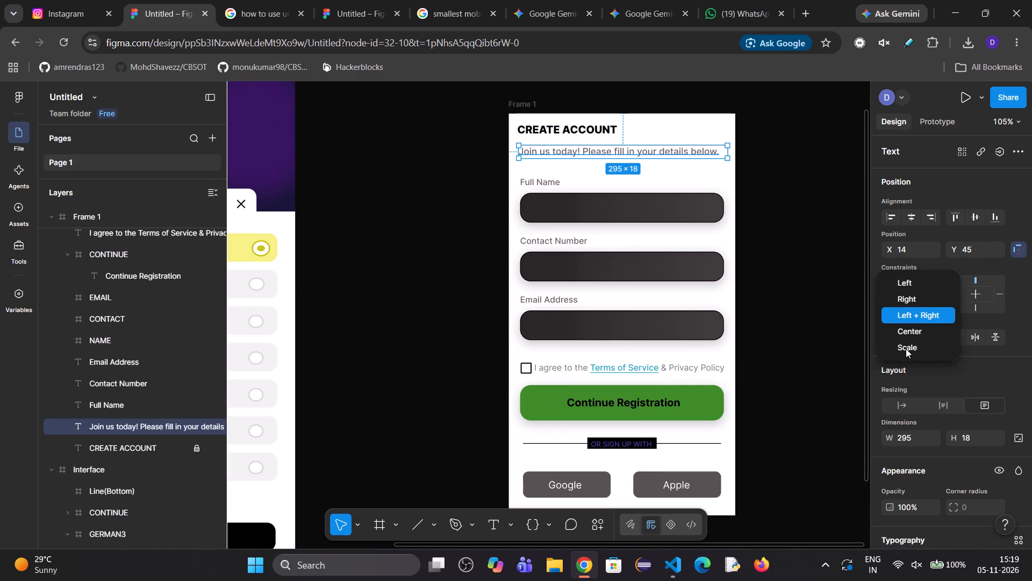
click(901, 345)
click(911, 303)
click(918, 363)
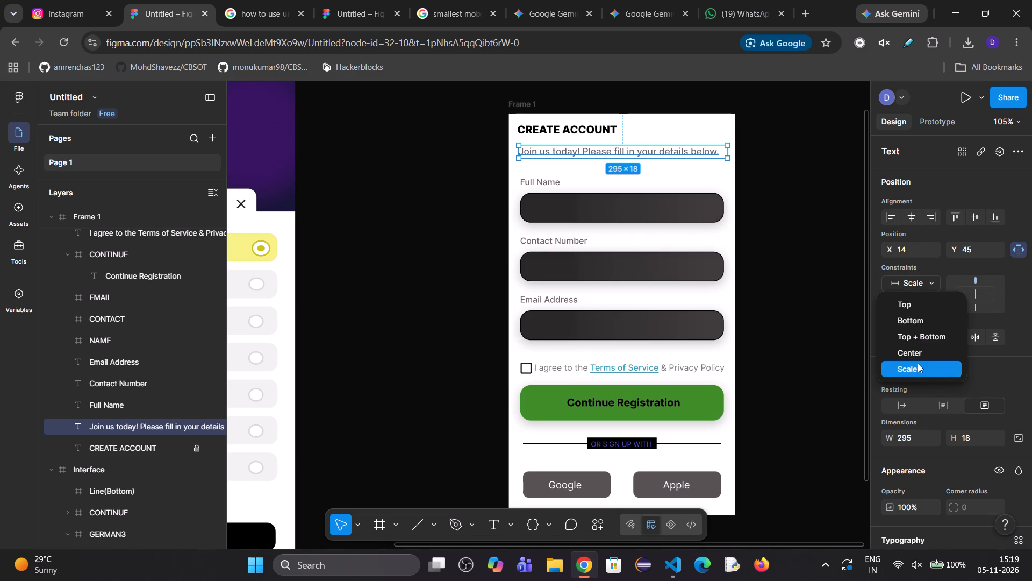
Set horizontal and vertical constraints to Scale for all field labels, input fields, agreement text, checkbox, Continue button, OR SIGN UP WITH label and Google and Apple buttons together.
click(529, 183)
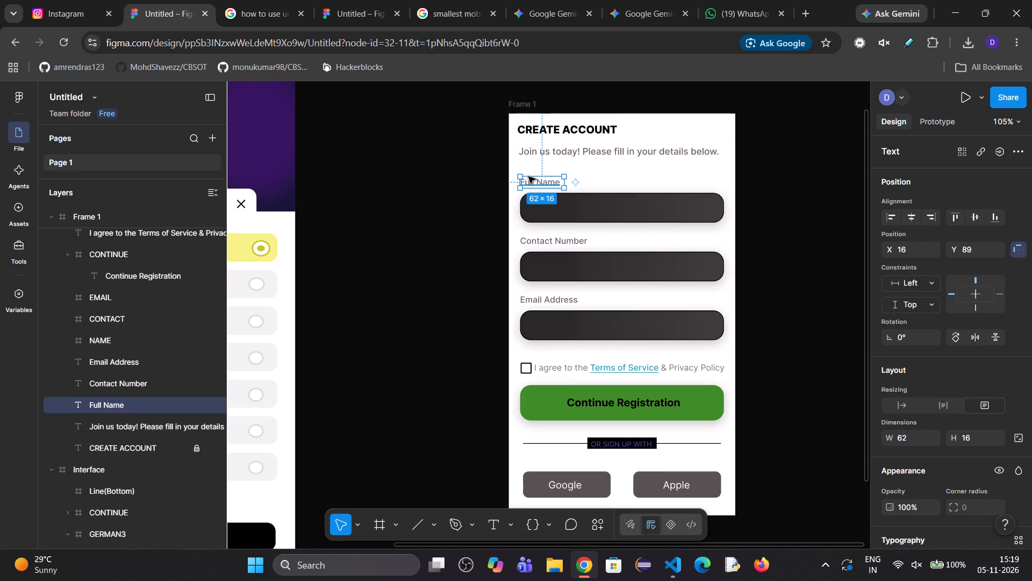
ctrl+click(140, 388)
ctrl+click(129, 362)
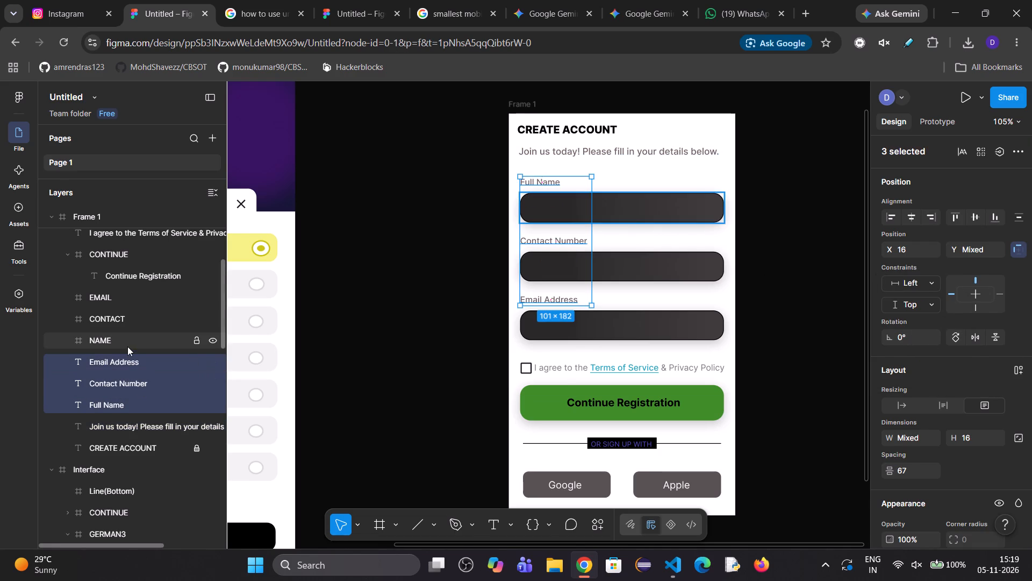
ctrl+click(127, 346)
ctrl+click(117, 316)
ctrl+click(123, 295)
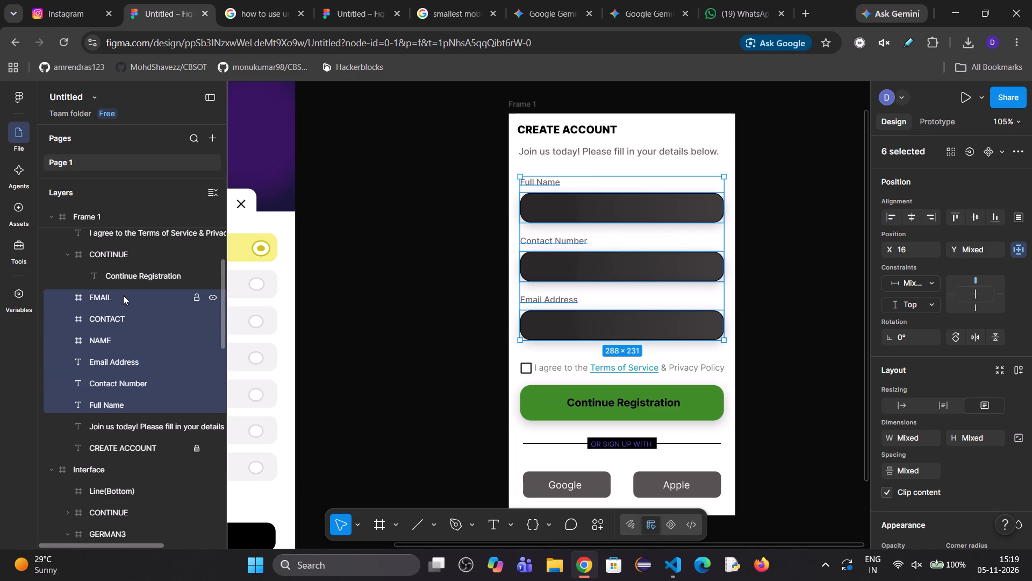
ctrl+click(124, 257)
scroll(146, 349, up, 1)
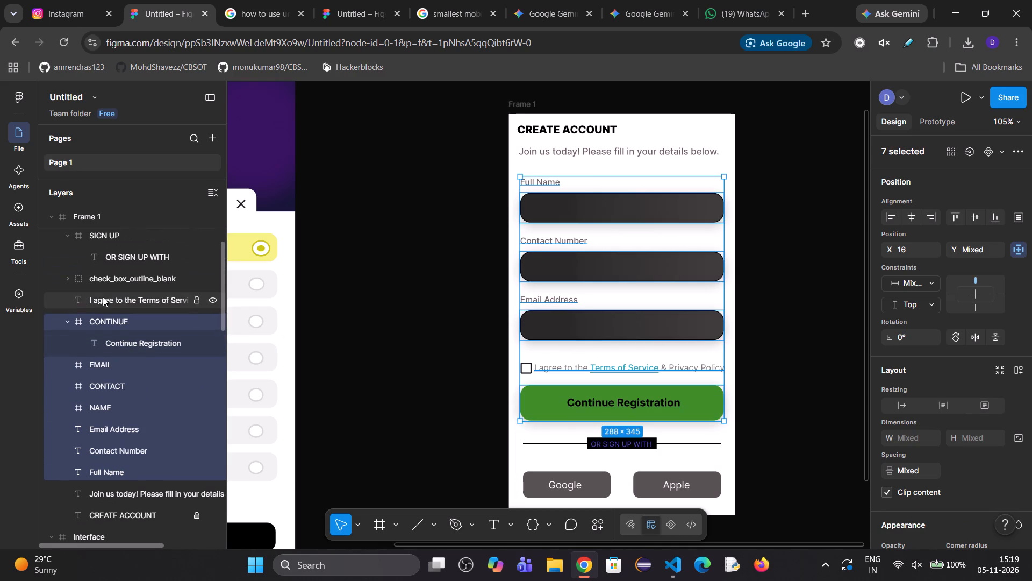
ctrl+click(103, 295)
ctrl+click(108, 278)
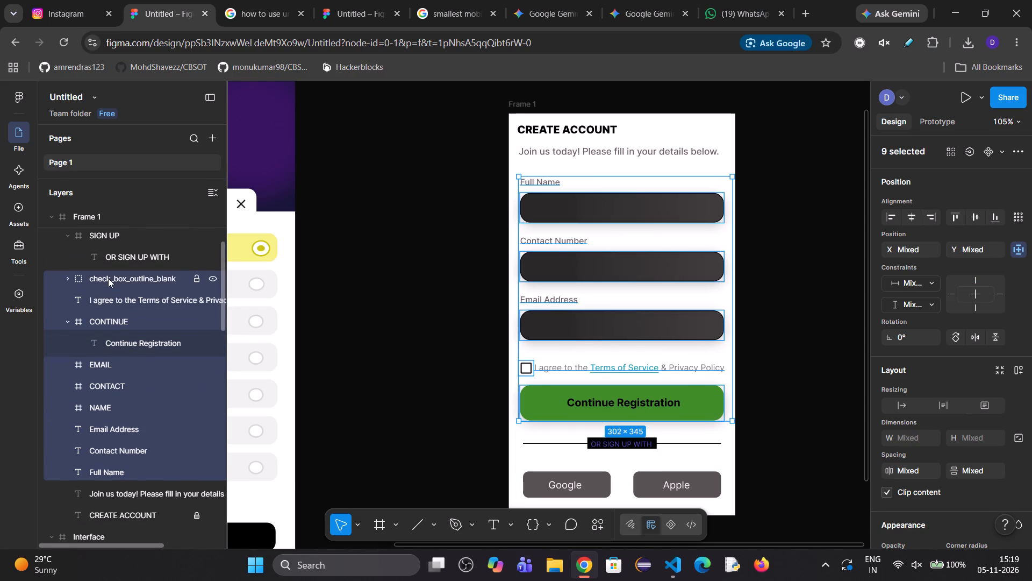
scroll(137, 316, up, 1)
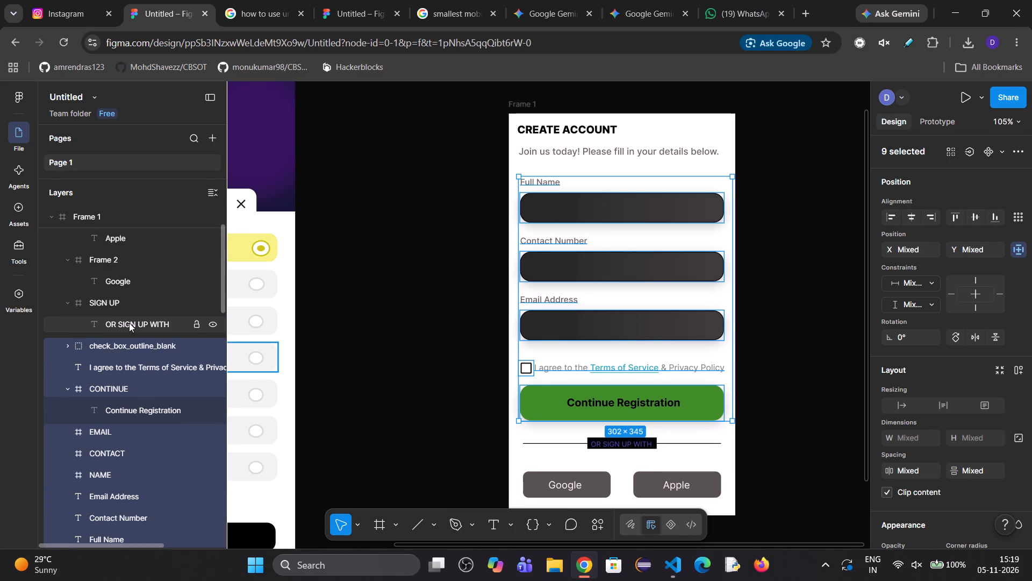
ctrl+click(129, 323)
ctrl+click(121, 309)
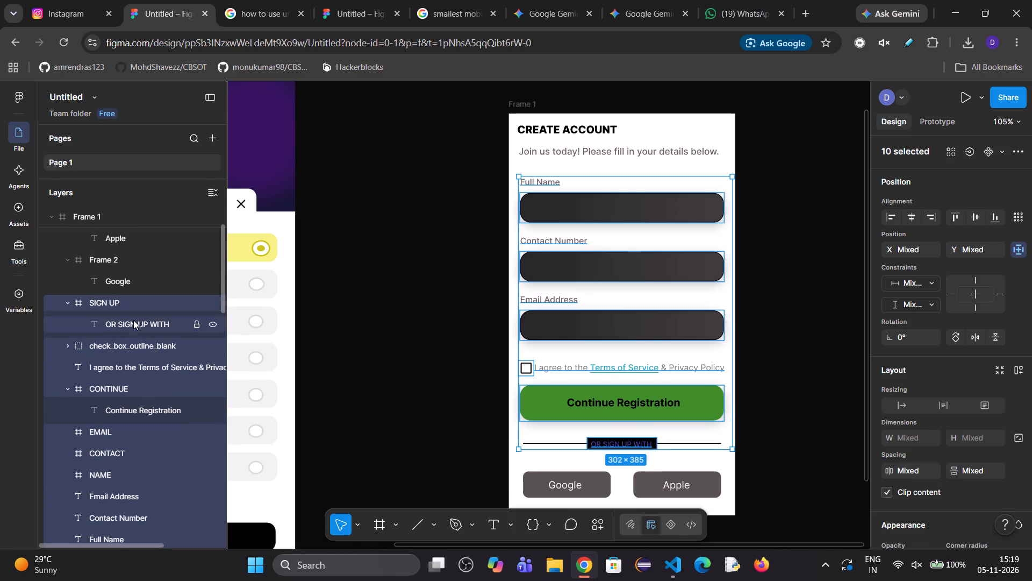
ctrl+scroll(135, 322, up, 2)
ctrl+click(124, 284)
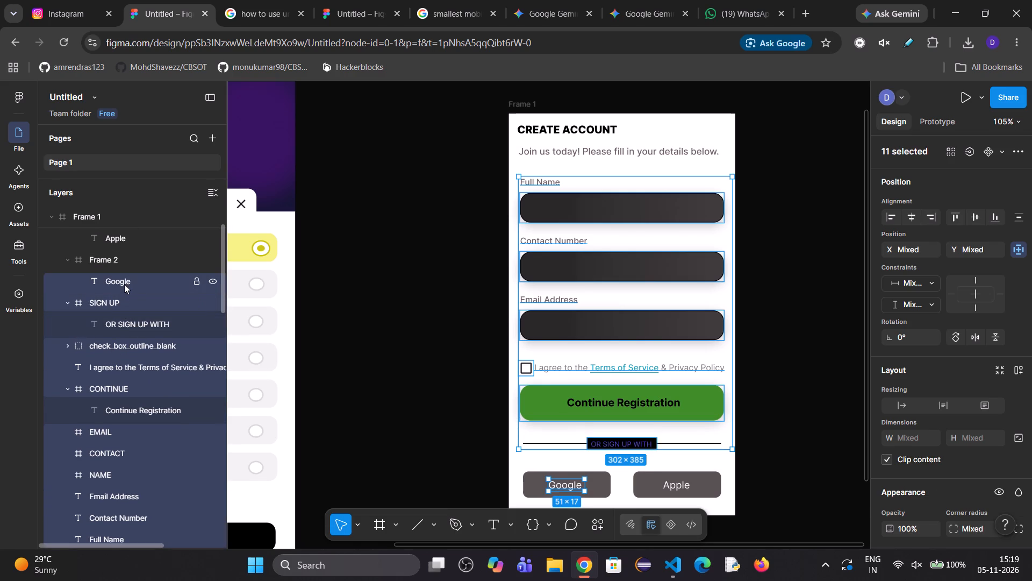
ctrl+click(122, 261)
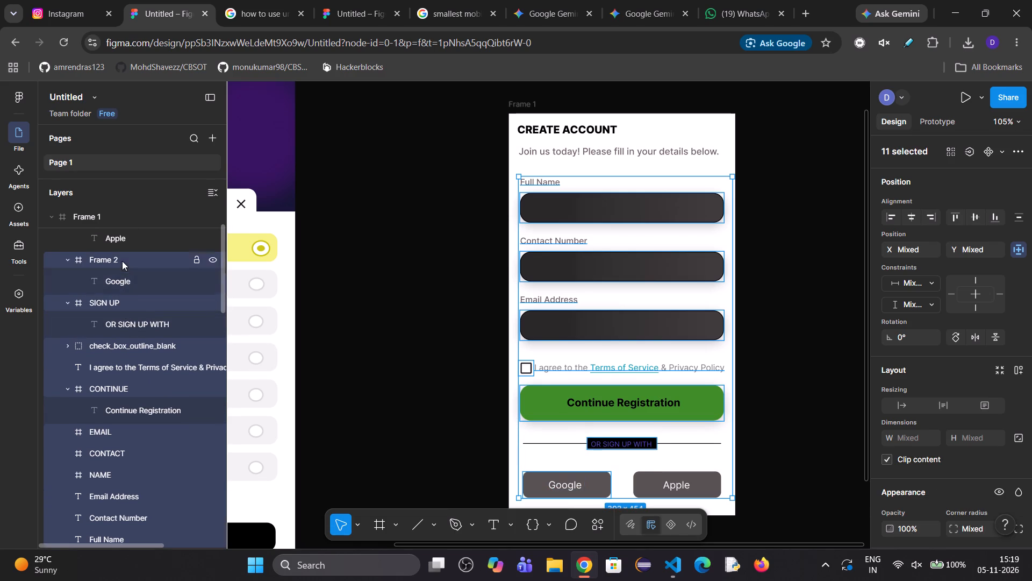
scroll(137, 315, up, 2)
ctrl+click(123, 288)
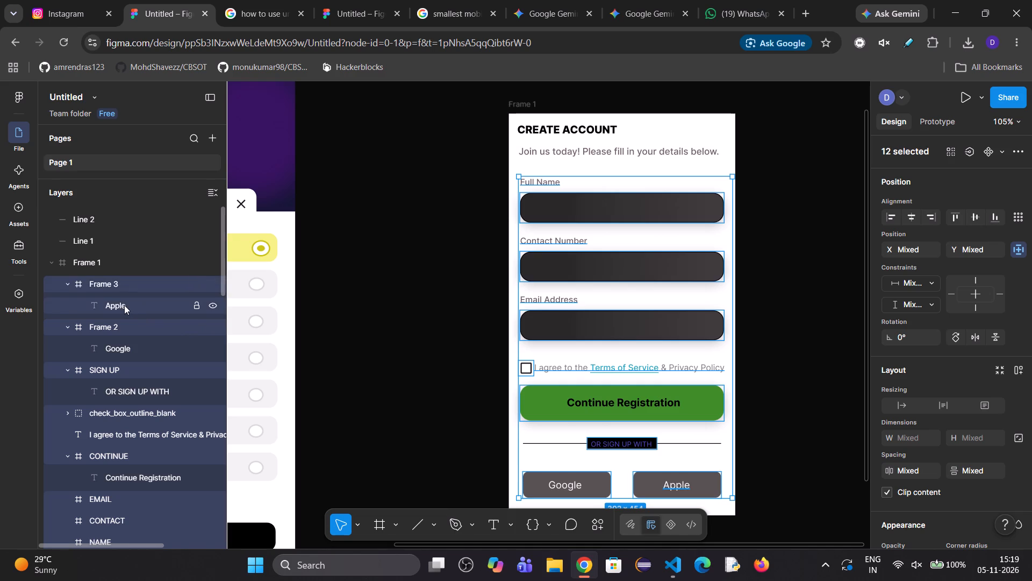
ctrl+click(124, 305)
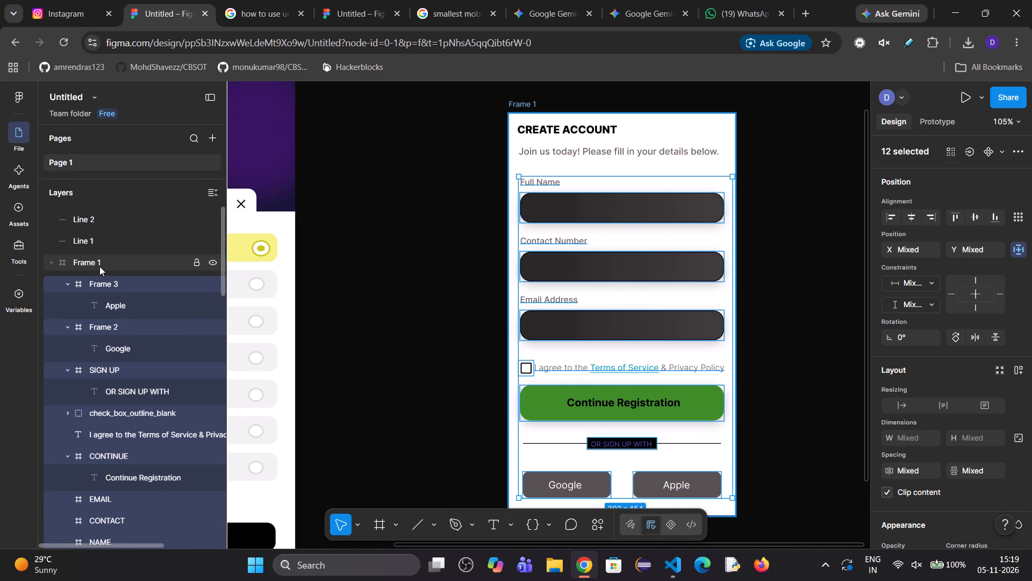
click(898, 281)
click(907, 369)
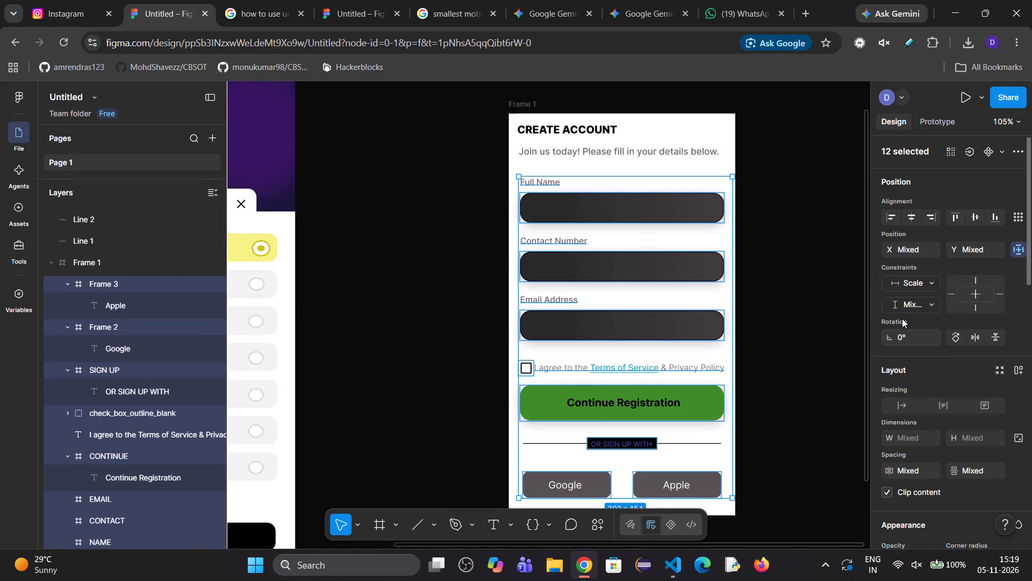
click(900, 304)
click(912, 394)
click(804, 360)
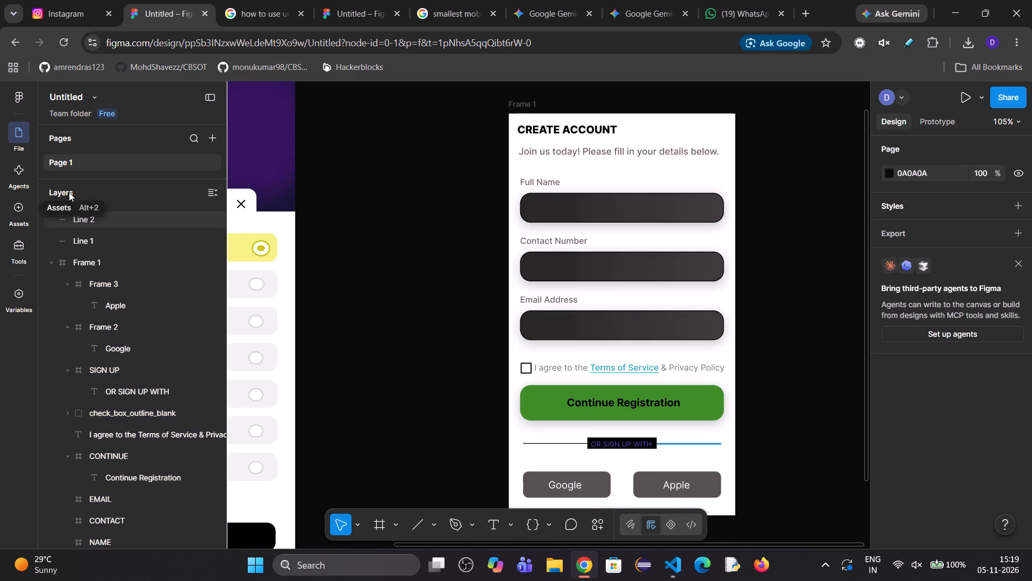
Test how the Create Account frame's contents scale by narrowing it to about 103 wide and widening it again, ending at about 322 × 568.
scroll(92, 230, up, 5)
click(103, 263)
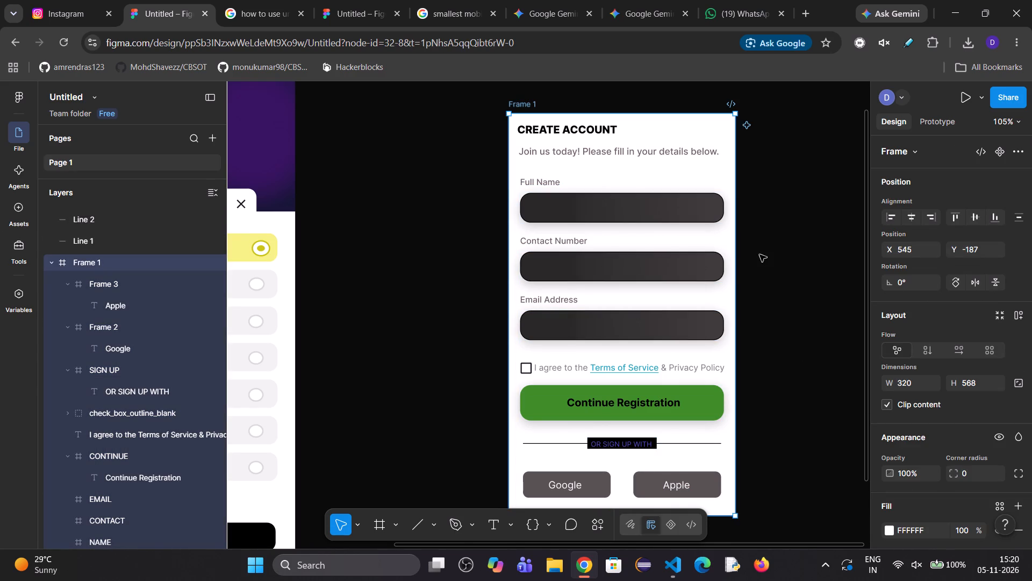
drag(734, 252, 601, 278)
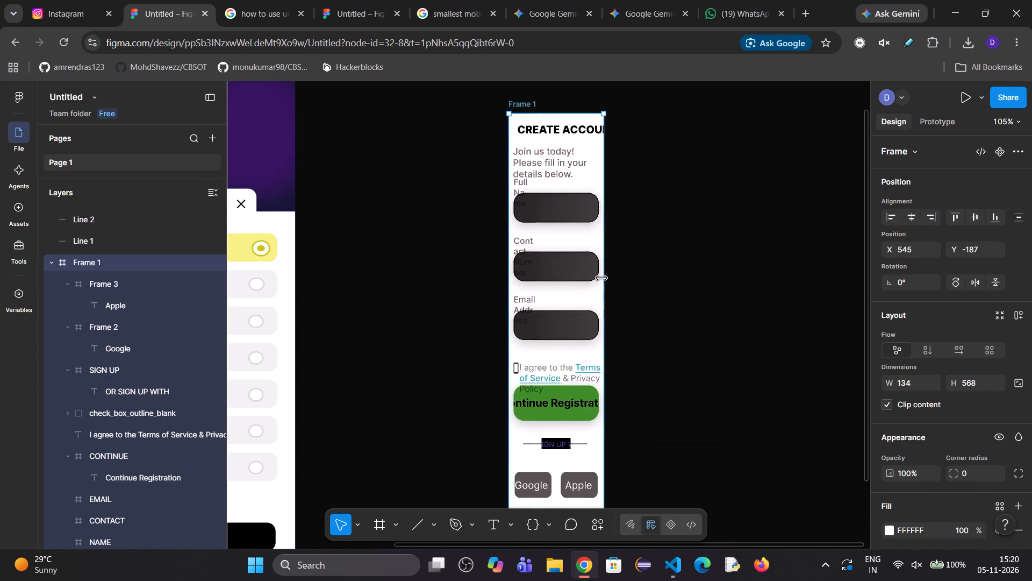
drag(601, 278, 605, 302)
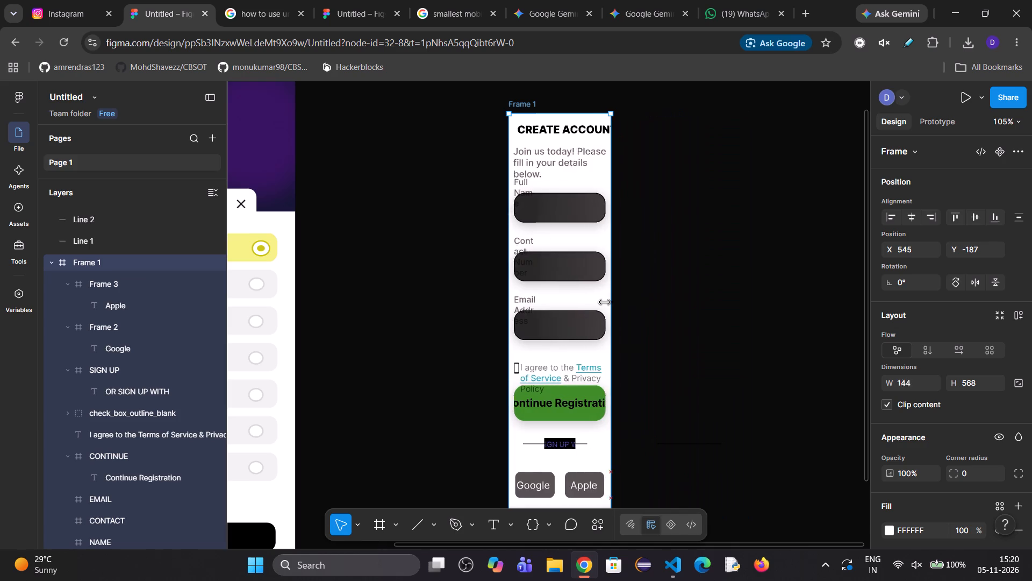
drag(605, 302, 615, 327)
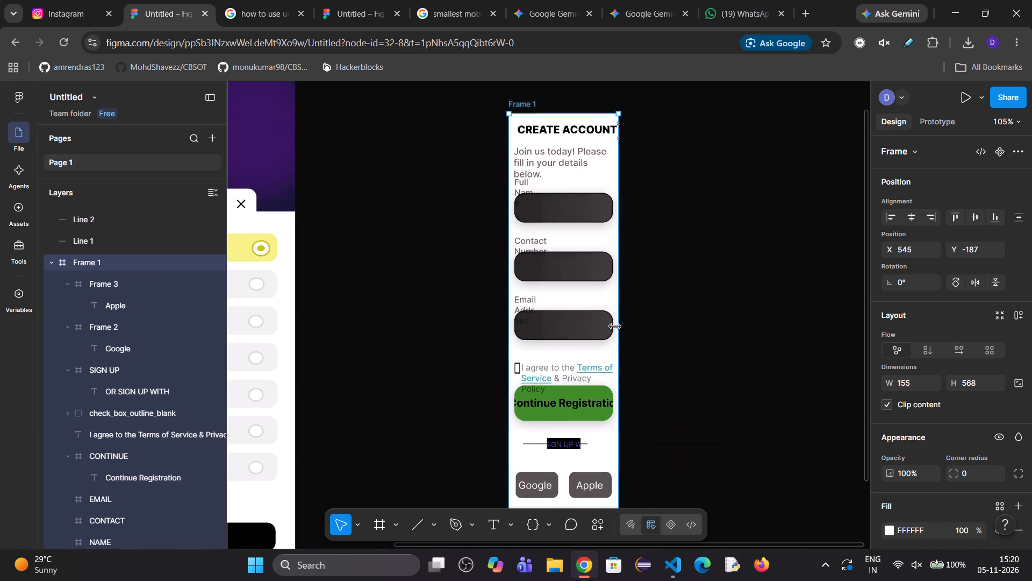
drag(615, 327, 607, 344)
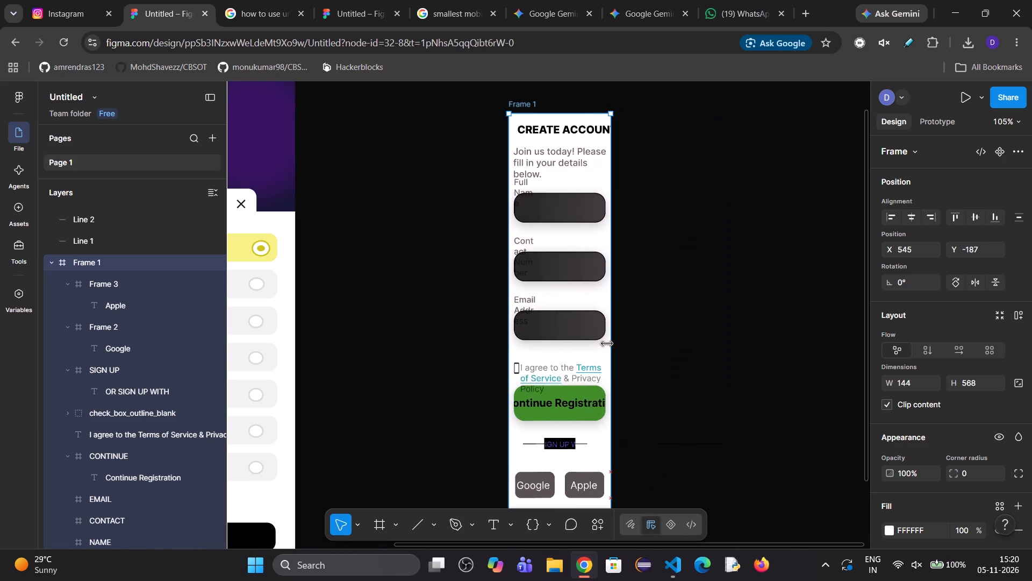
drag(607, 344, 738, 349)
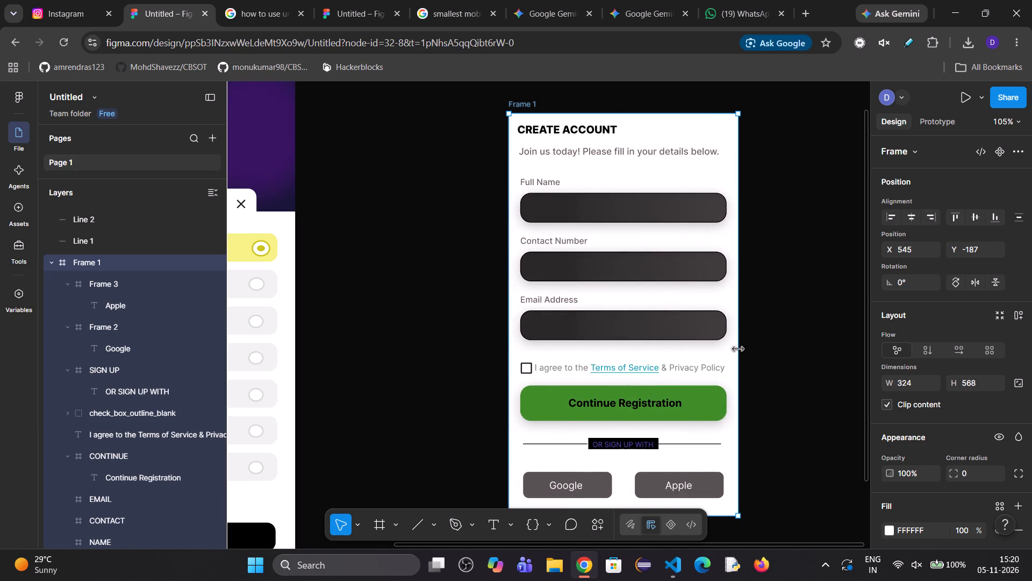
drag(738, 349, 583, 356)
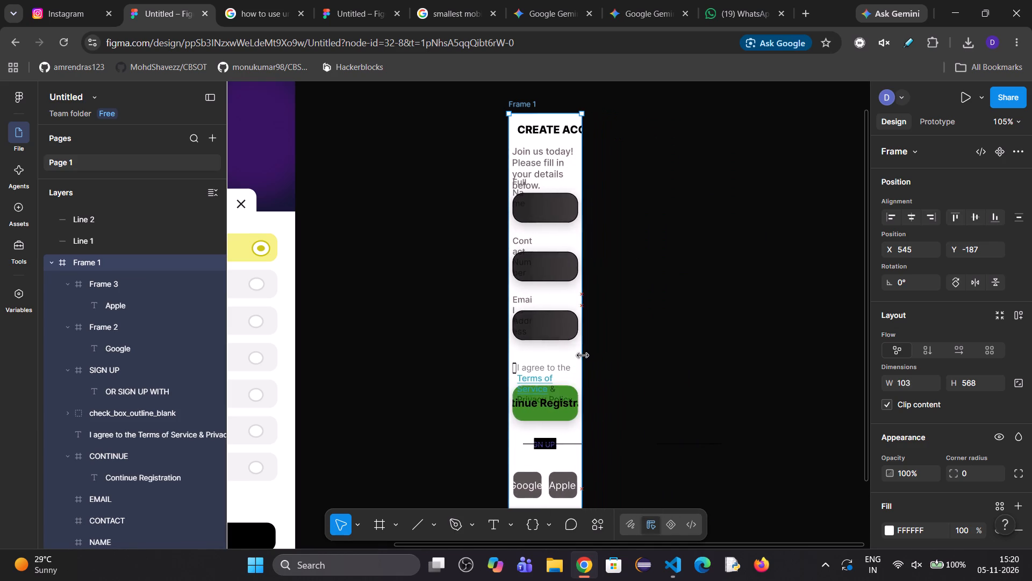
drag(583, 356, 738, 372)
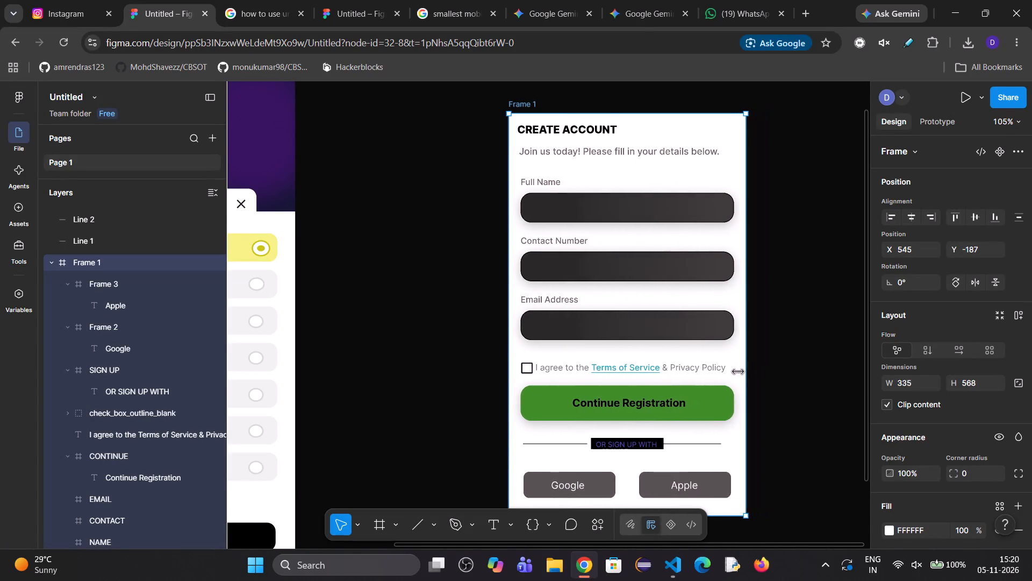
drag(738, 372, 736, 370)
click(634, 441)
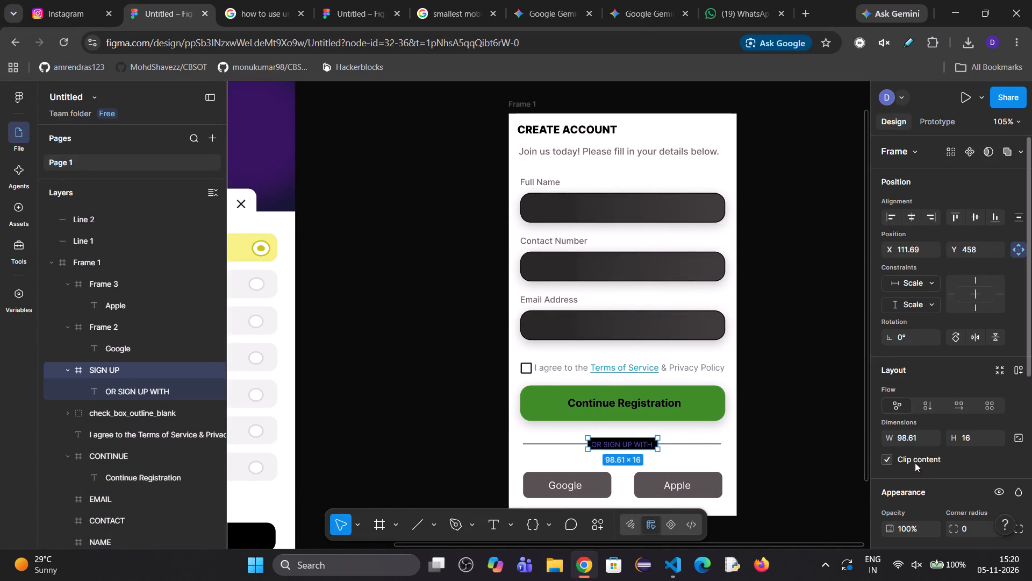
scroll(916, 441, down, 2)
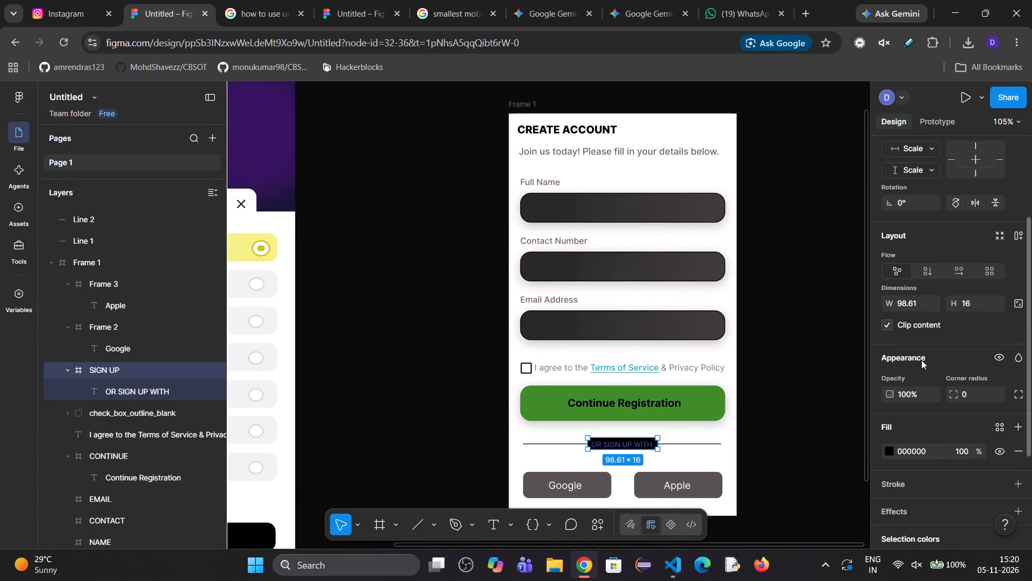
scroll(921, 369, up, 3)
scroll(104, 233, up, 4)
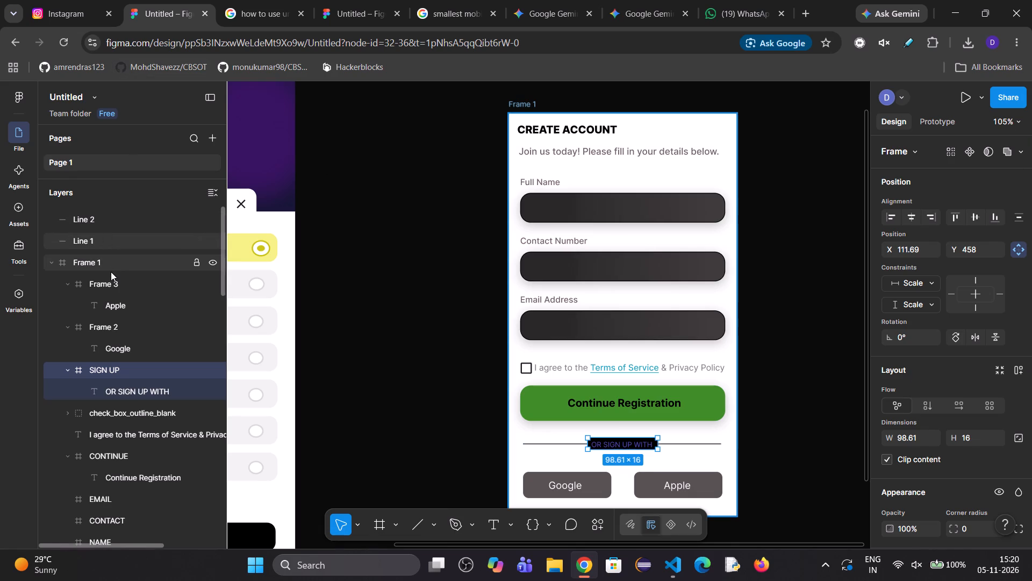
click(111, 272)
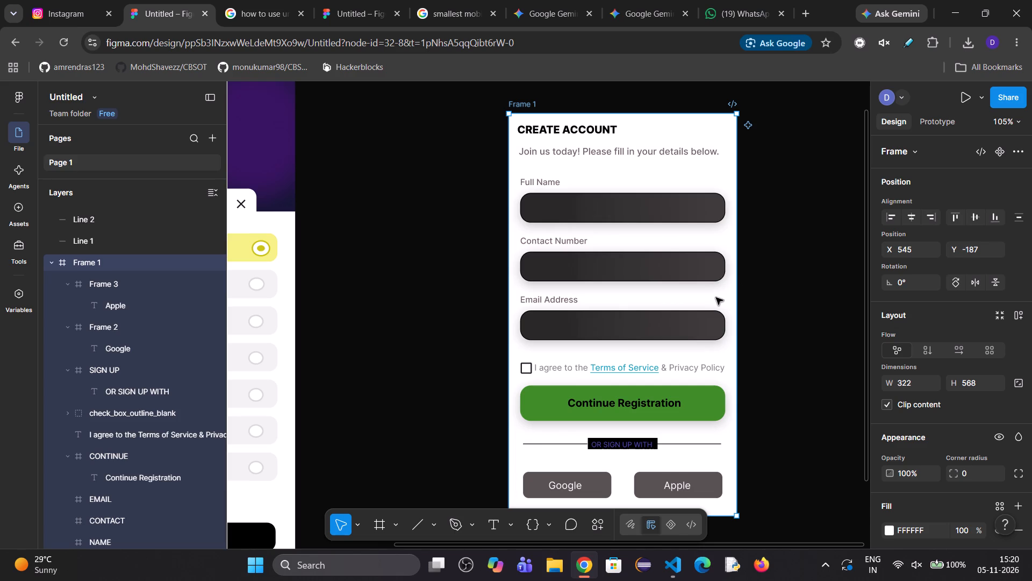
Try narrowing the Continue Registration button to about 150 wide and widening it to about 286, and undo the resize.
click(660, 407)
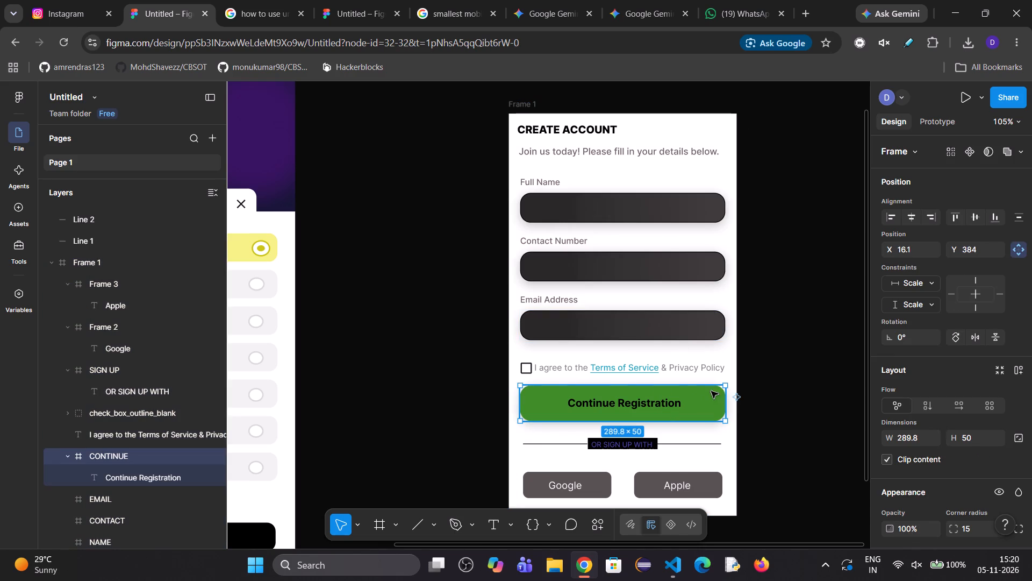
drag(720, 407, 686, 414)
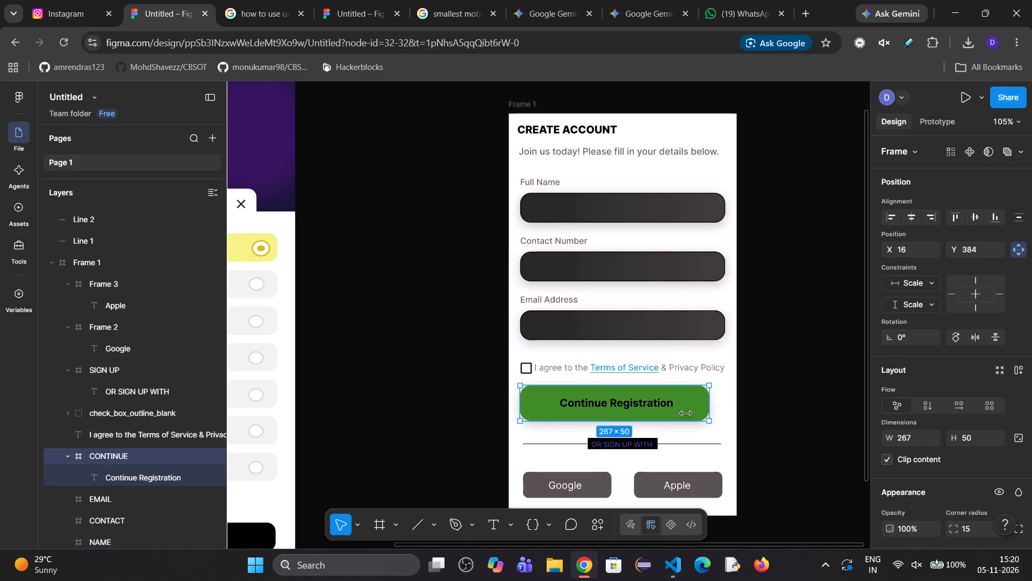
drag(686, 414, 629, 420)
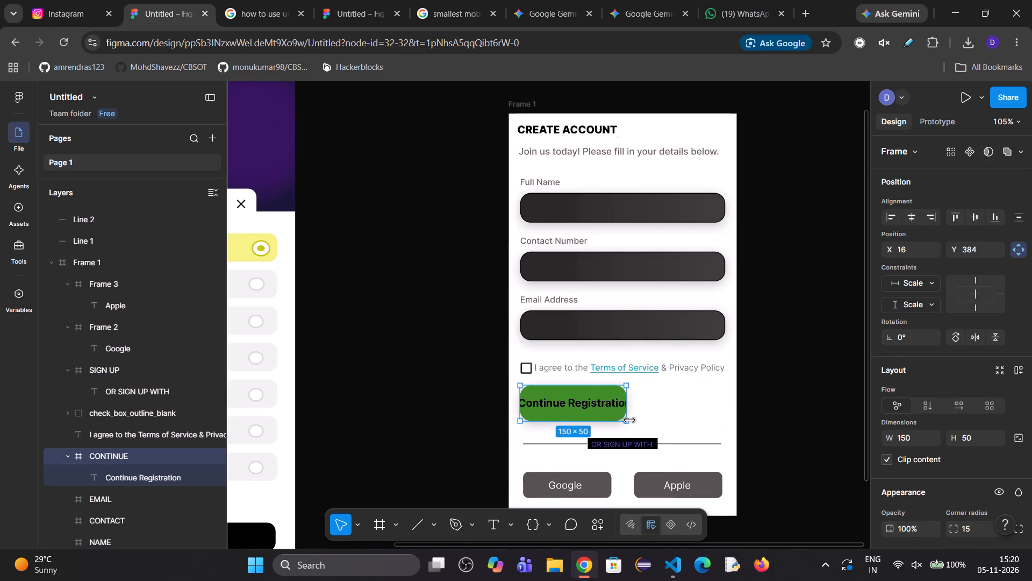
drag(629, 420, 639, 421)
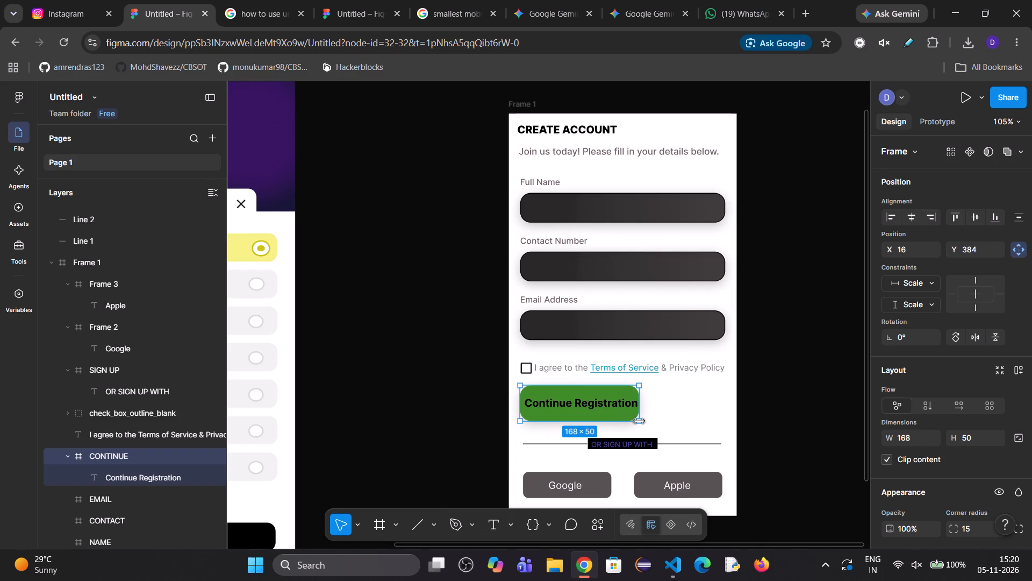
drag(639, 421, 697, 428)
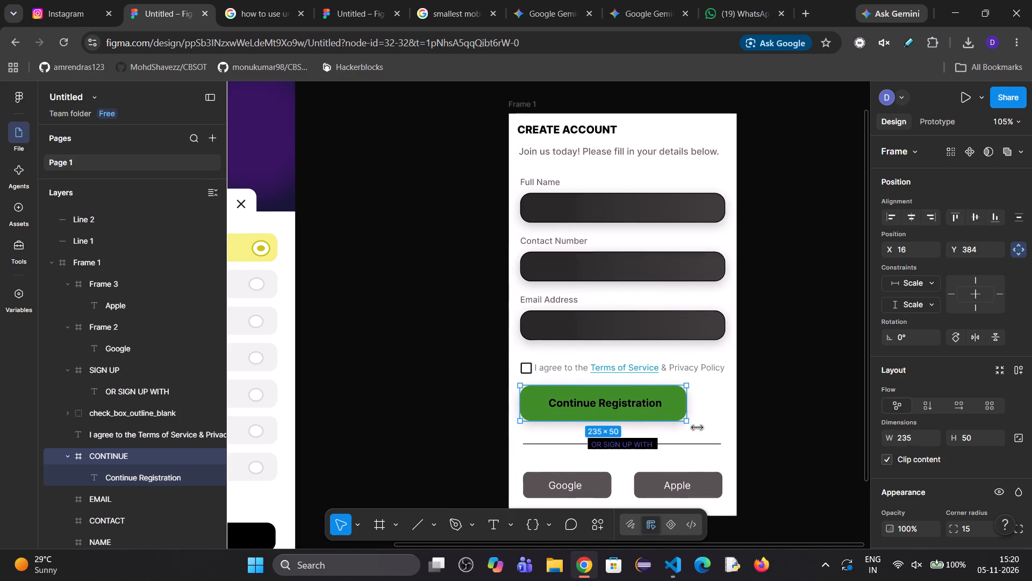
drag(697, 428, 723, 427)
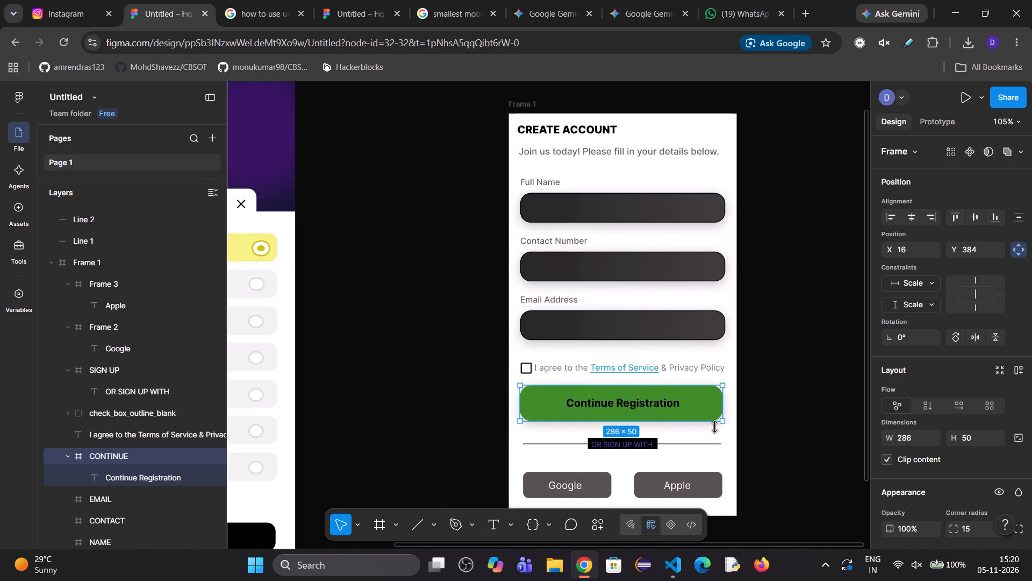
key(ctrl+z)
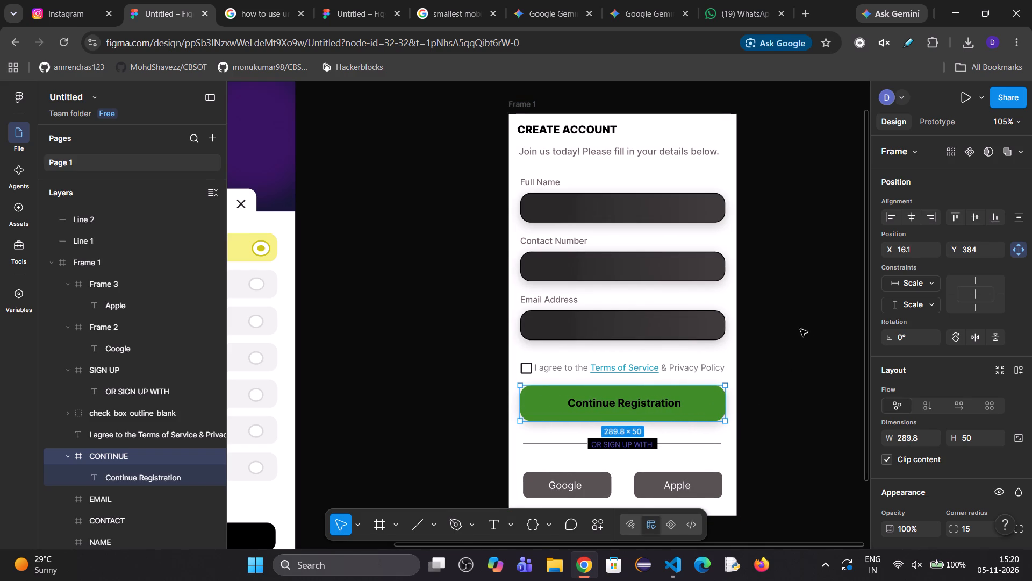
Check the position and rotation settings of the divider line beside OR SIGN UP WITH against those of the Apple button.
click(808, 319)
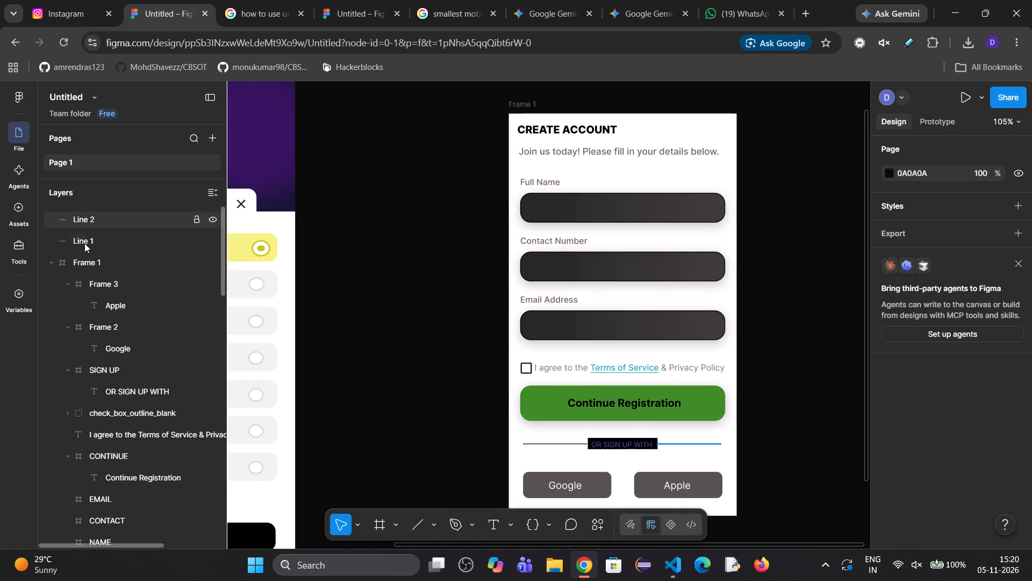
click(89, 239)
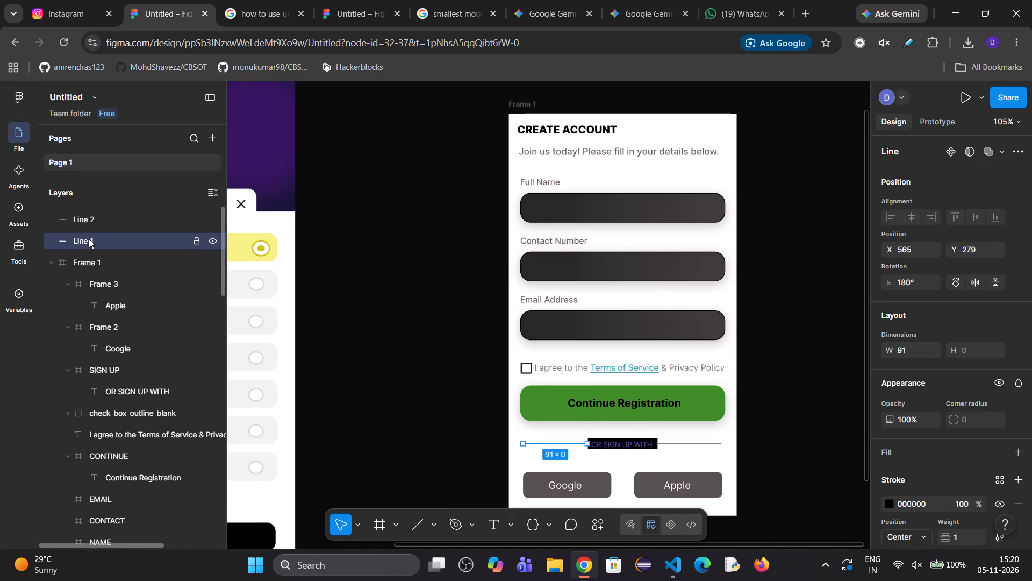
click(99, 274)
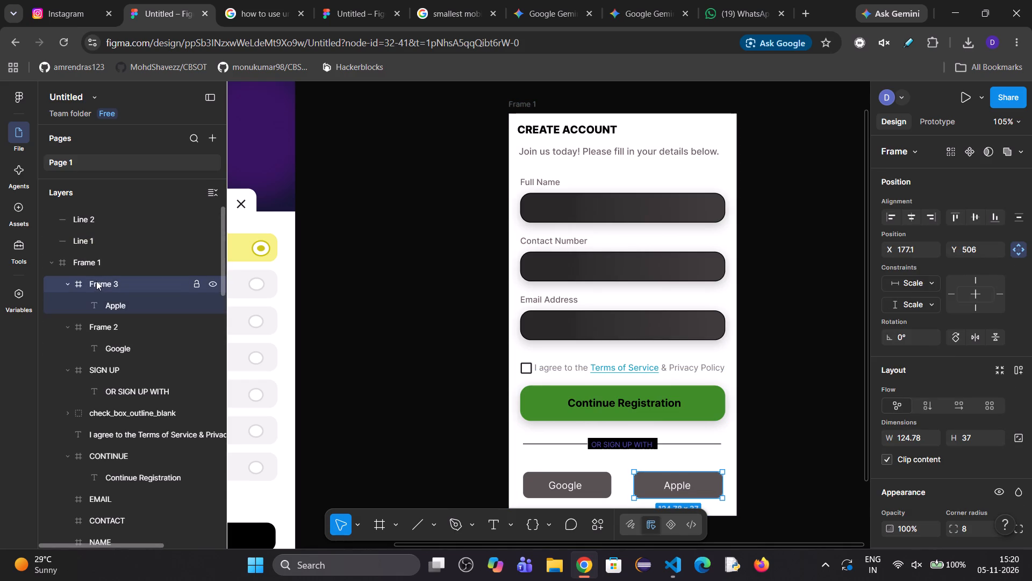
click(92, 249)
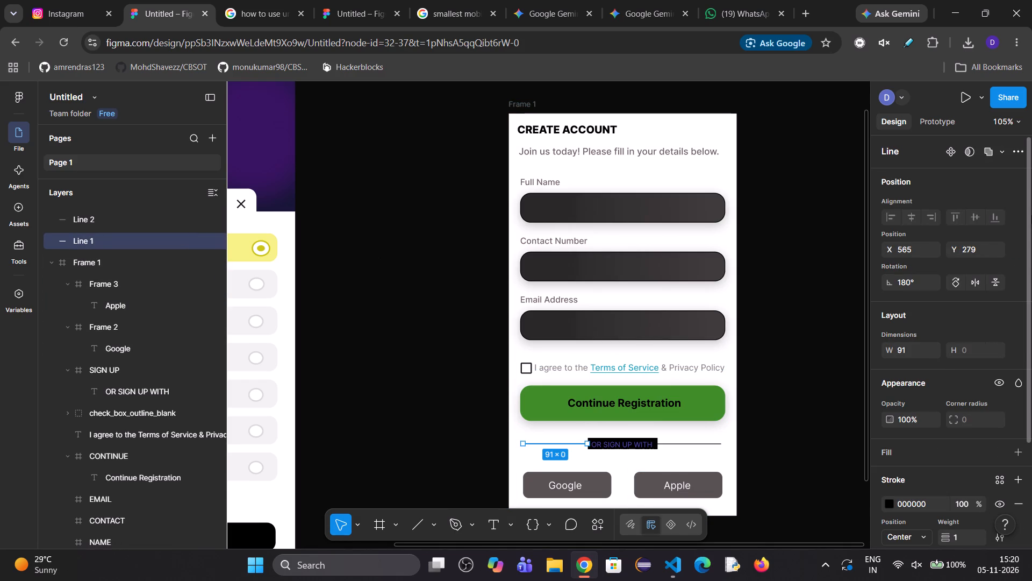
click(1005, 246)
click(998, 282)
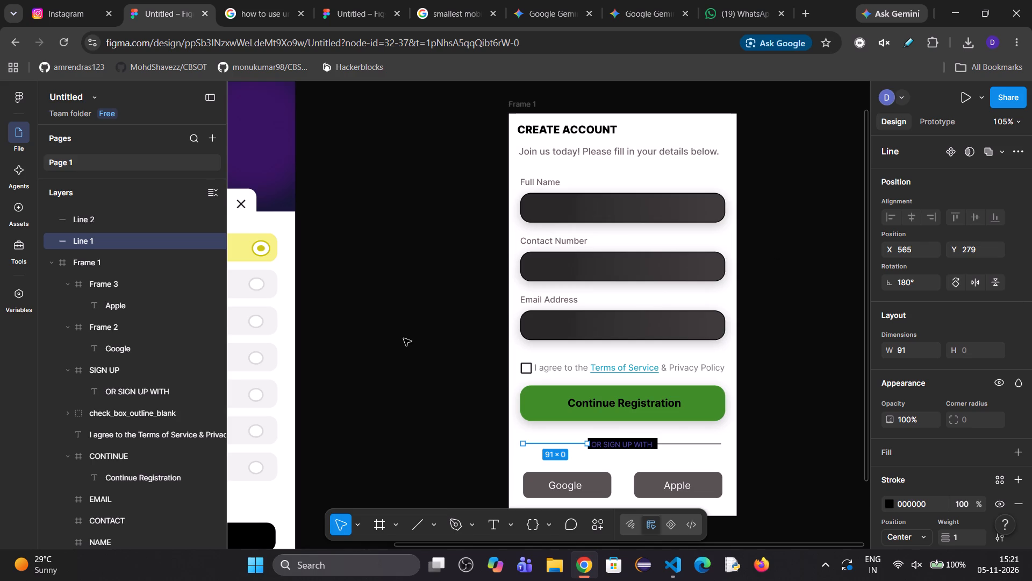
Examine the Choose Your Language screen's header and the layer structure of both mobile screens.
scroll(408, 337, right, 5)
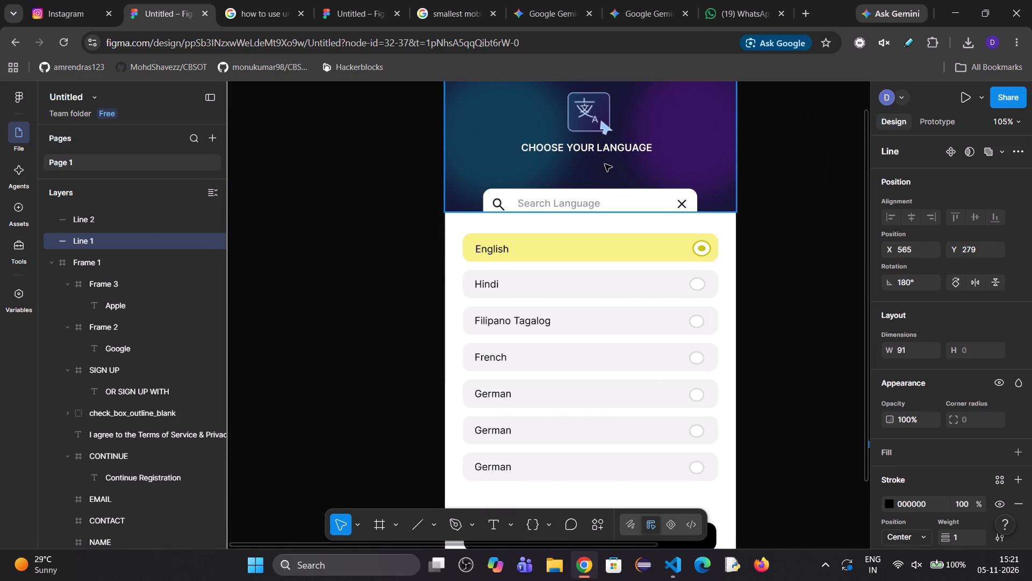
click(605, 151)
scroll(58, 401, down, 6)
scroll(161, 396, down, 3)
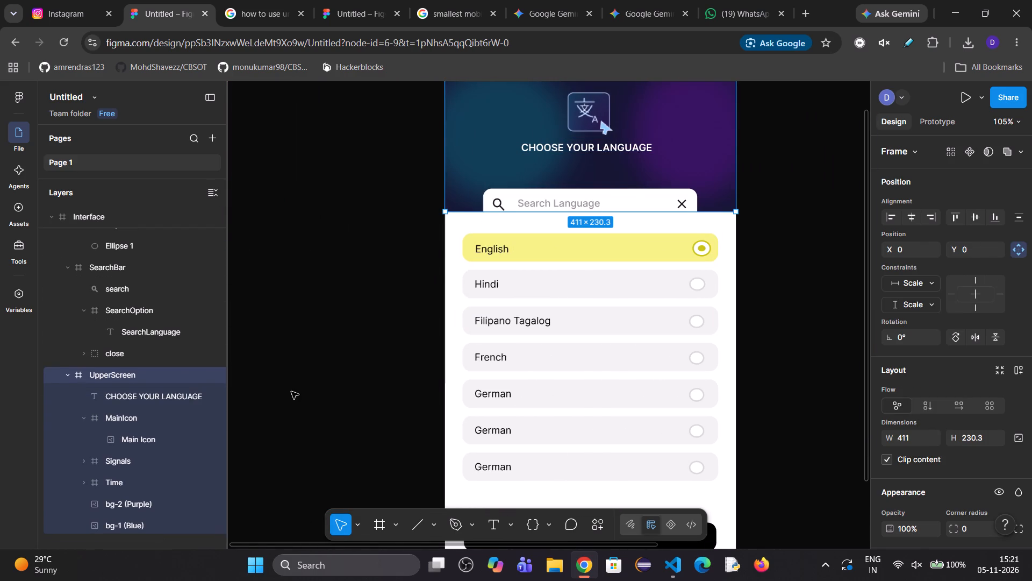
click(290, 387)
scroll(137, 425, down, 6)
scroll(143, 429, up, 5)
scroll(137, 415, down, 3)
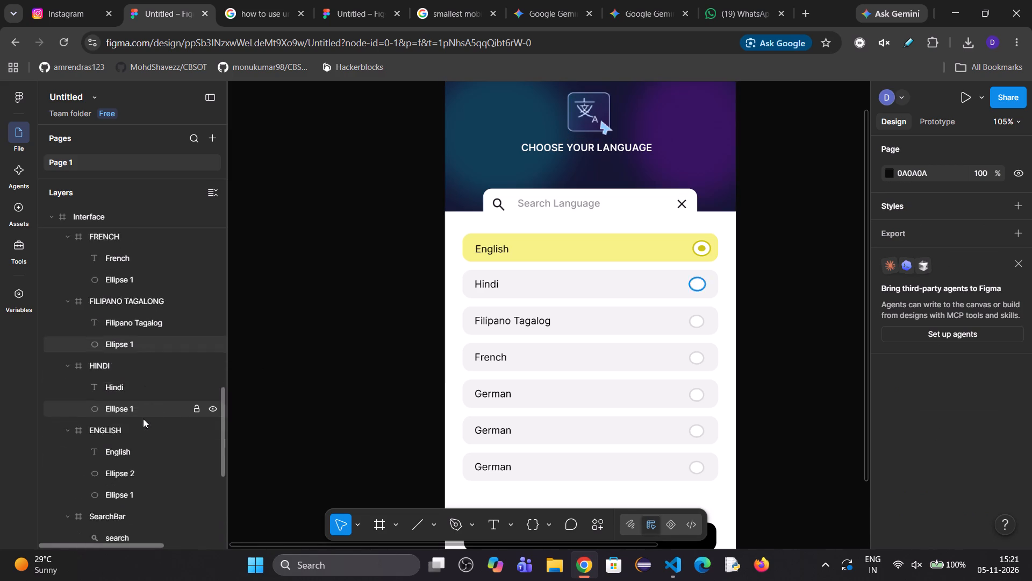
scroll(143, 419, down, 6)
scroll(121, 449, up, 13)
scroll(123, 454, down, 1)
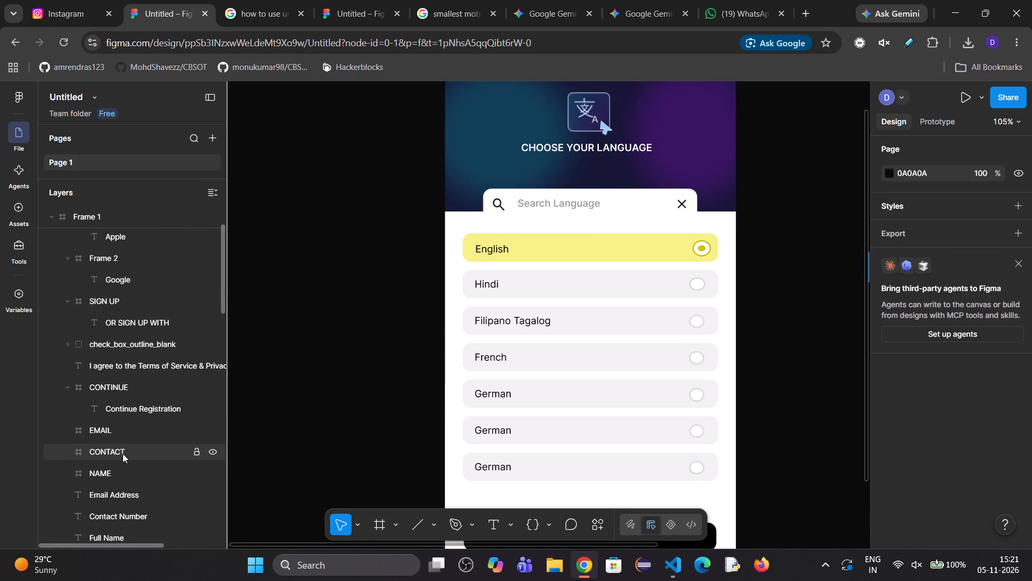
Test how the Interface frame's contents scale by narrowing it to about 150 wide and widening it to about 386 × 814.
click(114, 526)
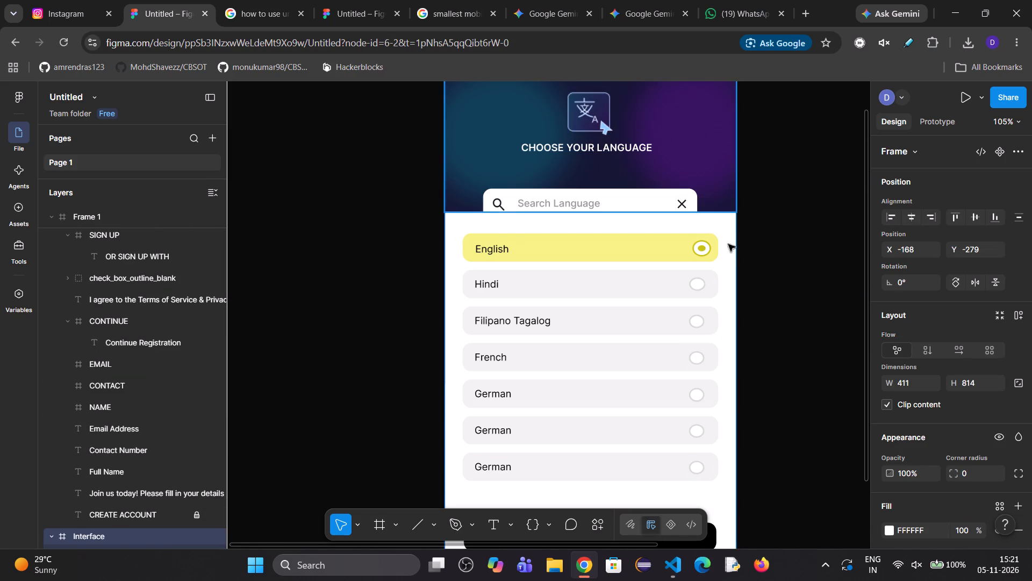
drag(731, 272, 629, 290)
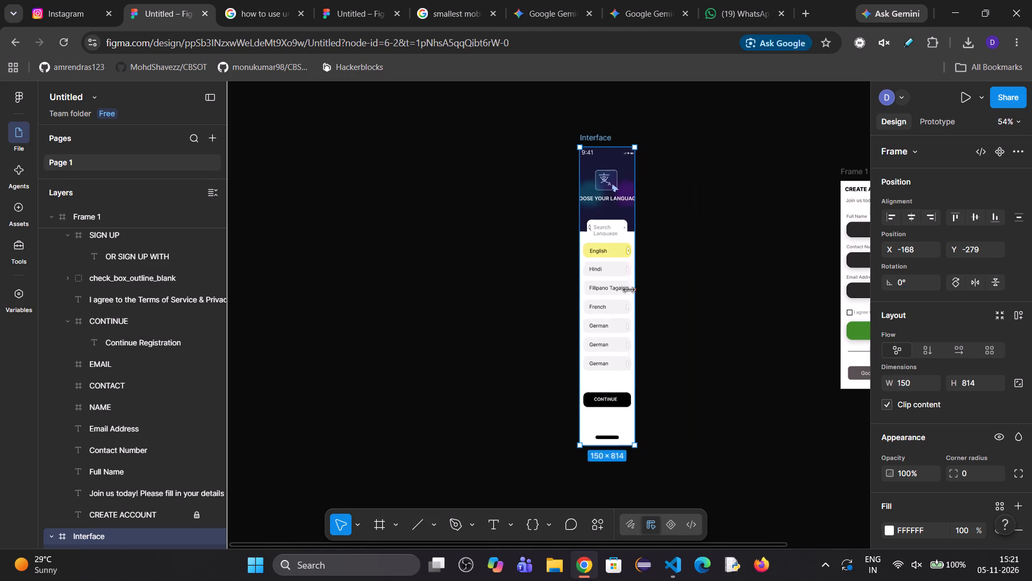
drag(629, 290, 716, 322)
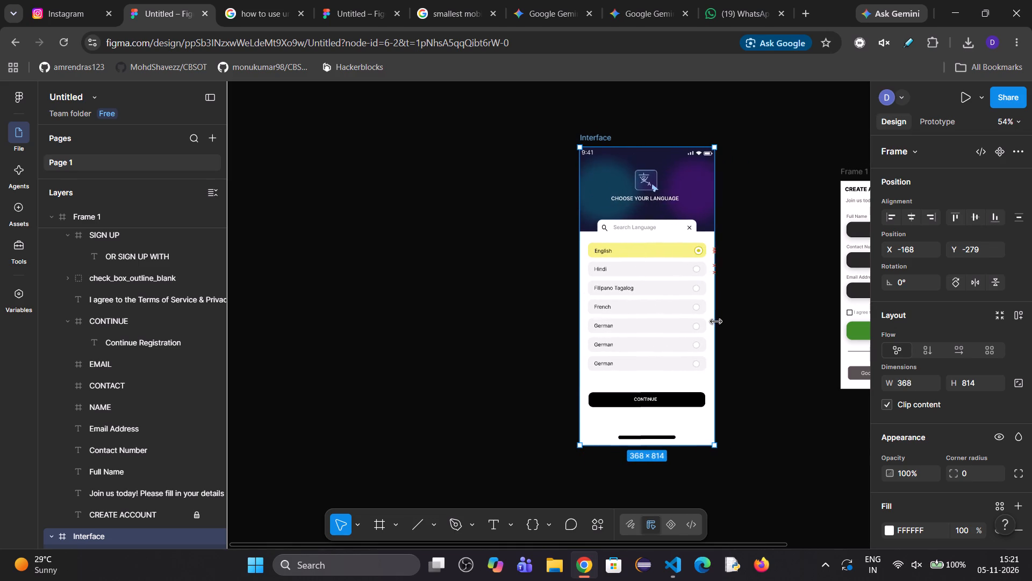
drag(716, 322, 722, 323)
Adjust the header's Main Icon image constraints, trying vertical Scale and ending with horizontal Scale and vertical Center.
scroll(227, 410, down, 5)
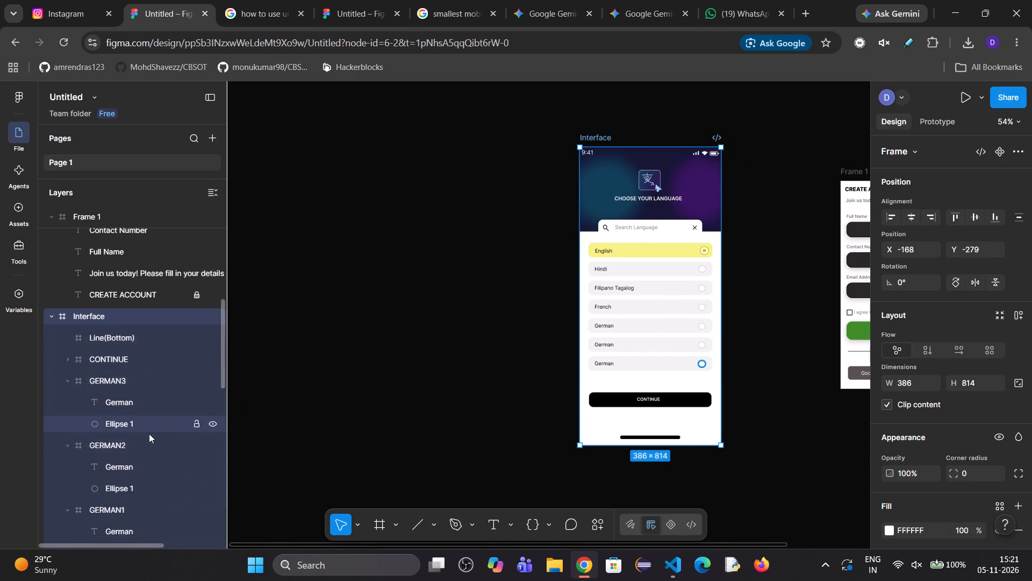
scroll(164, 503, down, 5)
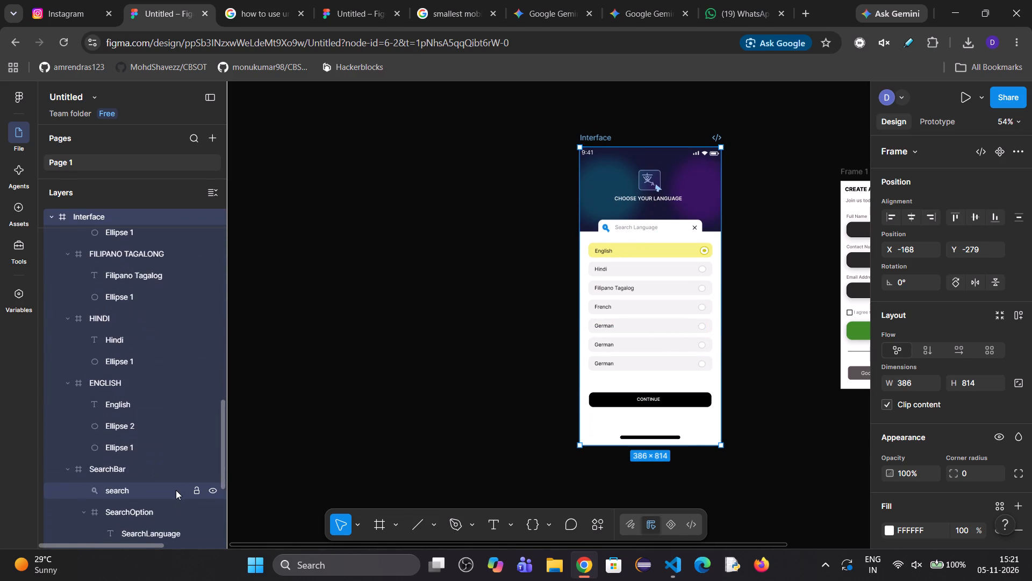
scroll(176, 490, down, 2)
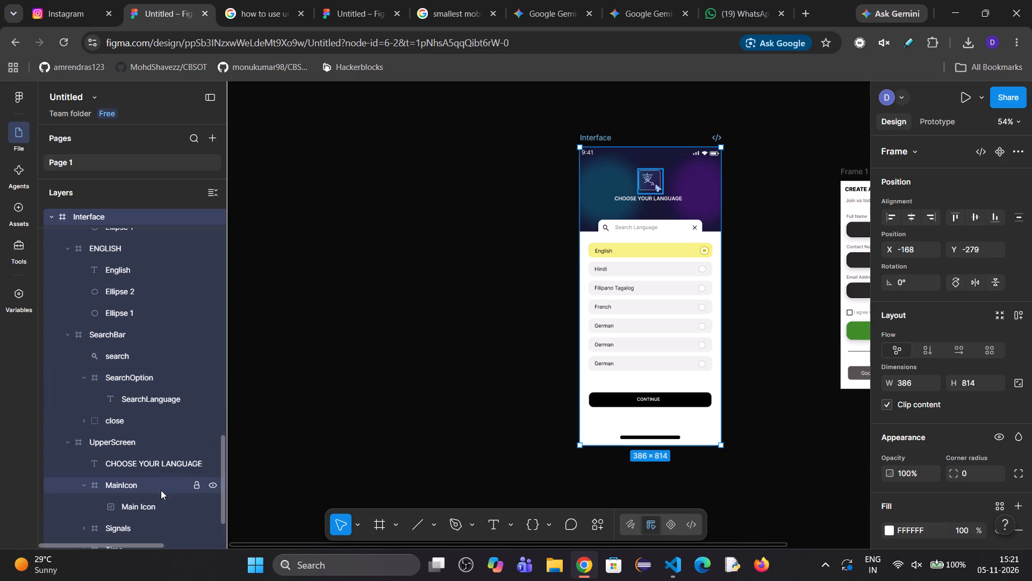
click(159, 502)
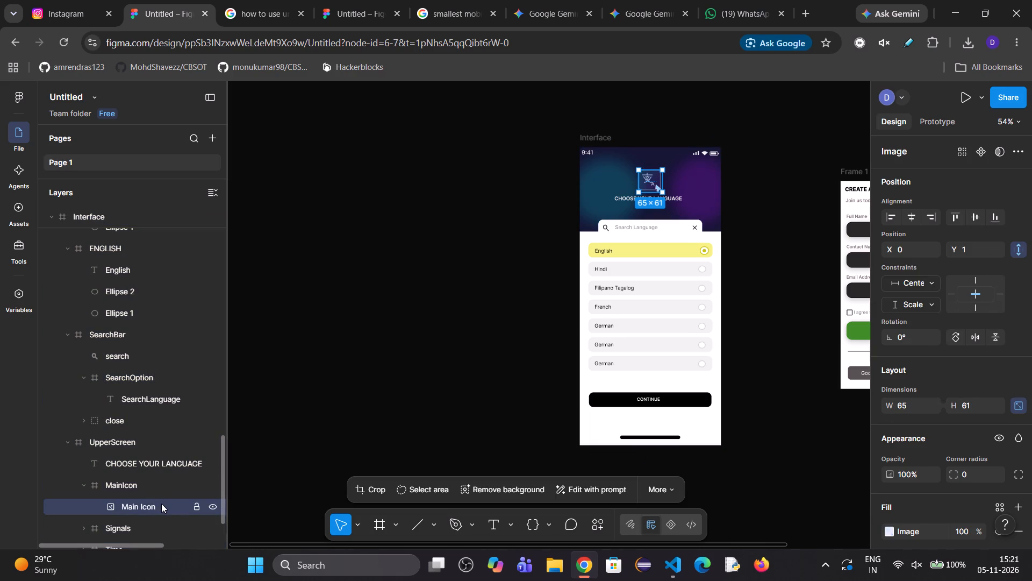
click(147, 483)
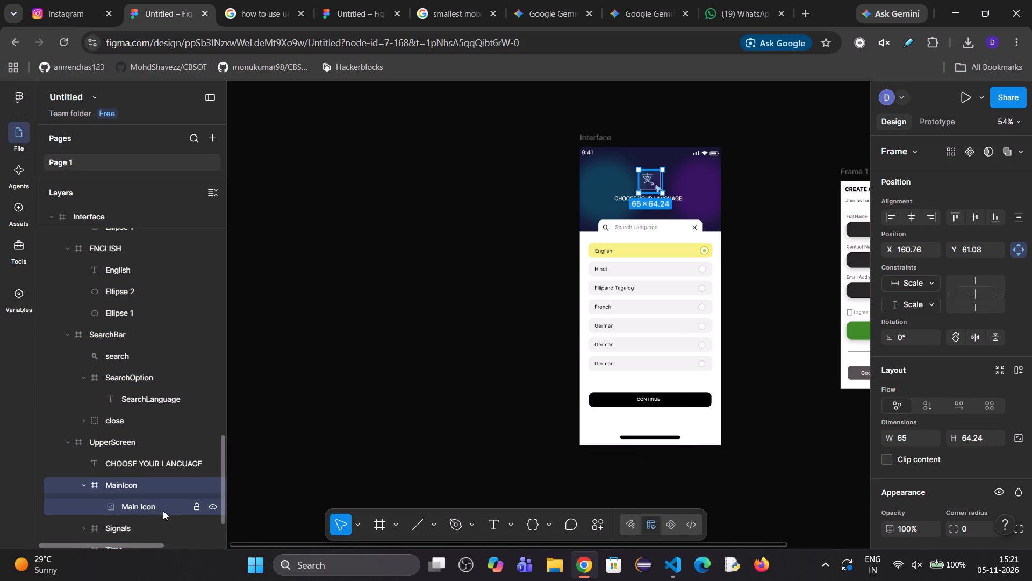
click(159, 508)
click(905, 282)
click(899, 343)
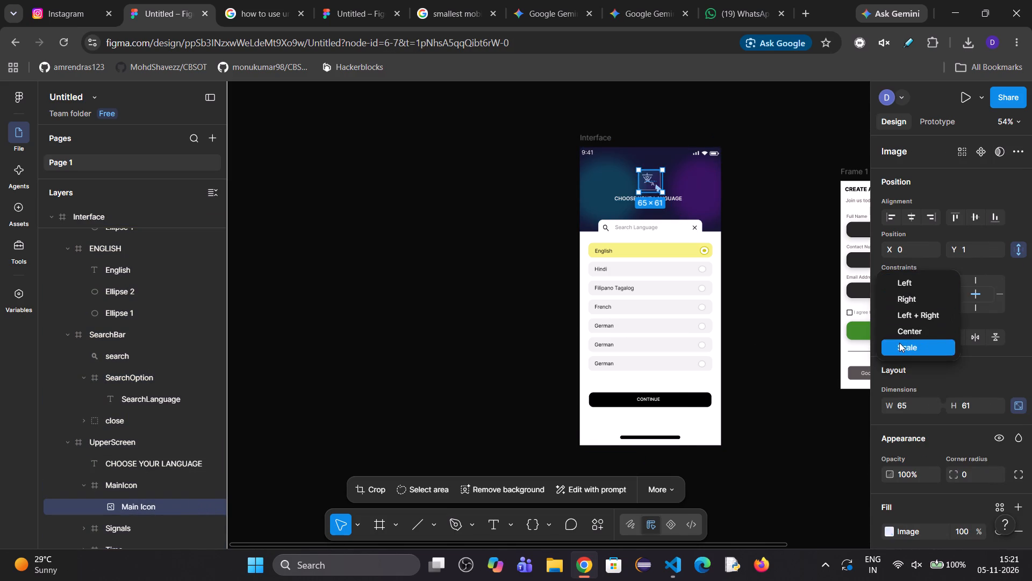
click(921, 304)
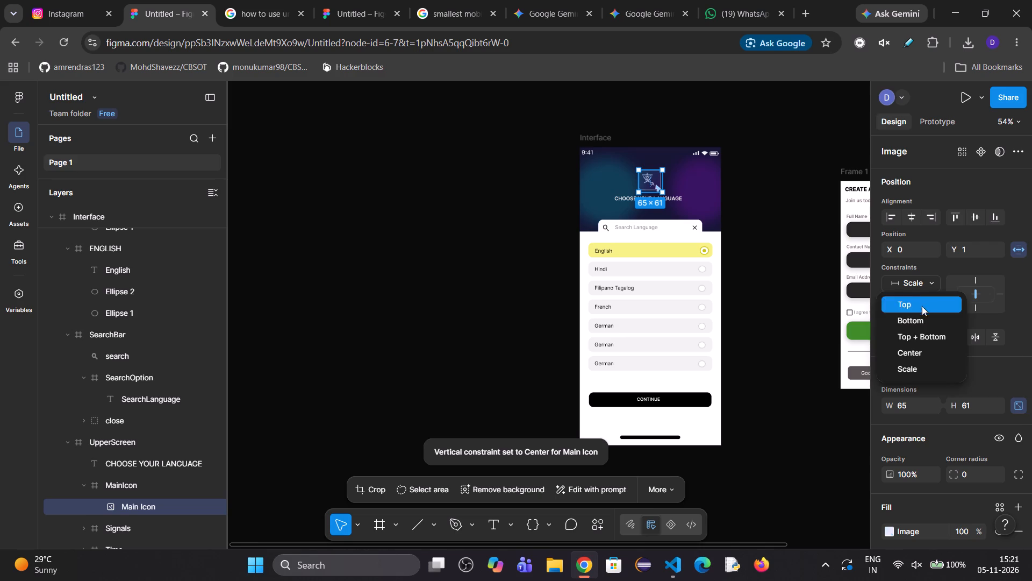
click(912, 365)
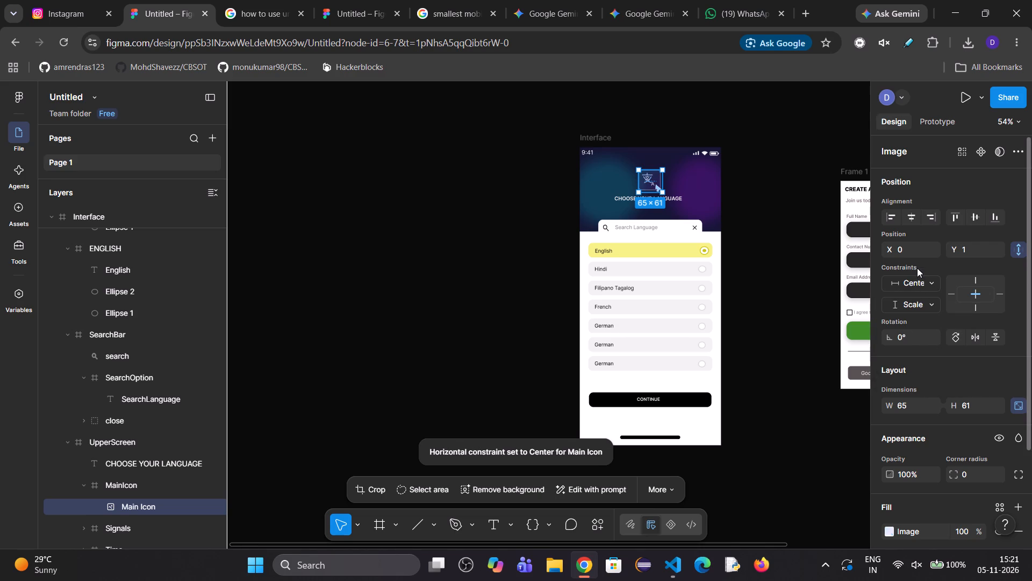
click(917, 268)
click(926, 278)
click(916, 348)
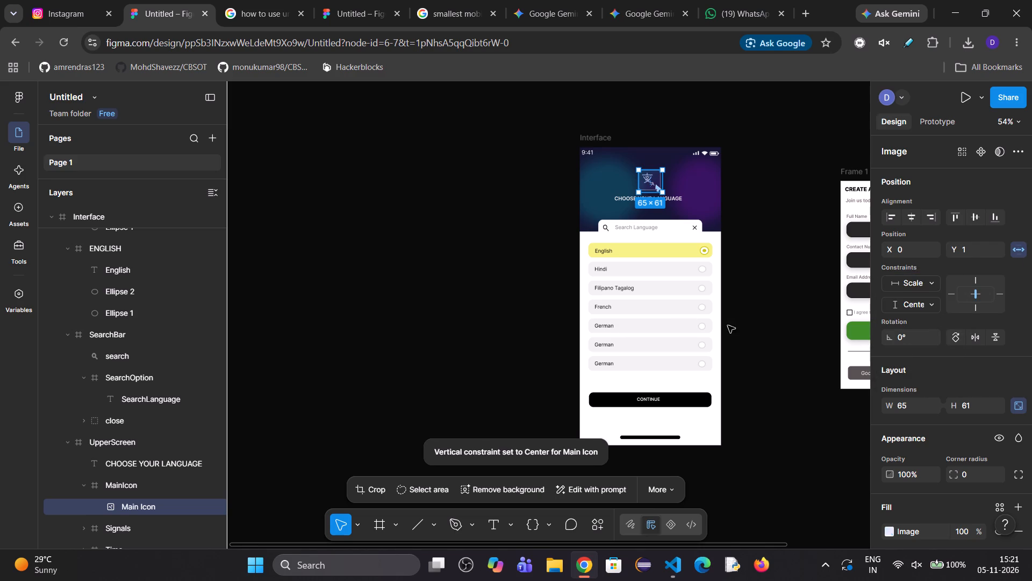
Test the Interface frame's scaling by resizing it between about 243 and 616 wide, ending at about 409 × 814.
click(121, 491)
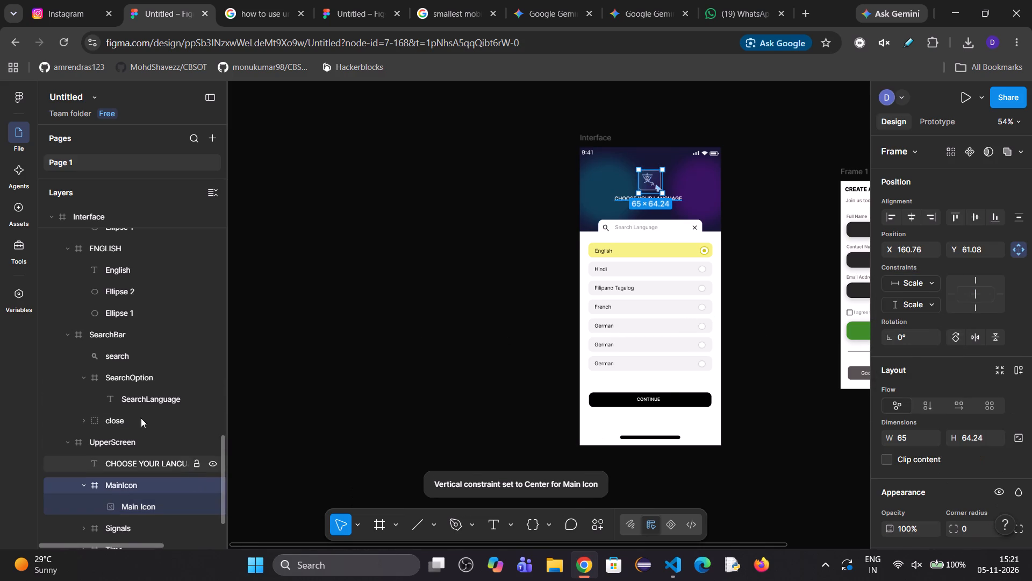
click(104, 222)
drag(722, 302, 655, 315)
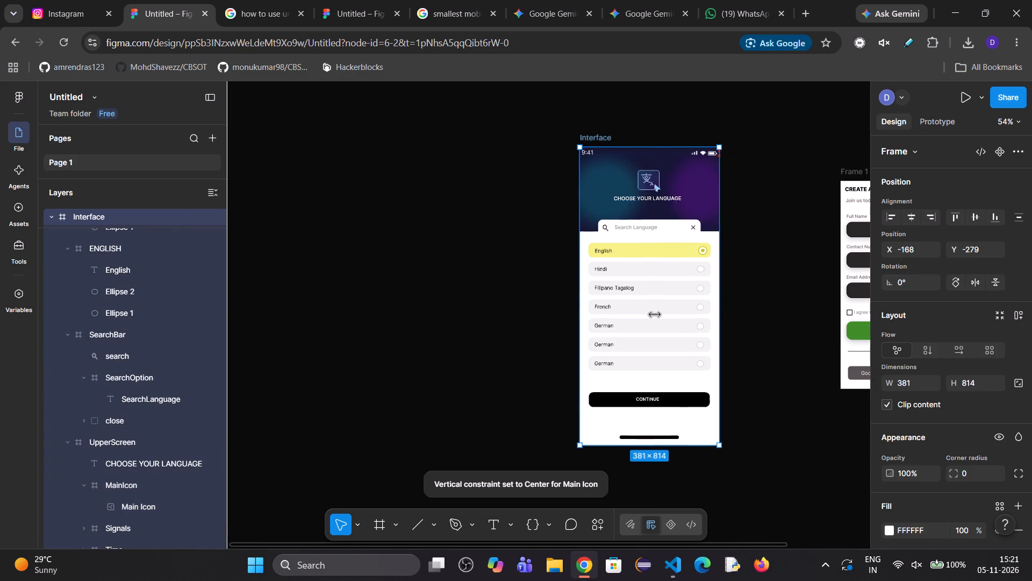
drag(655, 315, 668, 353)
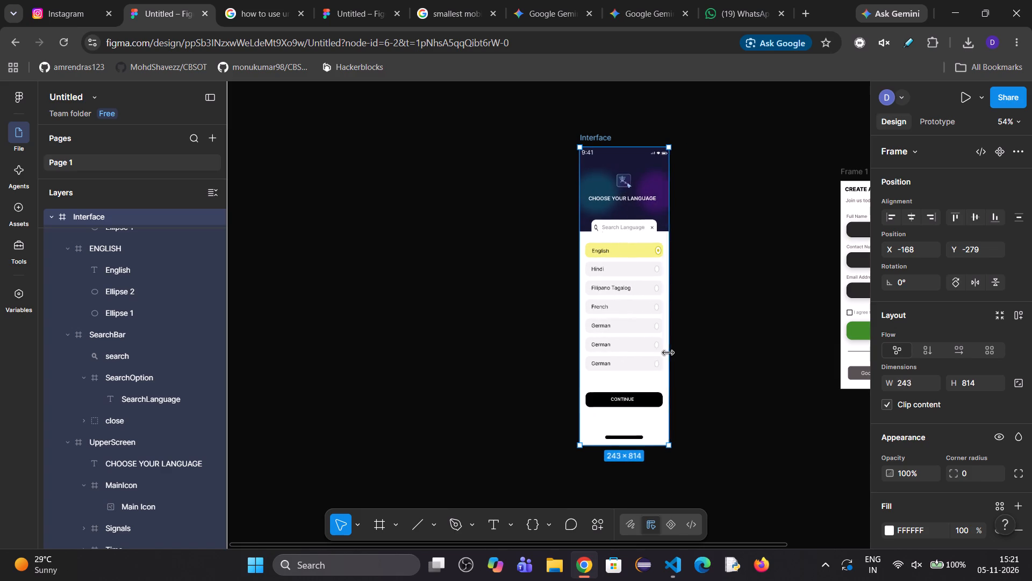
drag(668, 353, 804, 372)
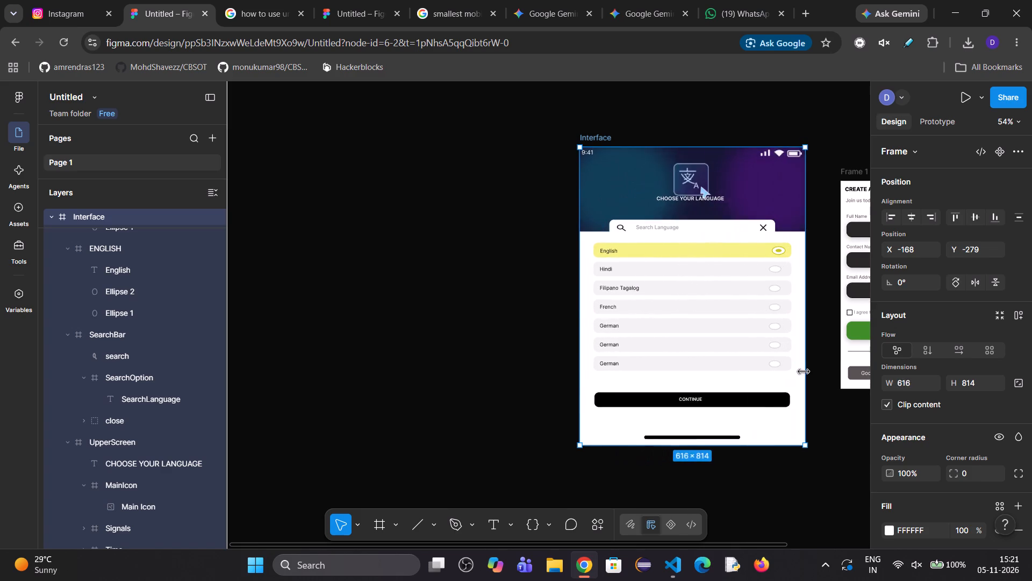
drag(804, 372, 720, 376)
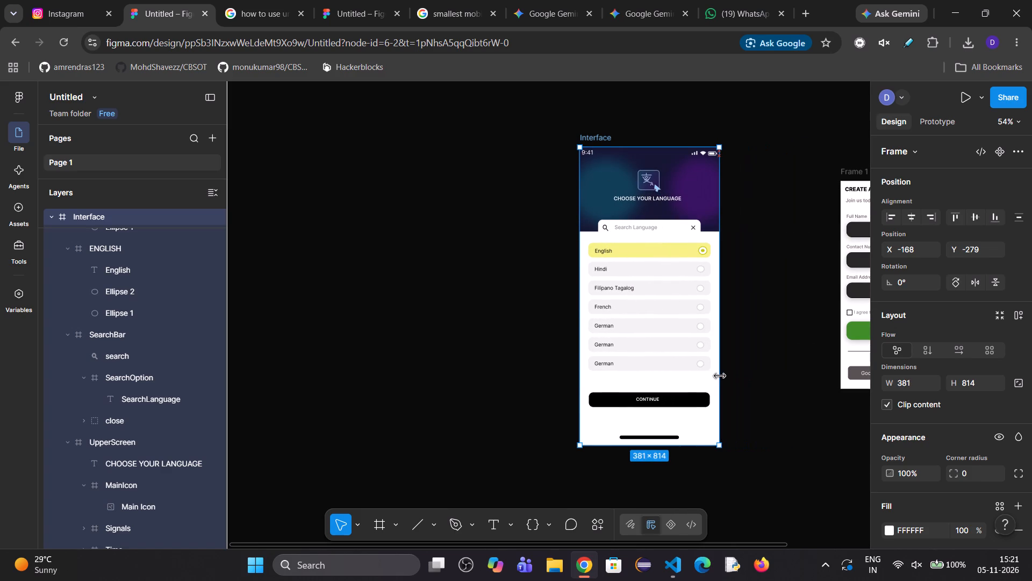
drag(720, 376, 760, 399)
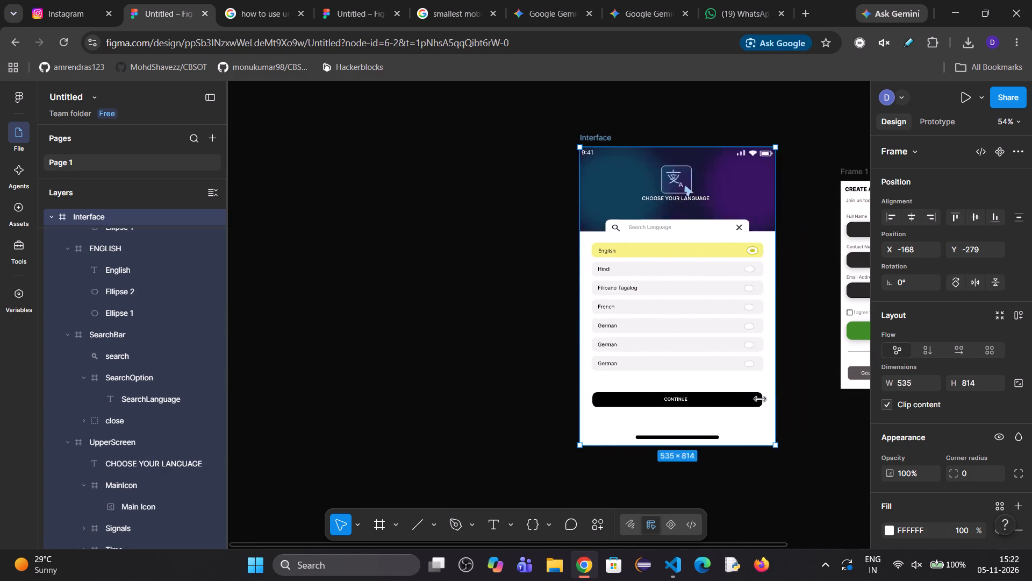
drag(760, 399, 729, 402)
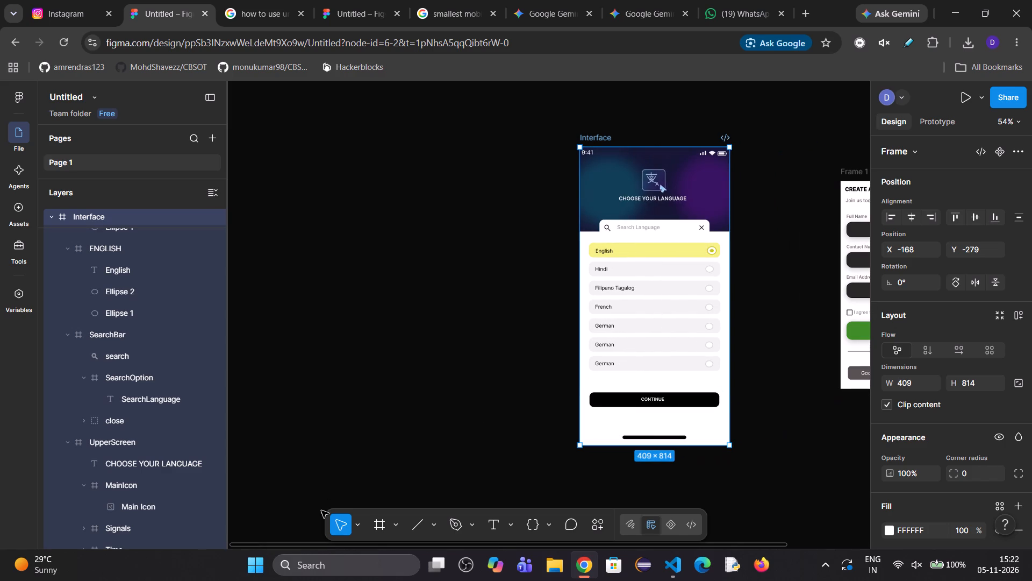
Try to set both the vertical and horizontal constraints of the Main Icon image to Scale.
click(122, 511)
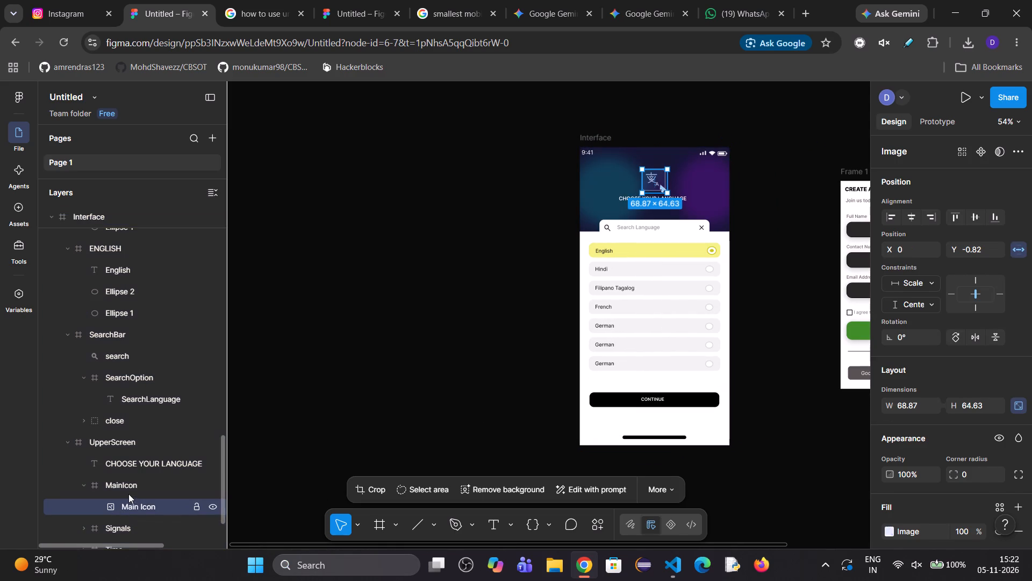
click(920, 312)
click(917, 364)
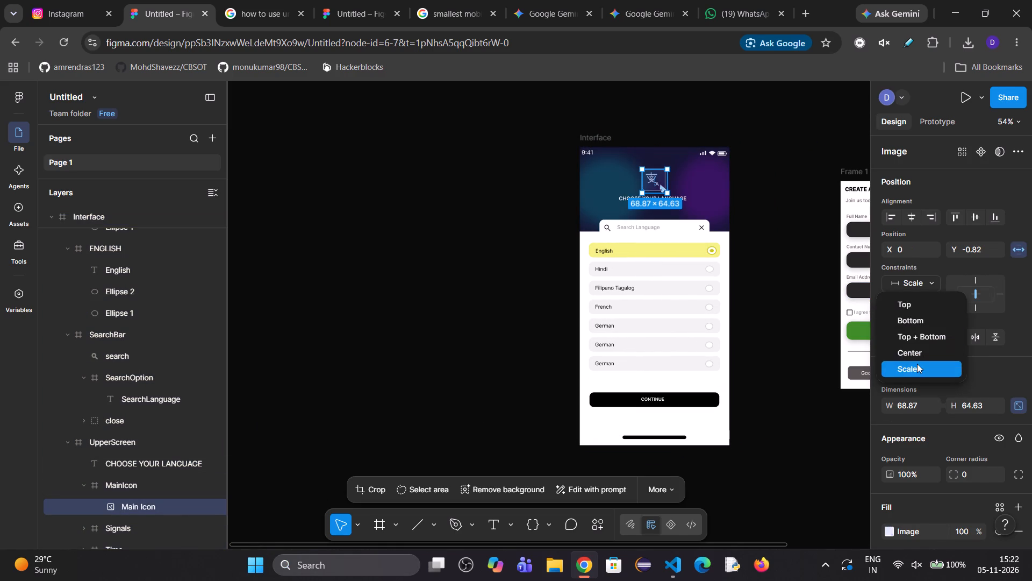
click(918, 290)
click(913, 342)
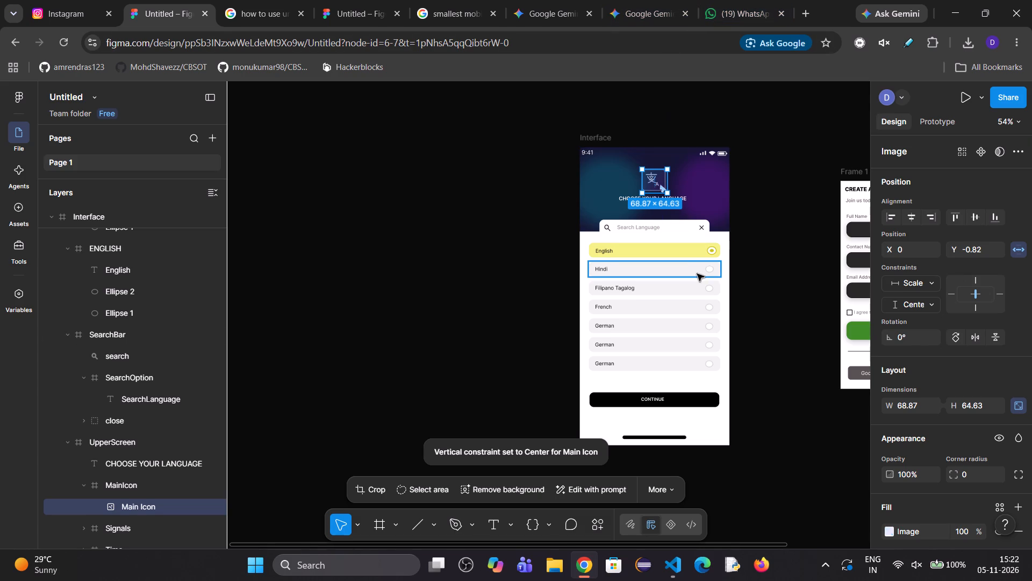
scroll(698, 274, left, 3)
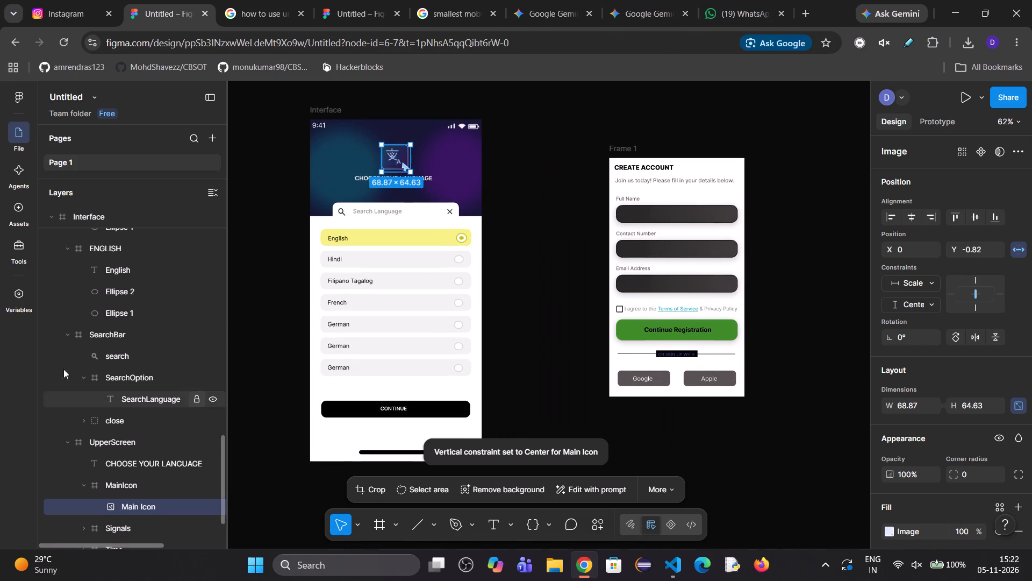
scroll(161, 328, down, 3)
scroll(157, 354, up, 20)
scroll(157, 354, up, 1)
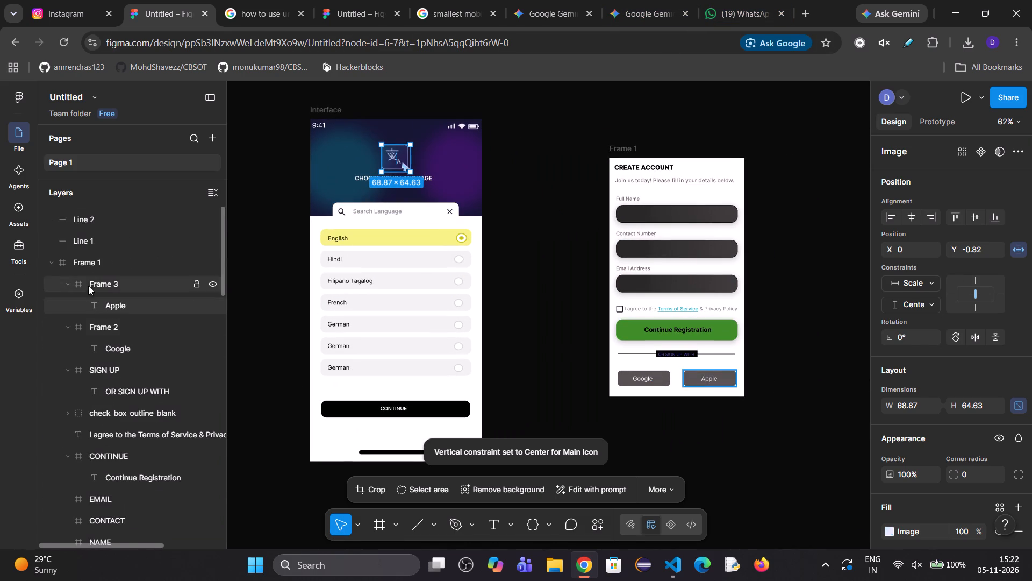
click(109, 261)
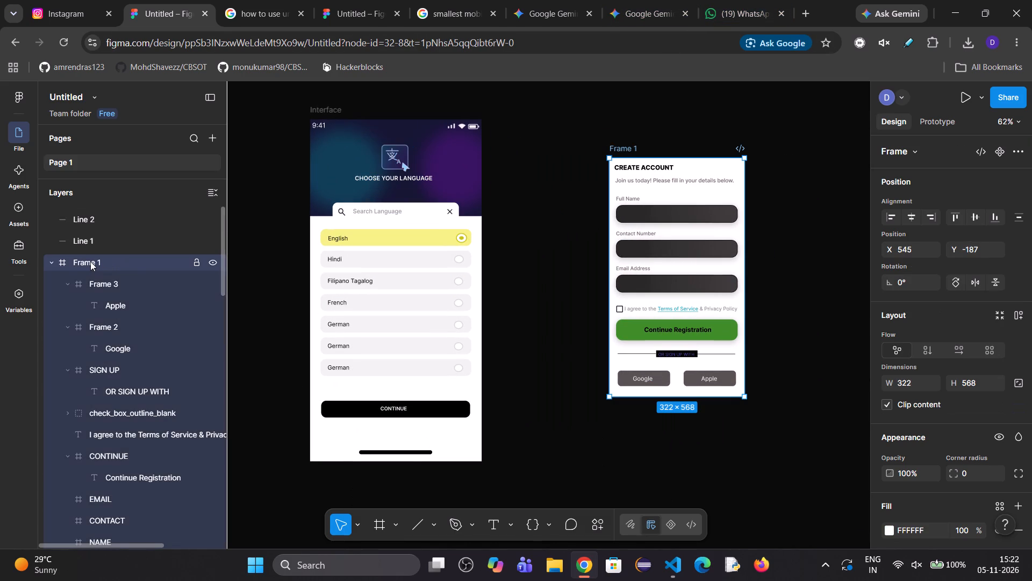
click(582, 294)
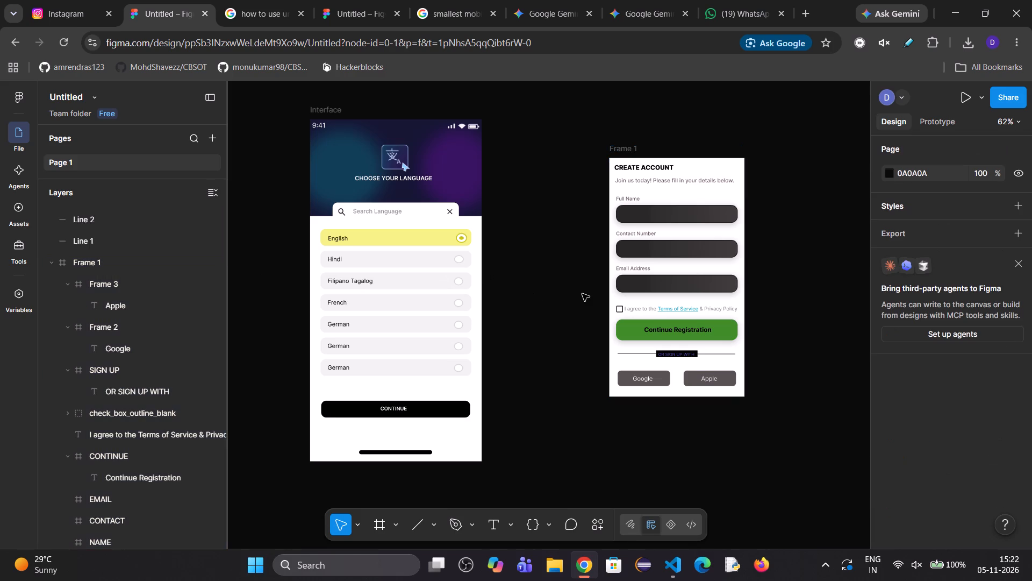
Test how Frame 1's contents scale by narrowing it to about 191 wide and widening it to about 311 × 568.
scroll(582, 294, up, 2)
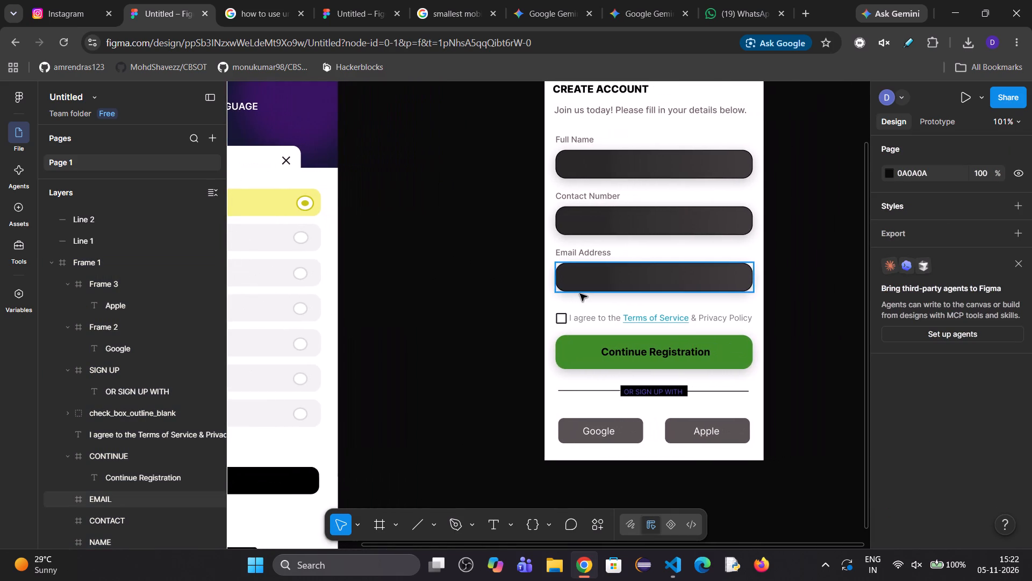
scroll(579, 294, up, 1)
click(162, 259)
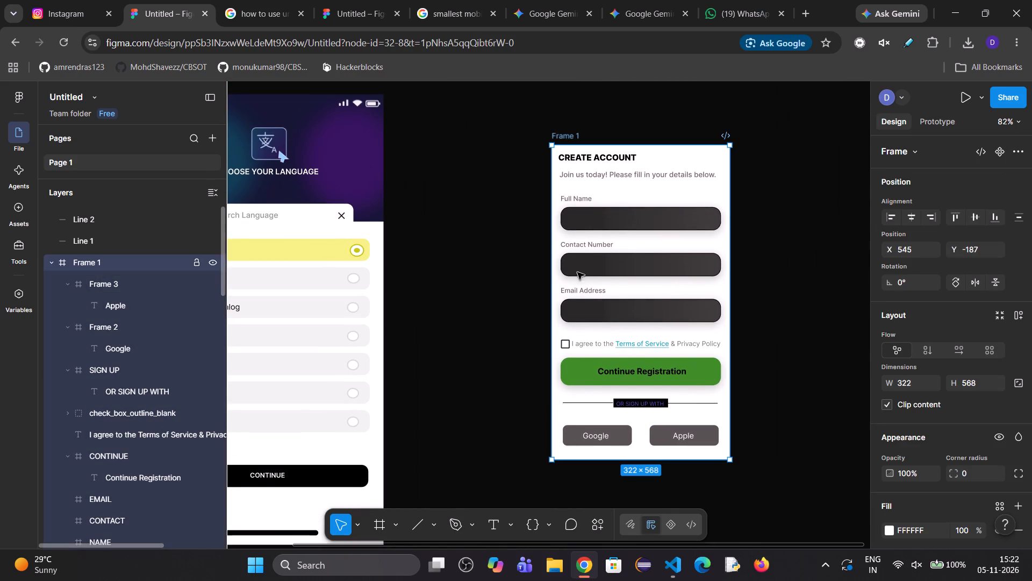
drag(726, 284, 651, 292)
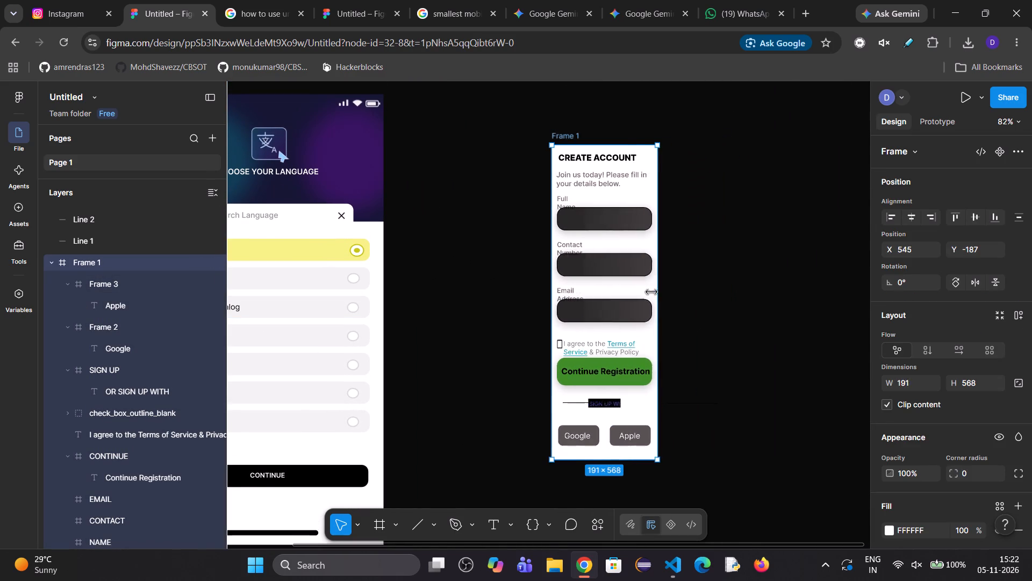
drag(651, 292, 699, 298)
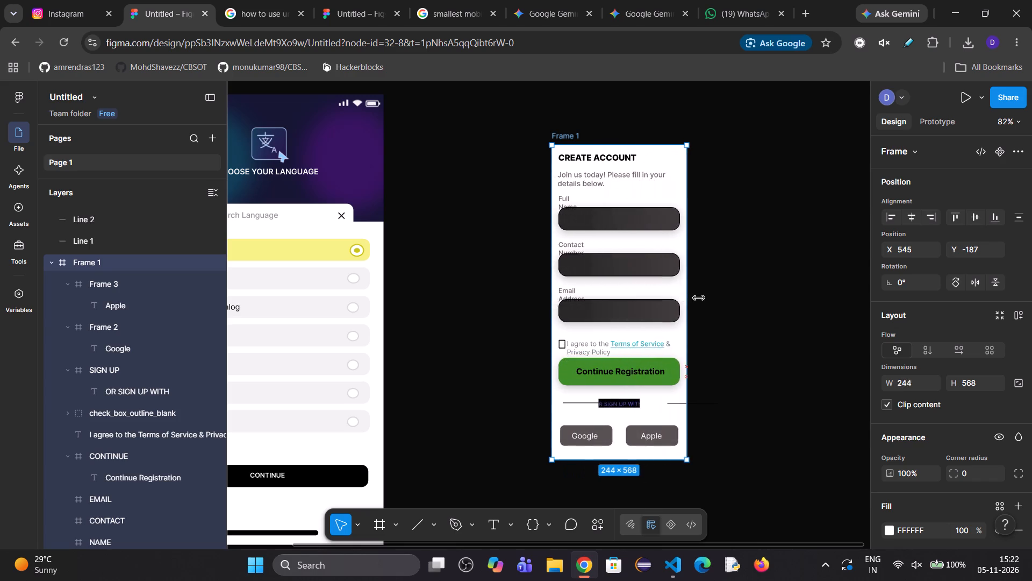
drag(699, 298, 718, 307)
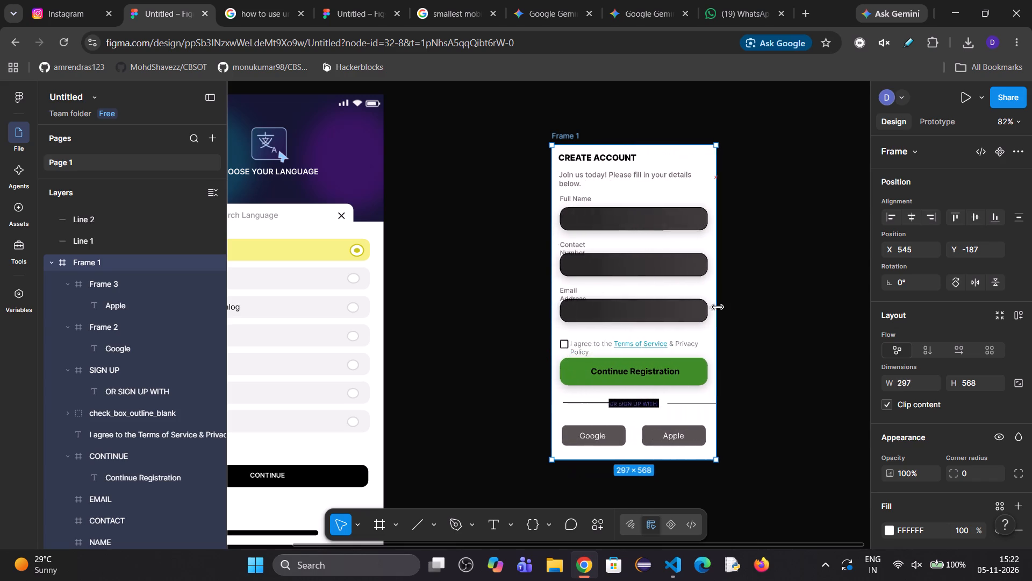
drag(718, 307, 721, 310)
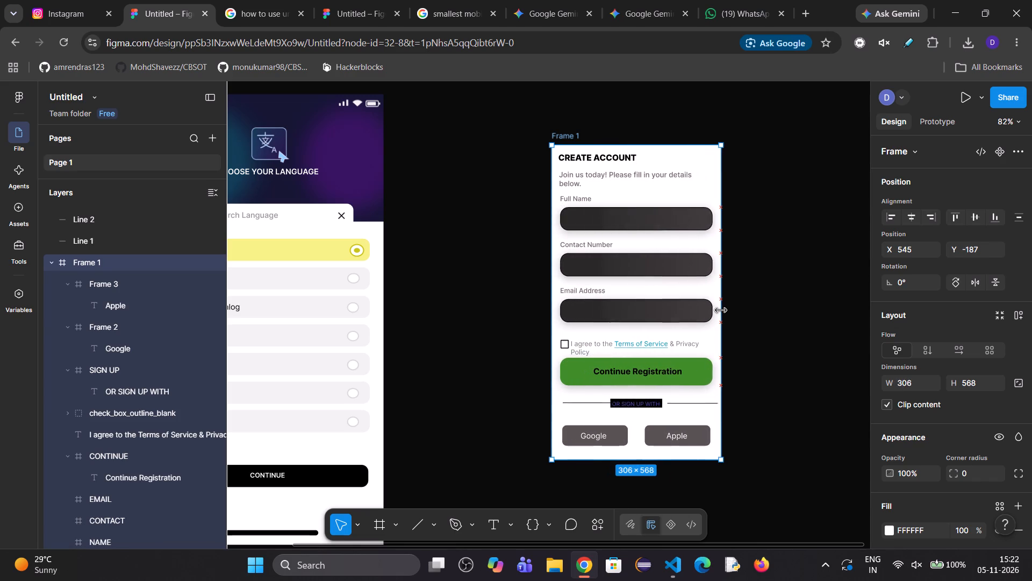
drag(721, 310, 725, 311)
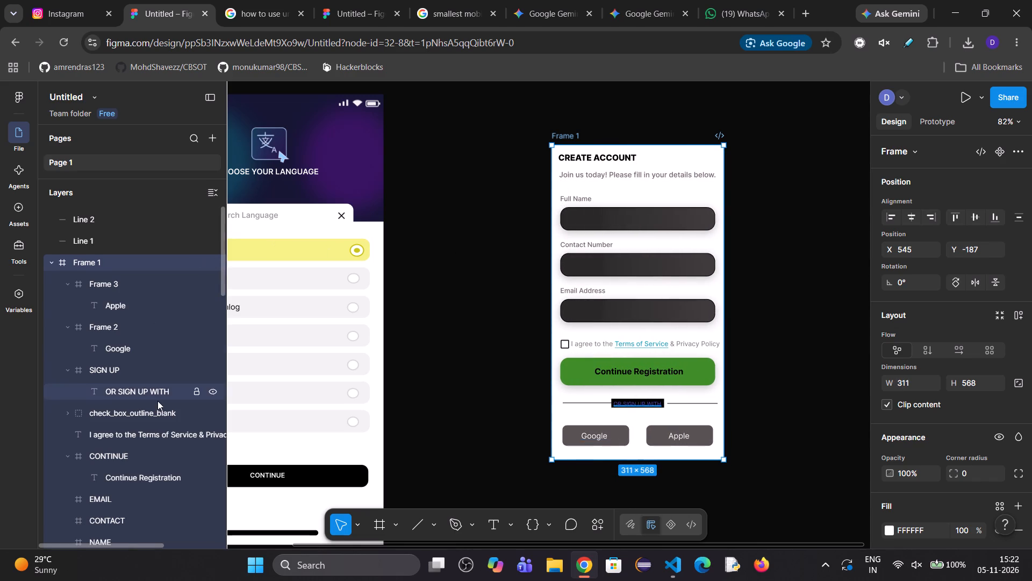
Set both the horizontal and vertical constraints of the CREATE ACCOUNT heading to Scale.
scroll(157, 401, down, 7)
scroll(159, 413, up, 3)
click(125, 374)
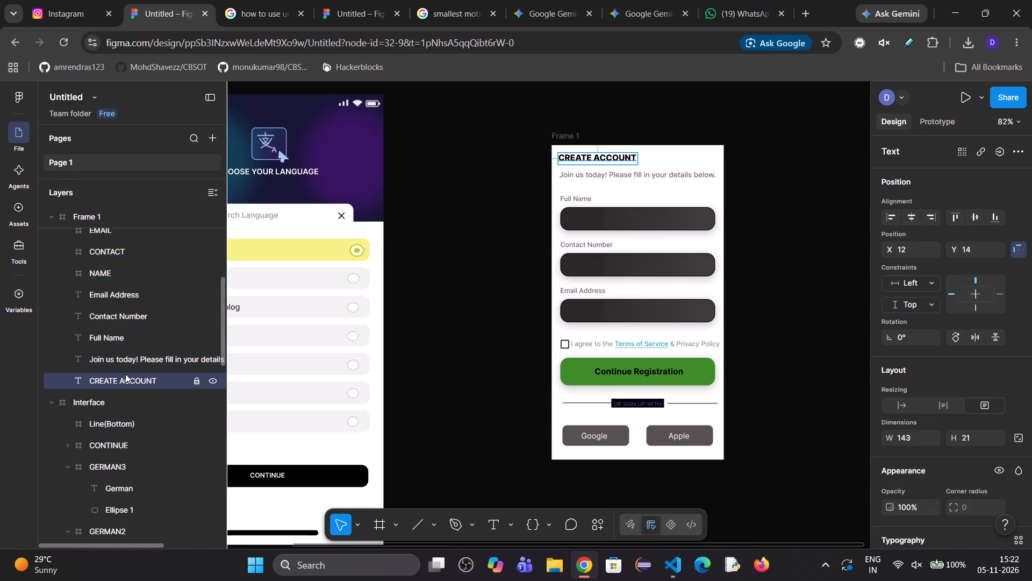
click(904, 286)
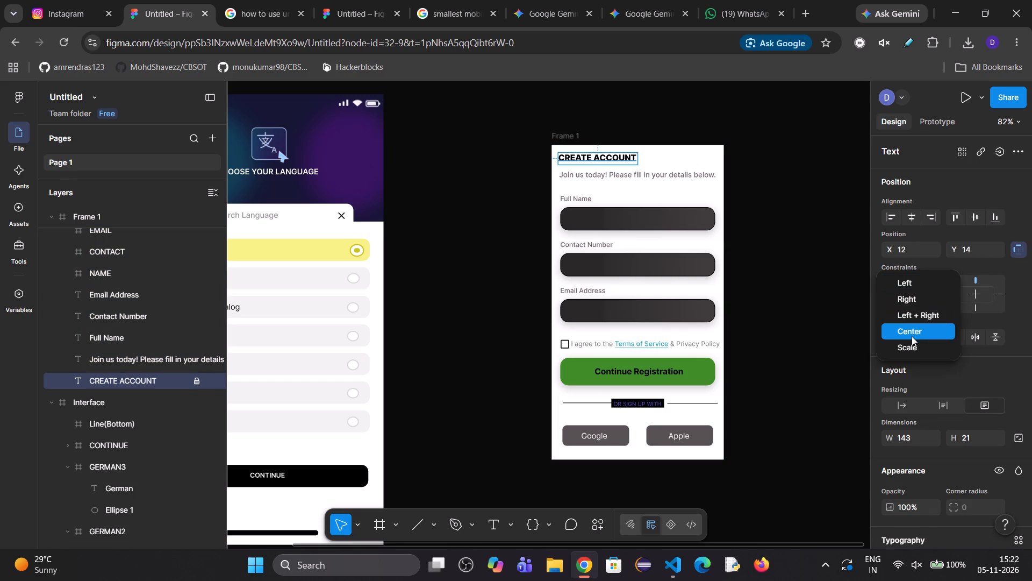
click(906, 353)
click(900, 308)
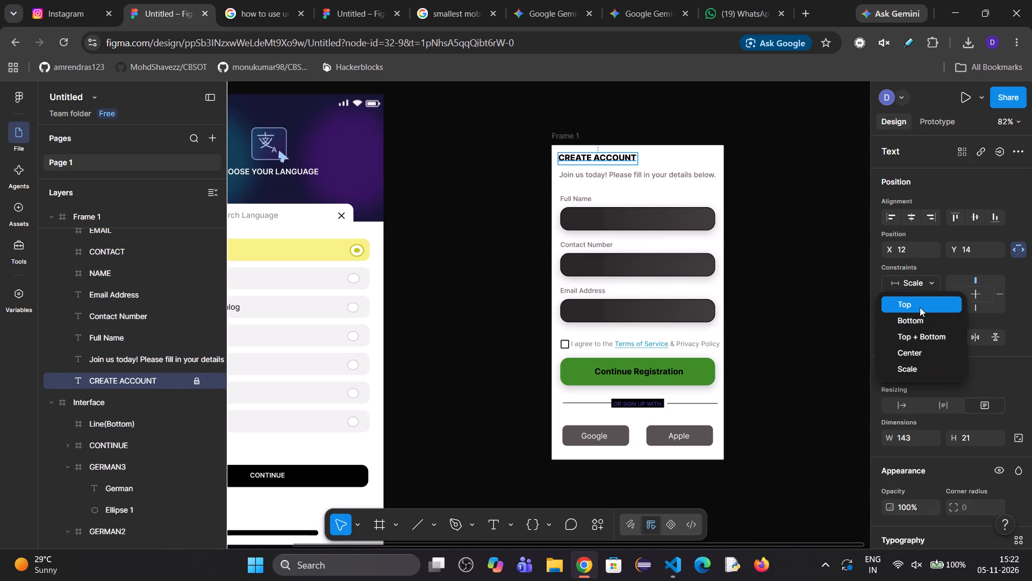
click(918, 362)
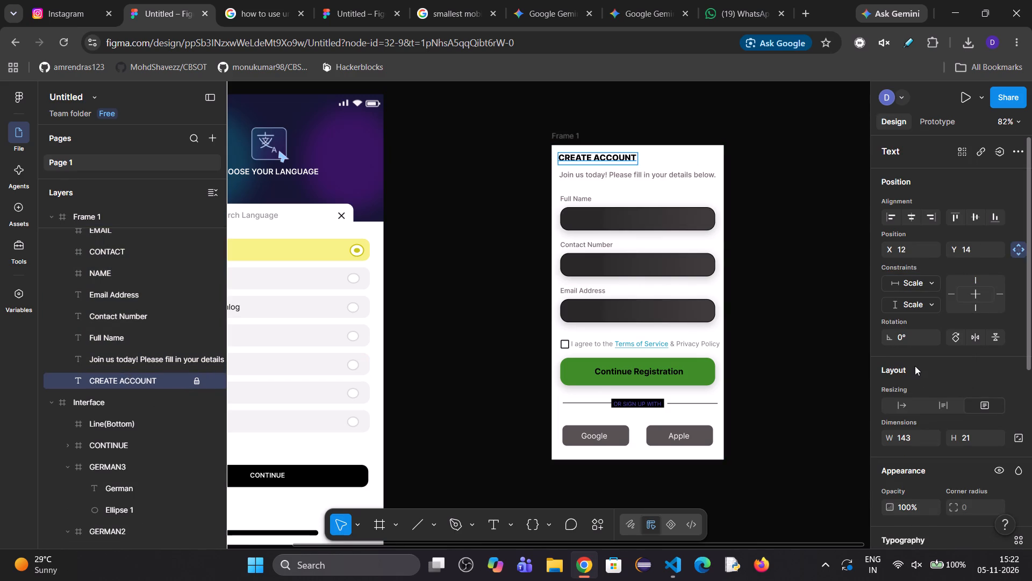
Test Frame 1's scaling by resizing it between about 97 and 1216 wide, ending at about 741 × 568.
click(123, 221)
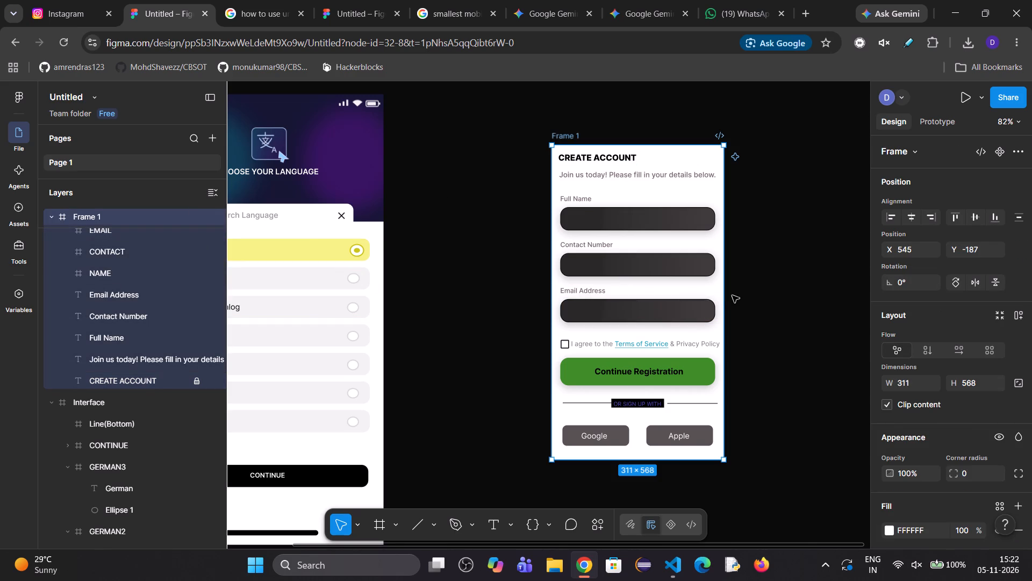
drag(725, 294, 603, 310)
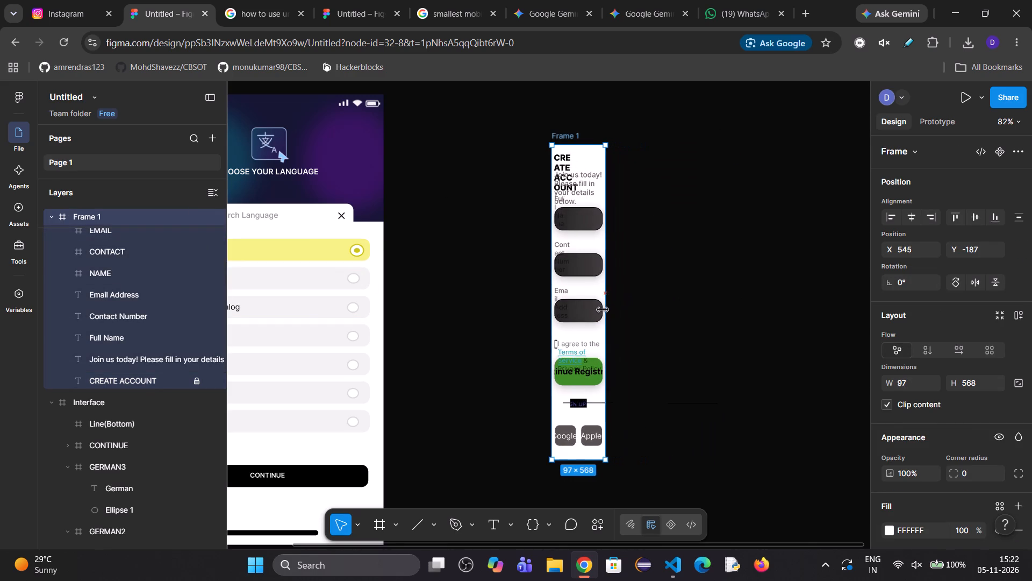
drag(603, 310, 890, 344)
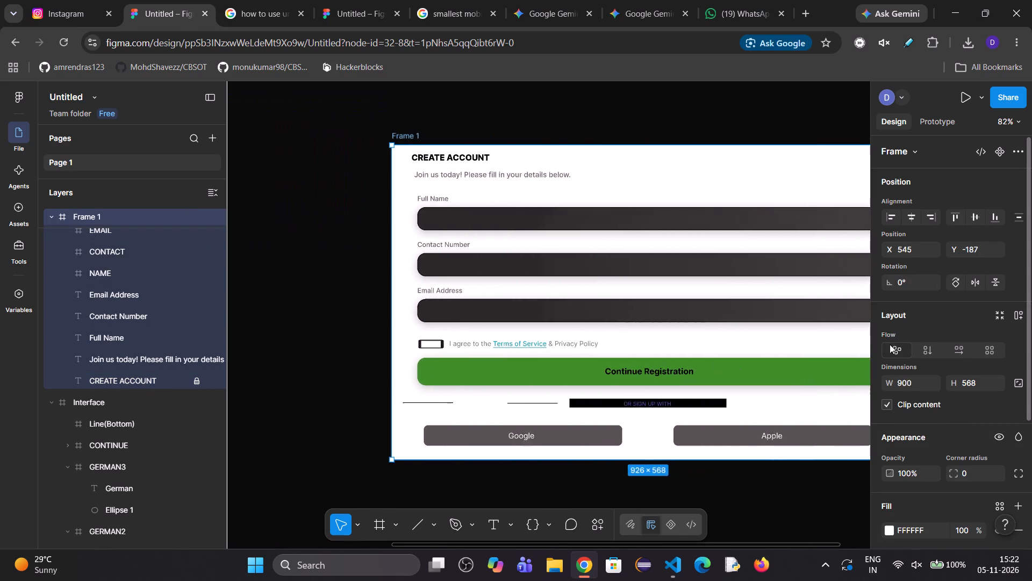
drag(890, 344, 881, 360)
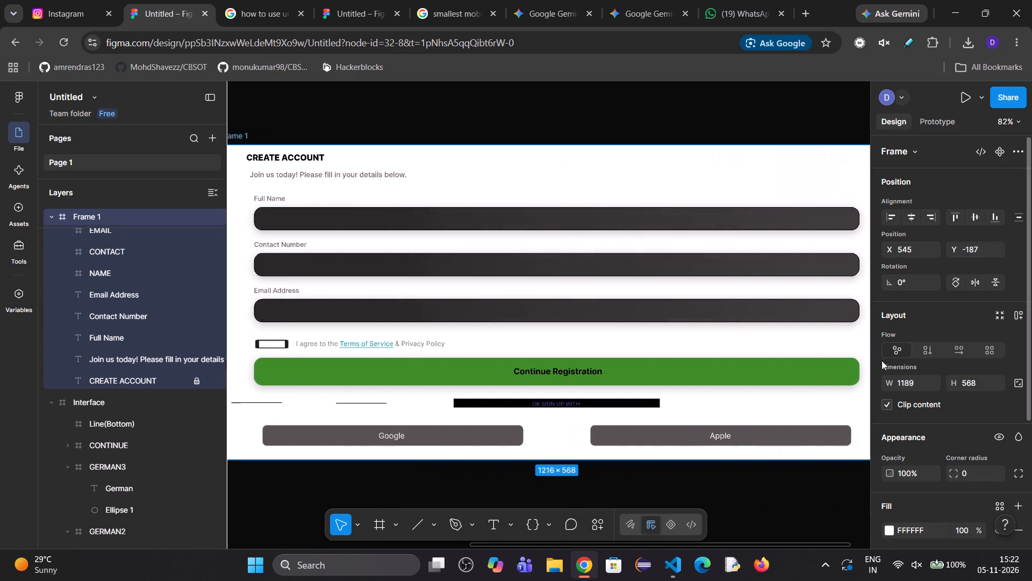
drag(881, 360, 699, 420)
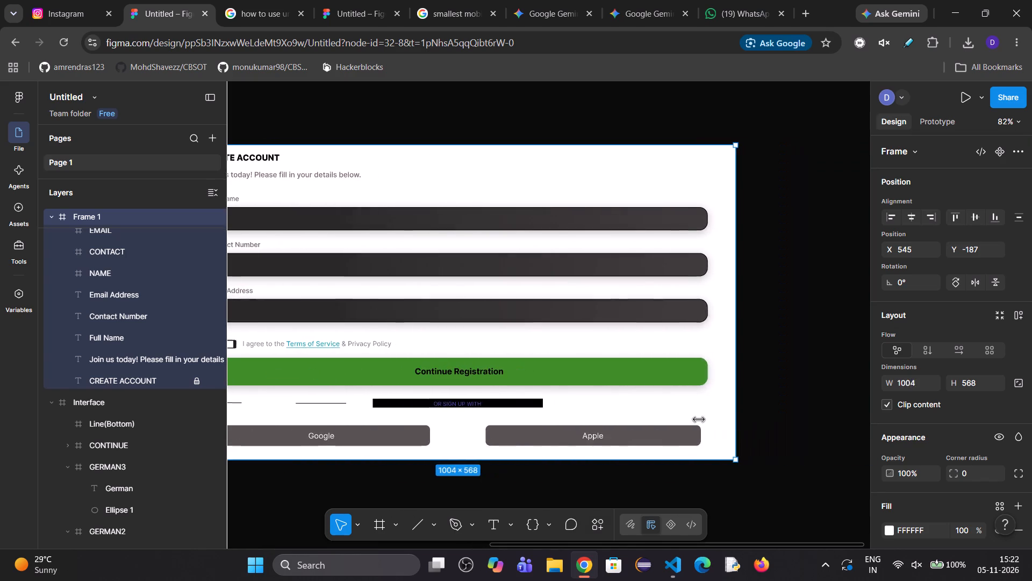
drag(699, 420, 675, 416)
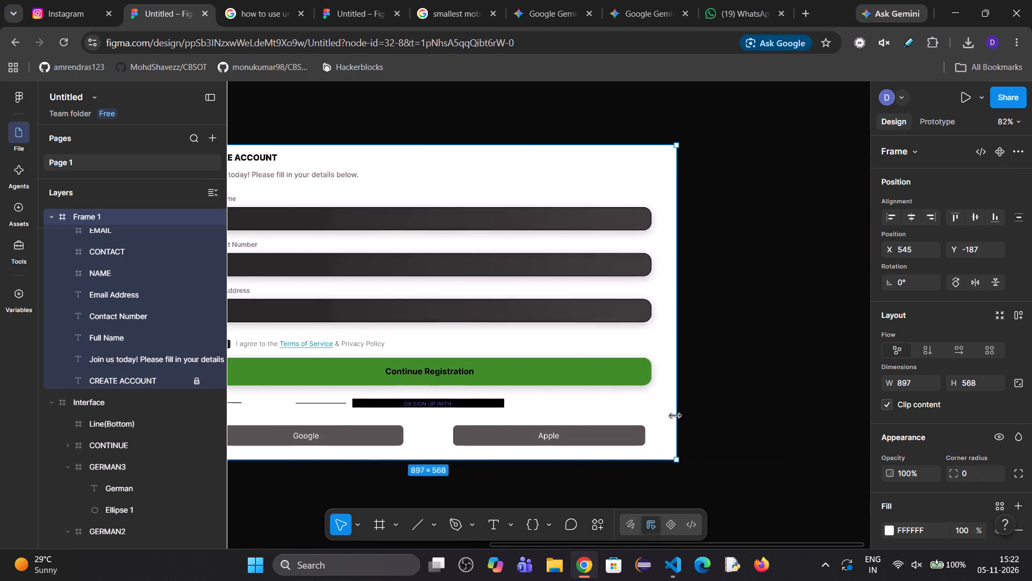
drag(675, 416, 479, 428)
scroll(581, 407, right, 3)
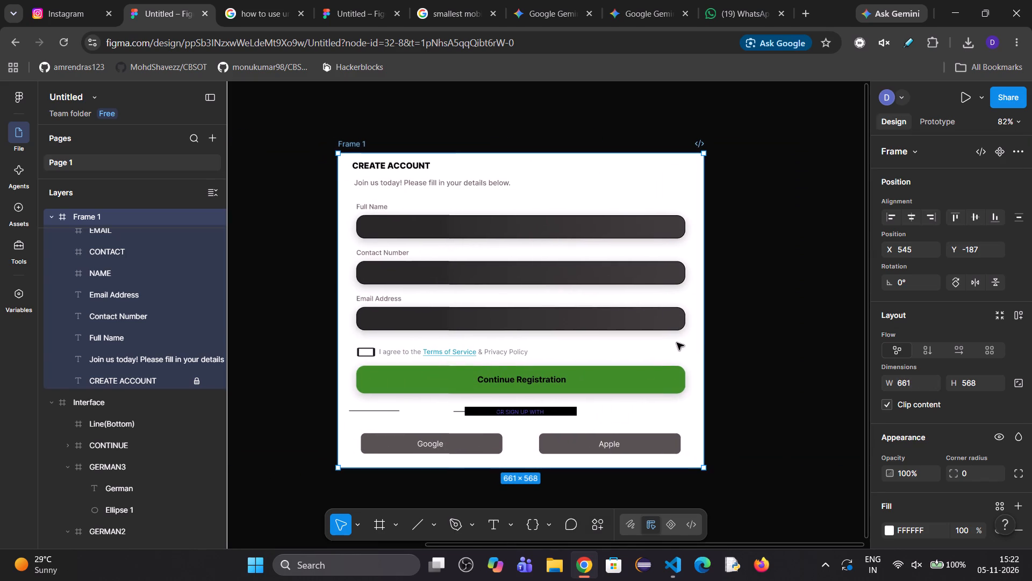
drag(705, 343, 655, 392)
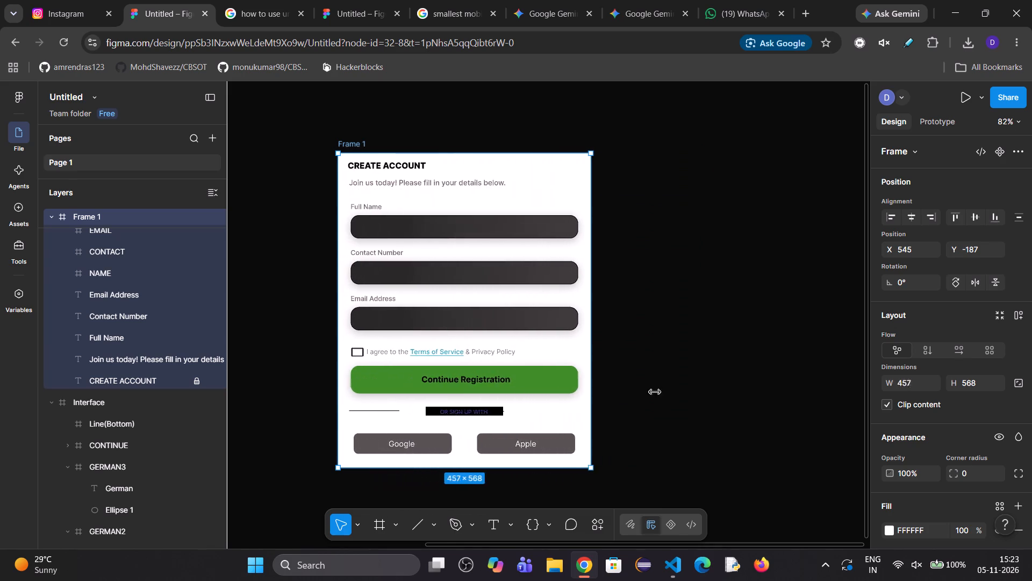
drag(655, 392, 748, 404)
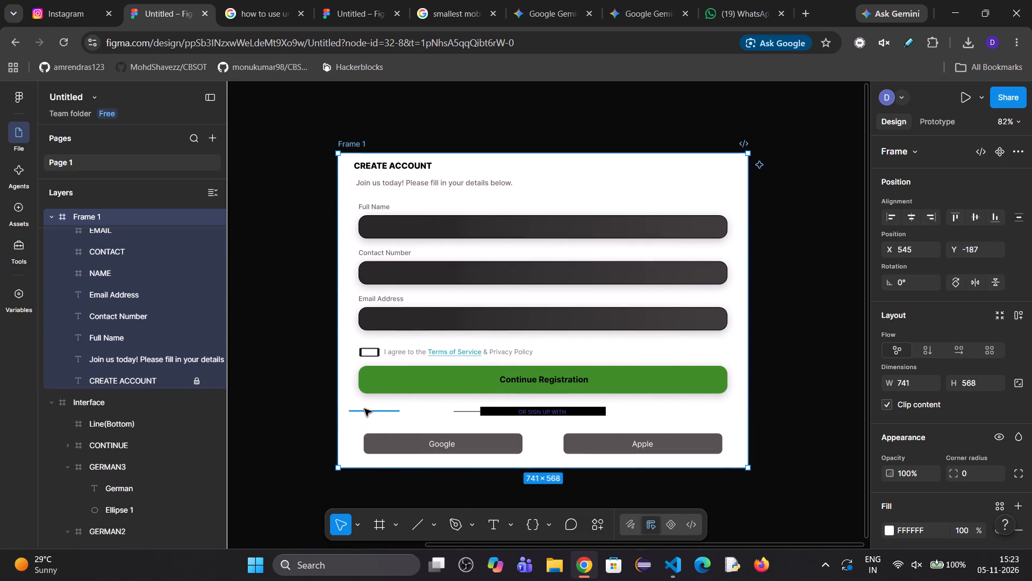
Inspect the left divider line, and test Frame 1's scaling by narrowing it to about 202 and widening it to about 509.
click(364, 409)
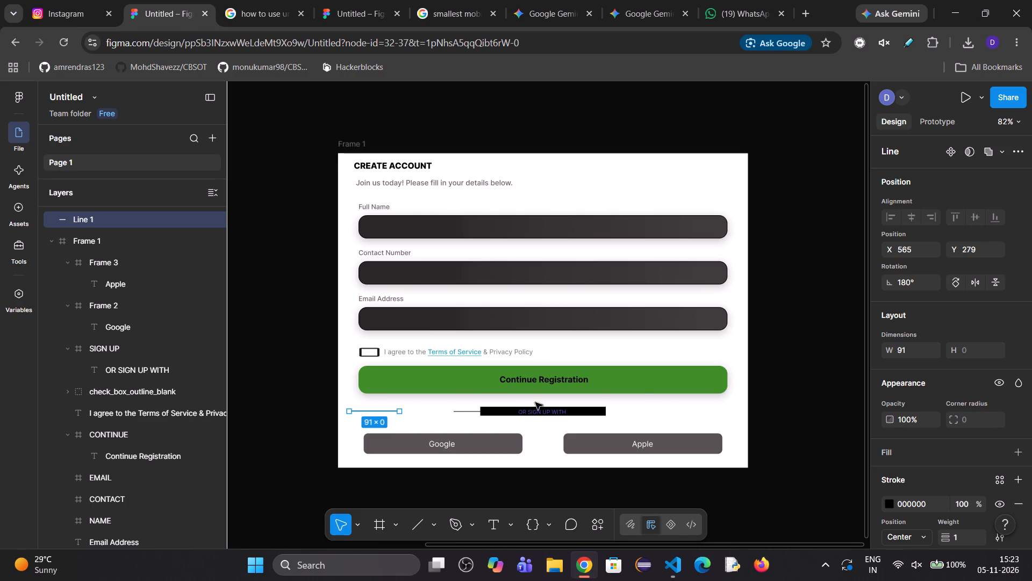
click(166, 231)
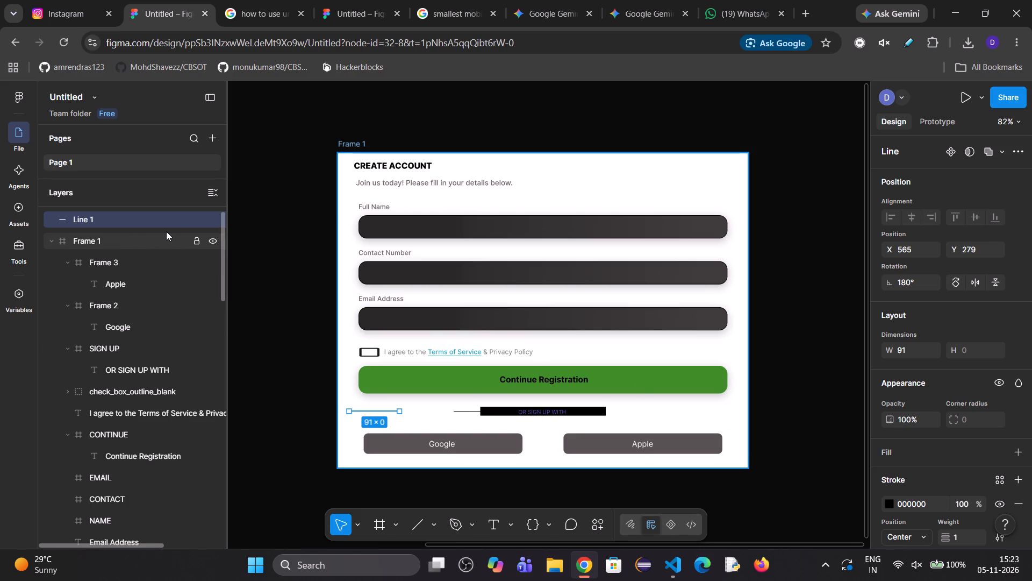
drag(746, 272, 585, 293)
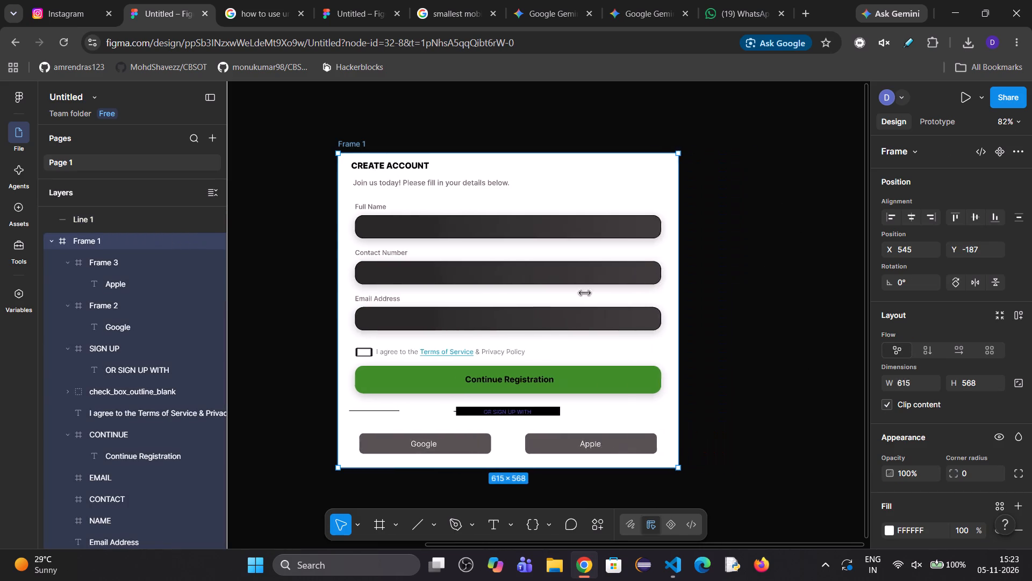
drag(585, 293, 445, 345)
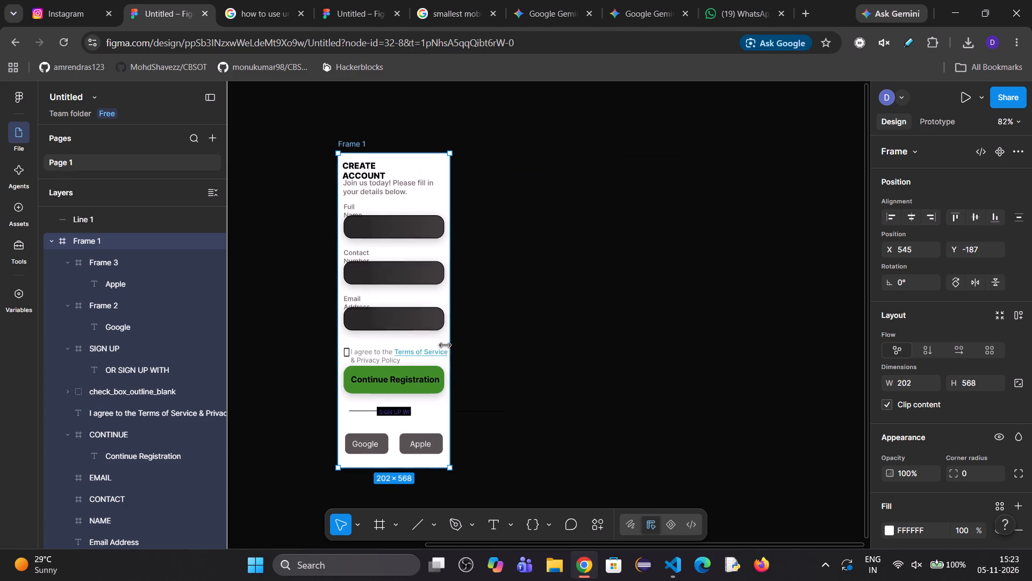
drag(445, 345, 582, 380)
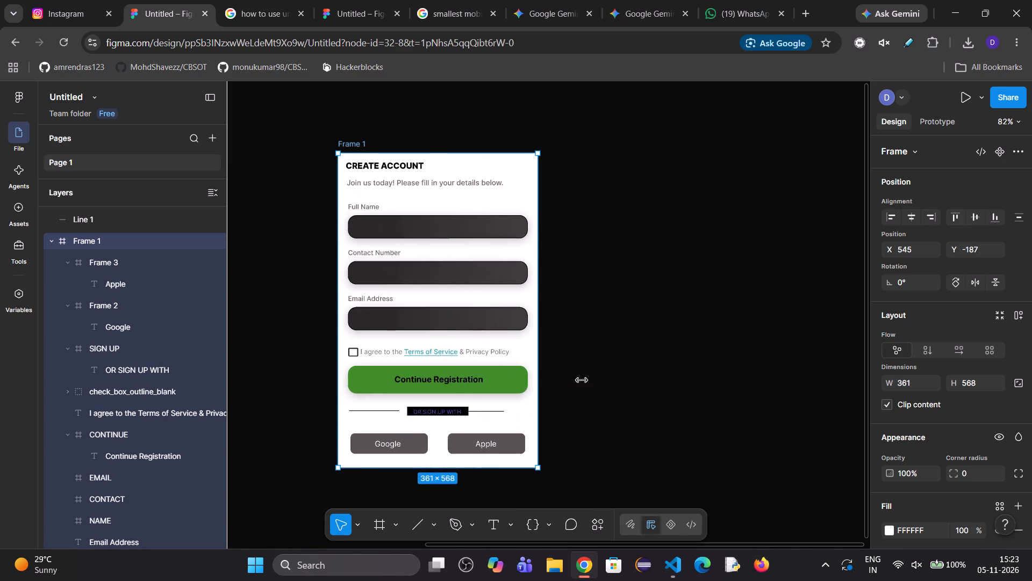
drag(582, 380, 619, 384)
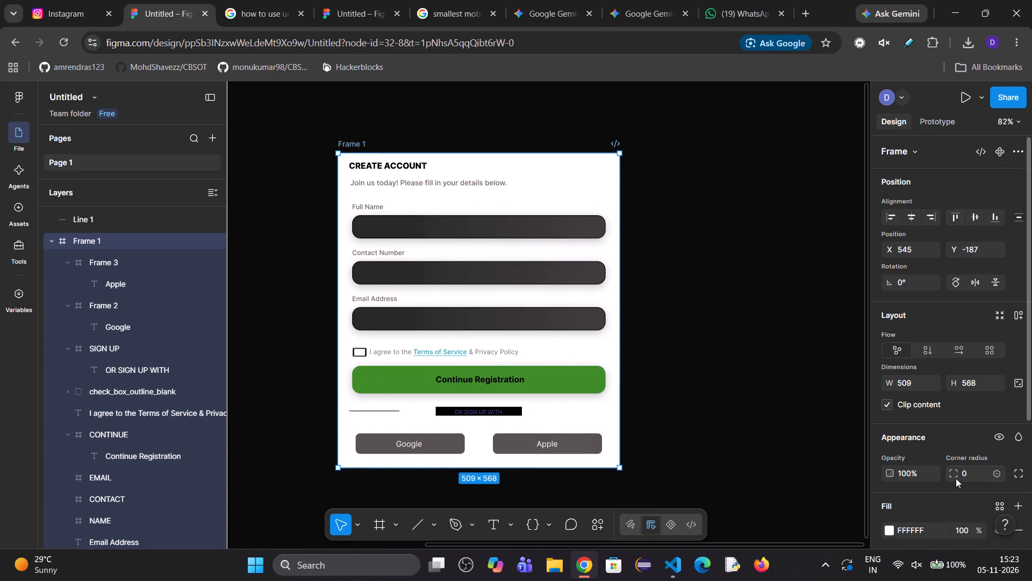
Set Frame 1's width to 320.
click(897, 378)
key(3)
key(2)
key(0)
key(Return)
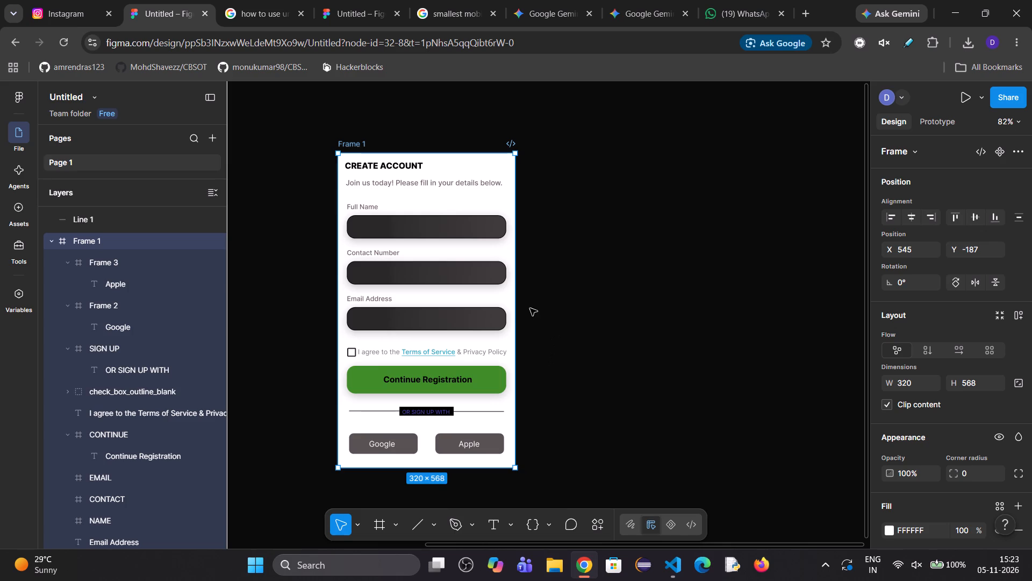
Nest the Line 1 and Line 2 dividers directly inside Frame 1, above Frame 3 in the layer order.
click(83, 211)
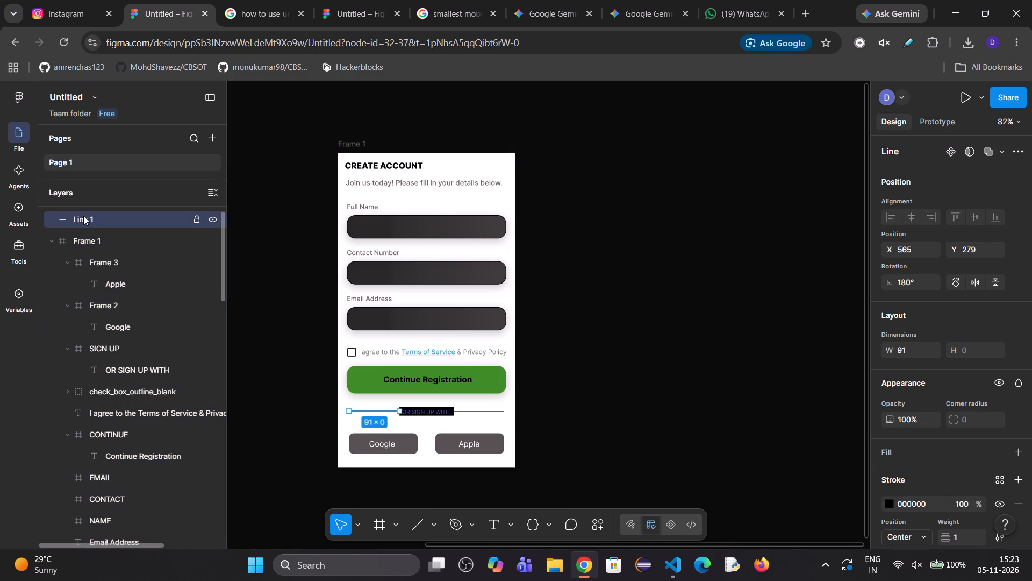
drag(83, 216, 94, 312)
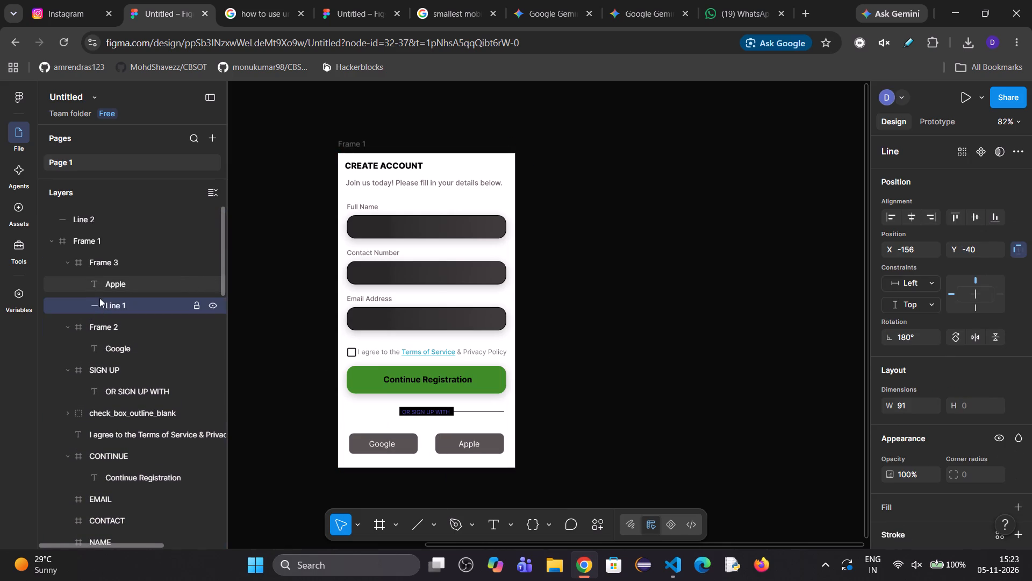
drag(101, 306, 108, 218)
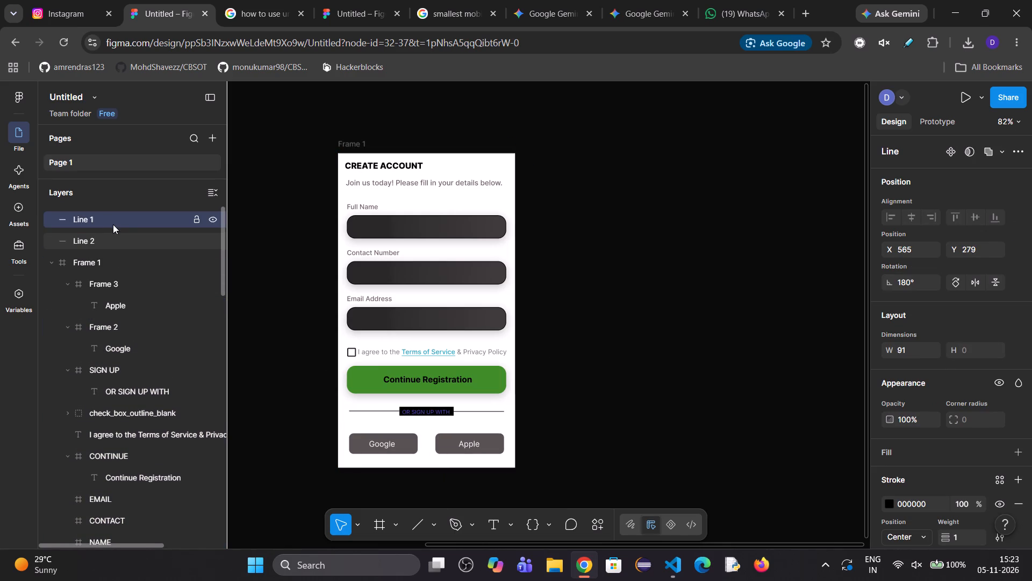
drag(113, 219, 115, 267)
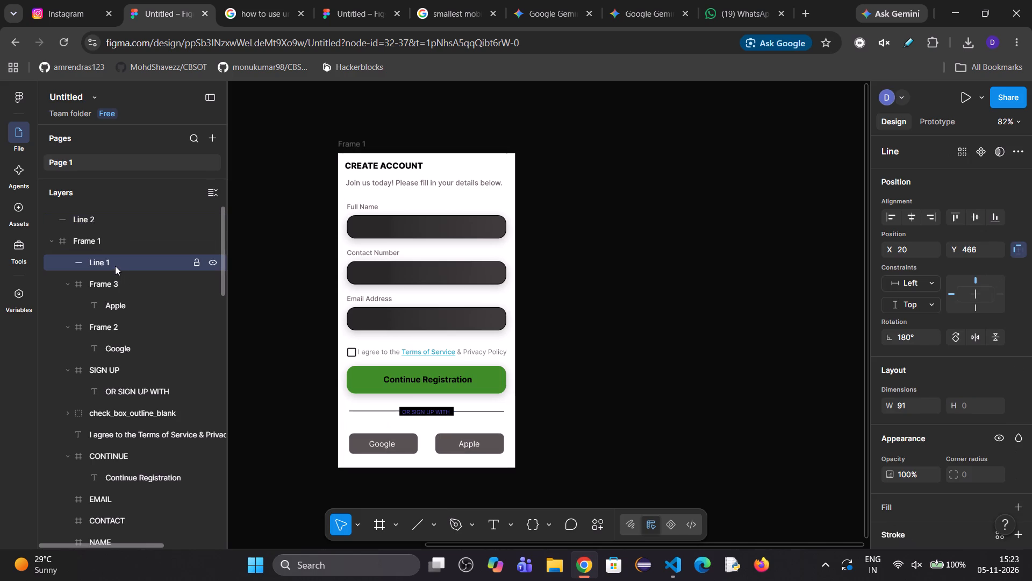
drag(106, 216, 111, 254)
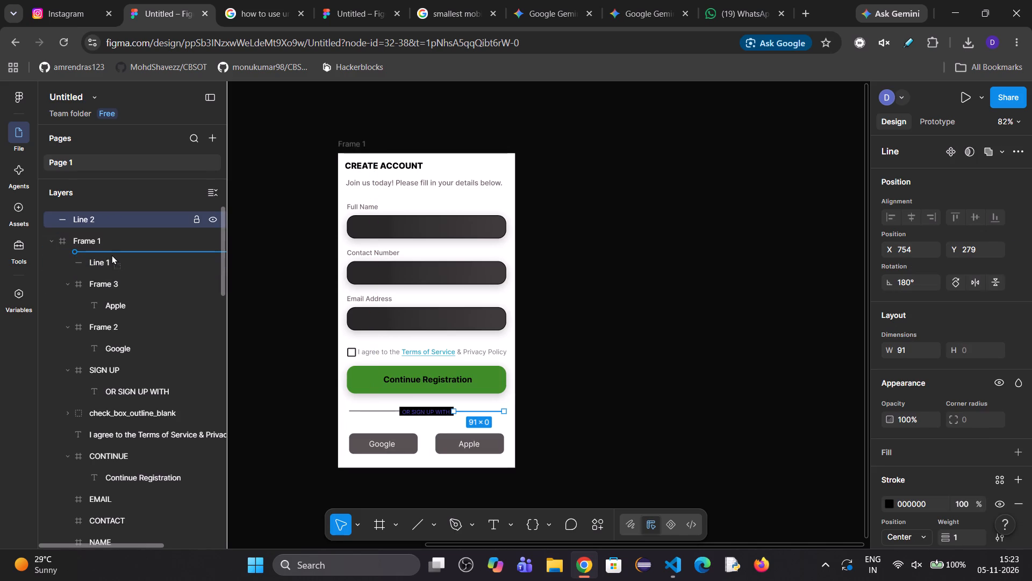
drag(111, 254, 110, 253)
Set the horizontal and vertical constraints of the Line 2 divider to Scale.
click(118, 244)
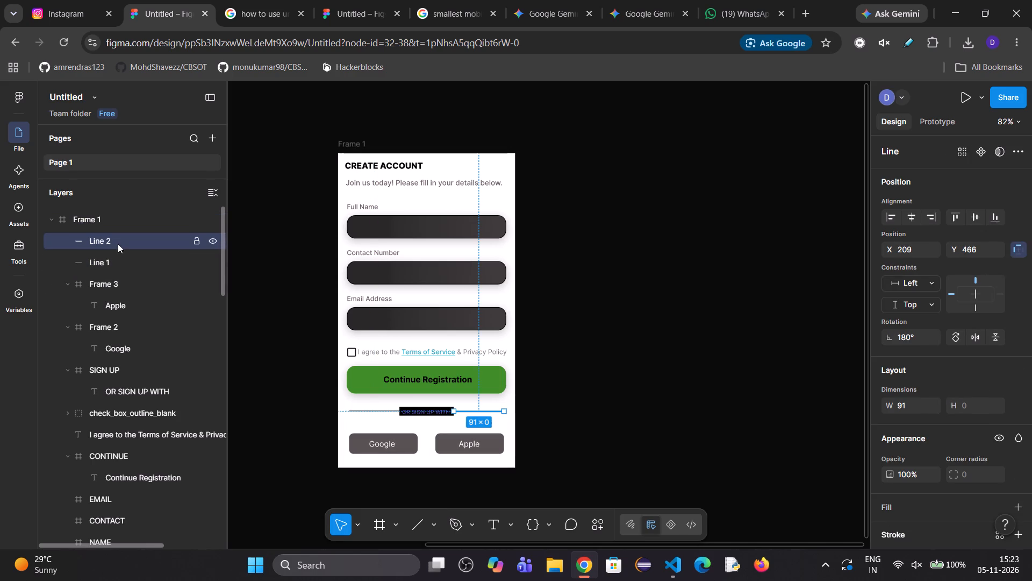
click(121, 262)
click(126, 242)
click(125, 261)
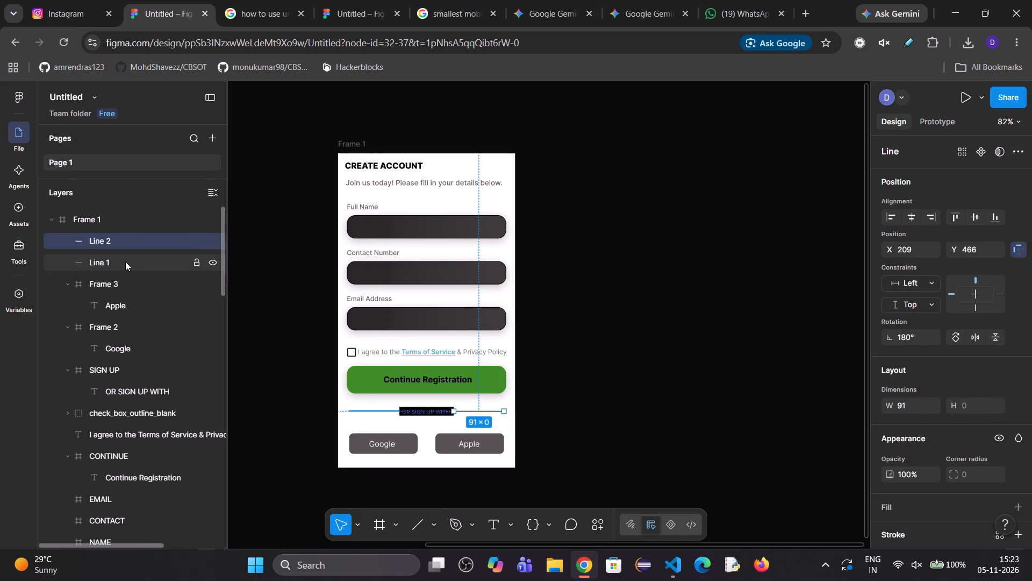
click(124, 245)
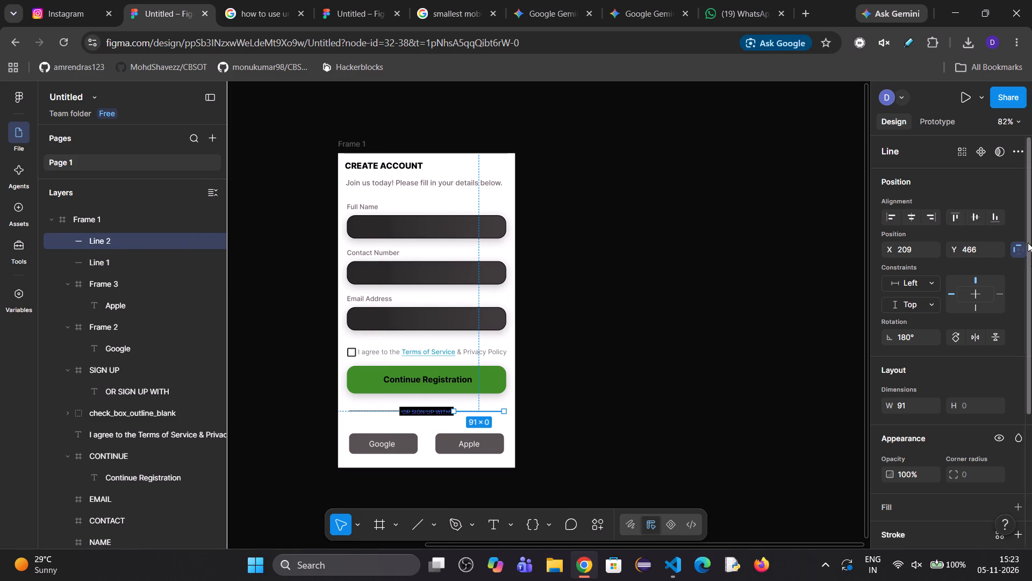
click(1023, 249)
click(1016, 253)
click(930, 285)
click(915, 342)
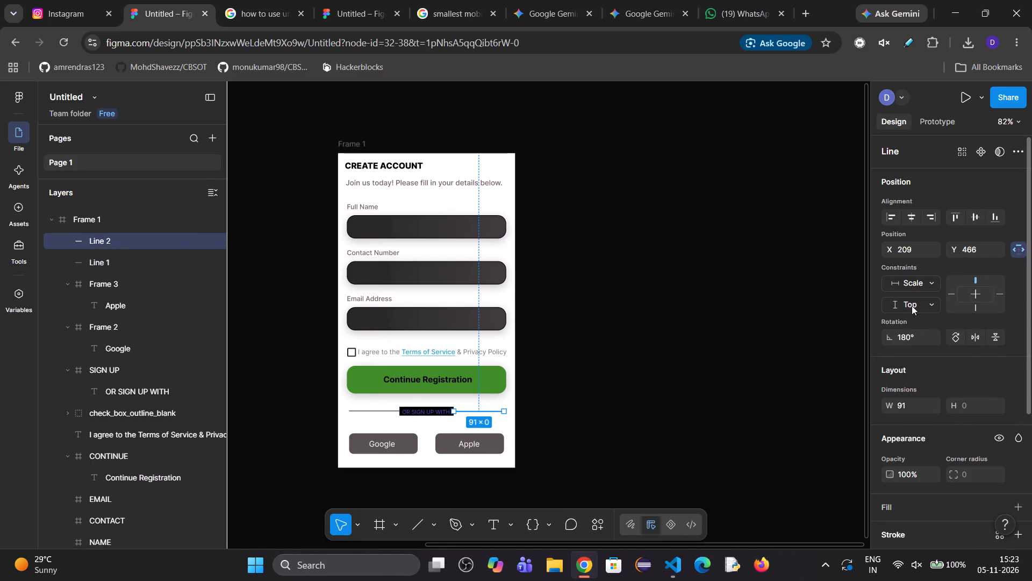
click(912, 306)
click(919, 370)
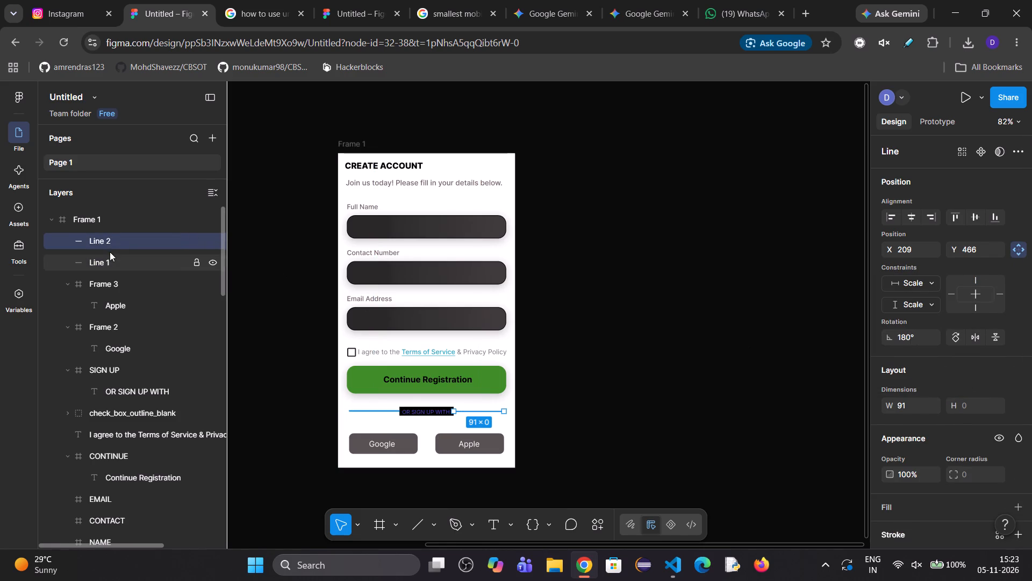
Set the horizontal and vertical constraints of the Line 1 divider to Scale.
click(113, 257)
click(935, 284)
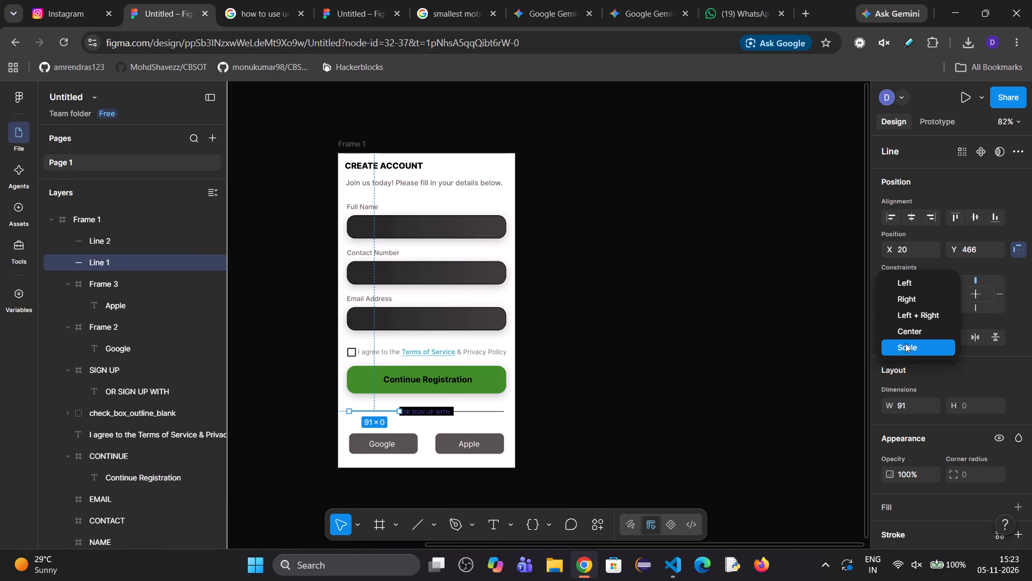
click(905, 343)
click(901, 311)
click(908, 364)
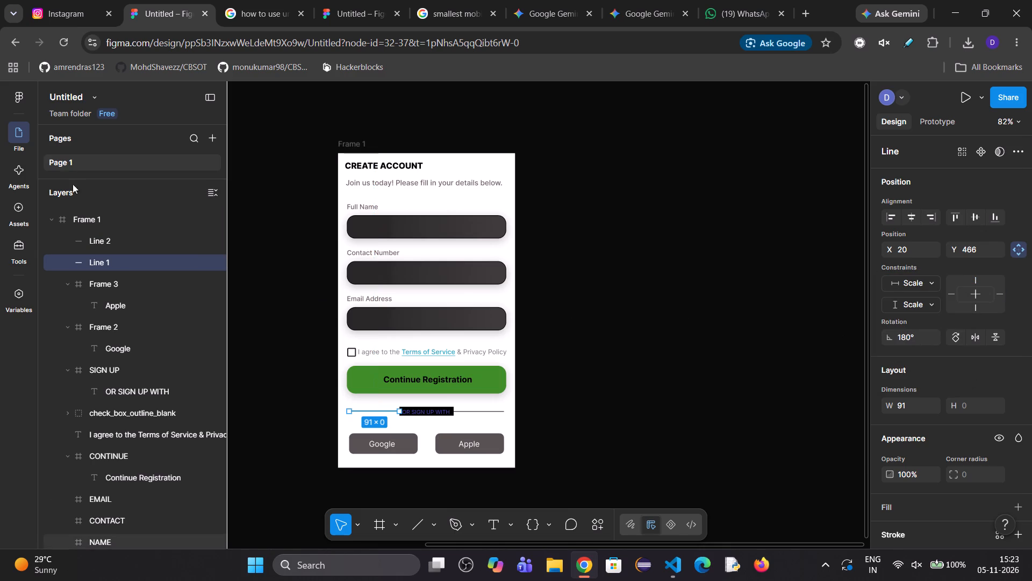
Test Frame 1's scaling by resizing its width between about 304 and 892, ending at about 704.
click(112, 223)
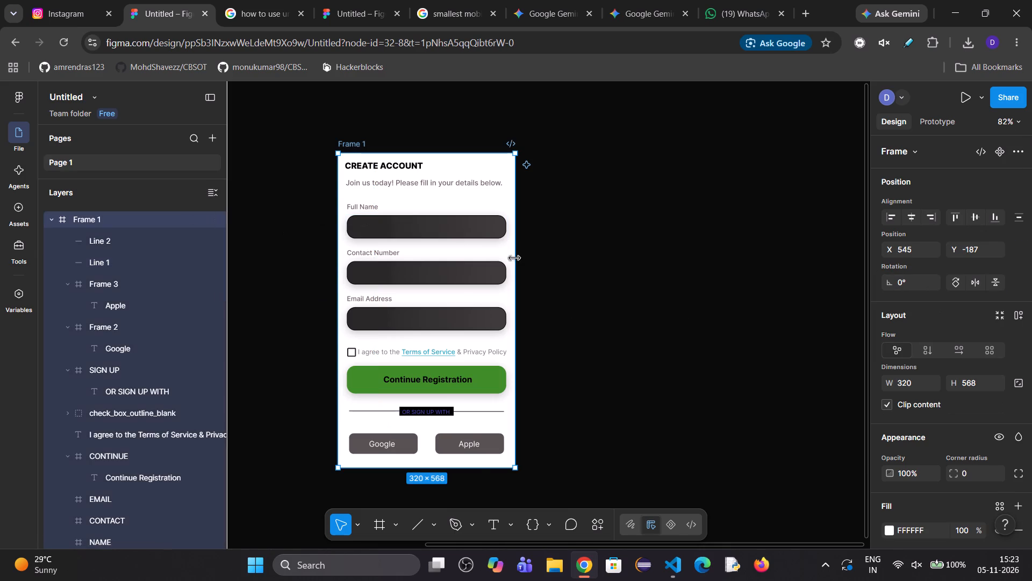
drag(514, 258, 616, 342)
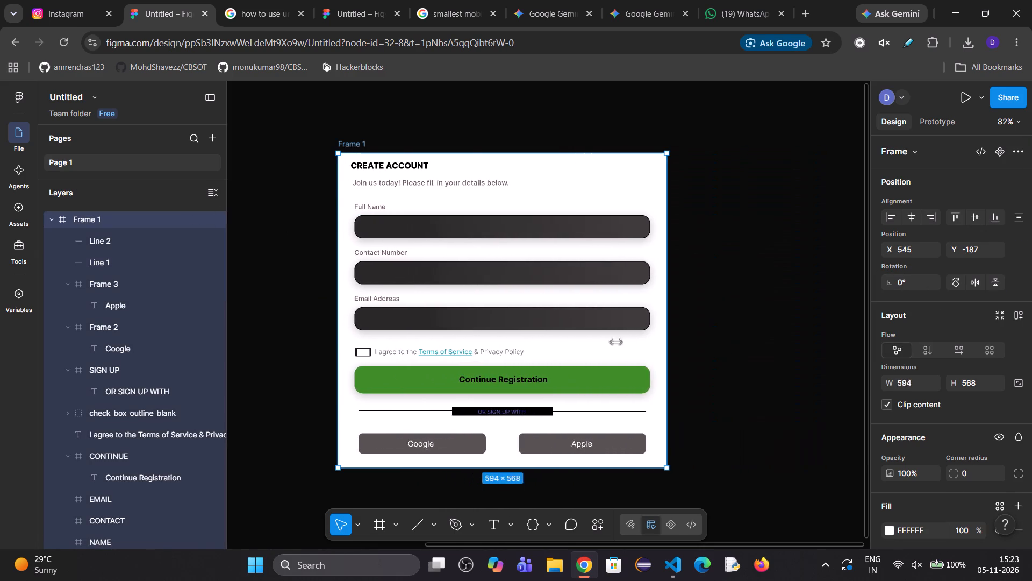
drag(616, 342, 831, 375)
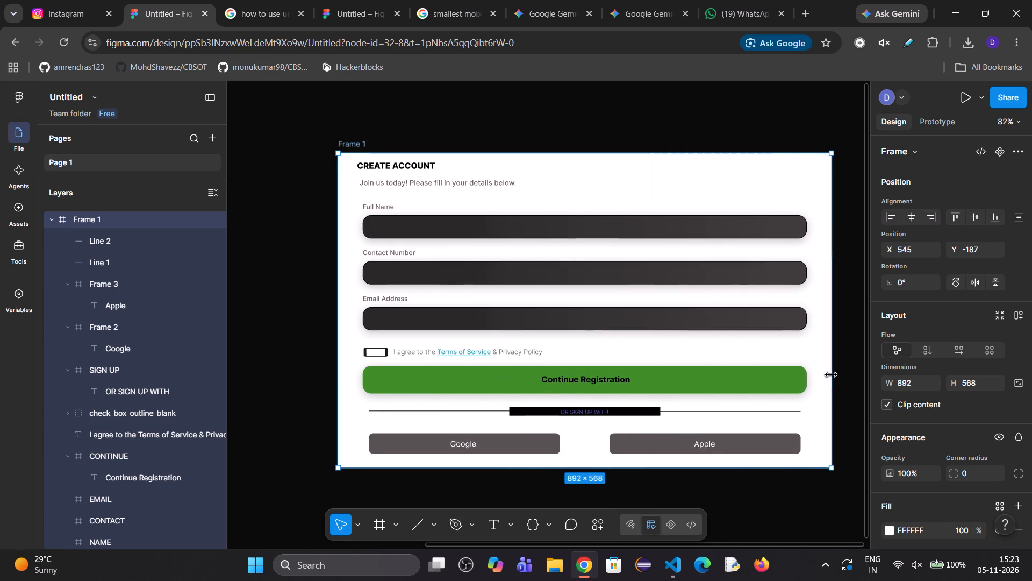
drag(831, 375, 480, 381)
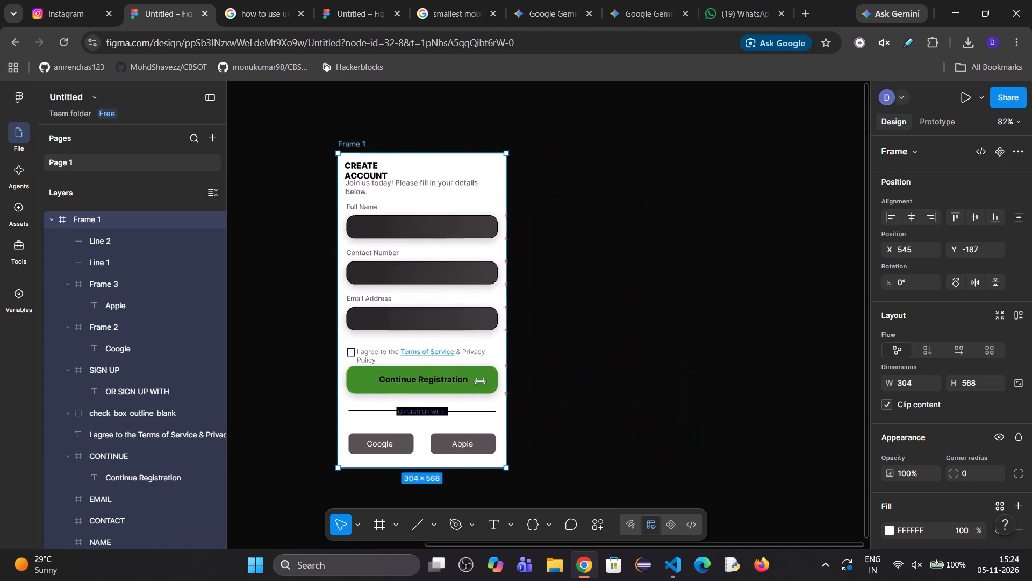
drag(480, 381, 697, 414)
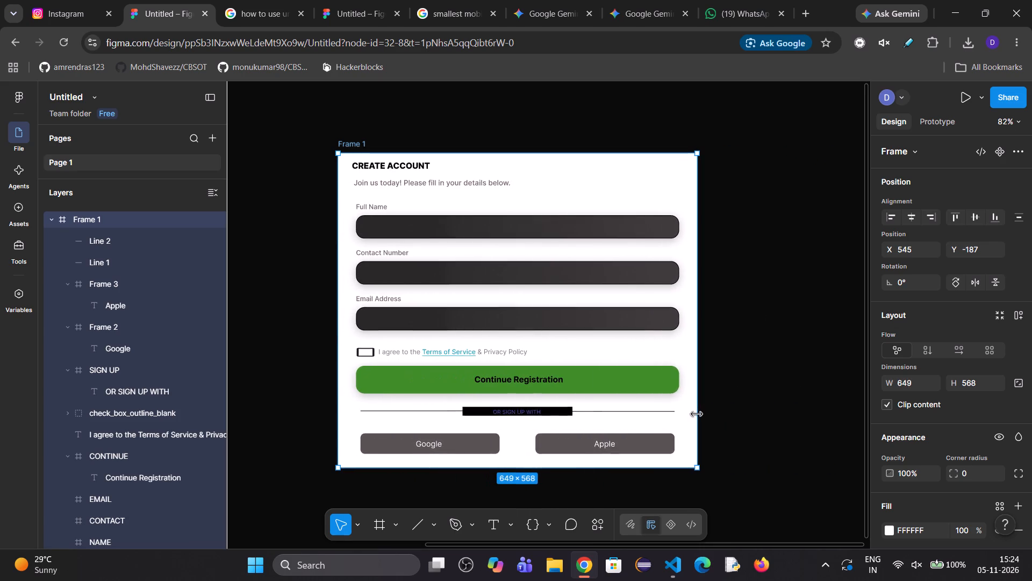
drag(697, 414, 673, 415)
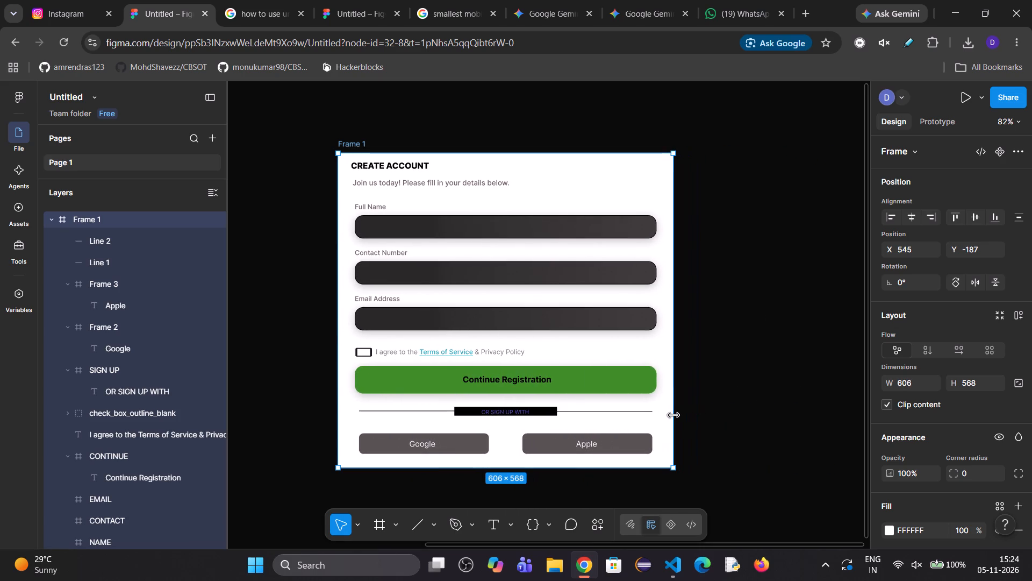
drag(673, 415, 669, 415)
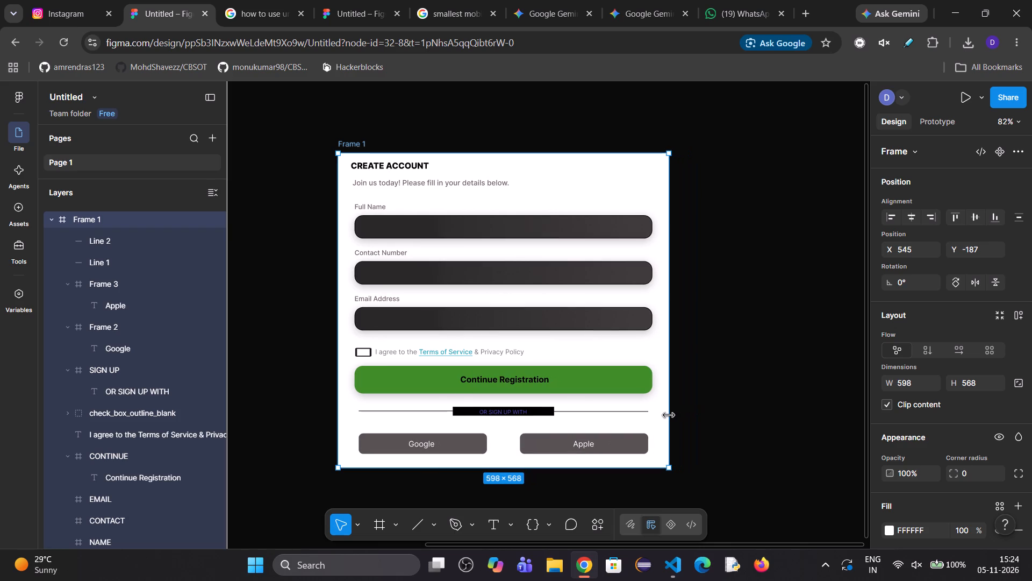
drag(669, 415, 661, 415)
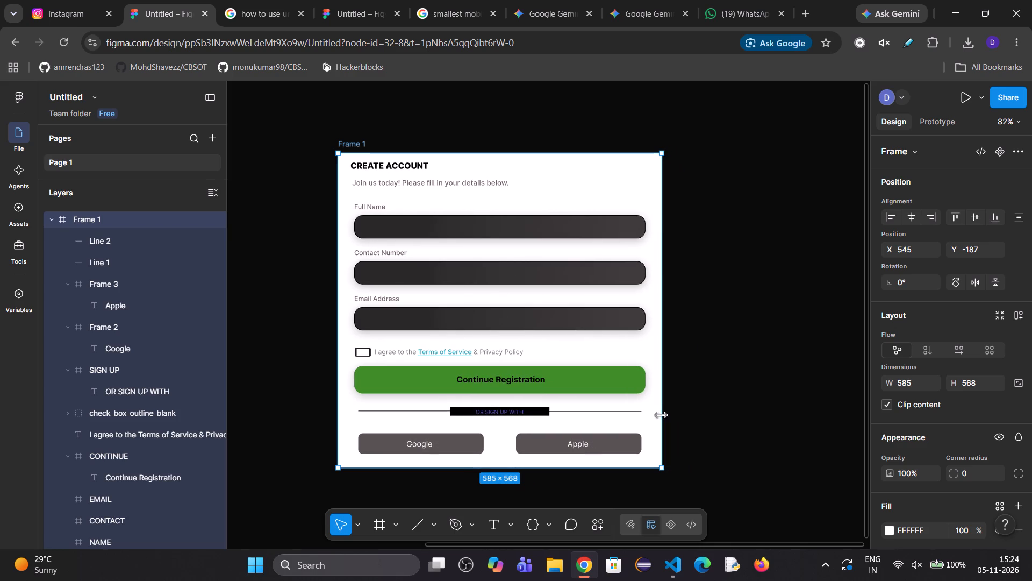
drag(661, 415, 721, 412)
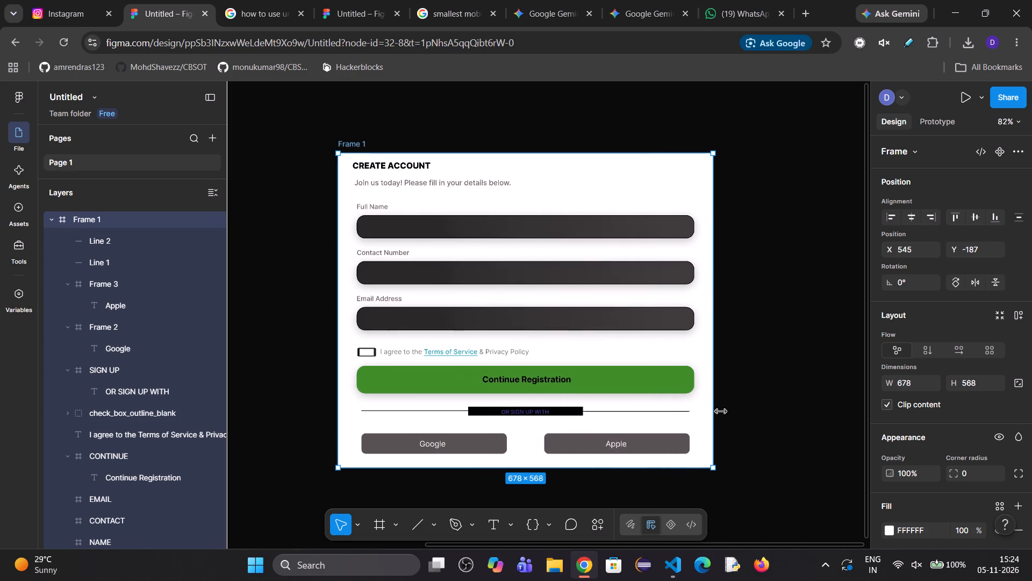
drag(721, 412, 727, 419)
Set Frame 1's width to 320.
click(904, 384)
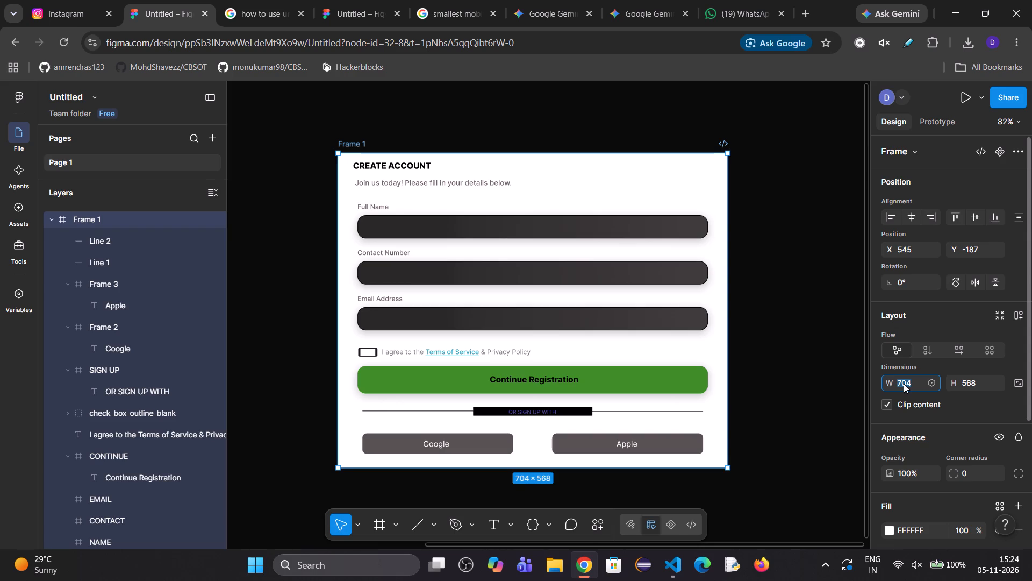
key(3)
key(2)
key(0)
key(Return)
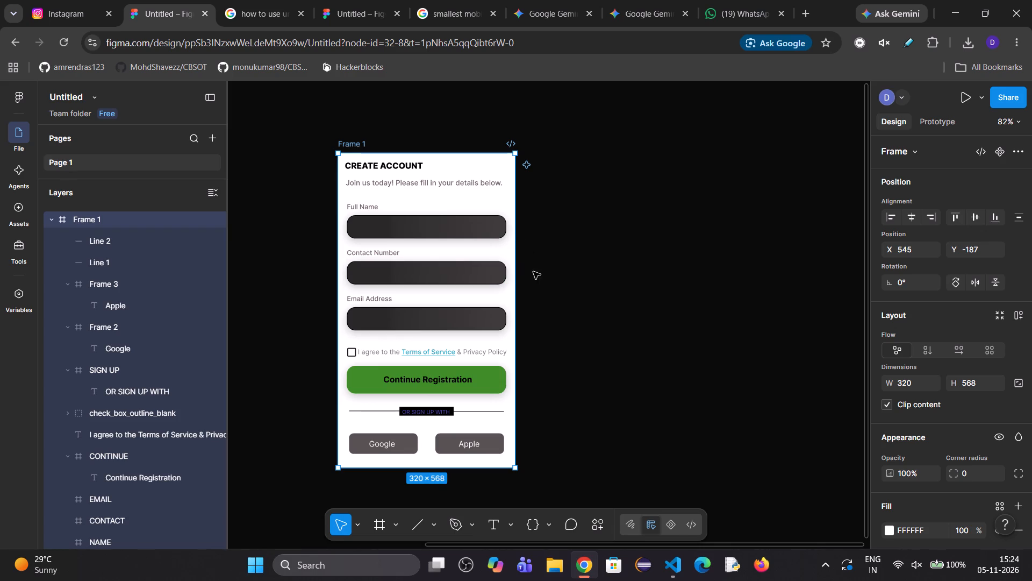
Test Frame 1's scaling by widening it to about 903 and narrowing it to about 644.
drag(516, 288, 769, 321)
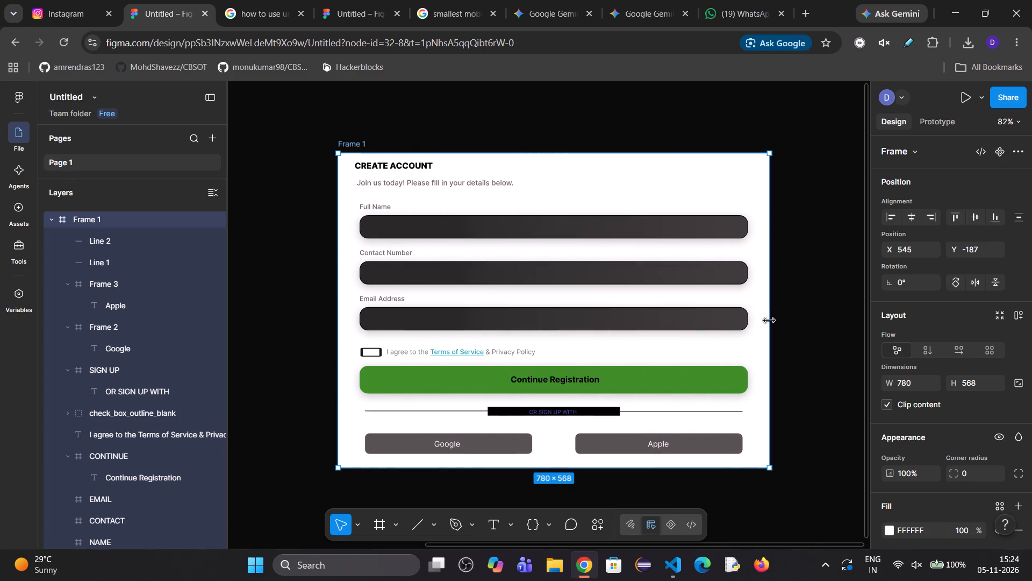
drag(769, 321, 702, 367)
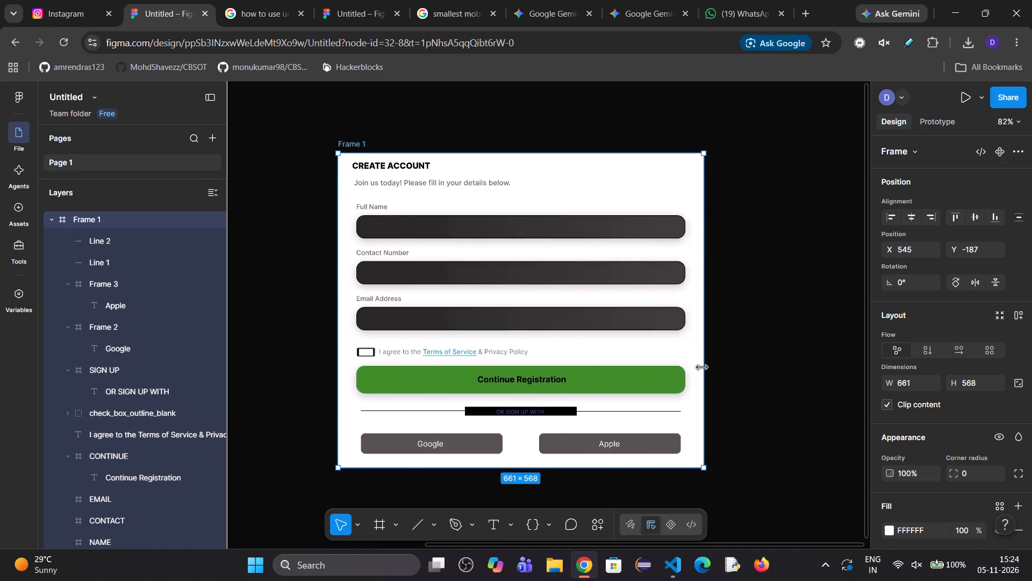
drag(702, 367, 834, 387)
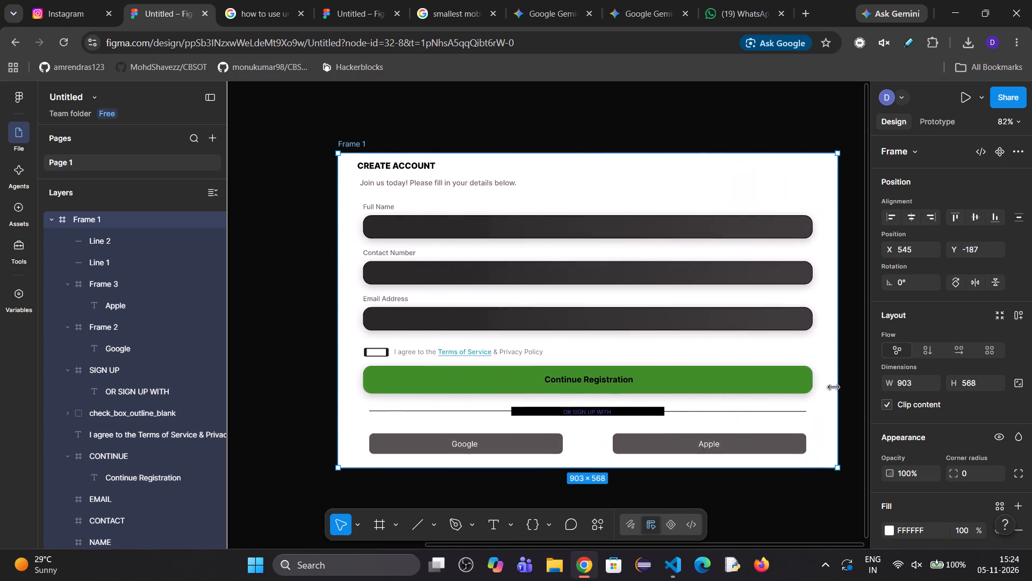
drag(834, 387, 716, 407)
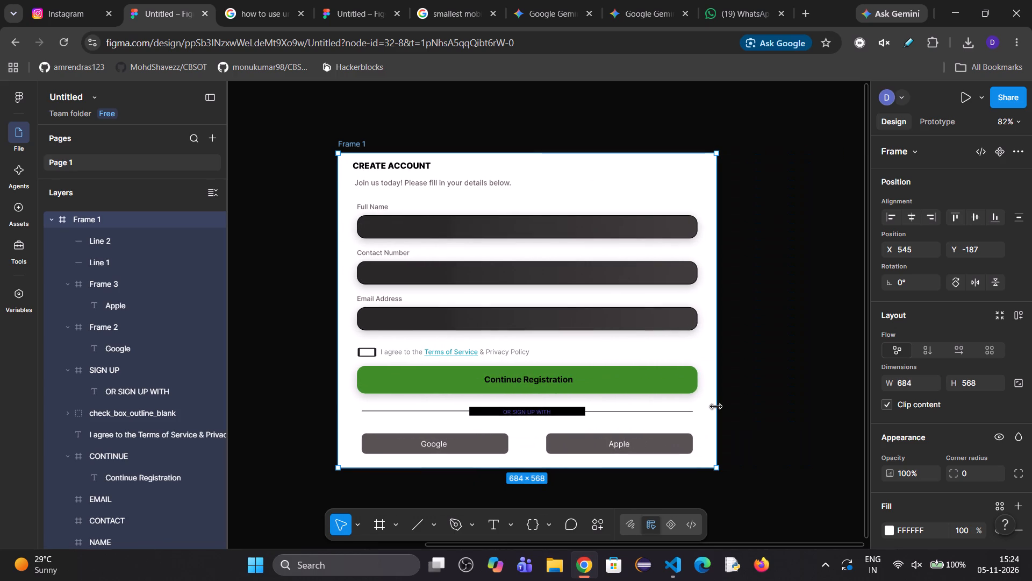
drag(716, 407, 694, 413)
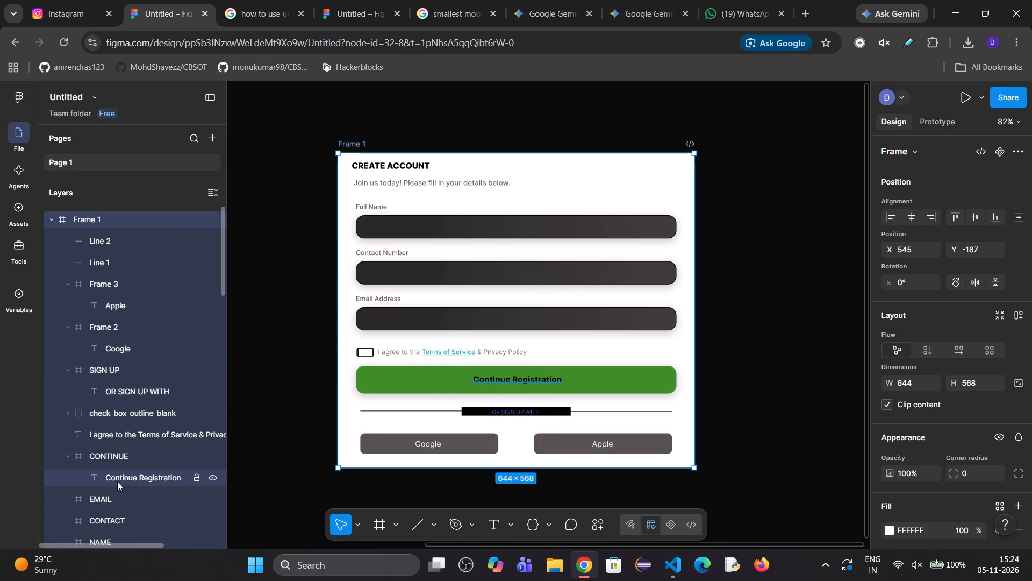
Unlock the CREATE ACCOUNT heading layer in Frame 1.
scroll(127, 317, down, 3)
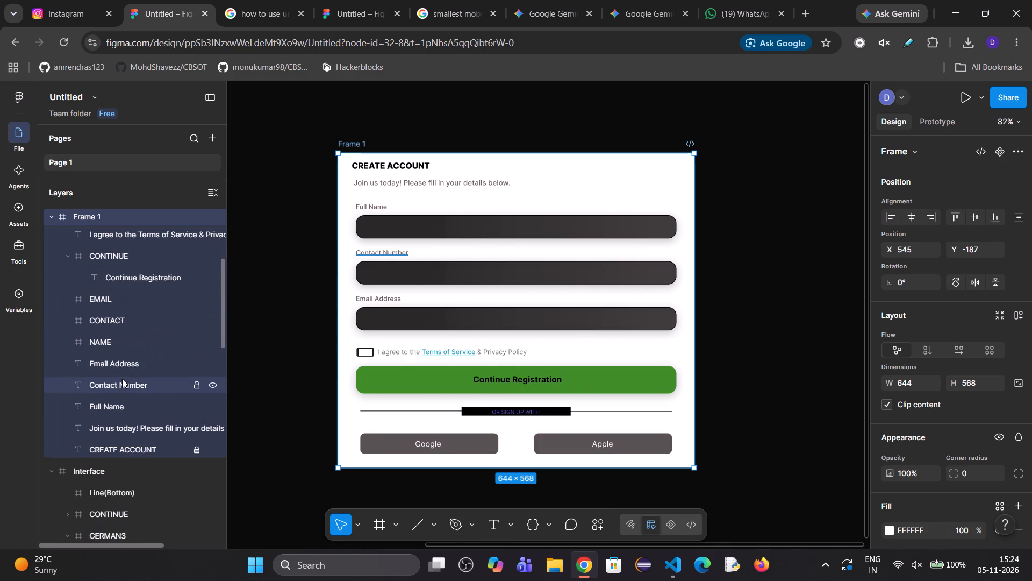
click(133, 445)
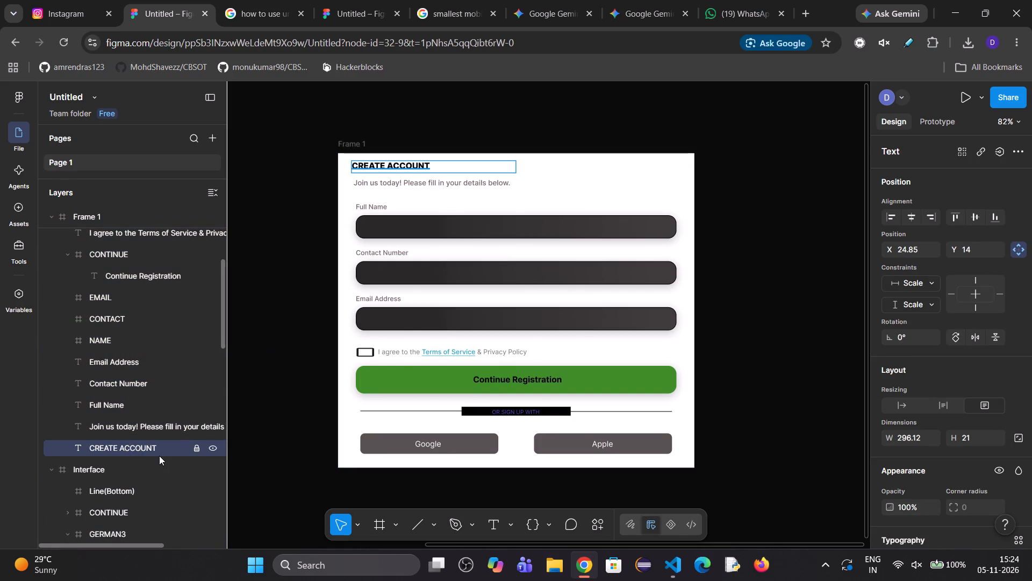
click(149, 447)
double_click(149, 442)
click(501, 180)
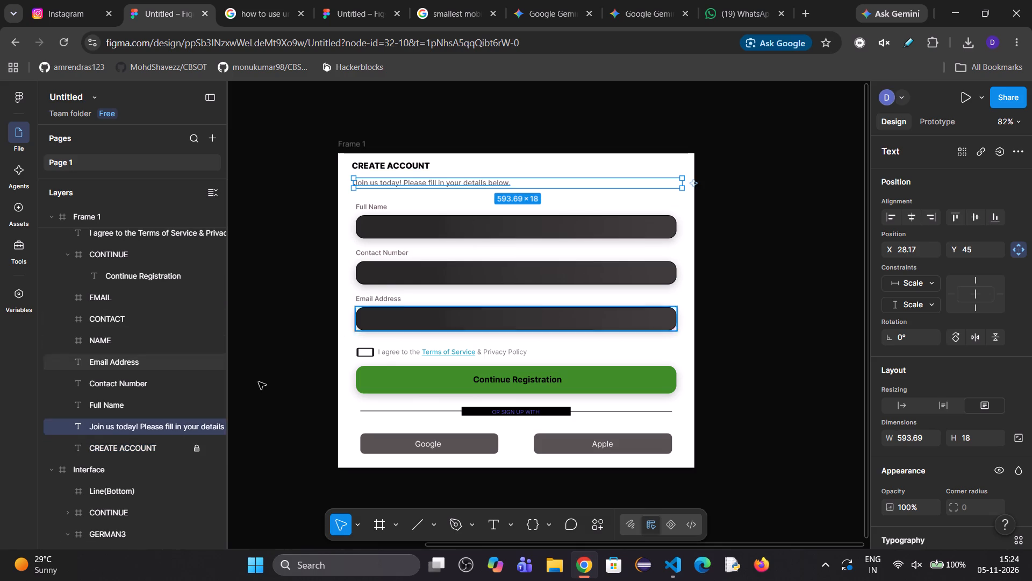
double_click(147, 443)
click(511, 171)
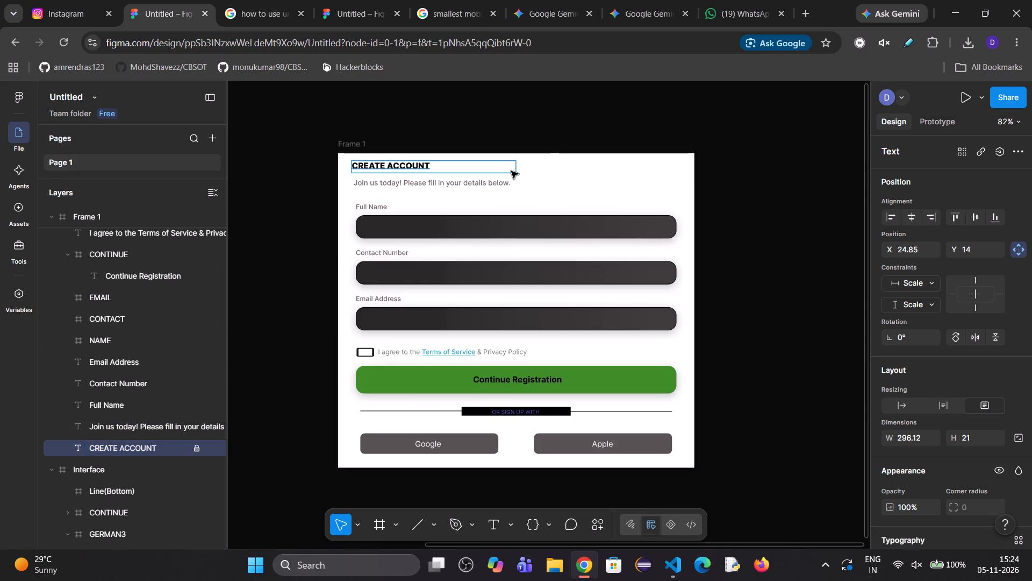
triple_click(406, 165)
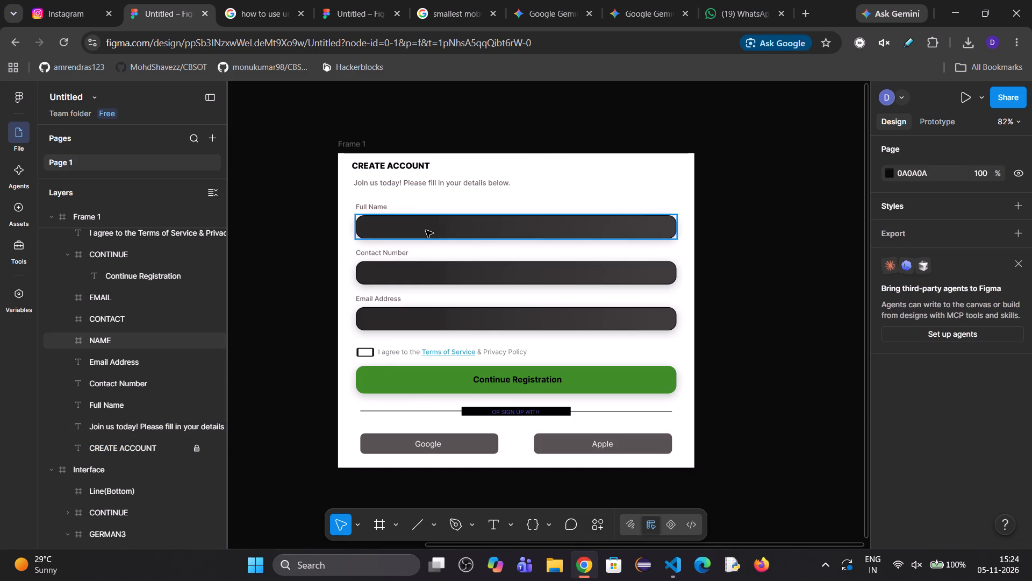
click(194, 448)
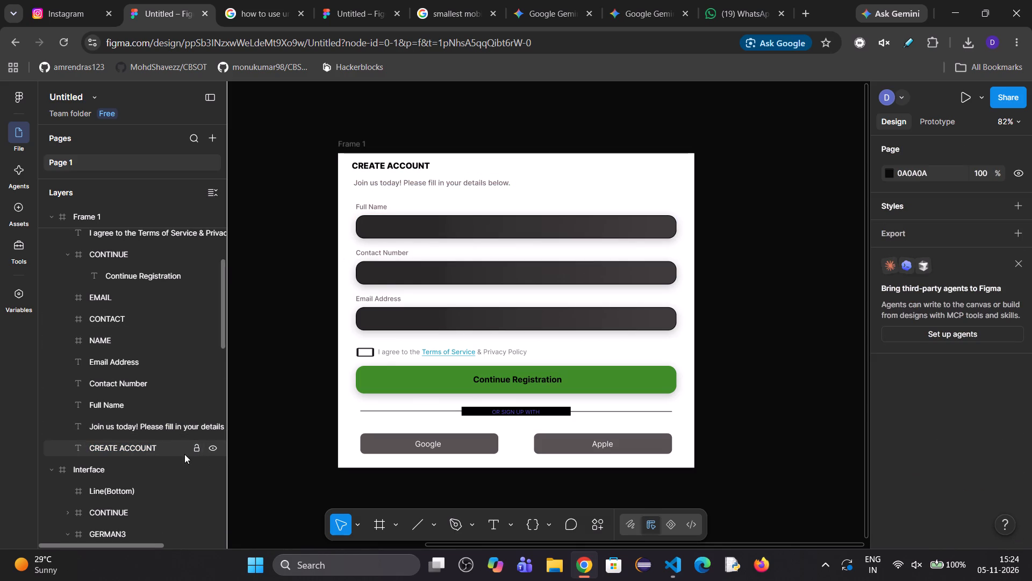
Narrow the CREATE ACCOUNT heading's text box to about 149 × 21, close around its text.
click(171, 448)
drag(515, 165, 469, 175)
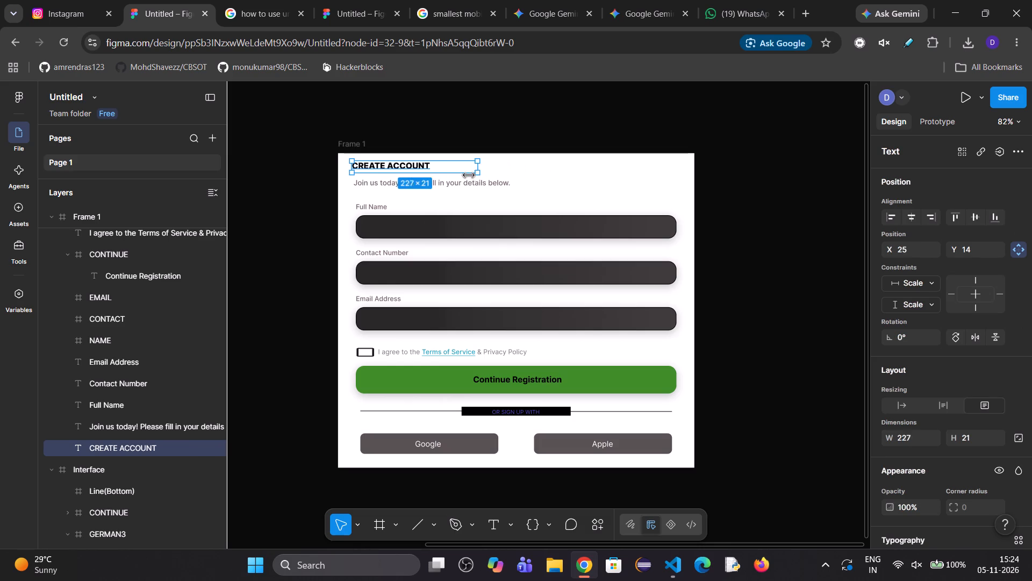
drag(469, 175, 434, 175)
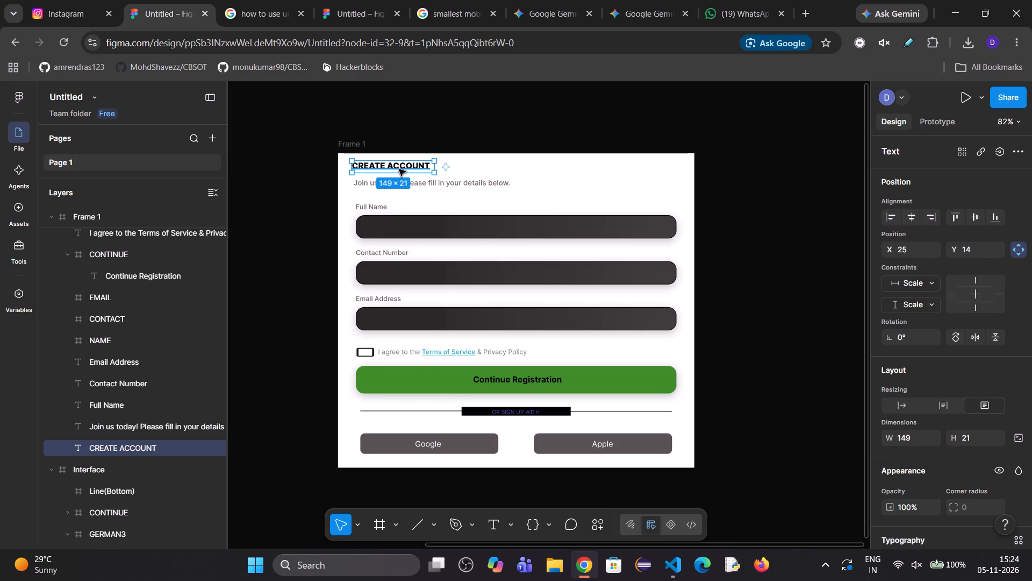
click(405, 169)
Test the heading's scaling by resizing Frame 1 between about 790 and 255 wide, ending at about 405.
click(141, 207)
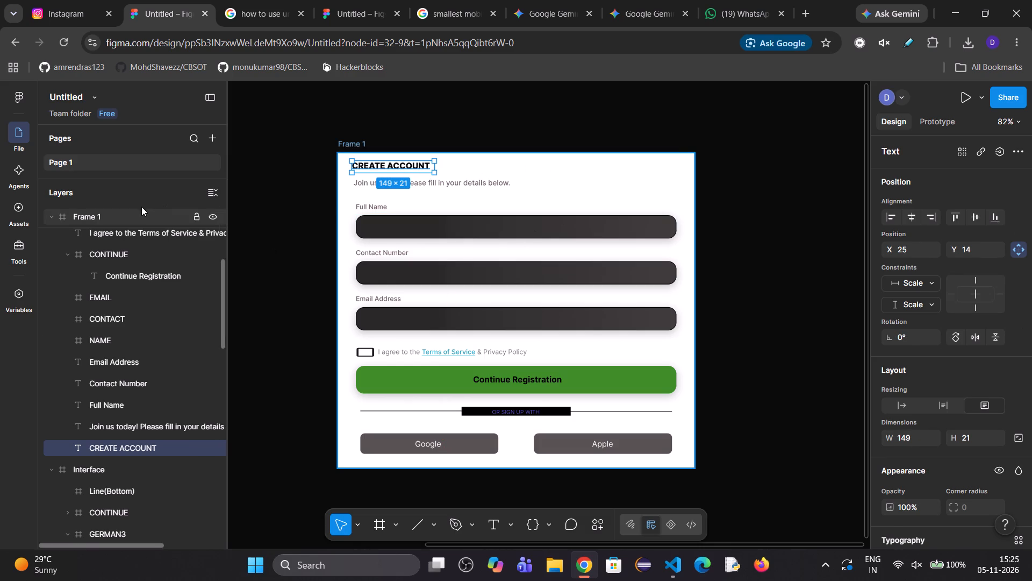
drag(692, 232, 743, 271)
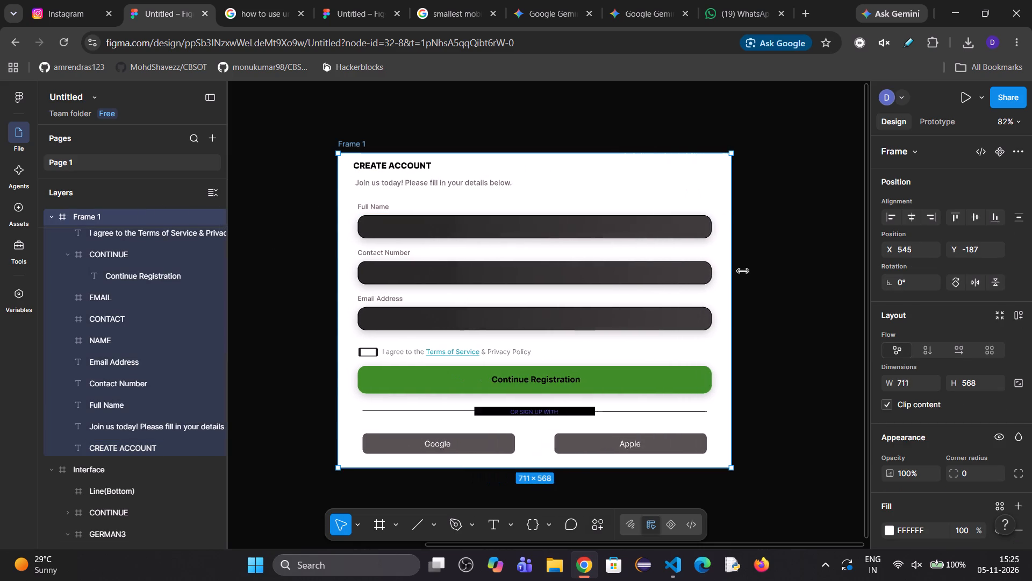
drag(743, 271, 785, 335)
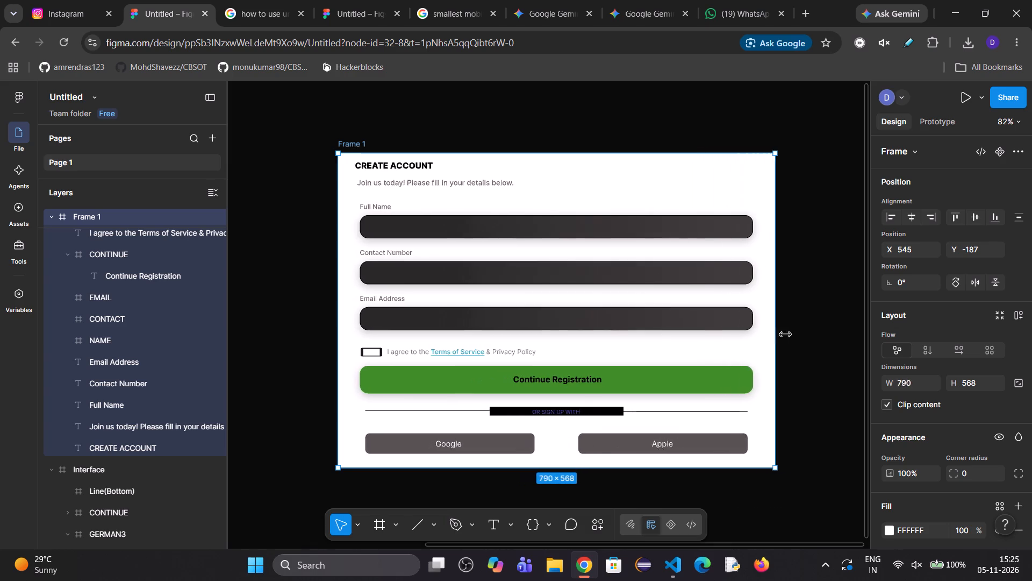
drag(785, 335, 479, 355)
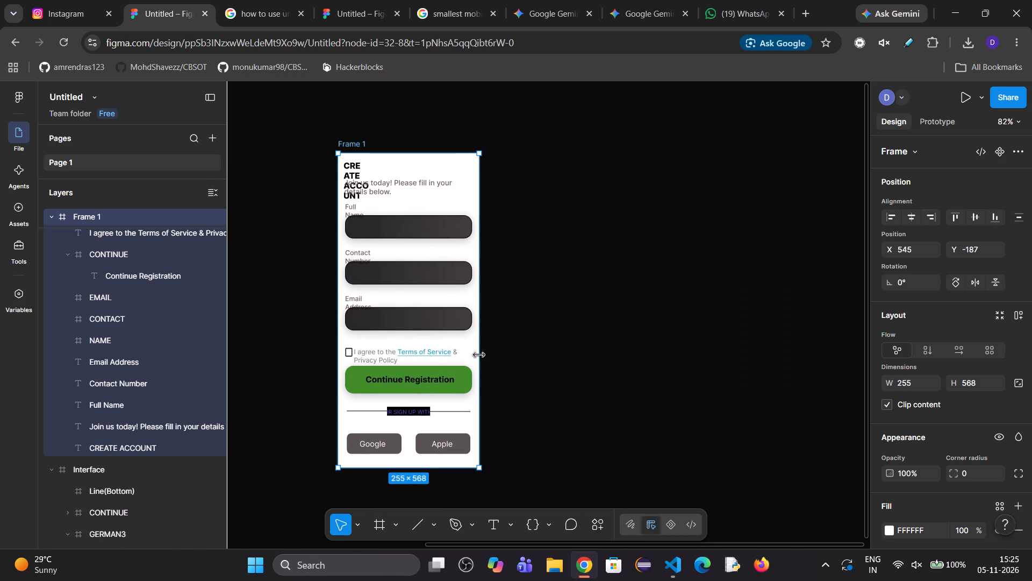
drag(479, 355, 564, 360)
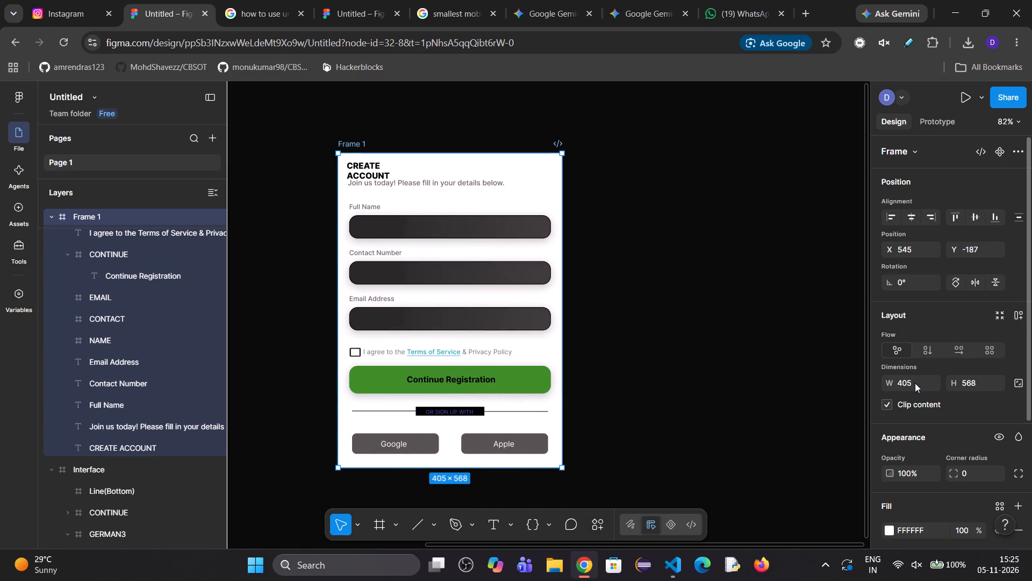
Set Frame 1's width to 320.
click(901, 384)
text(320)
key(Return)
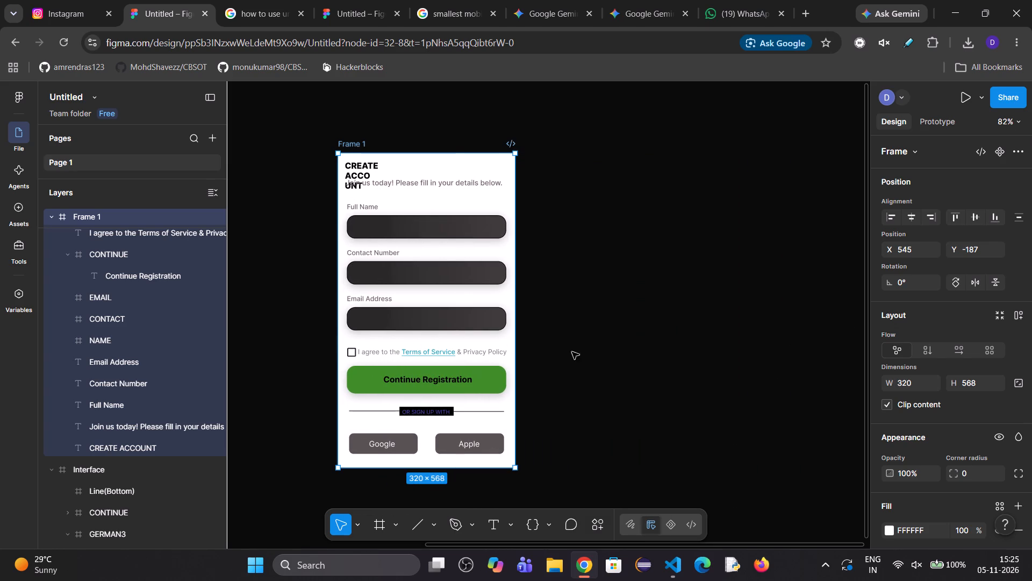
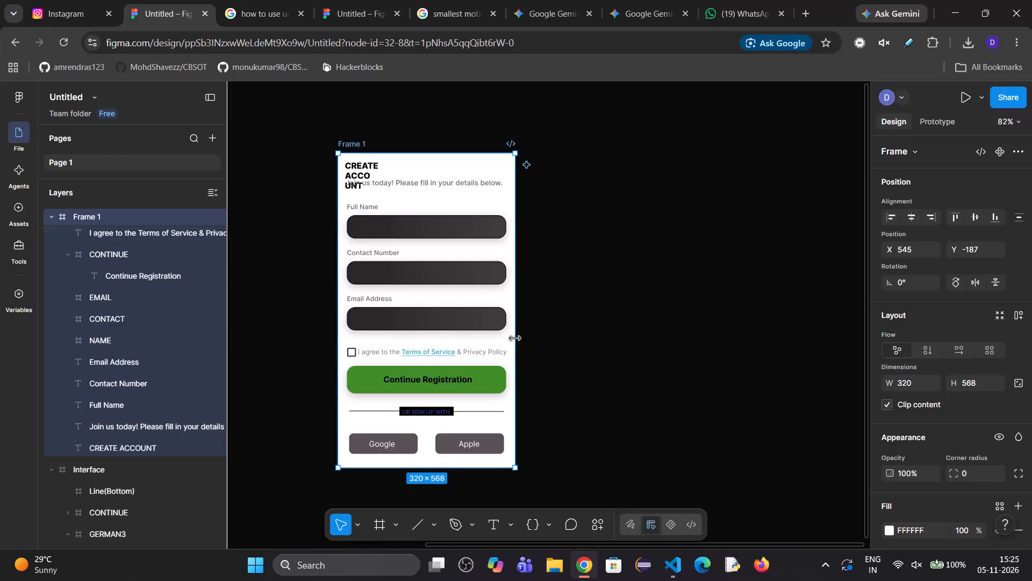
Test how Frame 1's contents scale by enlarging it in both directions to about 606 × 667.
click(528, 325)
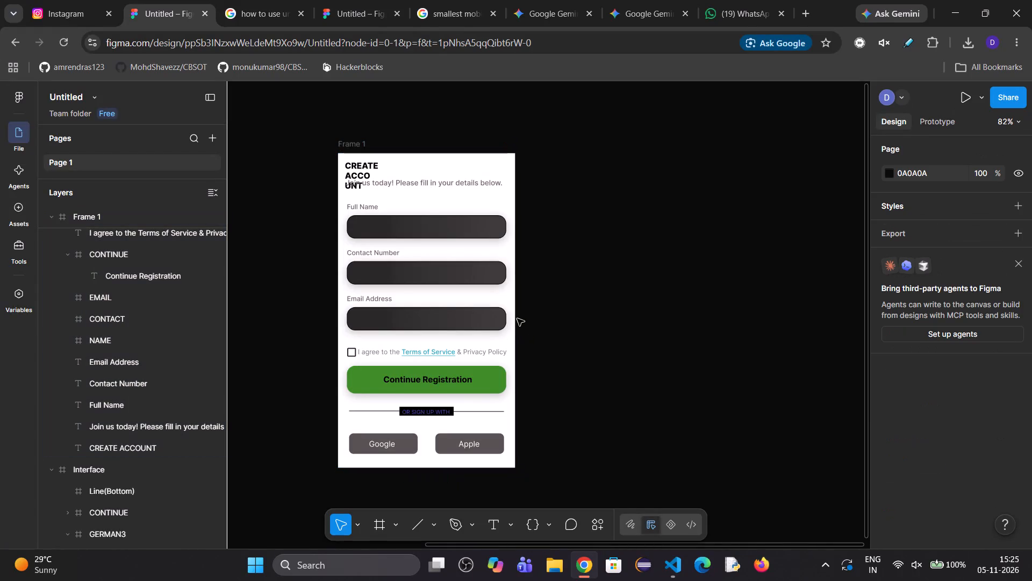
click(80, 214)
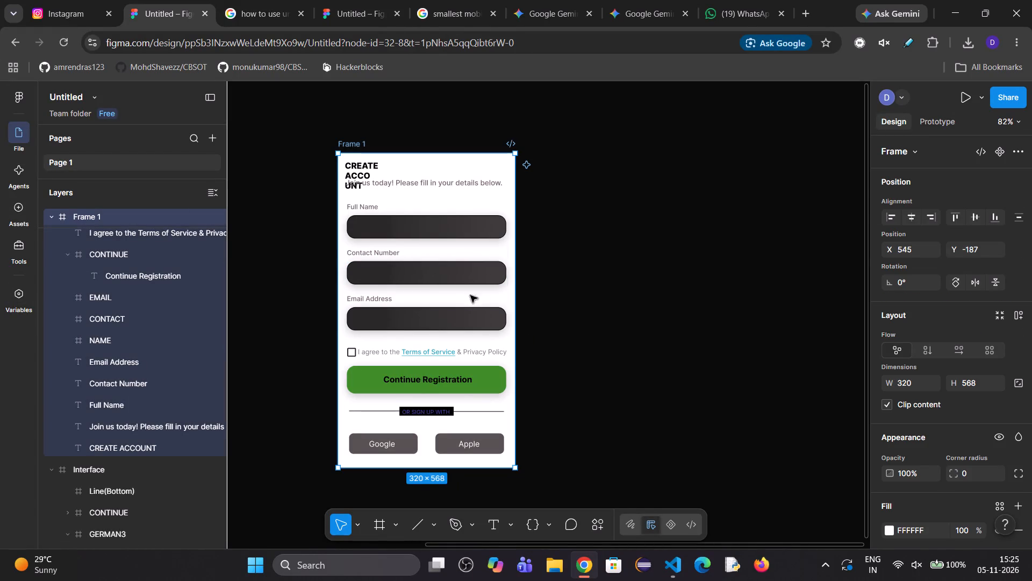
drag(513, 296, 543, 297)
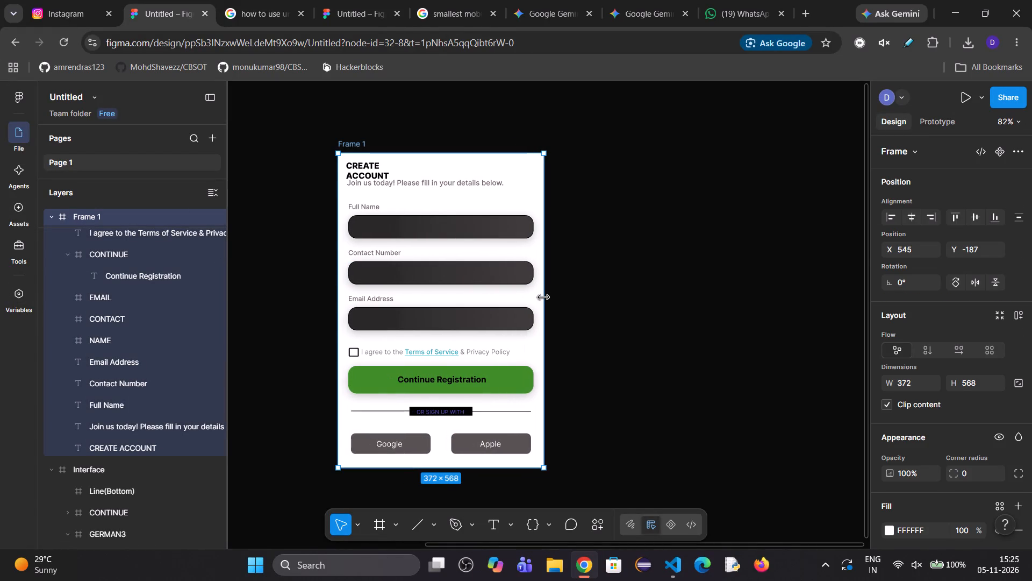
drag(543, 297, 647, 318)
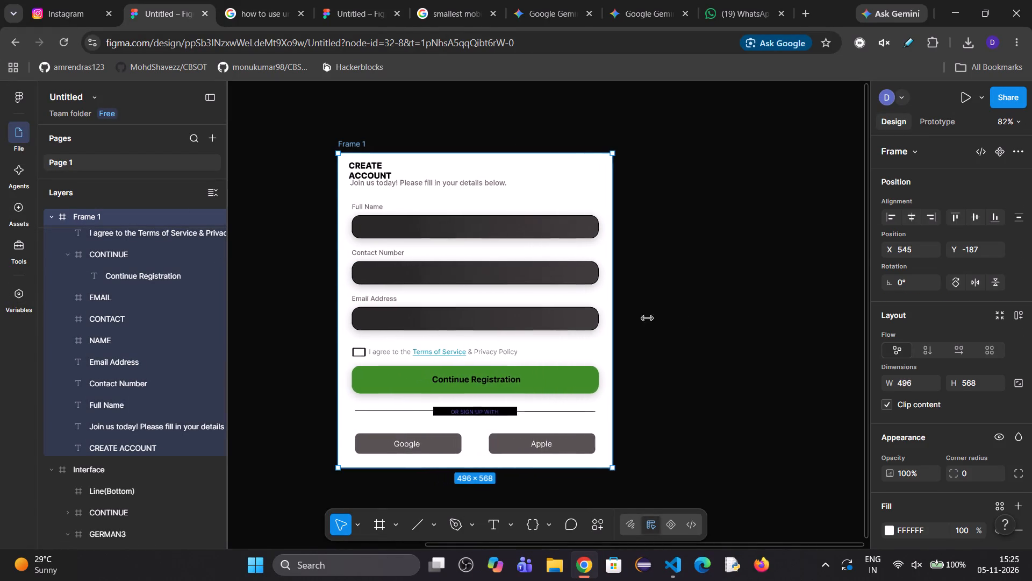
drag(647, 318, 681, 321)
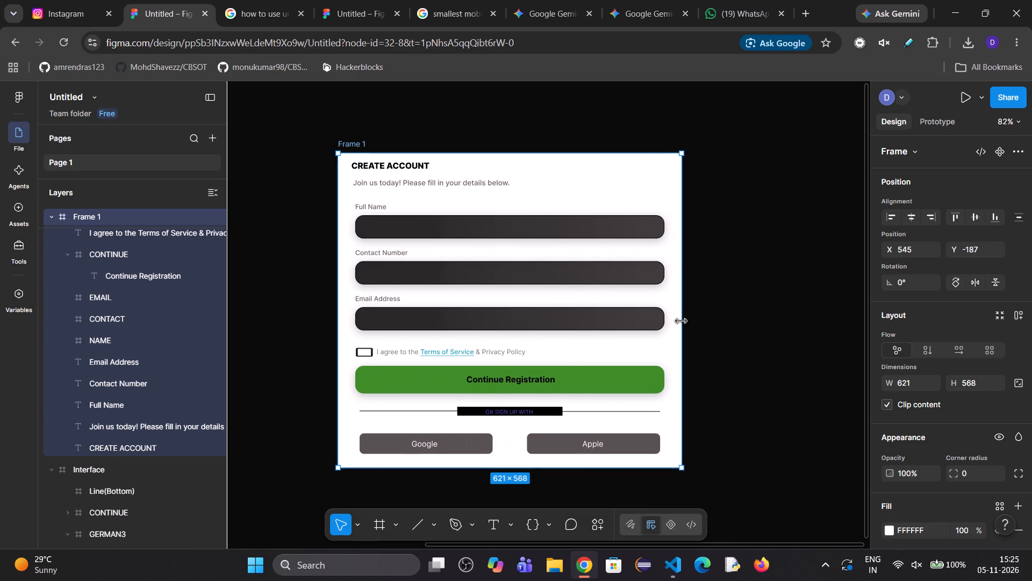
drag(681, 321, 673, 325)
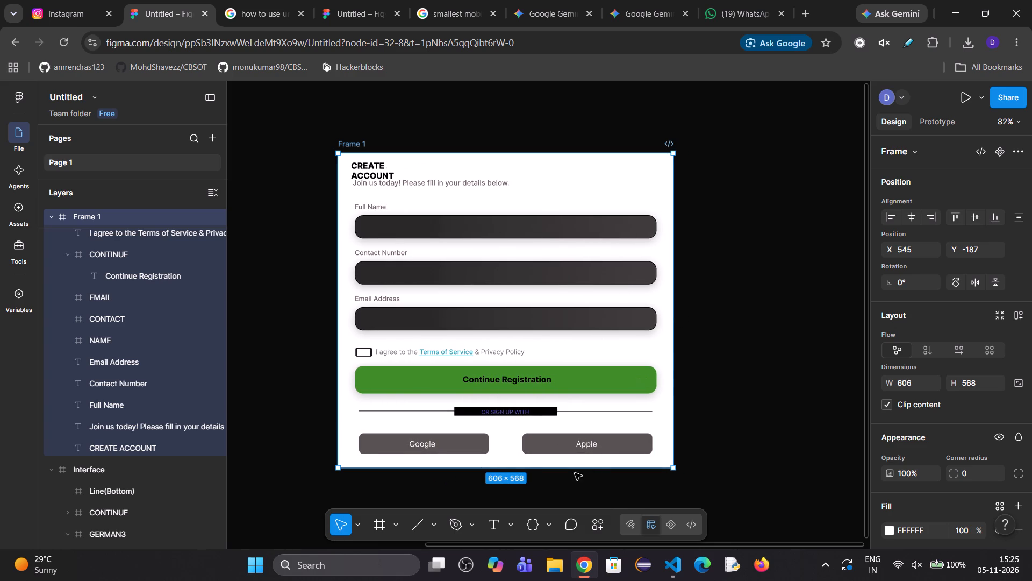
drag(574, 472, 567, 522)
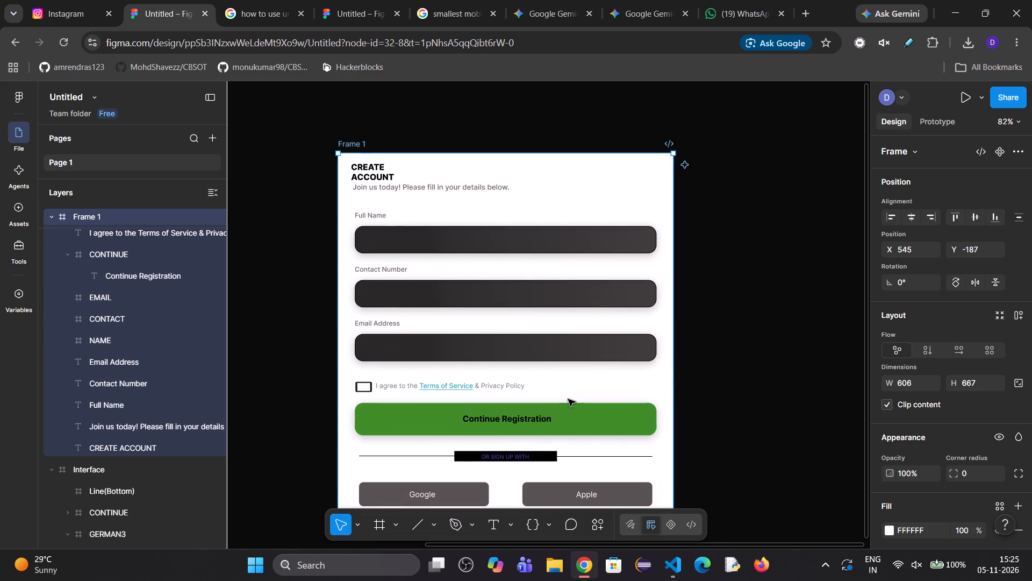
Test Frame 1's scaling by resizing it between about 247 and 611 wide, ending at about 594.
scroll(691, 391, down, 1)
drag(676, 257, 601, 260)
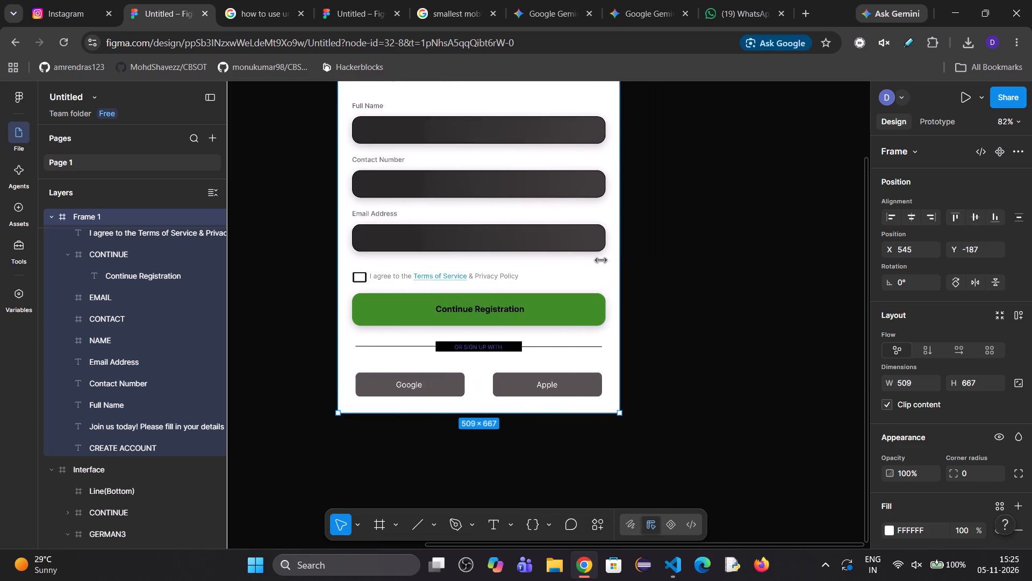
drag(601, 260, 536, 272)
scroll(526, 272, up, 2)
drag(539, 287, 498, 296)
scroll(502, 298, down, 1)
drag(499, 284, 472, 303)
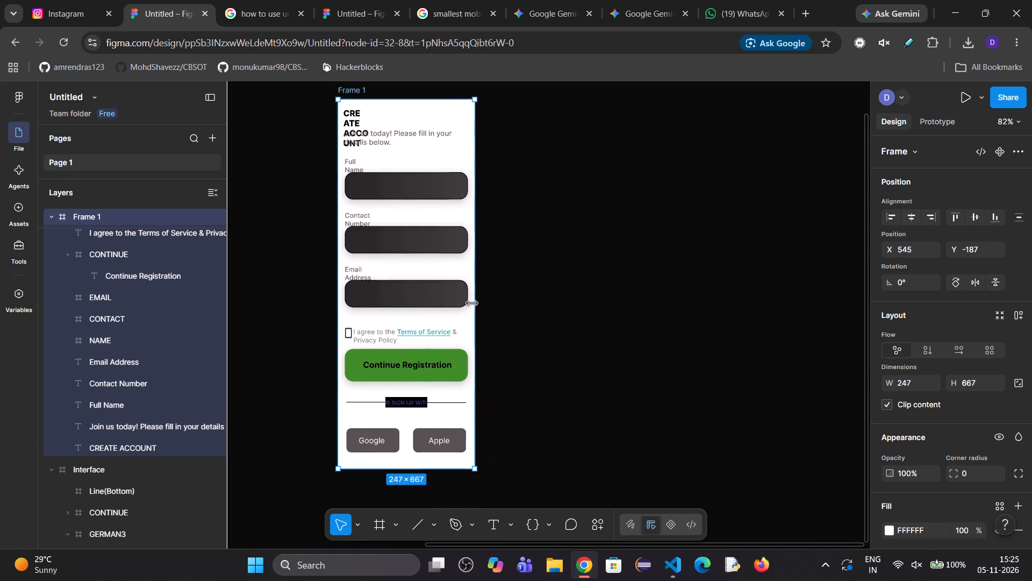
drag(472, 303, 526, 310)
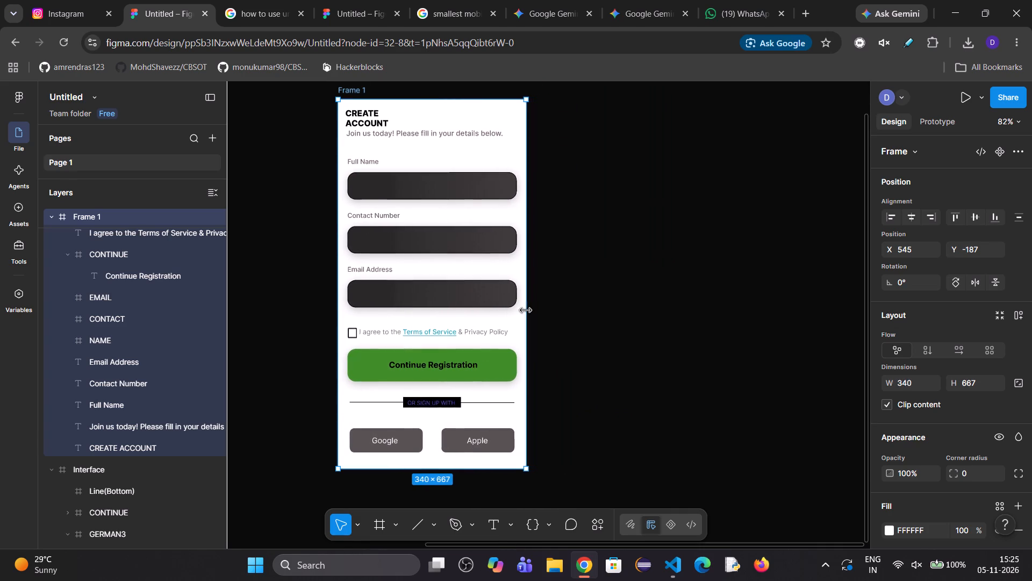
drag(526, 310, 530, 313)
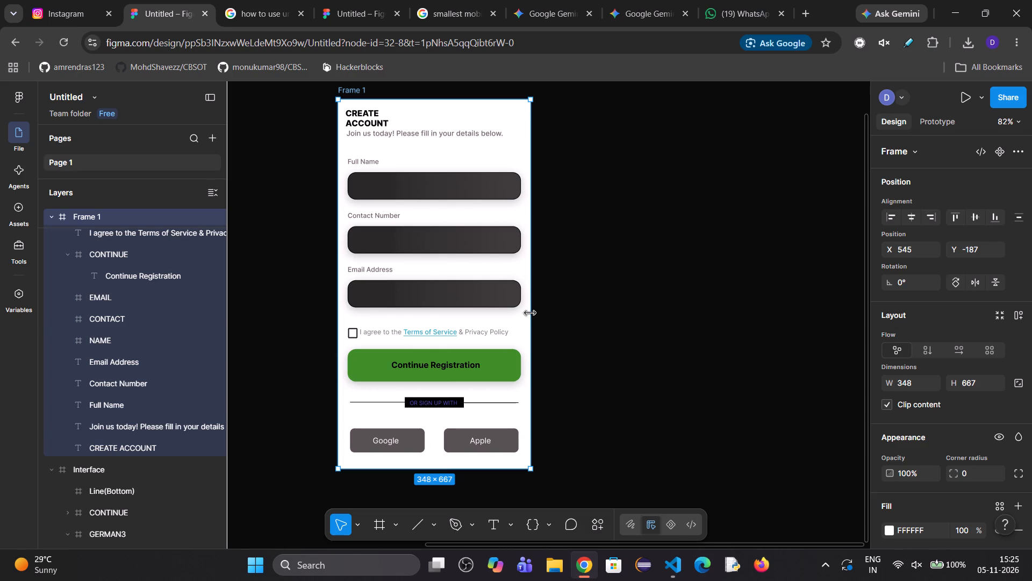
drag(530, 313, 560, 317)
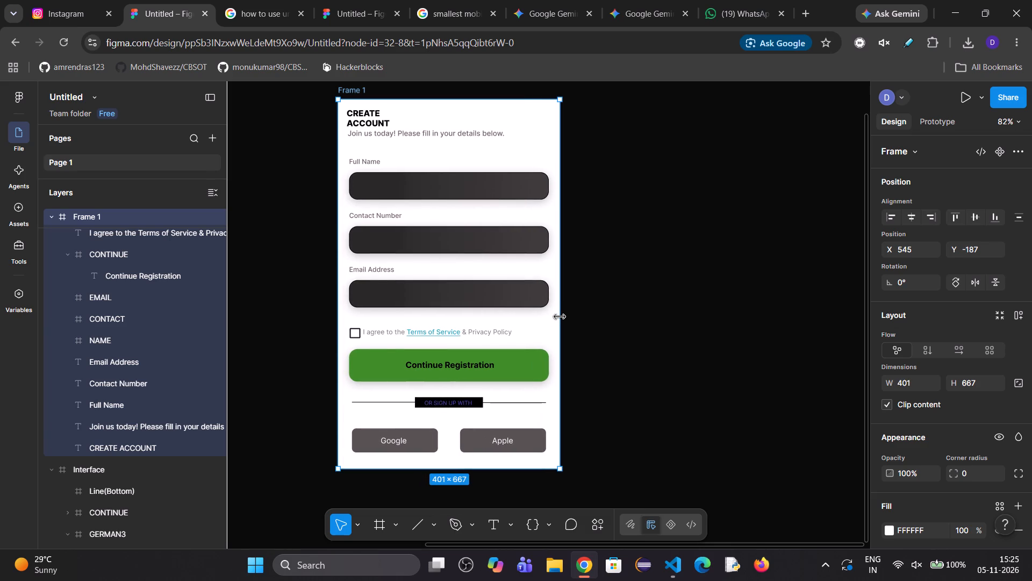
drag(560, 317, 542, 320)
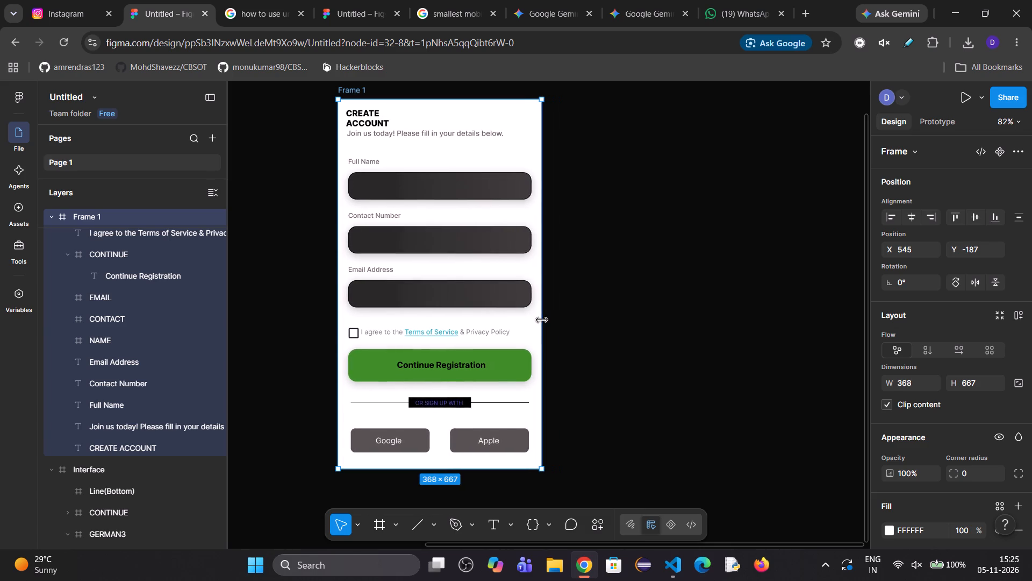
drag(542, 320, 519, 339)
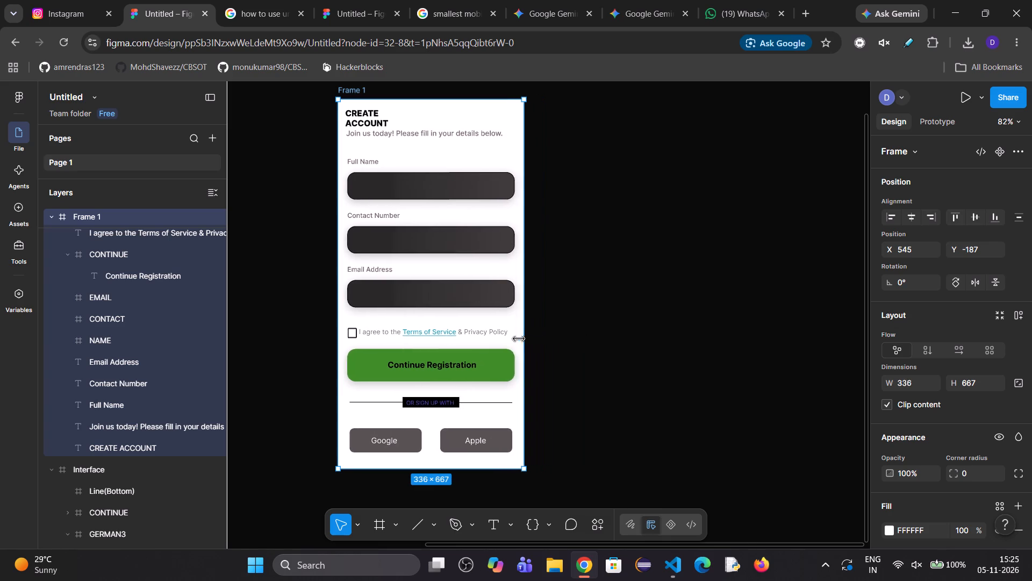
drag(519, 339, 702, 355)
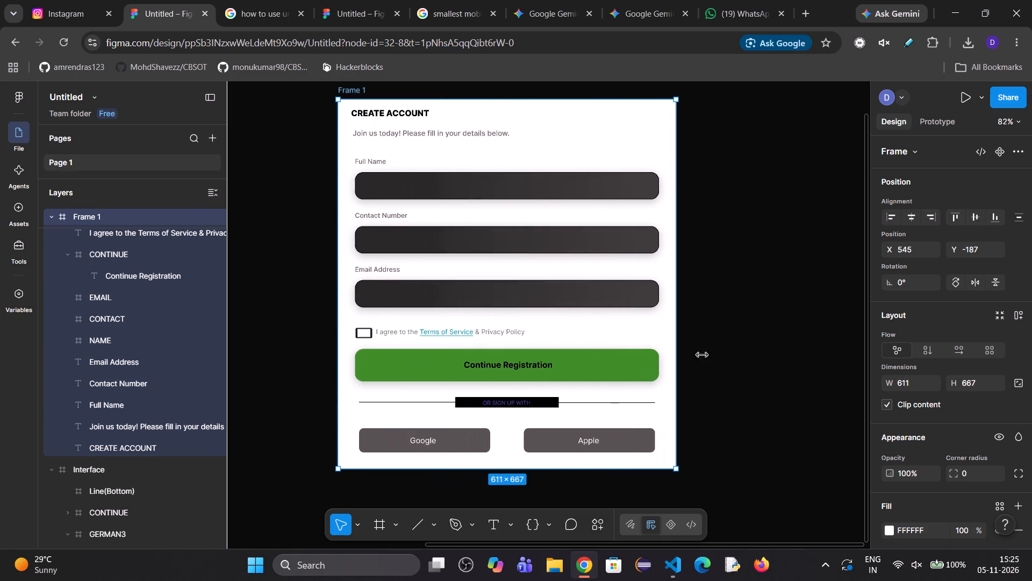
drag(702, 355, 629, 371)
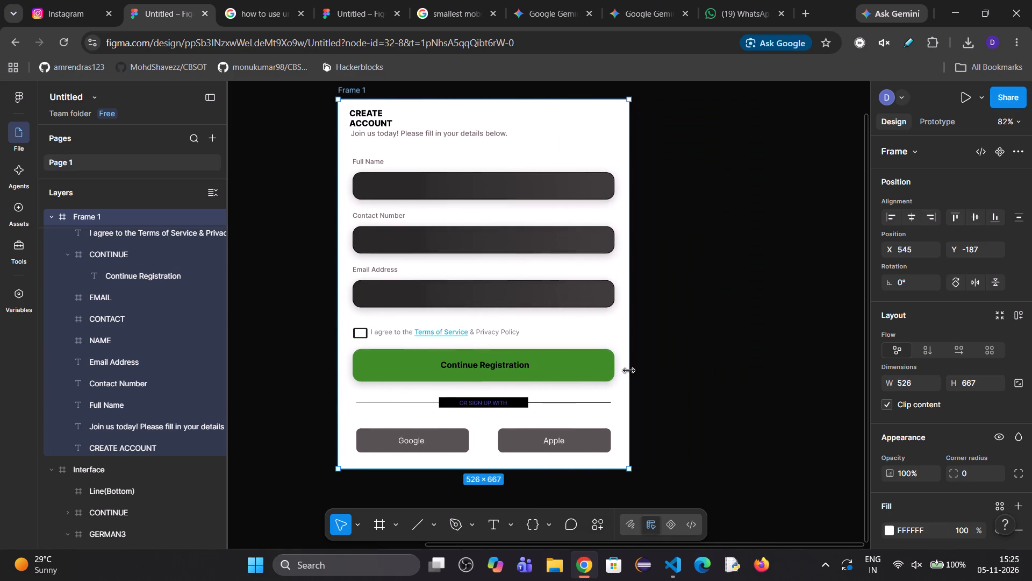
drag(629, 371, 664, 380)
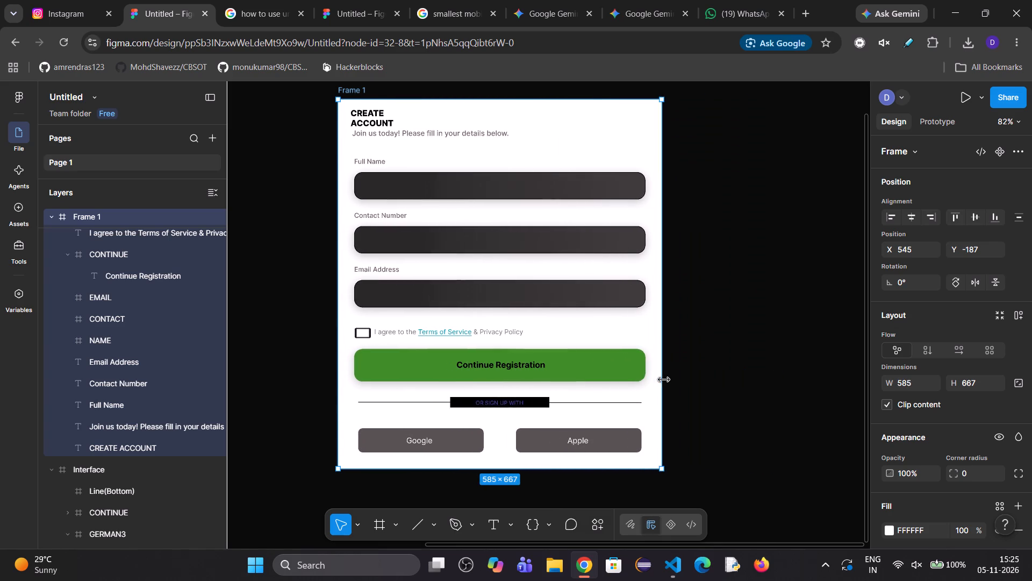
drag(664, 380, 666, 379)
Inspect the constraints and dimensions of the CREATE ACCOUNT heading in Frame 1.
click(92, 265)
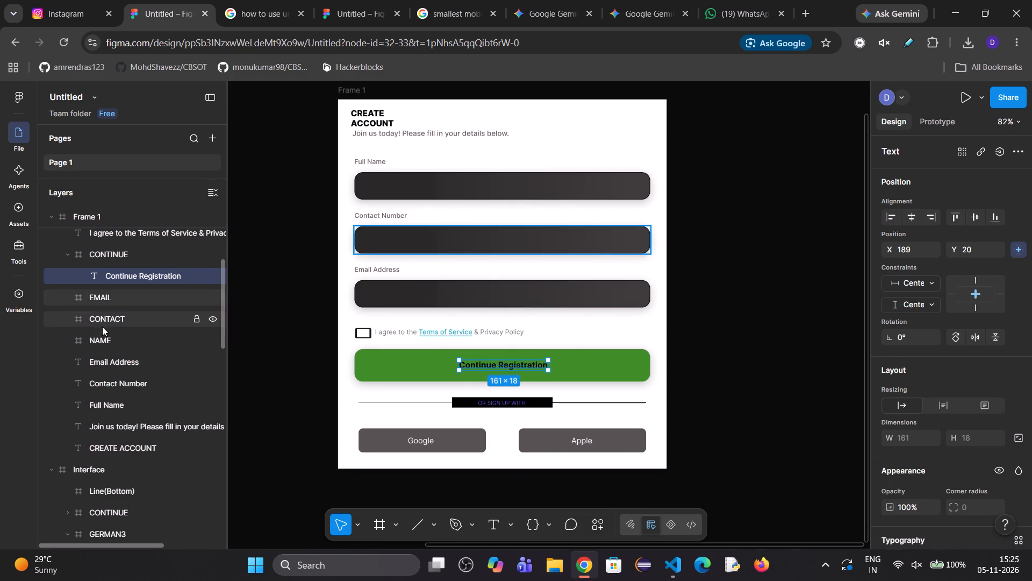
scroll(113, 393, up, 4)
scroll(119, 425, down, 4)
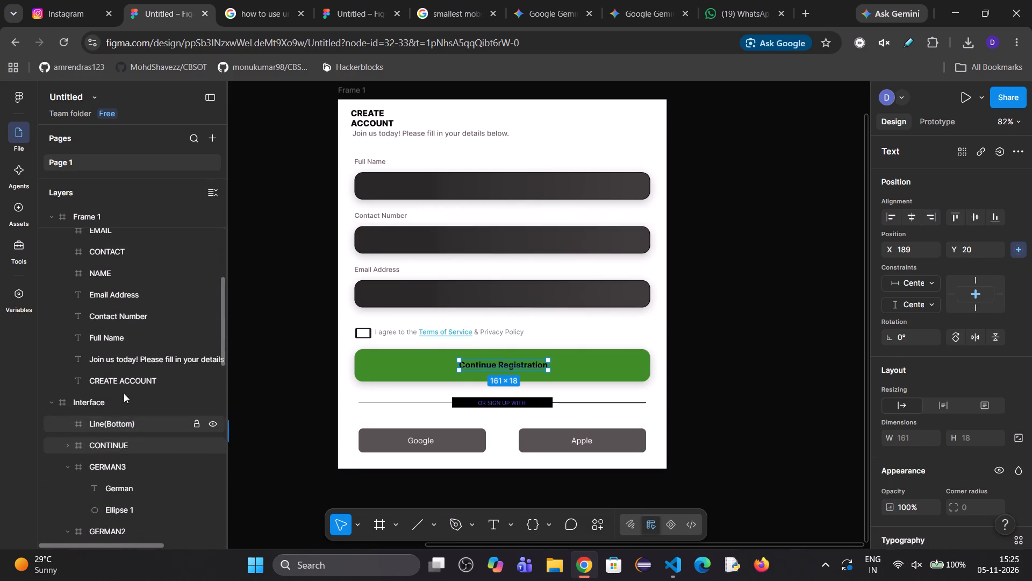
click(128, 373)
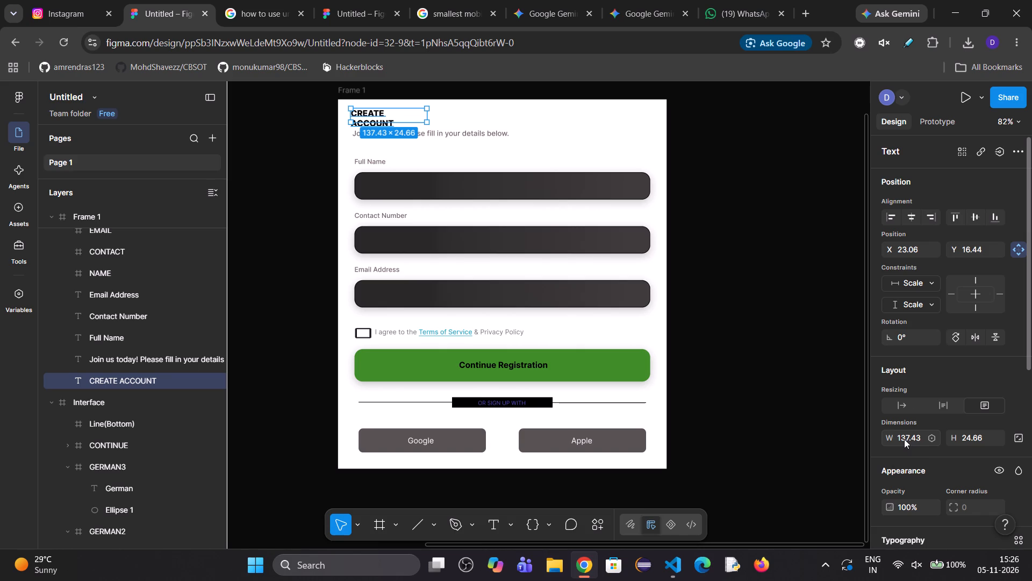
Set Frame 1's size to 320 × 568, checking the smallest mobile size in the open Google search results.
click(99, 222)
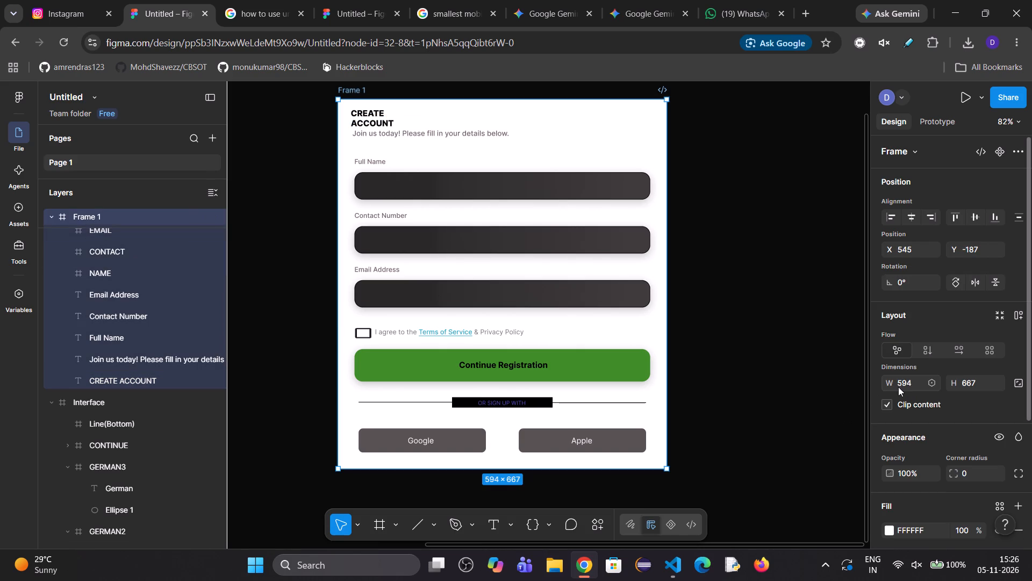
click(906, 387)
text(320)
key(Return)
click(974, 384)
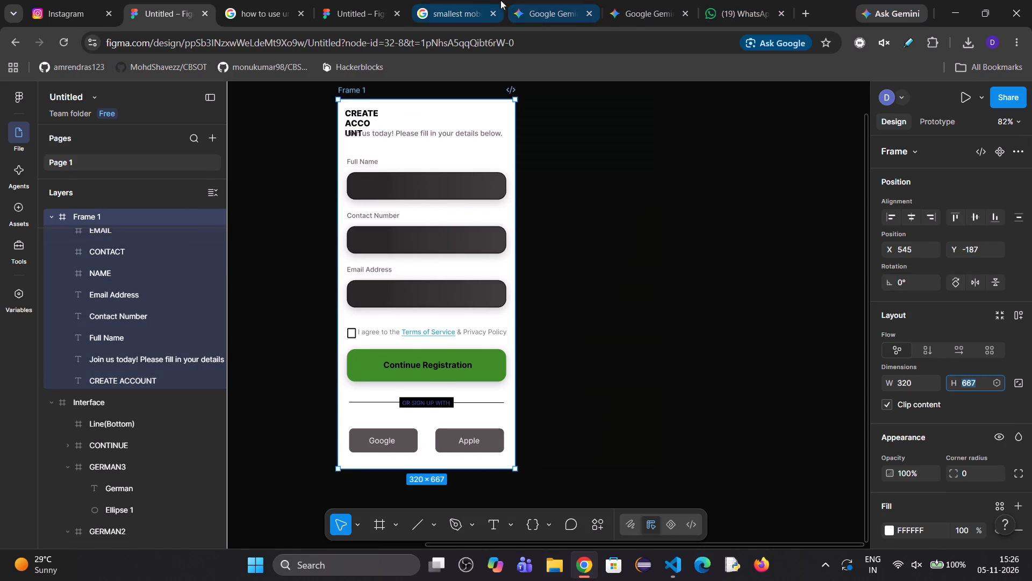
click(477, 2)
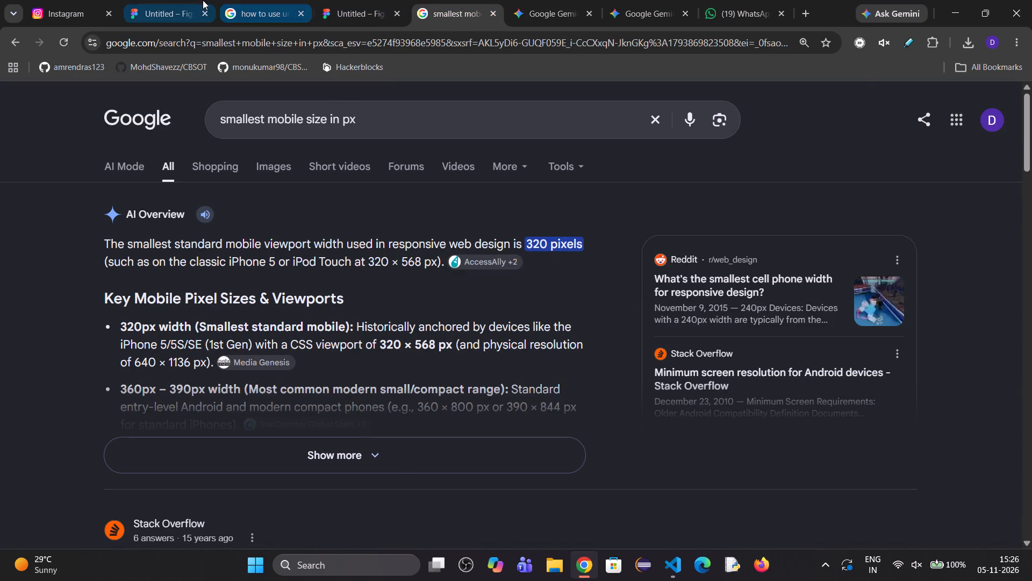
click(203, 0)
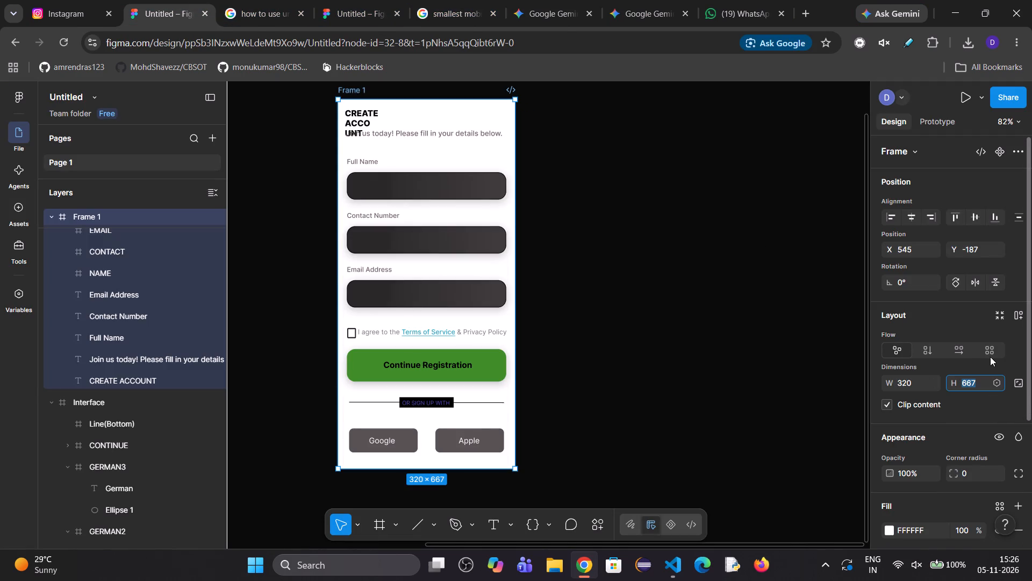
text(568)
key(Return)
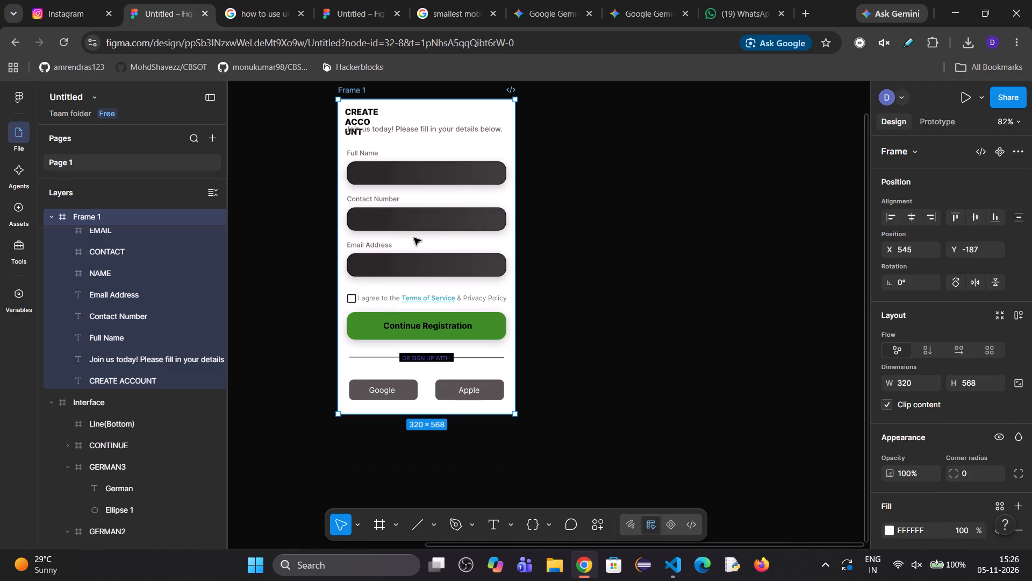
Widen the CREATE ACCOUNT heading's text box so that its text fits on one line.
click(361, 111)
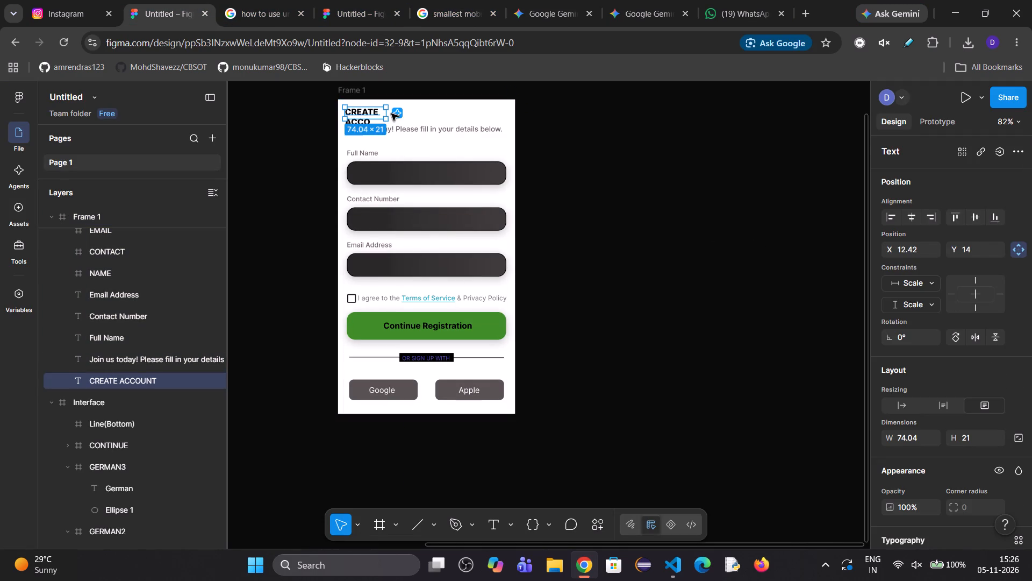
drag(386, 112, 423, 116)
click(574, 197)
Test the heading's scaling by resizing Frame 1 between about 576 and 316 wide, ending at about 462.
scroll(562, 237, up, 1)
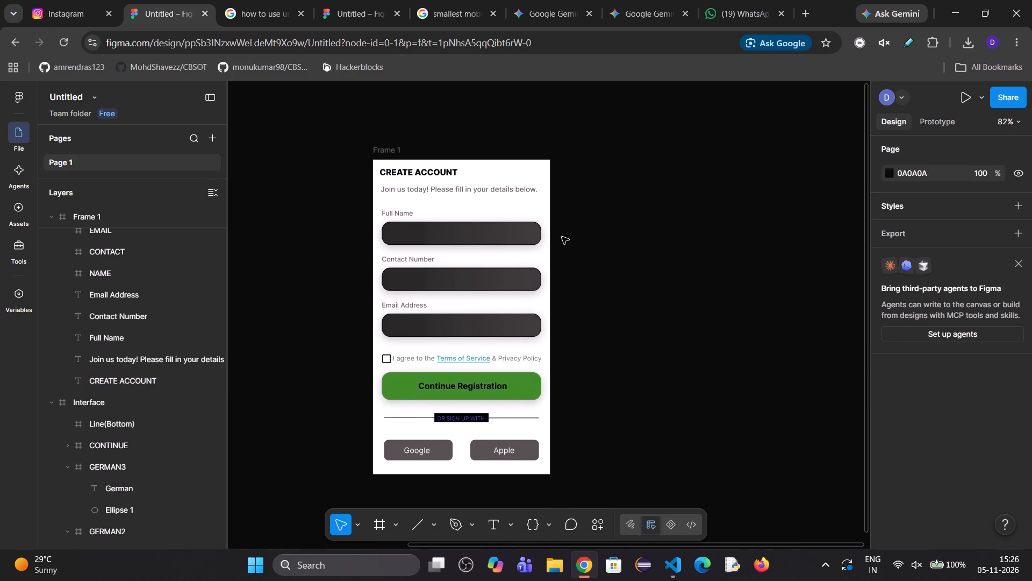
scroll(562, 237, up, 1)
click(83, 218)
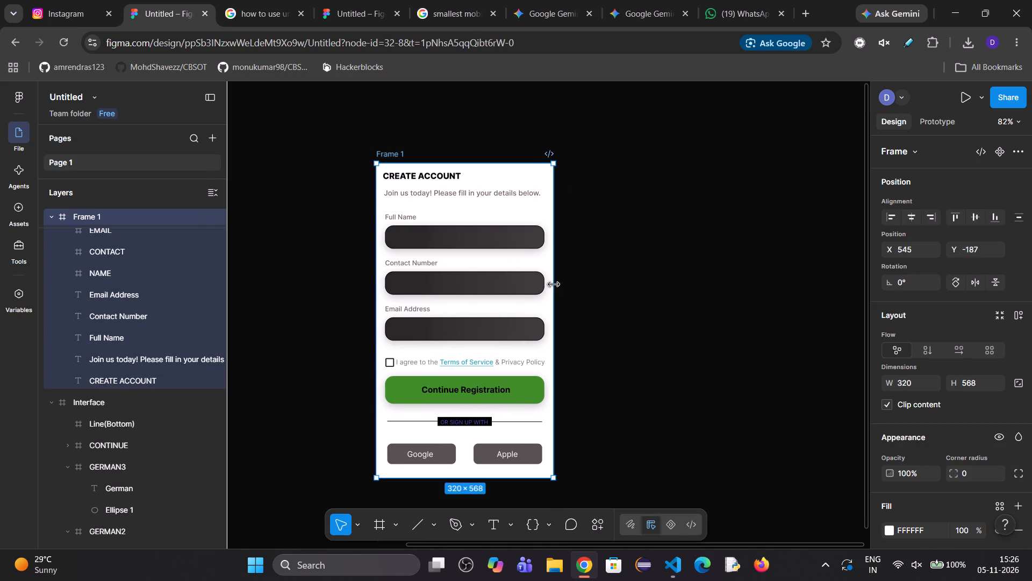
drag(554, 285, 698, 316)
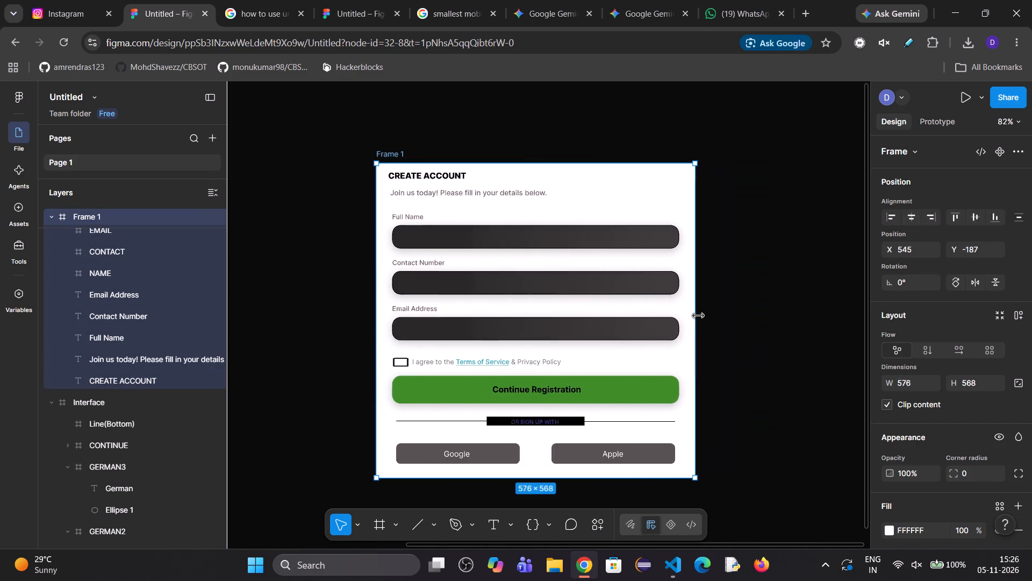
drag(698, 316, 564, 330)
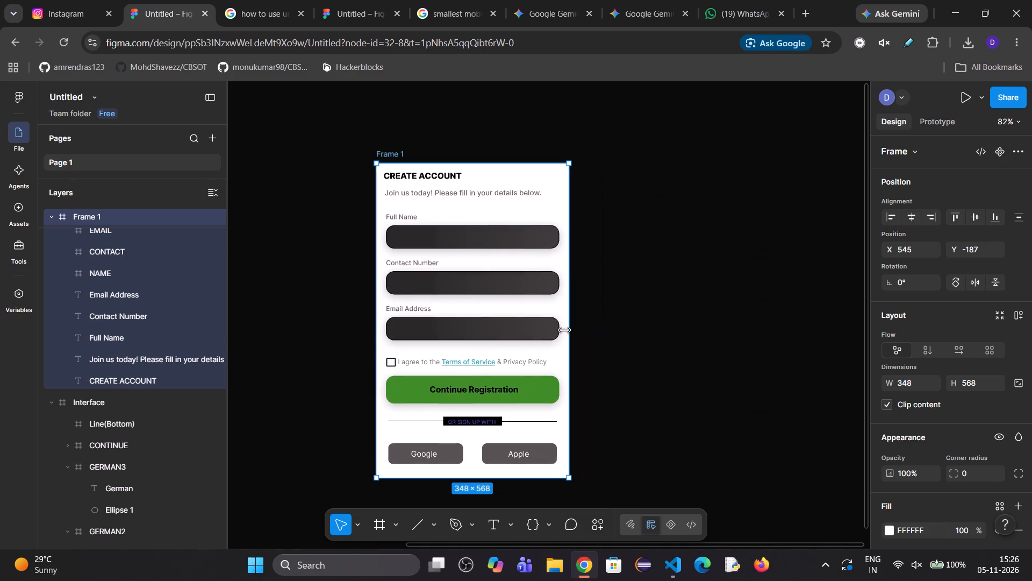
drag(564, 330, 555, 334)
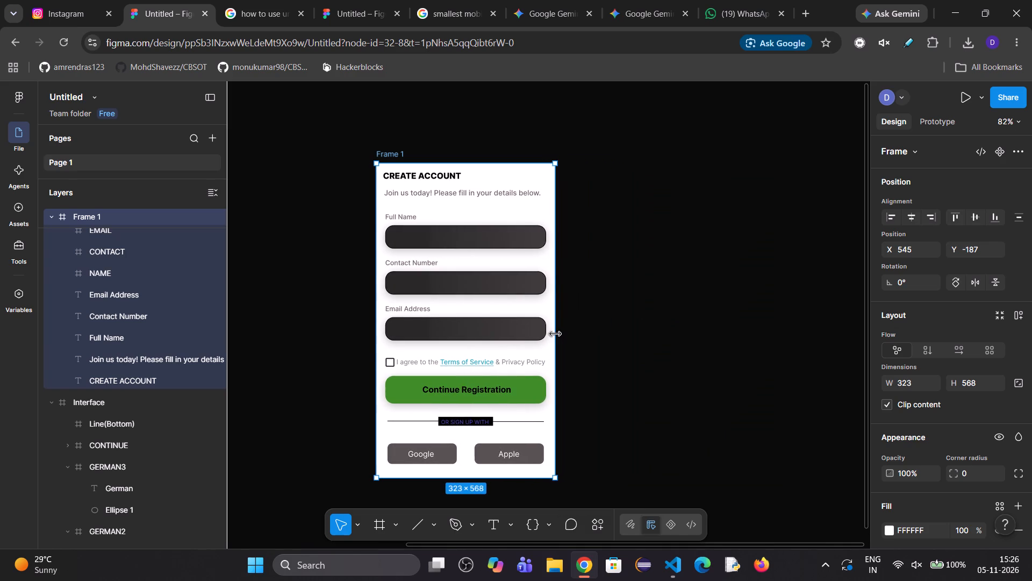
drag(555, 334, 554, 335)
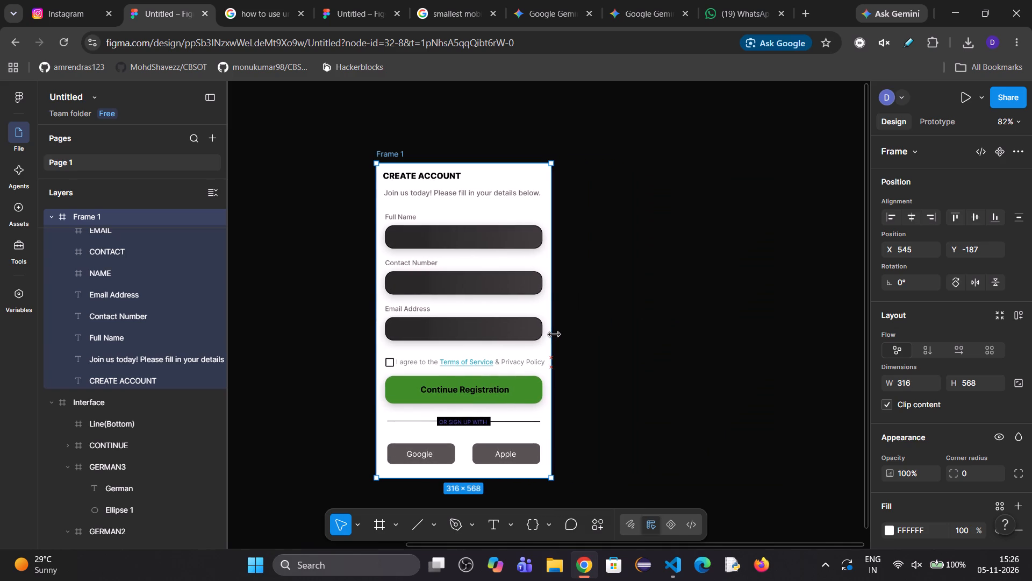
drag(554, 335, 632, 338)
key(shift+super+s)
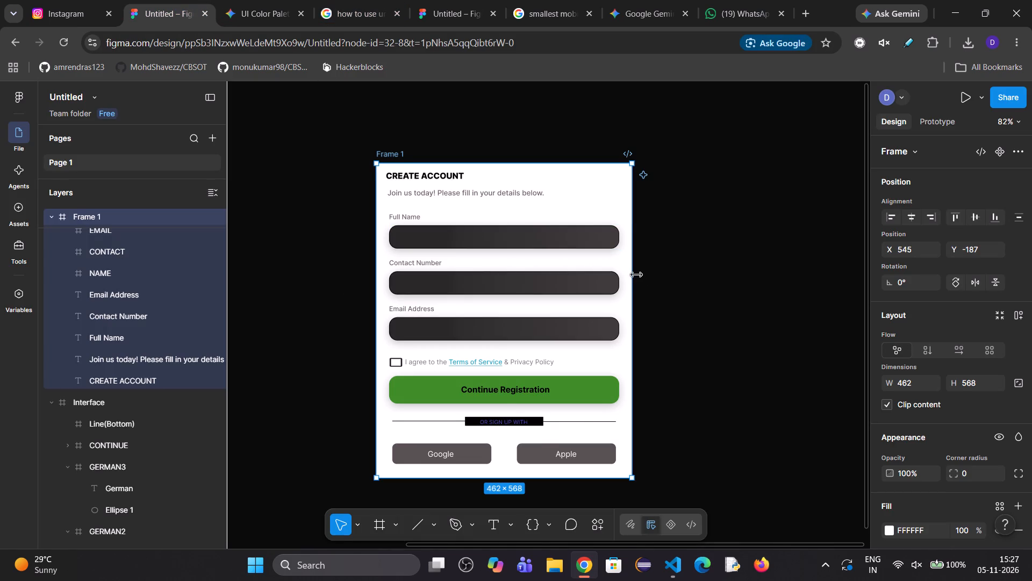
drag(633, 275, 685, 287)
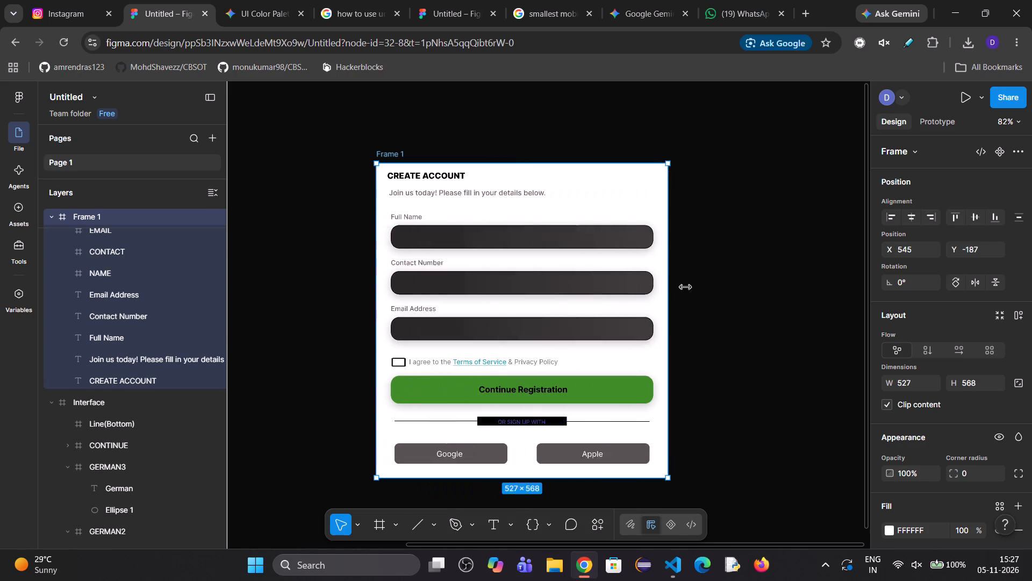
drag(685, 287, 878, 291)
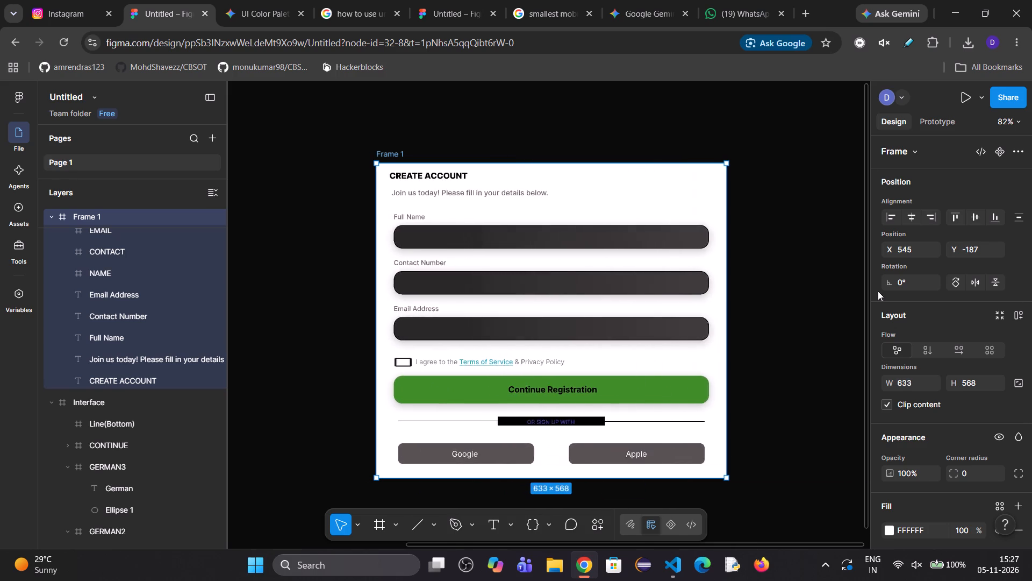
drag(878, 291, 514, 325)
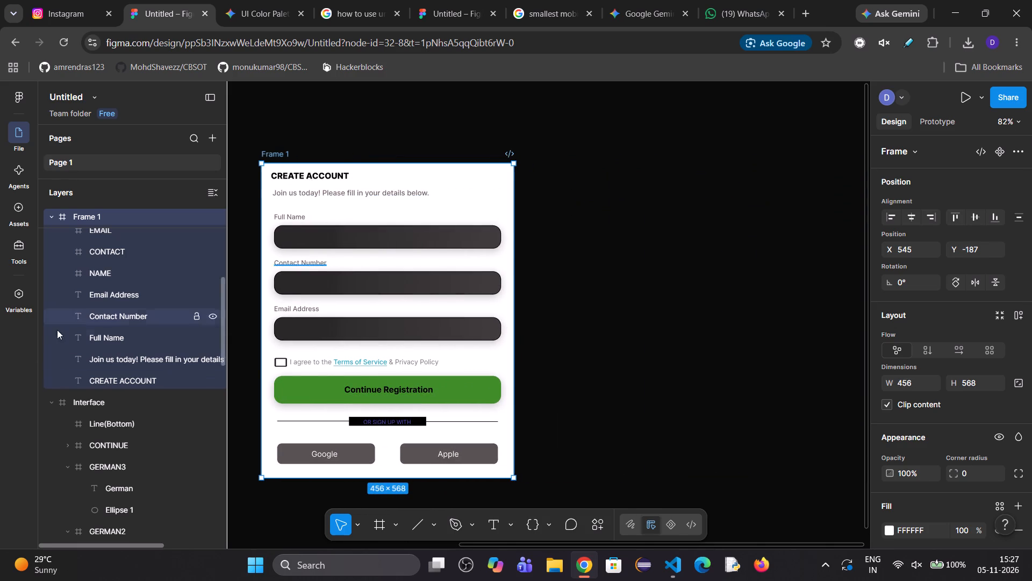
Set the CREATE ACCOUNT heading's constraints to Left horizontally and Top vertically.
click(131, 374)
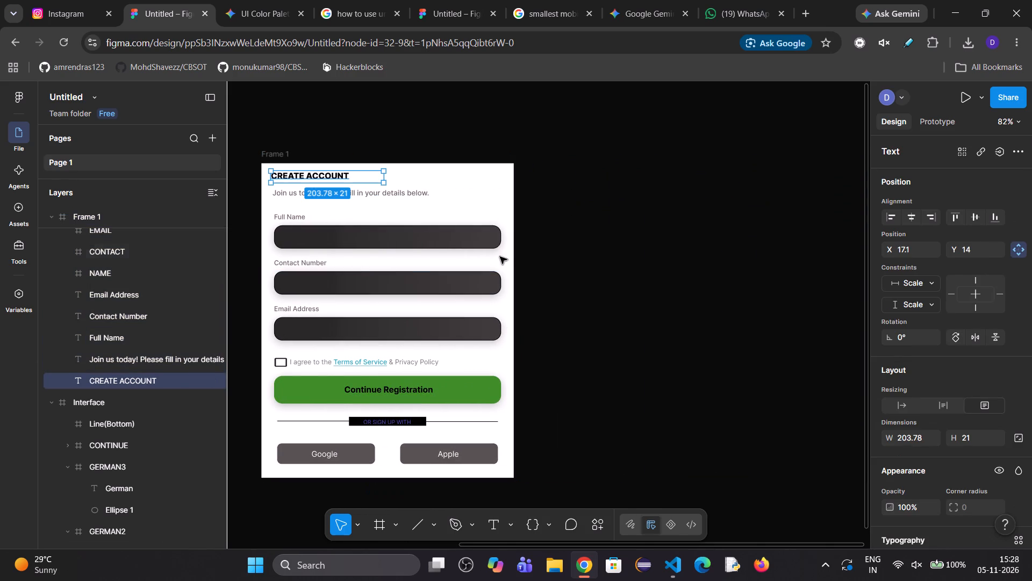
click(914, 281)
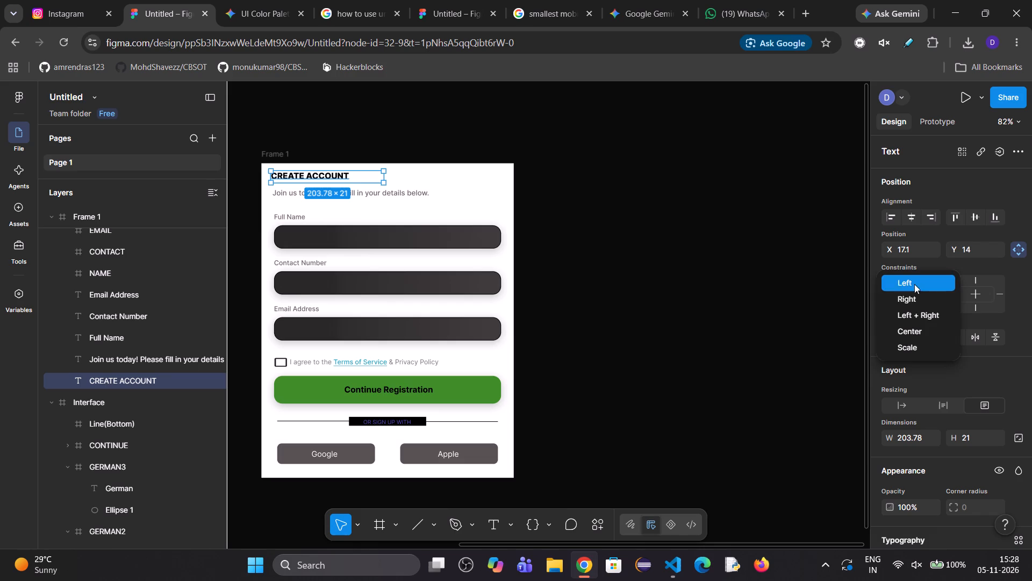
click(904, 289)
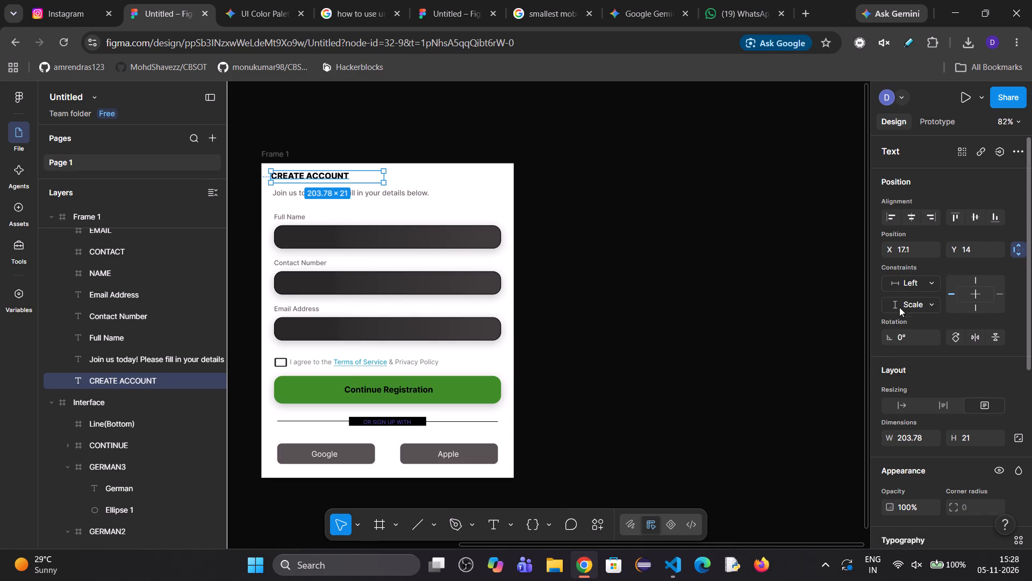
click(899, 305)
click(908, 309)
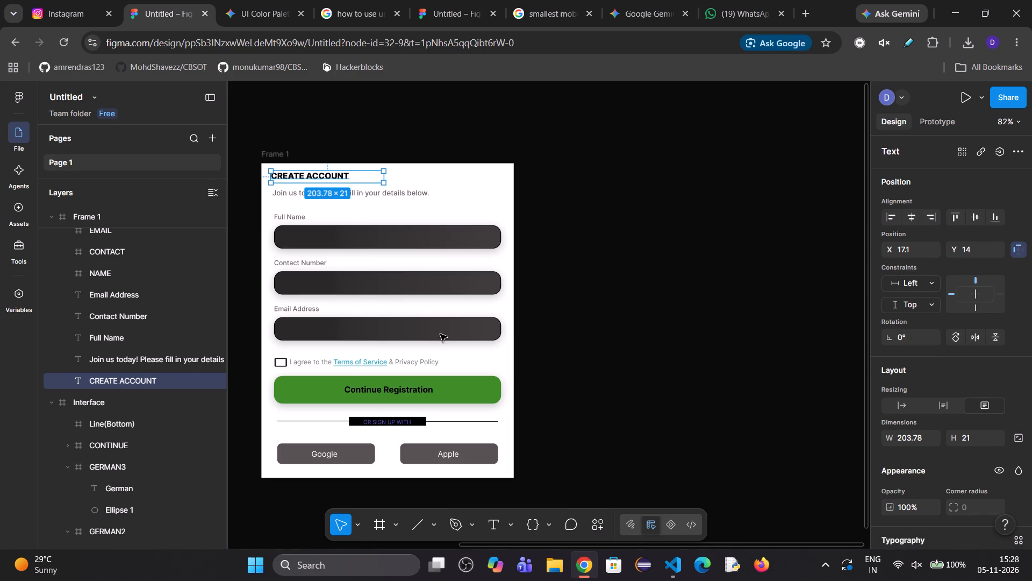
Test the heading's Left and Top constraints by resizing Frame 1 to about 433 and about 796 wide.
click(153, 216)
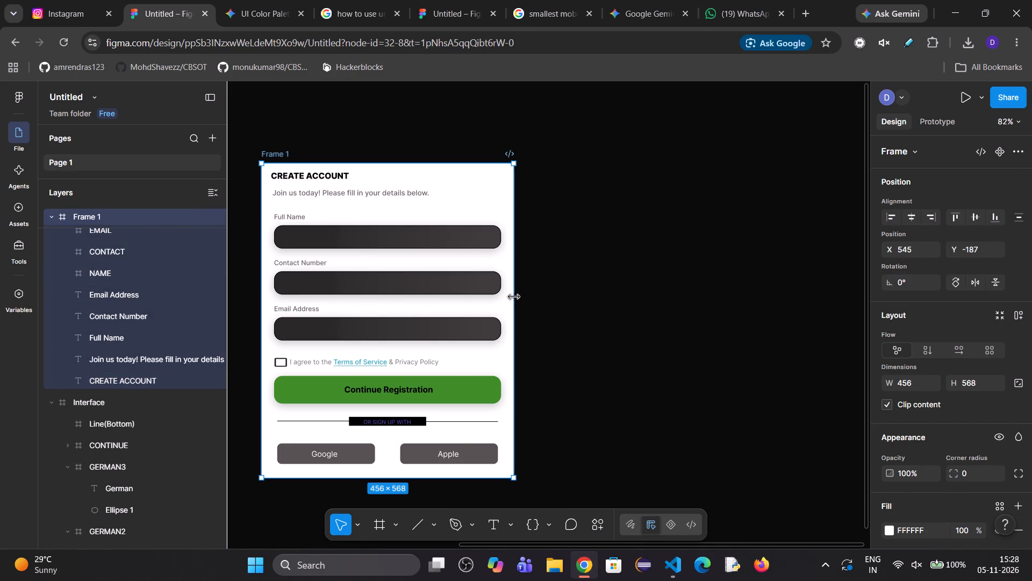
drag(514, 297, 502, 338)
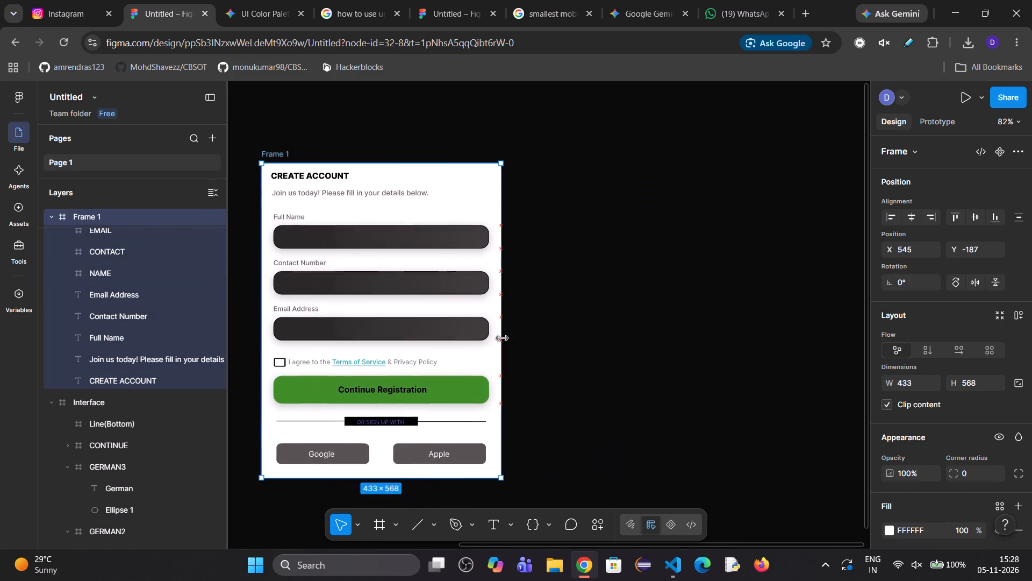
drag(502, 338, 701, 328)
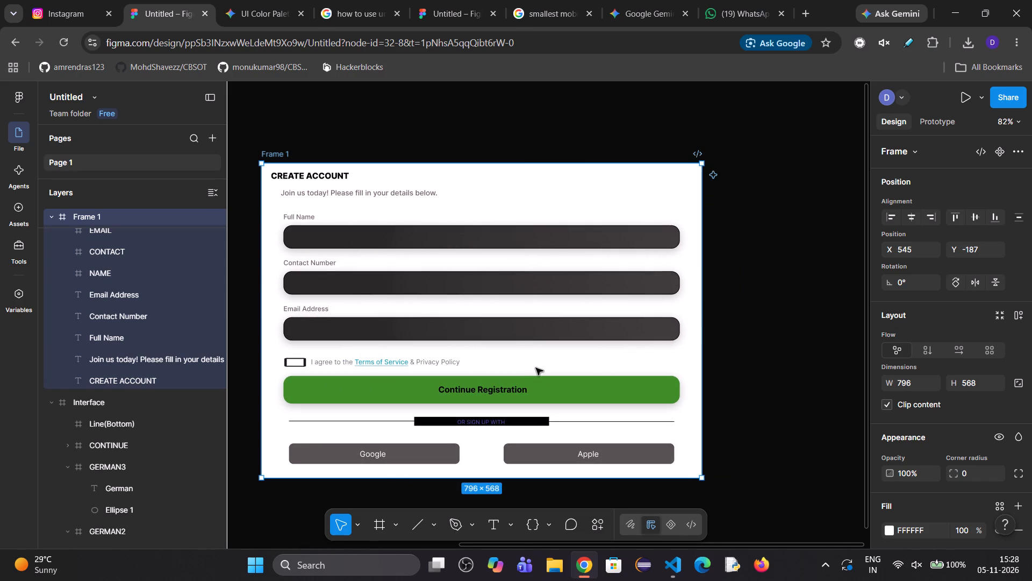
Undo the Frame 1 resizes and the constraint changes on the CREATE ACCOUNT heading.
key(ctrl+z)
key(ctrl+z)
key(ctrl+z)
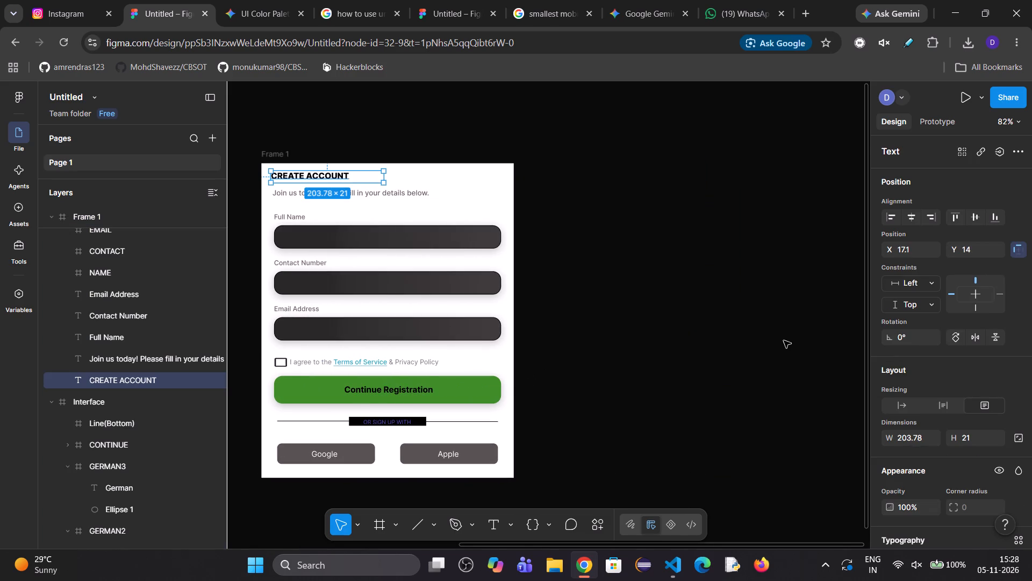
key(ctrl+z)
Retest the form's scaling by resizing Frame 1 between about 294 and 514 wide, ending at about 514.
click(167, 209)
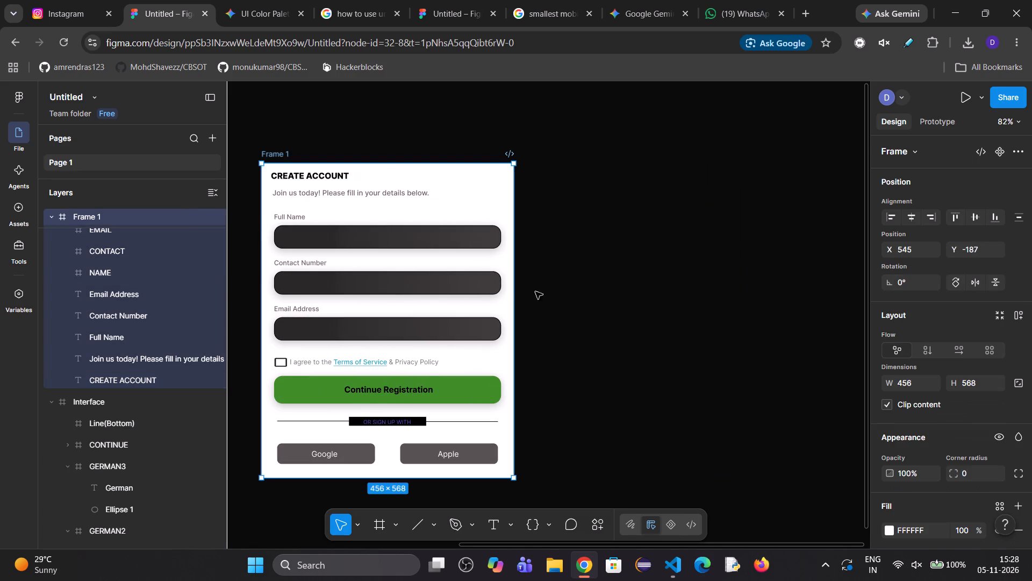
drag(514, 288, 527, 322)
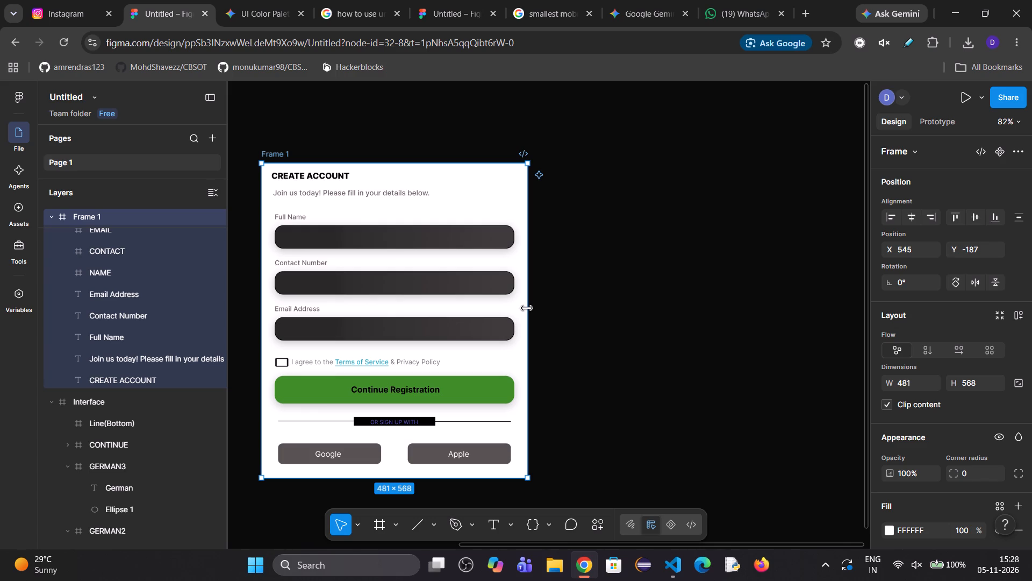
drag(527, 308, 457, 332)
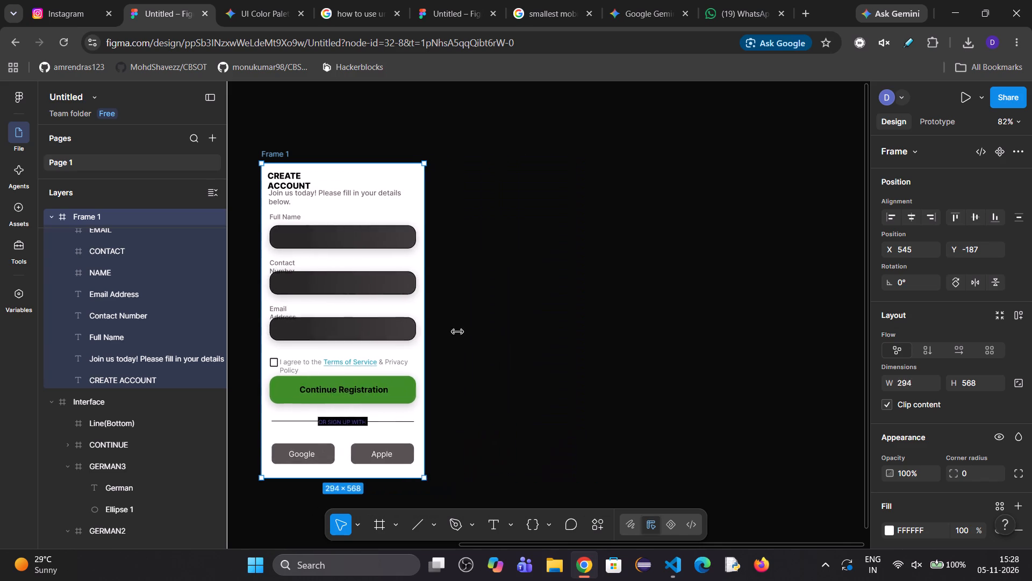
drag(457, 332, 543, 353)
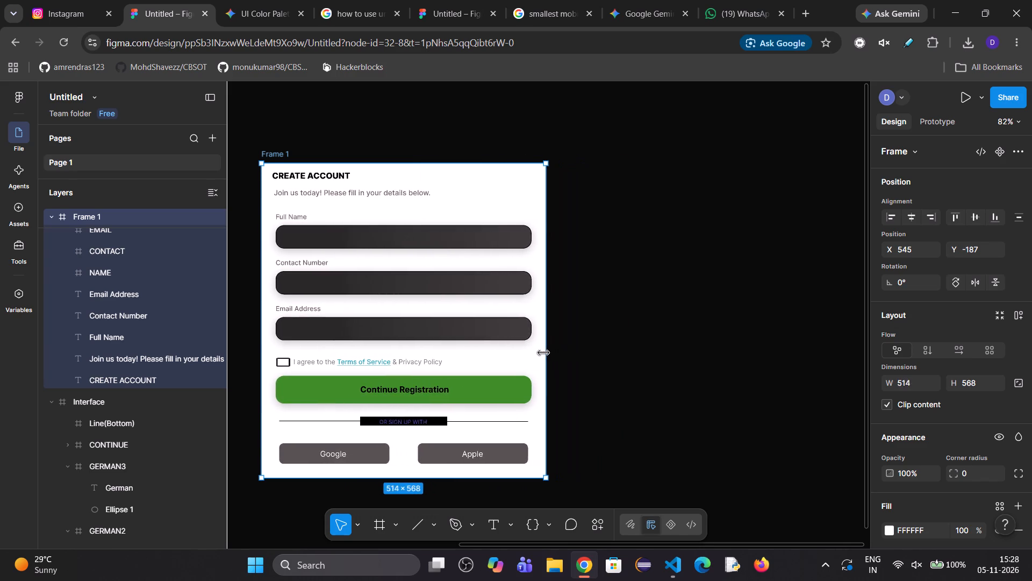
Resize Frame 1 between about 323 and 376 wide to check the form's scaling, ending at about 376.
drag(543, 353, 460, 362)
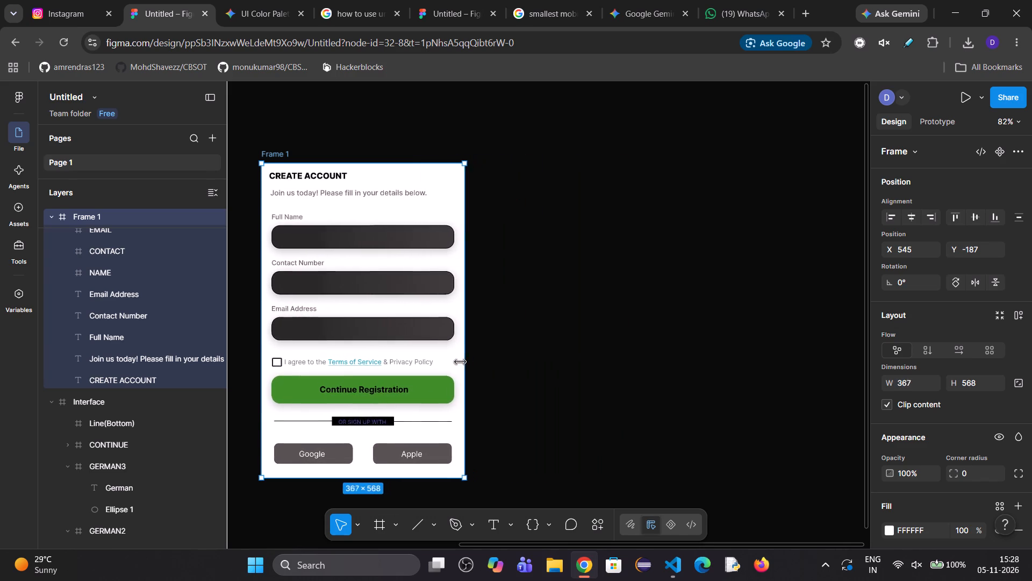
drag(460, 362, 442, 363)
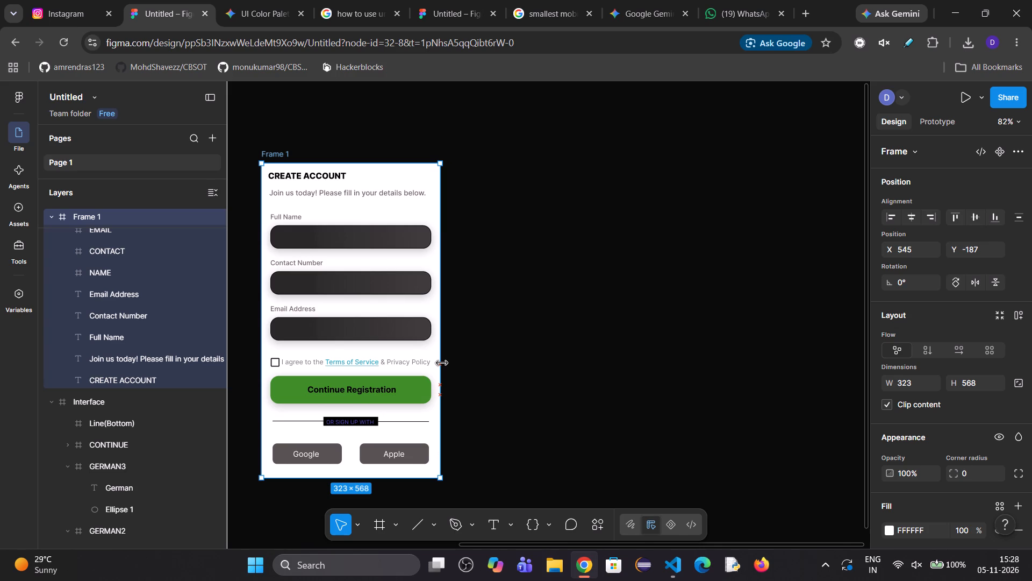
drag(442, 363, 448, 362)
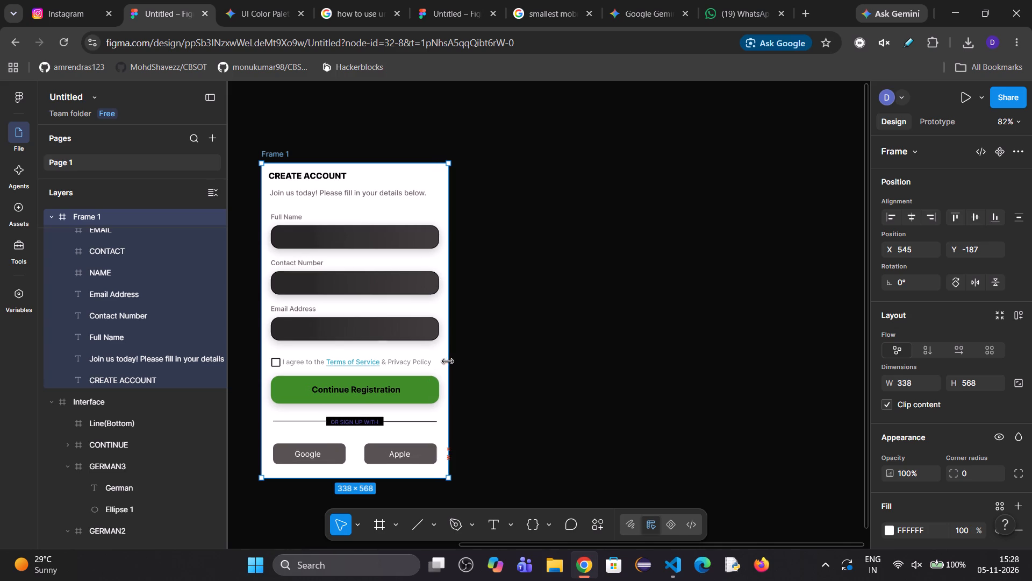
drag(448, 362, 444, 362)
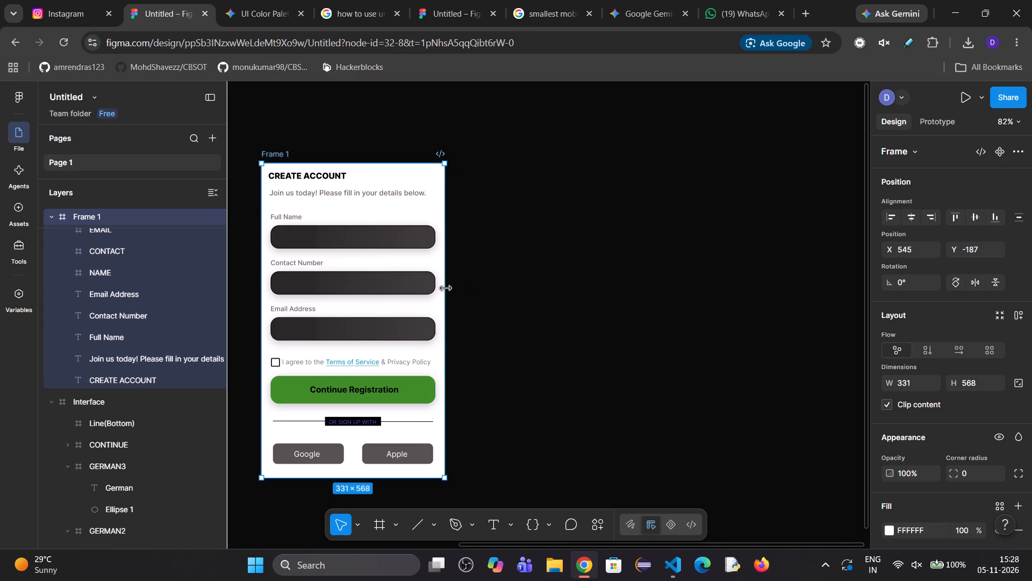
drag(446, 288, 469, 295)
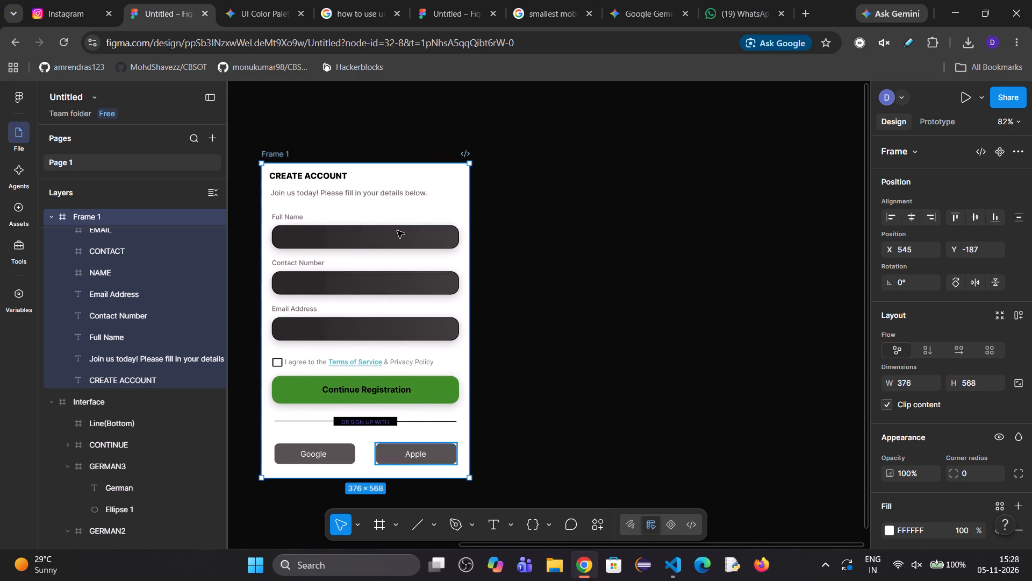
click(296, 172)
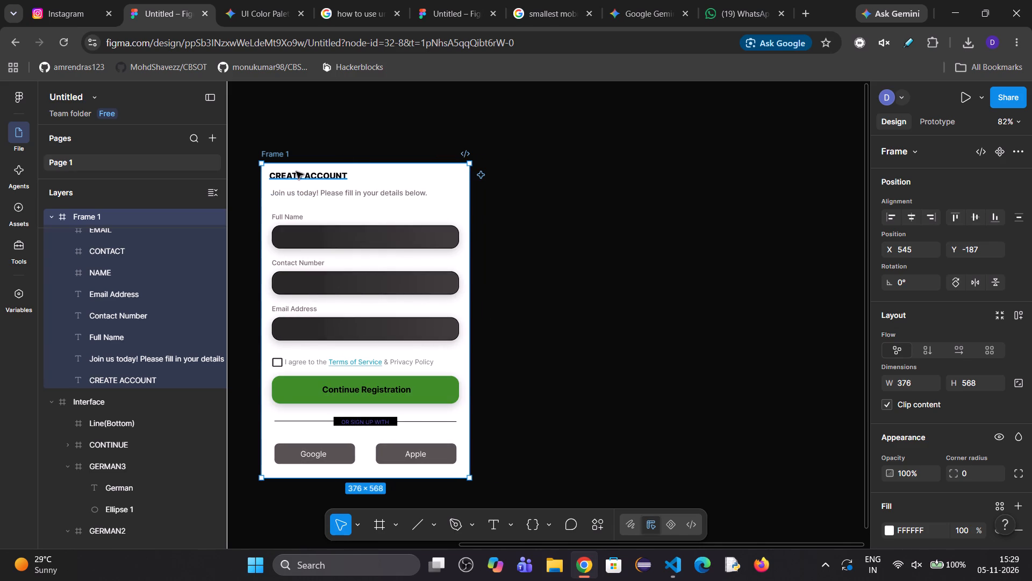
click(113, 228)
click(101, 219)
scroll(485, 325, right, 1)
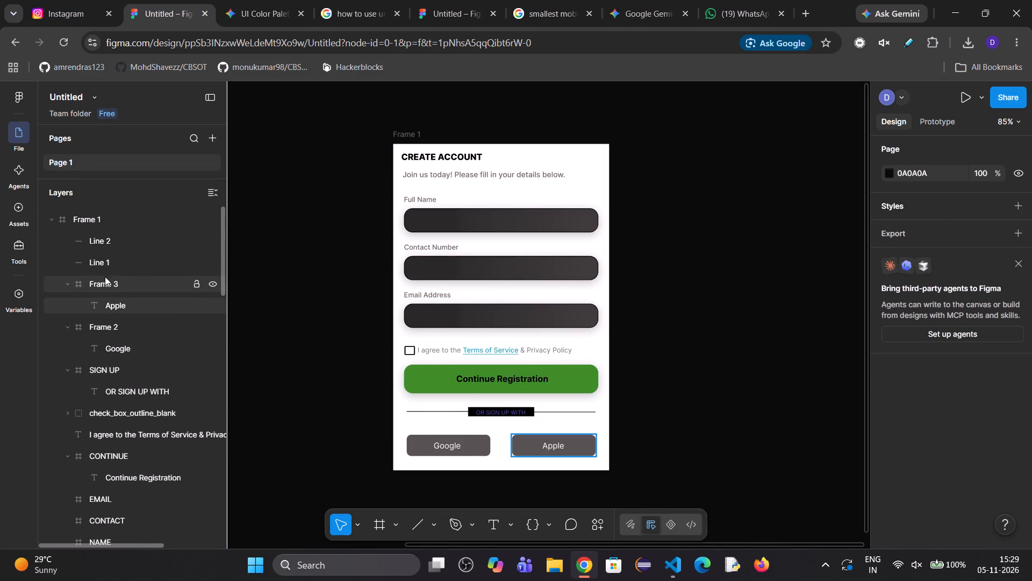
click(53, 224)
click(53, 224)
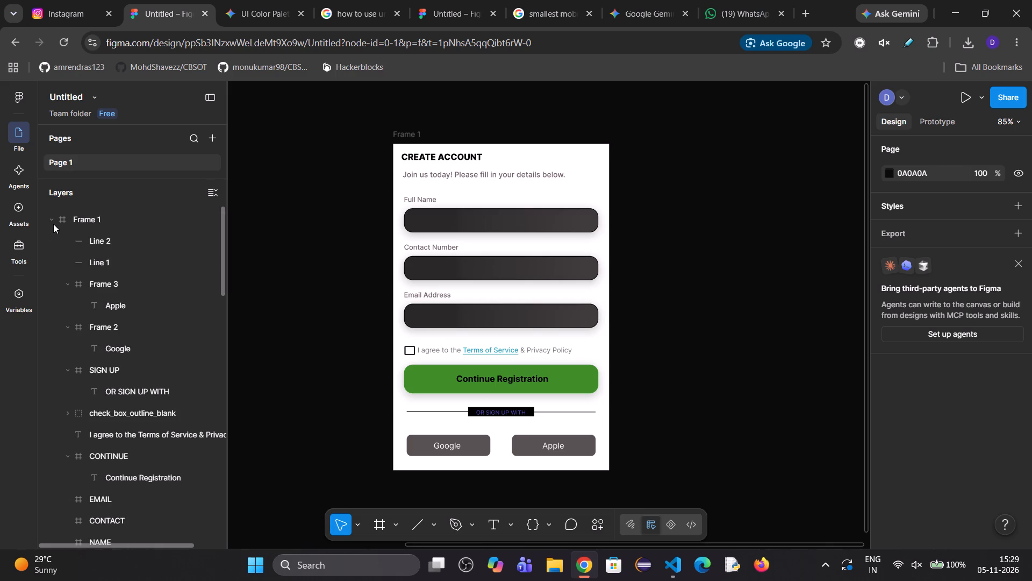
click(92, 285)
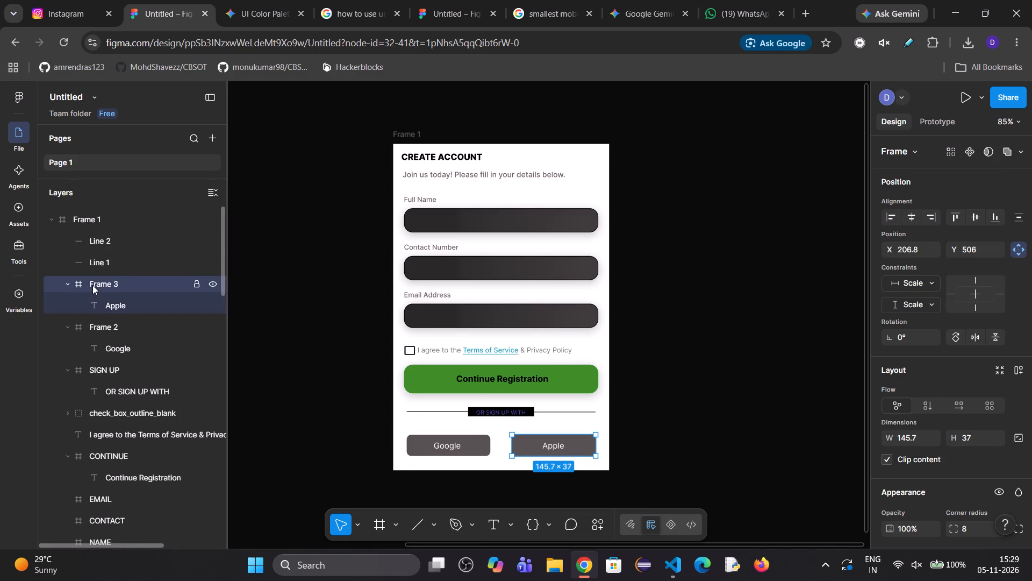
double_click(97, 284)
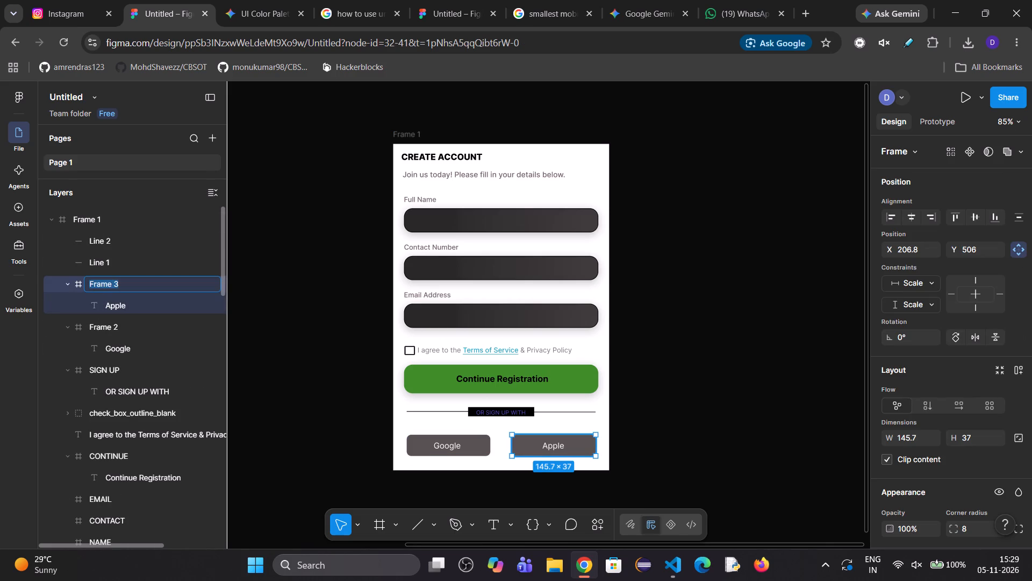
text(Apple)
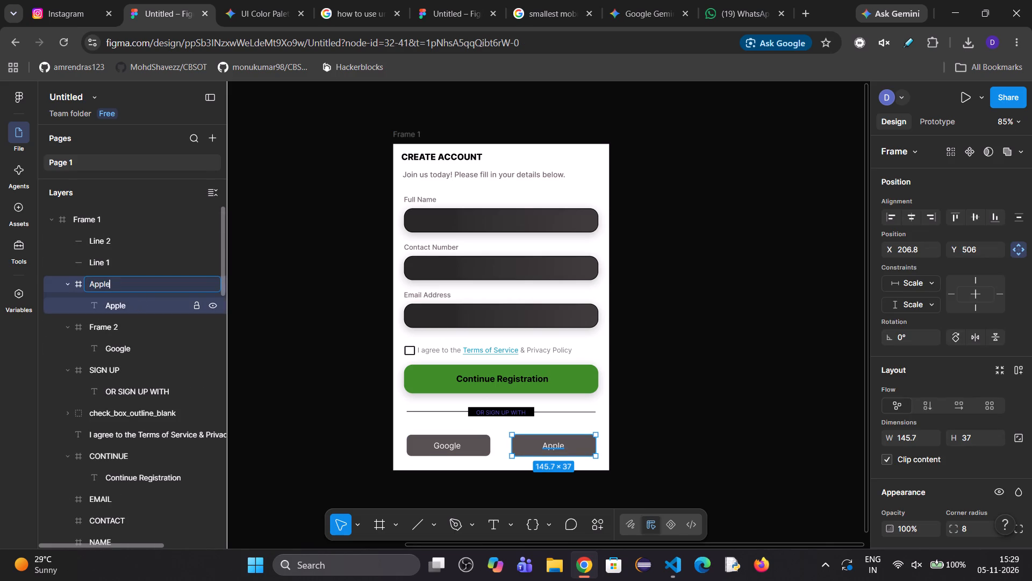
key(Return)
Rename Frame 2, the Google button's frame, as Google.
click(101, 337)
double_click(103, 329)
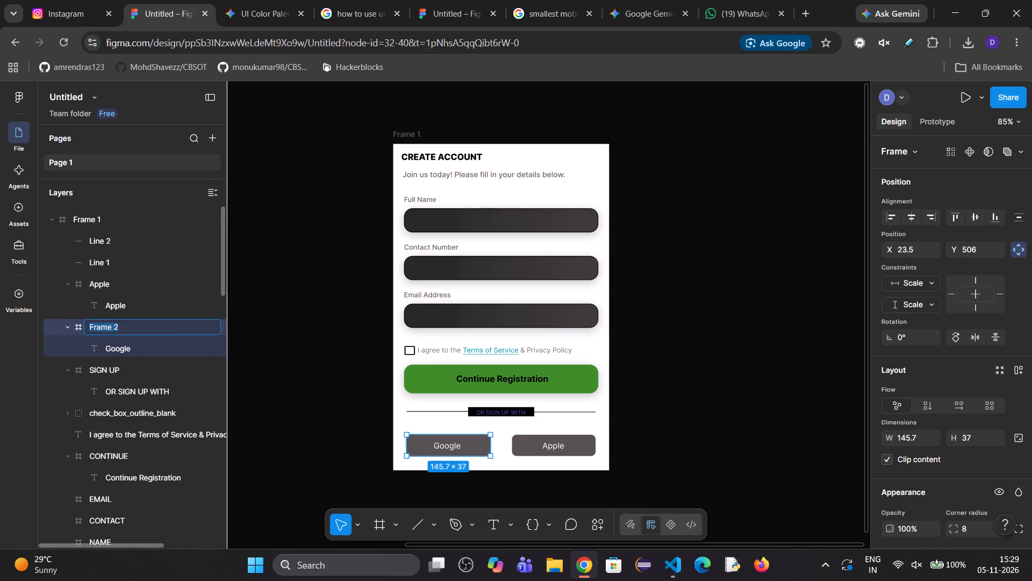
text(Google)
key(Return)
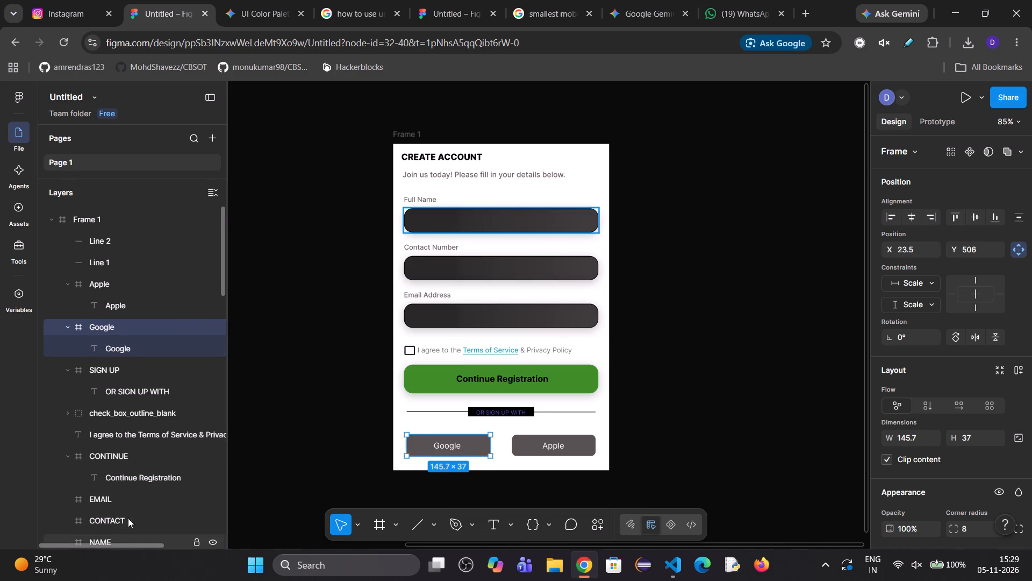
Narrow the Email Address, Contact Number and Full Name label boxes to fit their text, making Contact Number about 99 wide.
scroll(130, 504, down, 1)
click(127, 497)
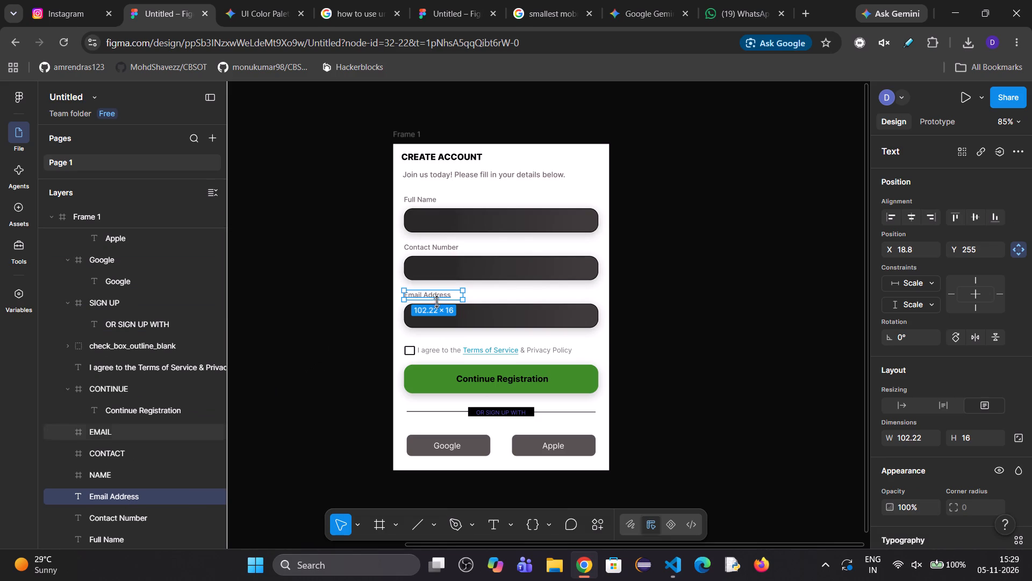
drag(464, 295, 454, 296)
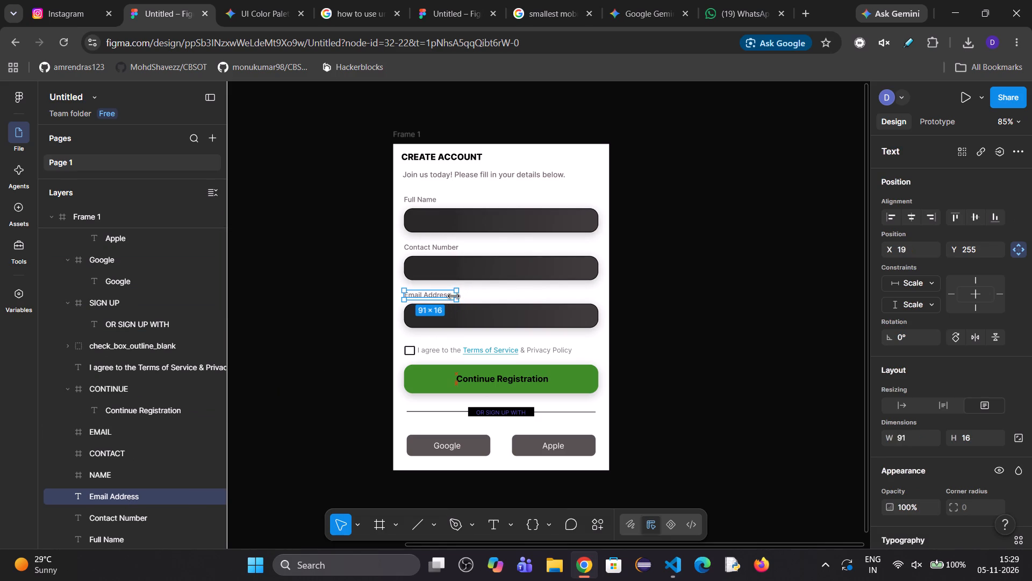
drag(454, 296, 453, 296)
click(424, 249)
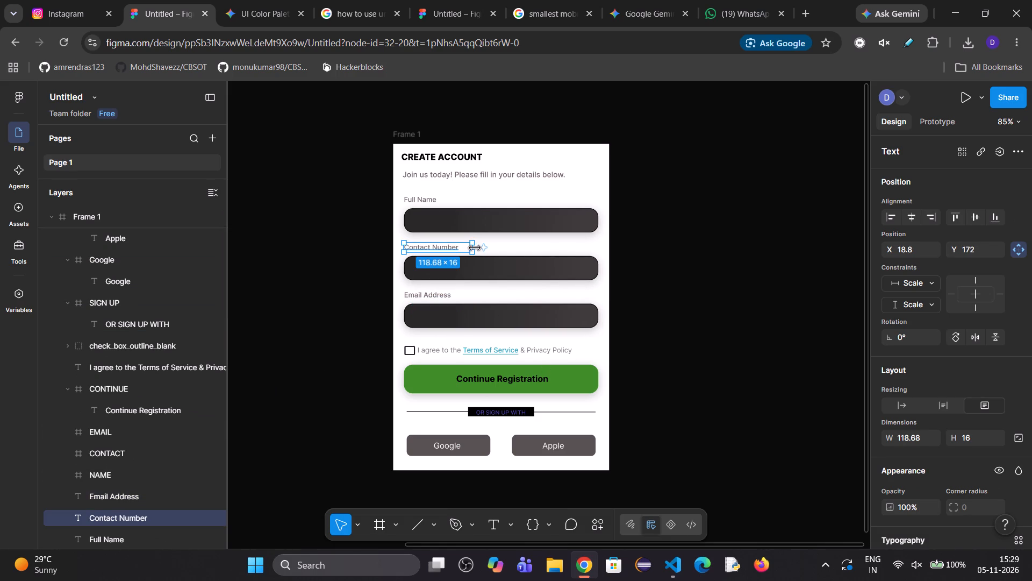
drag(475, 248, 461, 248)
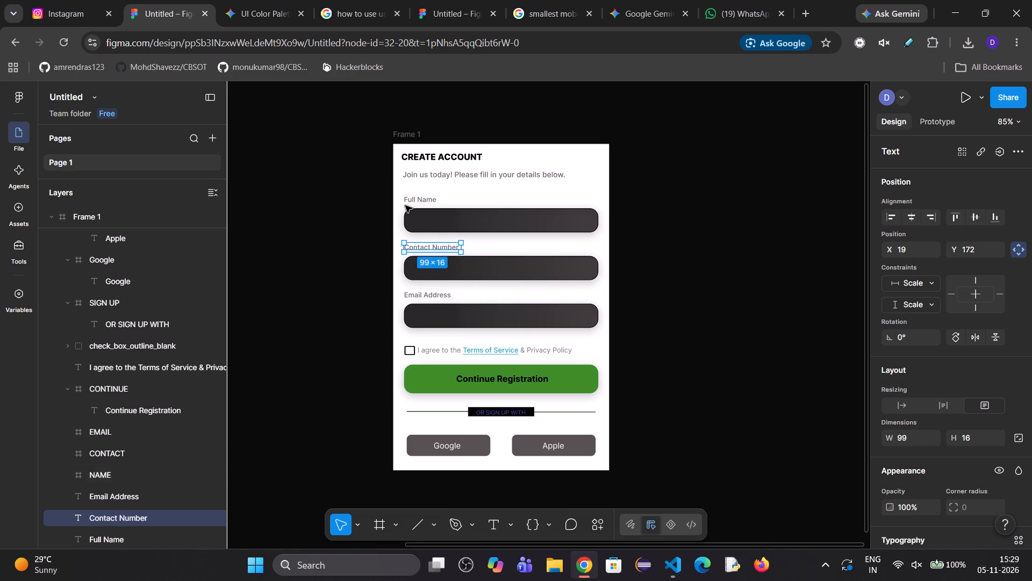
click(410, 203)
drag(446, 201, 438, 203)
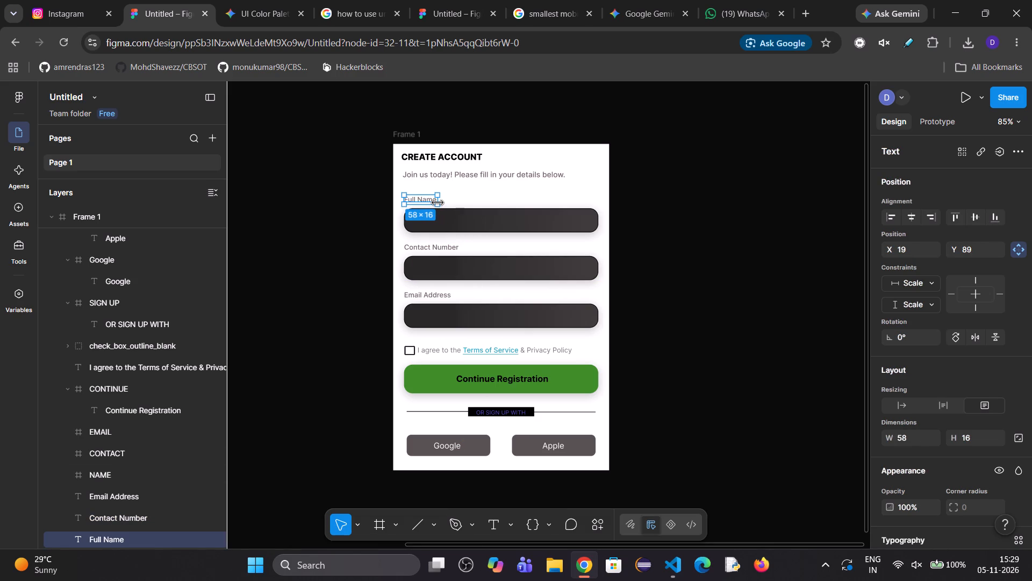
drag(438, 203, 439, 204)
click(668, 227)
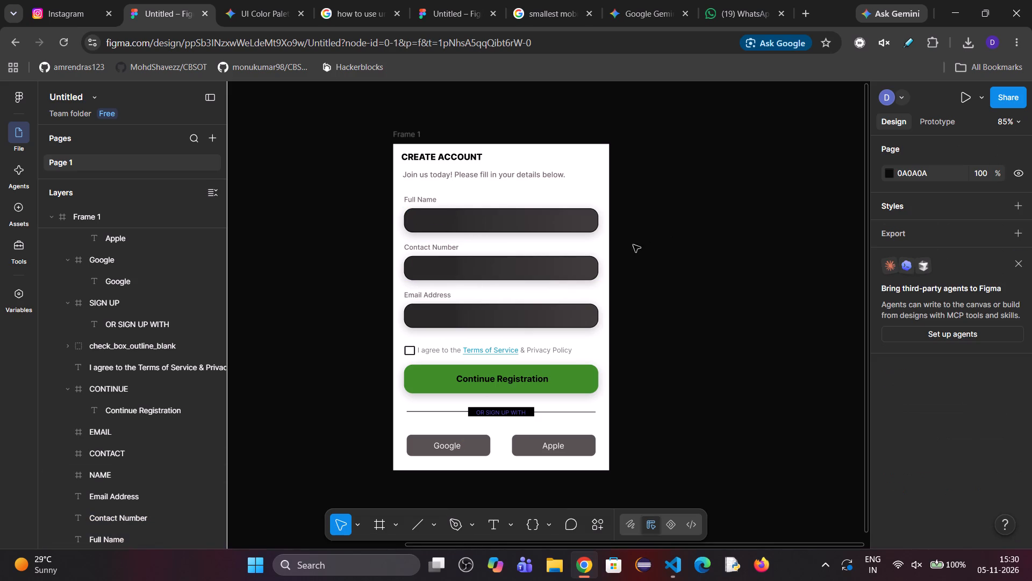
Narrow the "Join us today!" subtitle box to about 285 wide and the CREATE ACCOUNT heading box to about 148 wide.
scroll(171, 385, down, 1)
click(148, 488)
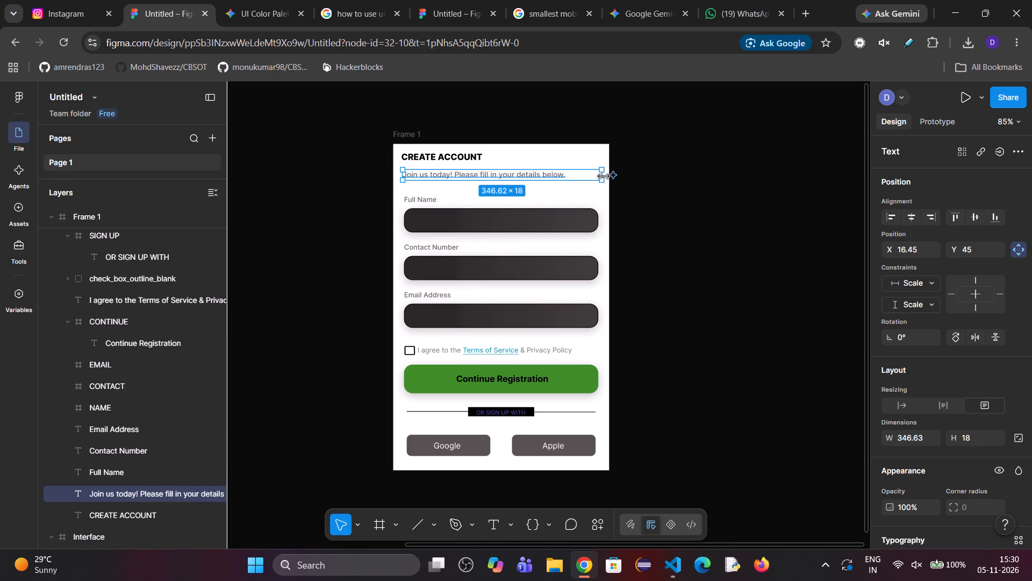
drag(604, 176, 569, 177)
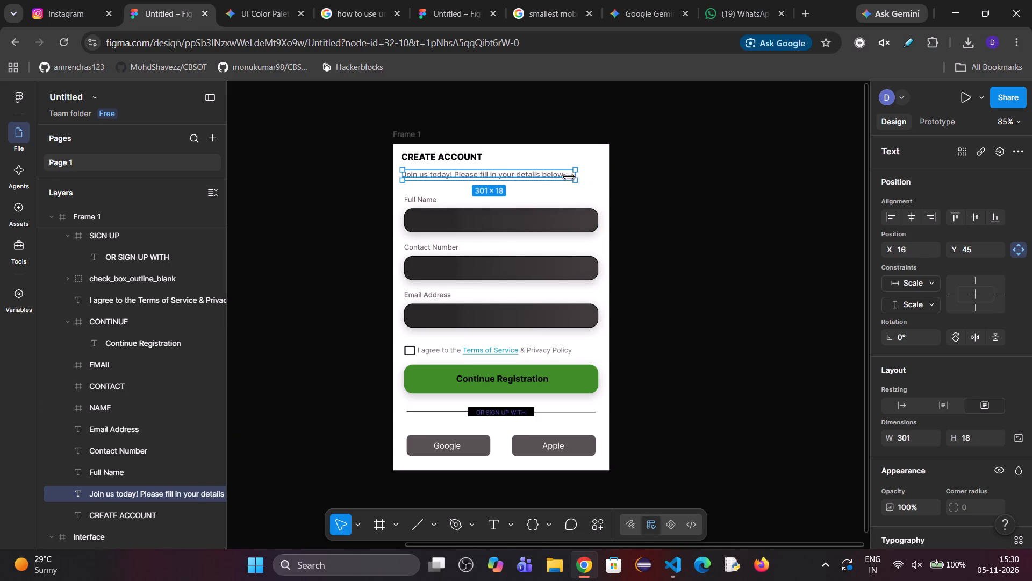
drag(569, 177, 568, 177)
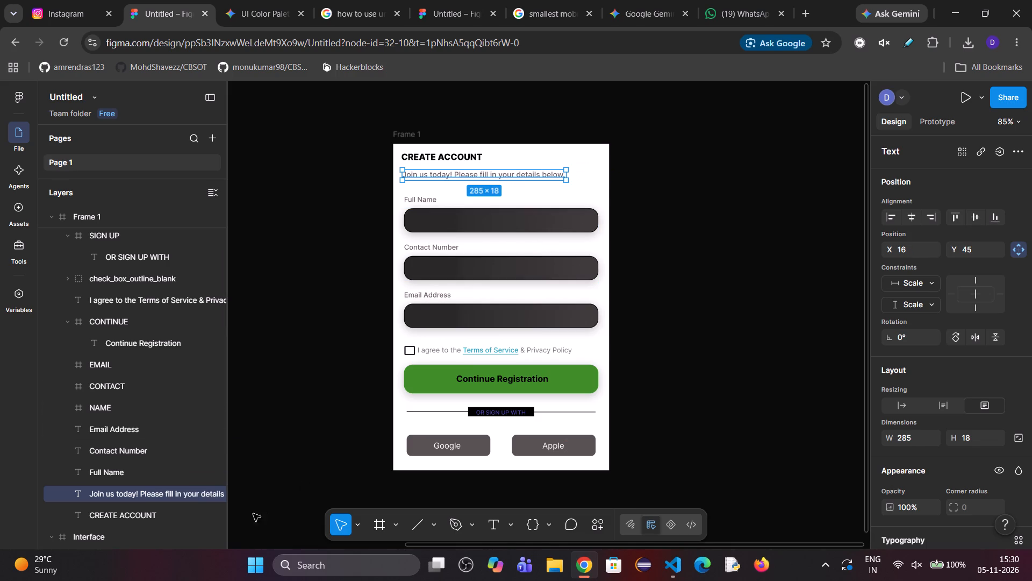
click(162, 511)
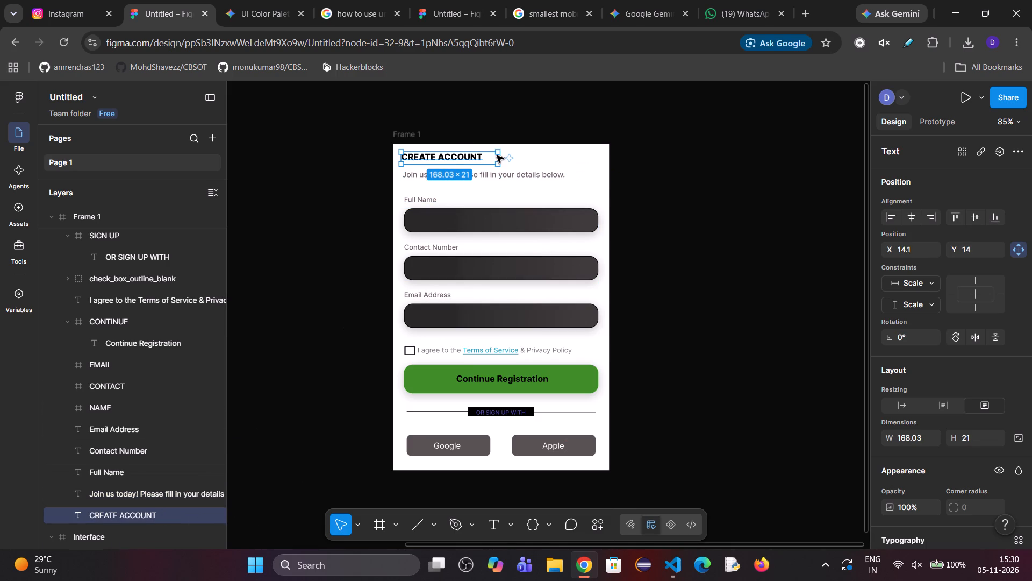
drag(500, 158, 486, 160)
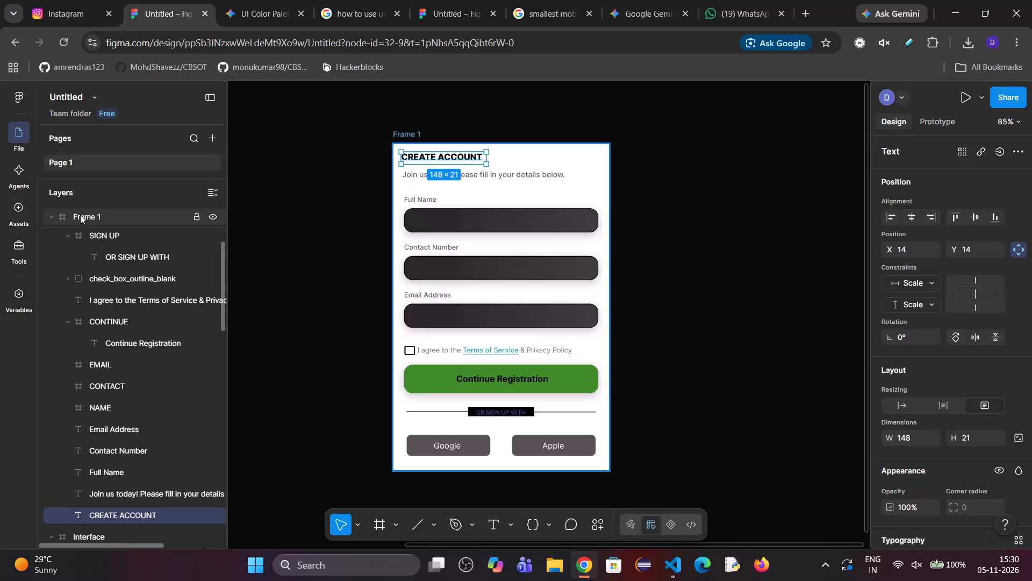
Widen Frame 1 to about 609 to test how the form scales with the tightened text boxes.
click(80, 215)
drag(606, 238, 605, 238)
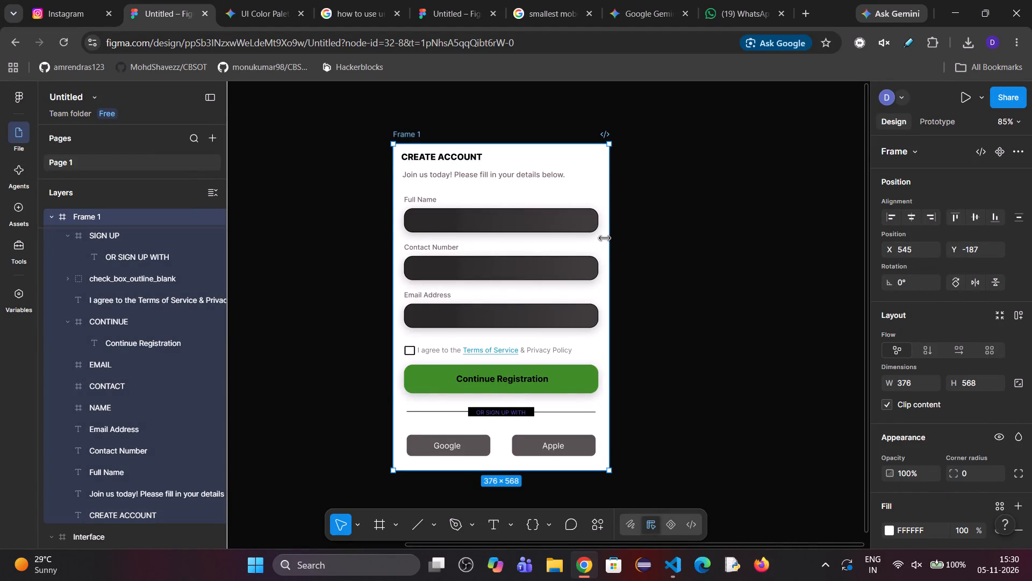
drag(605, 238, 749, 263)
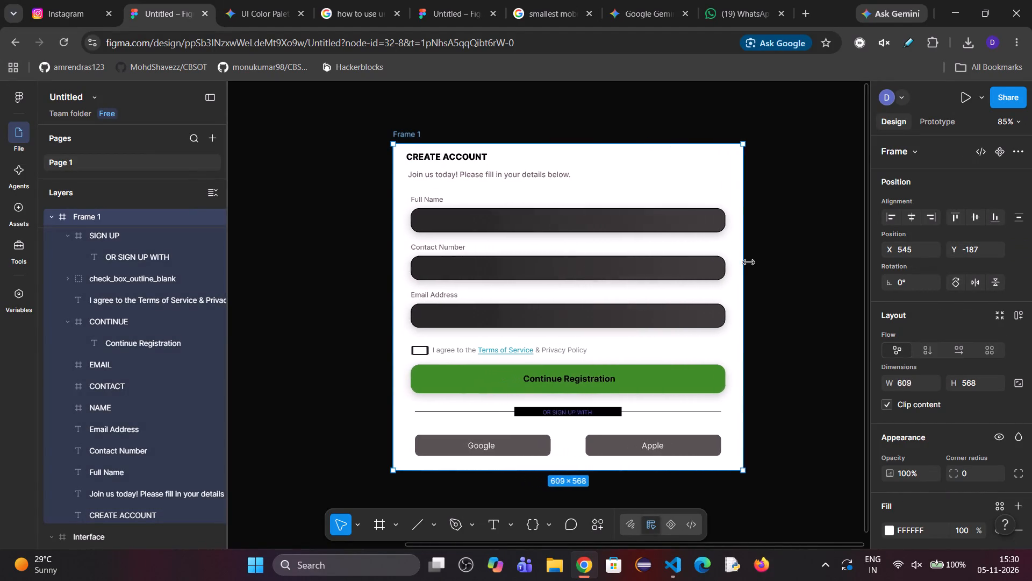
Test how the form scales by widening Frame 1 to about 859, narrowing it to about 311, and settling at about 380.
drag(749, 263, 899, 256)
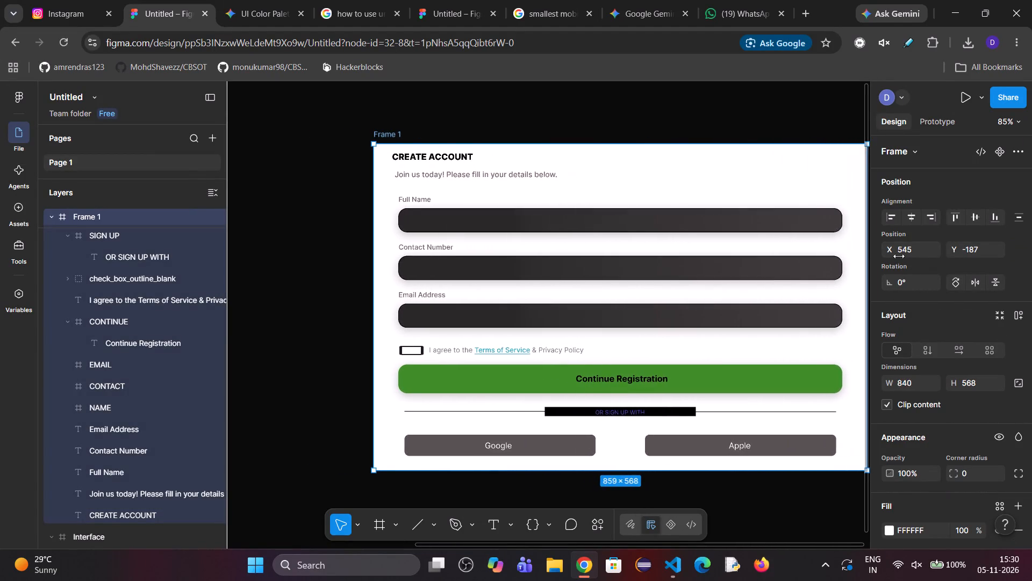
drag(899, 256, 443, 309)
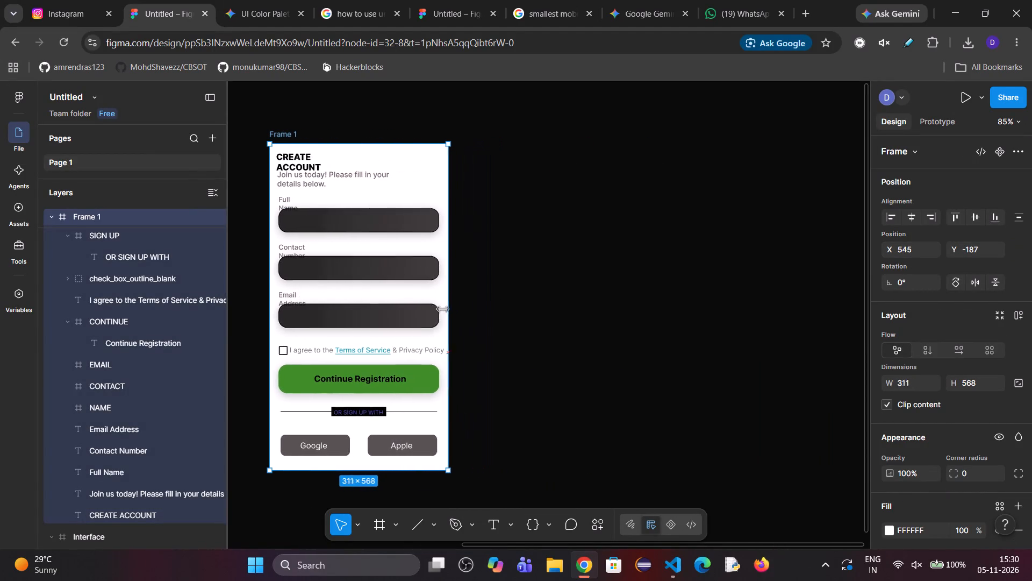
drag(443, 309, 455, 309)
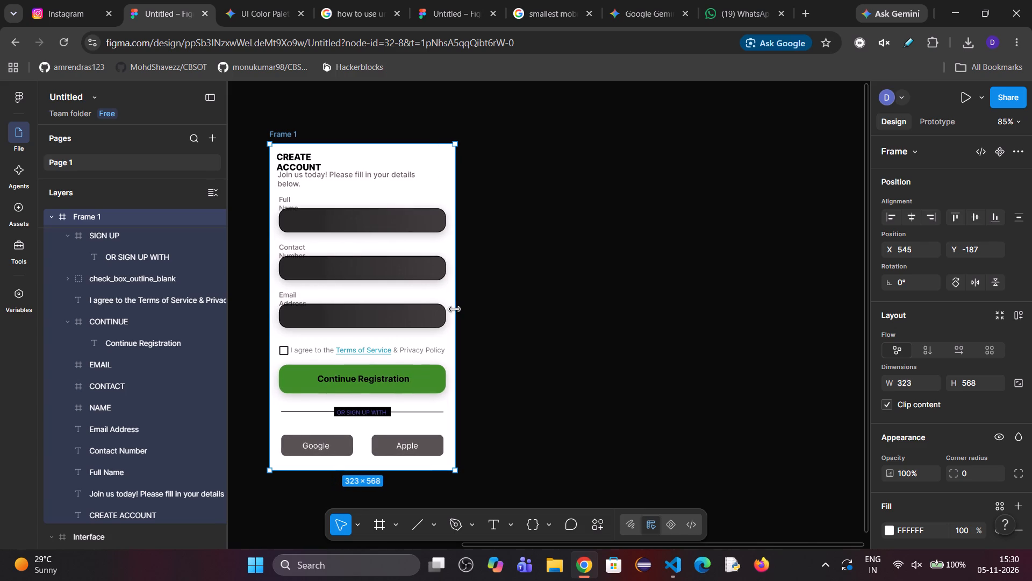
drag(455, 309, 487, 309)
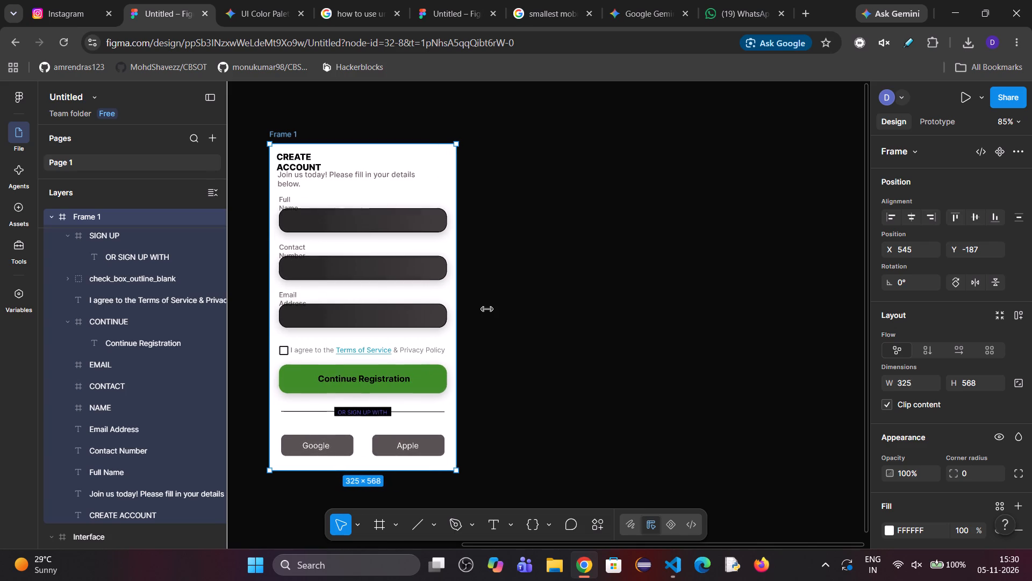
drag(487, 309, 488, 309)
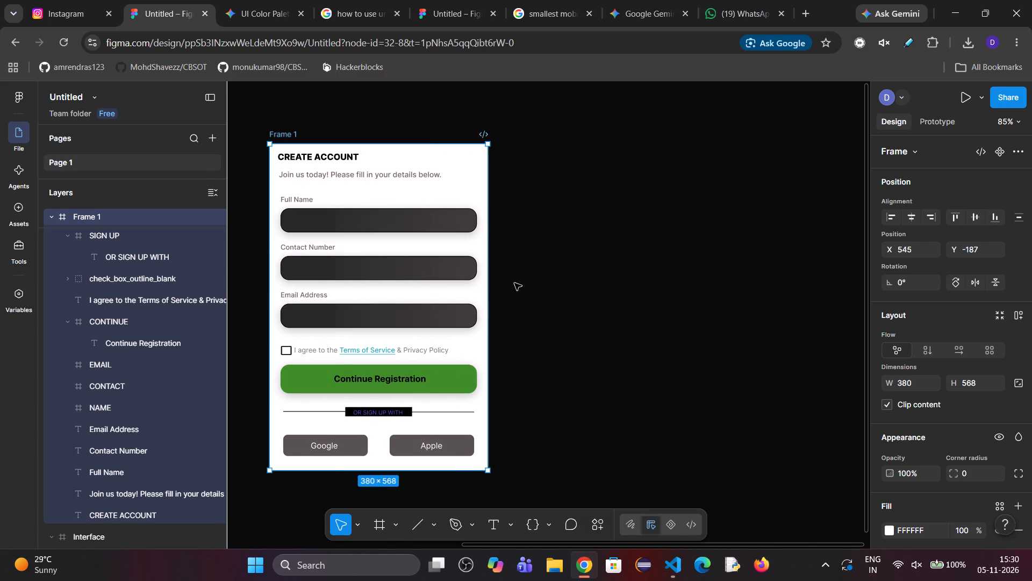
Examine the Create Account form and review the layer order and names inside Frame 1.
scroll(143, 327, down, 2)
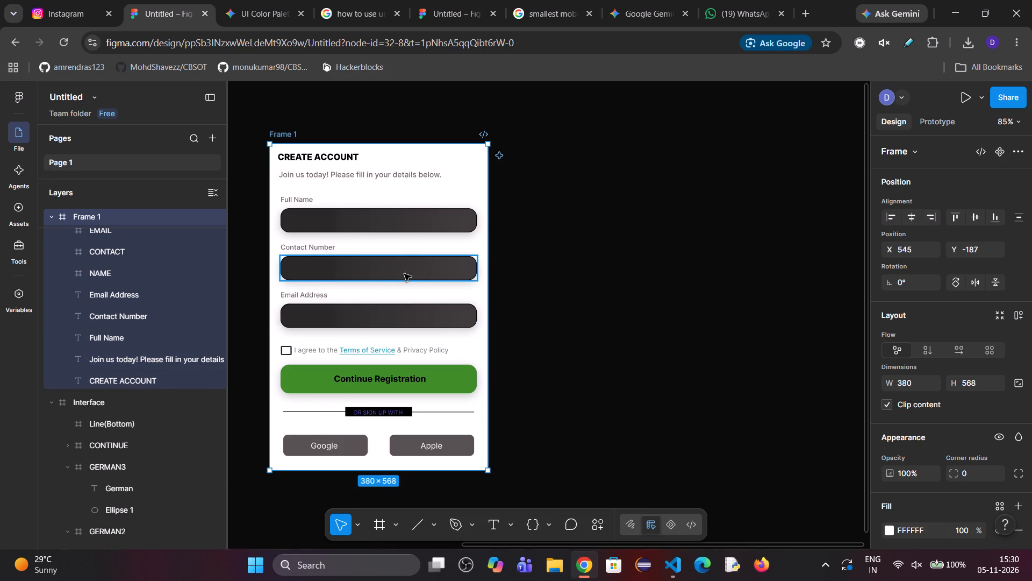
scroll(388, 242, right, 1)
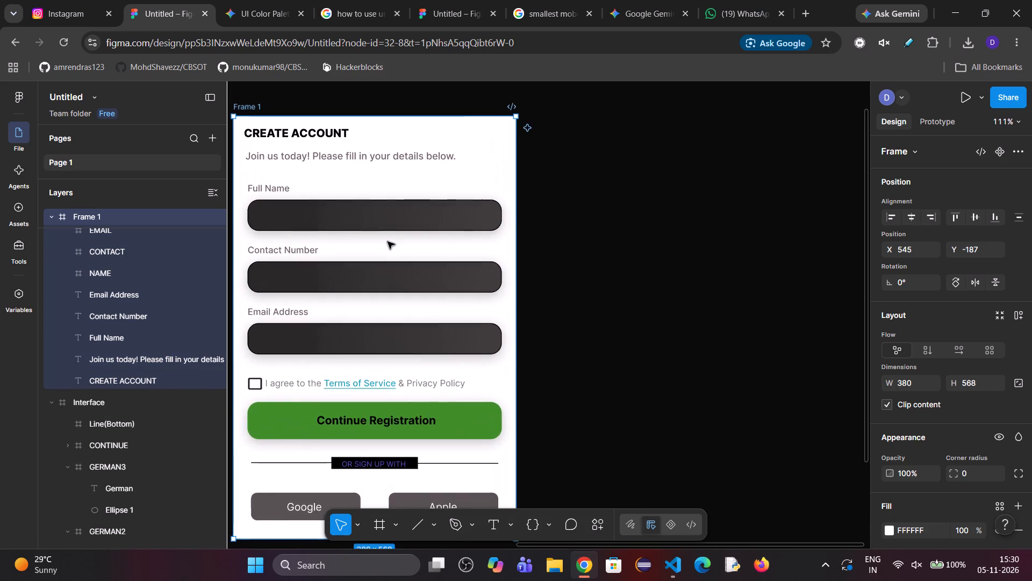
scroll(388, 242, right, 1)
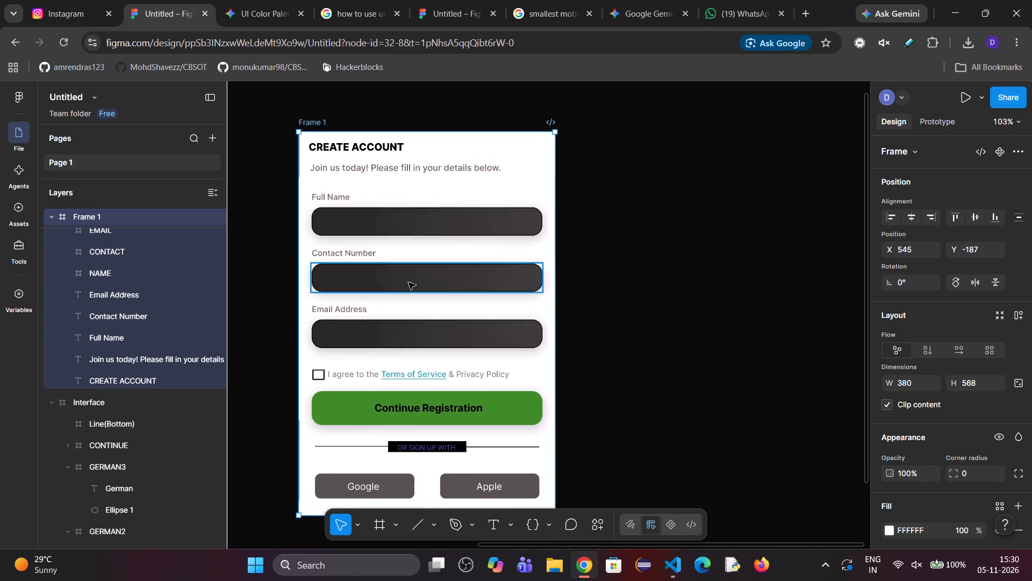
scroll(635, 360, down, 1)
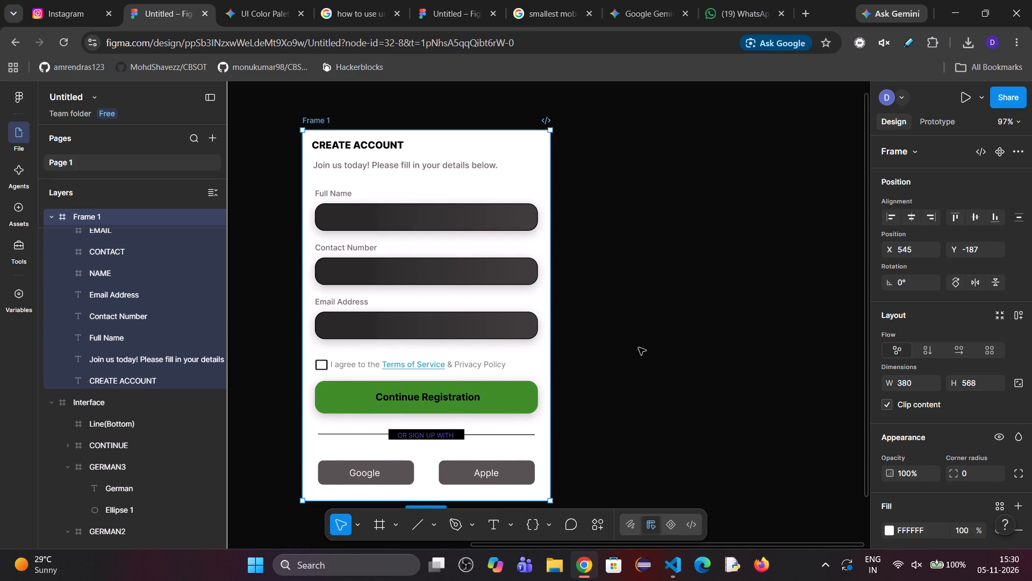
click(84, 396)
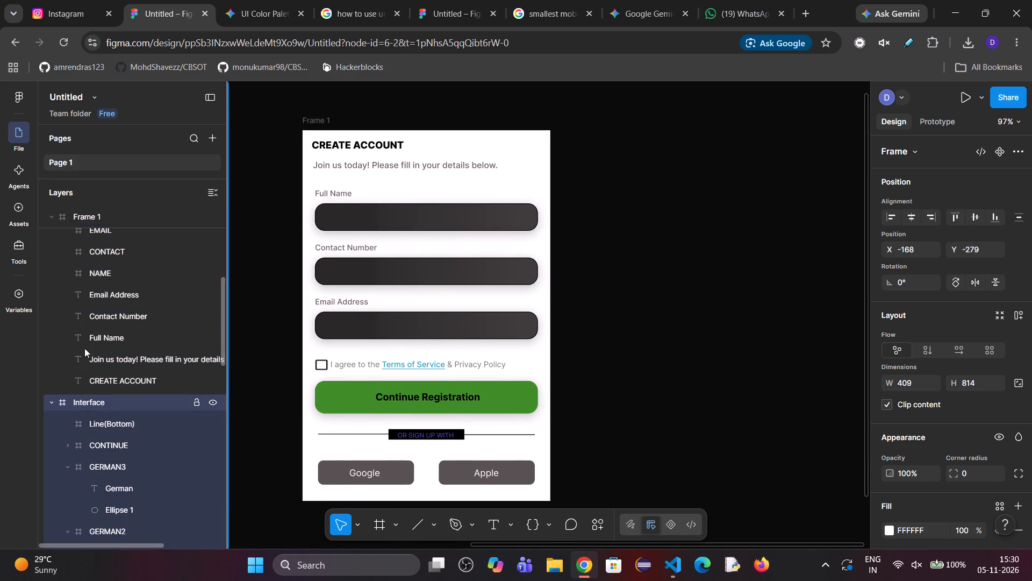
click(61, 218)
scroll(120, 370, up, 4)
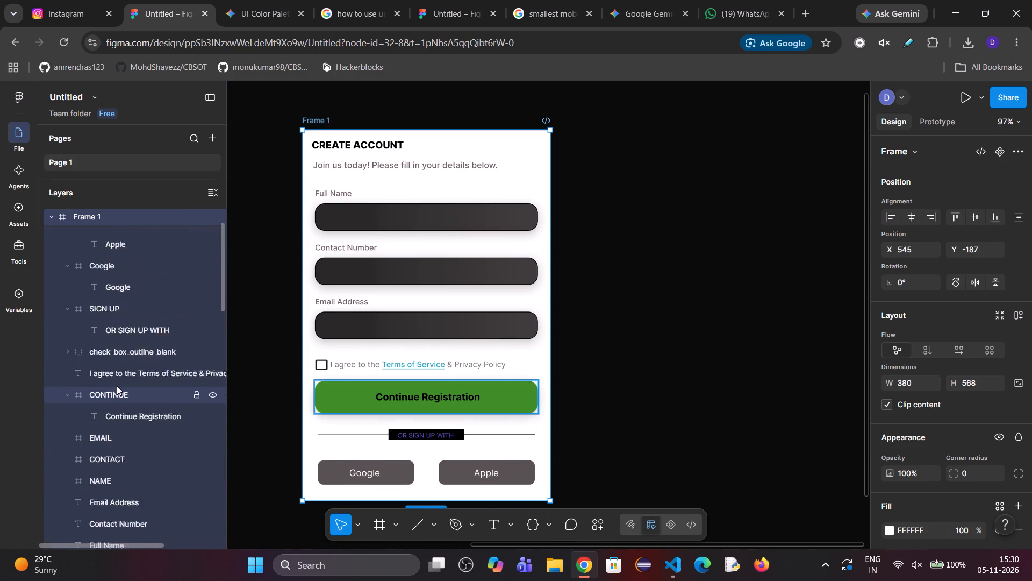
scroll(114, 386, up, 2)
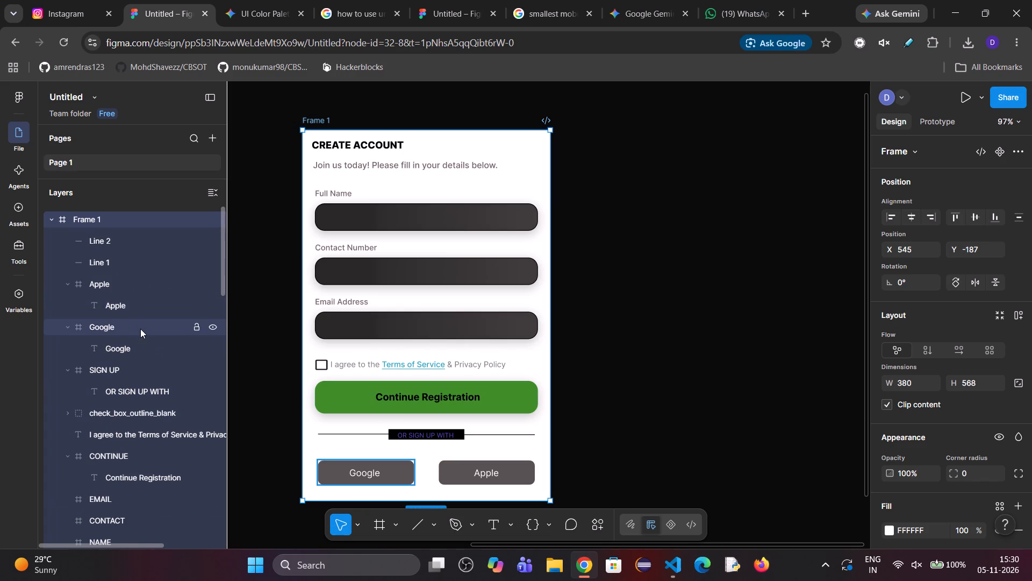
drag(220, 254, 227, 249)
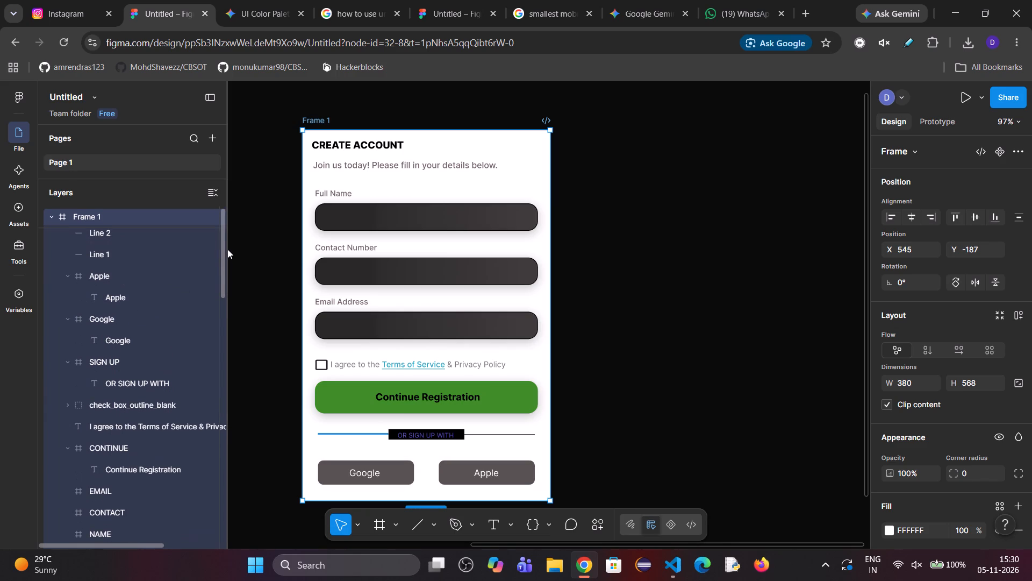
drag(227, 249, 227, 249)
scroll(148, 335, down, 3)
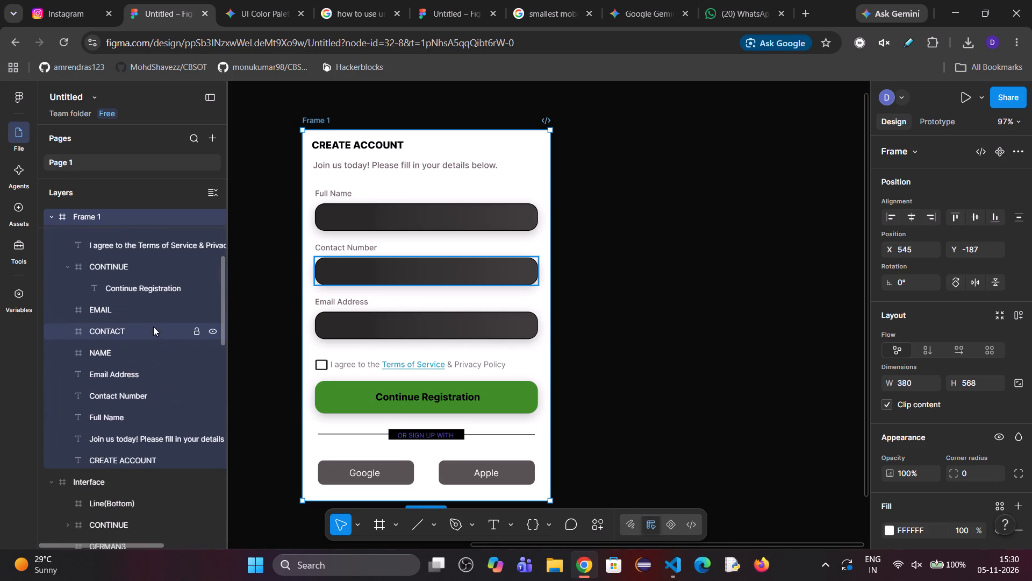
scroll(153, 327, up, 5)
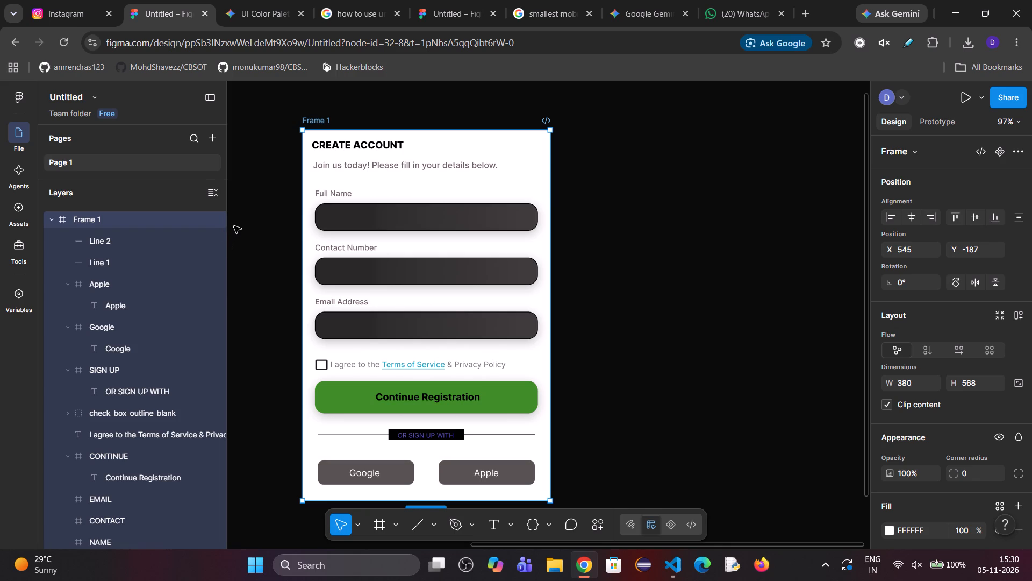
Shrink Frame 1 in both directions to about 216 × 328 to test scaling, and enlarge it to about 361 × 533.
drag(551, 504, 537, 484)
drag(537, 484, 522, 459)
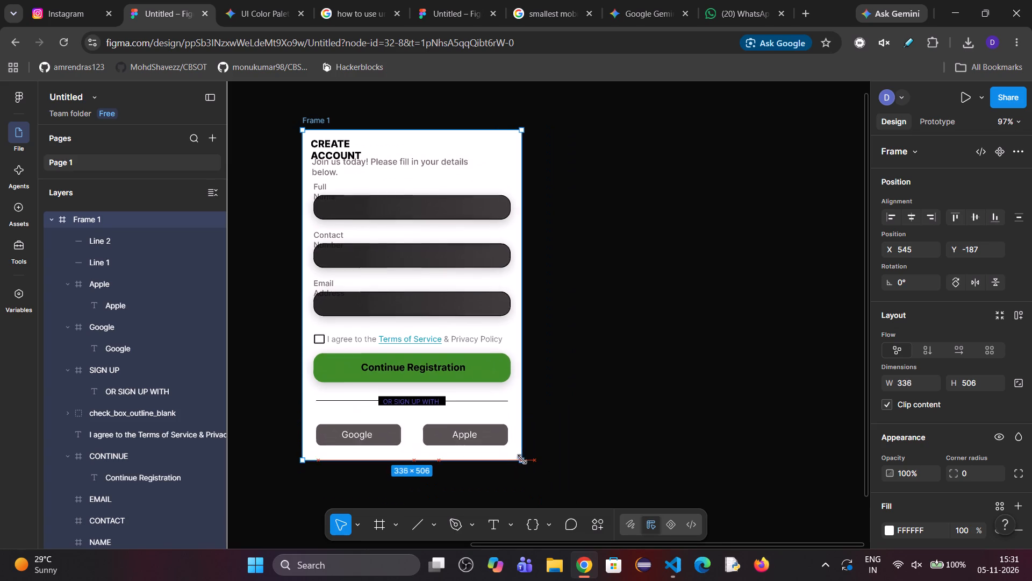
drag(522, 459, 521, 460)
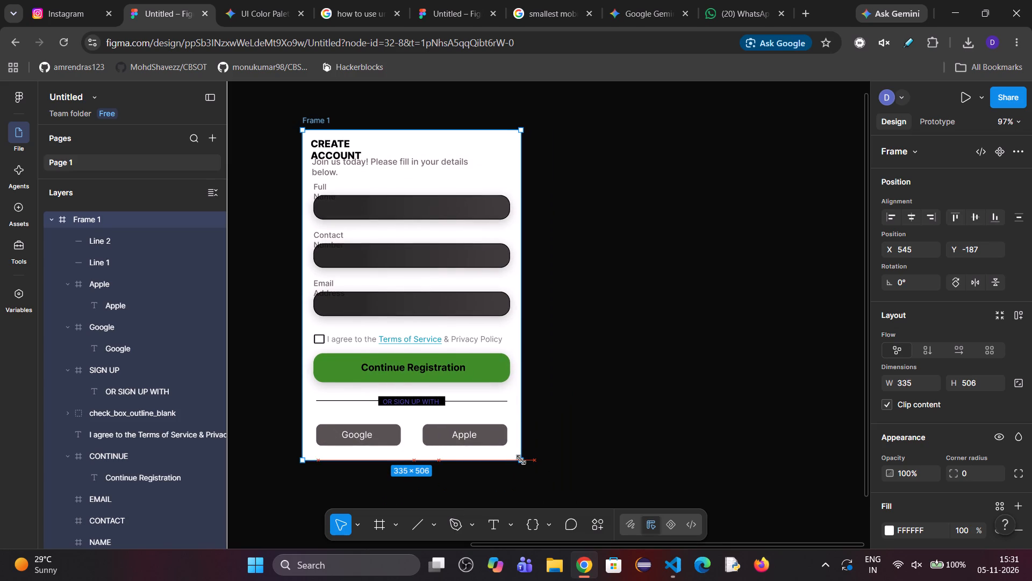
drag(521, 460, 443, 344)
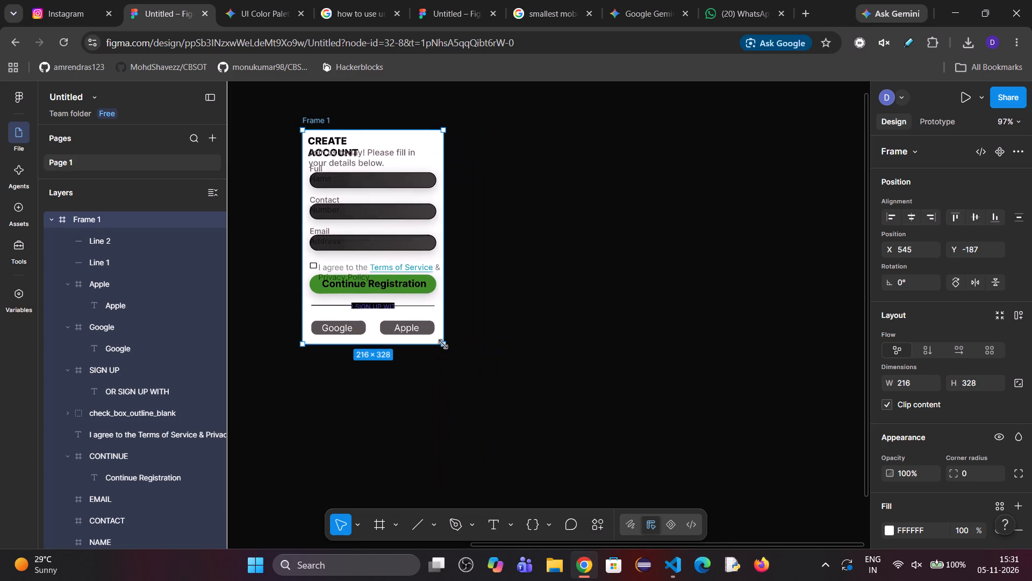
drag(443, 344, 537, 478)
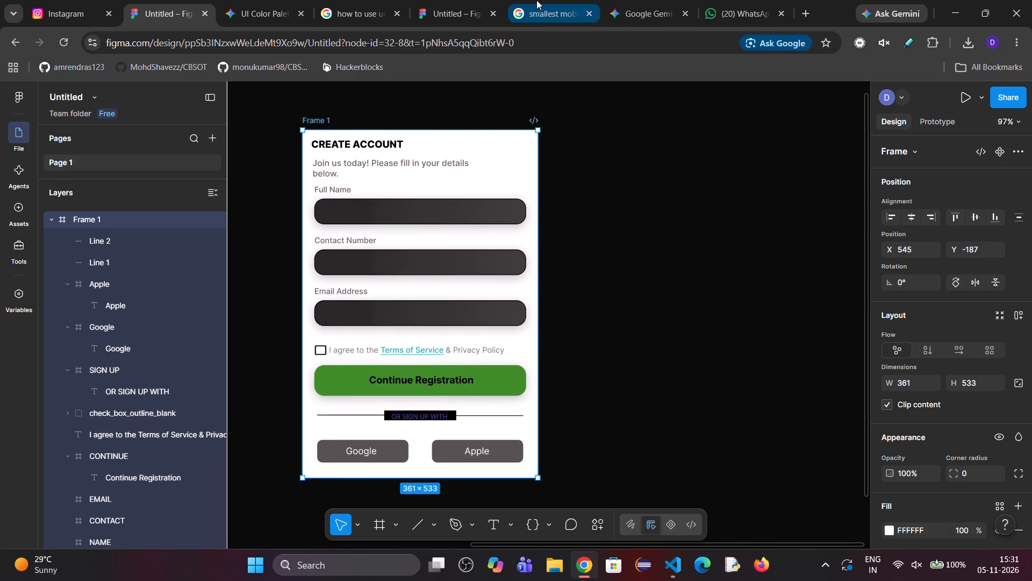
Search Google for the phone with the smallest height in px and read the full AI overview.
click(537, 0)
click(651, 115)
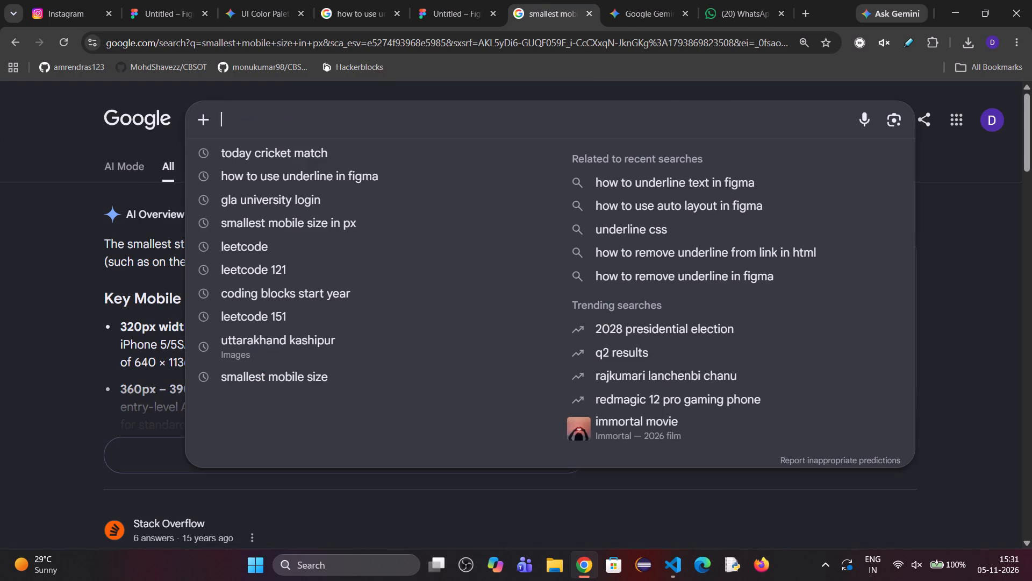
text(phone with smallest ehight px)
key(Return)
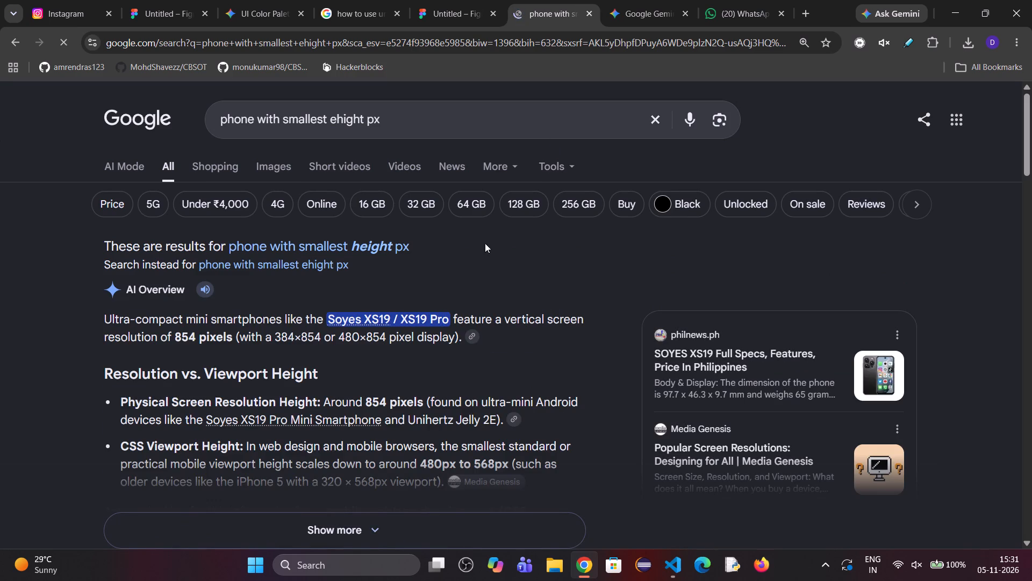
scroll(477, 249, down, 2)
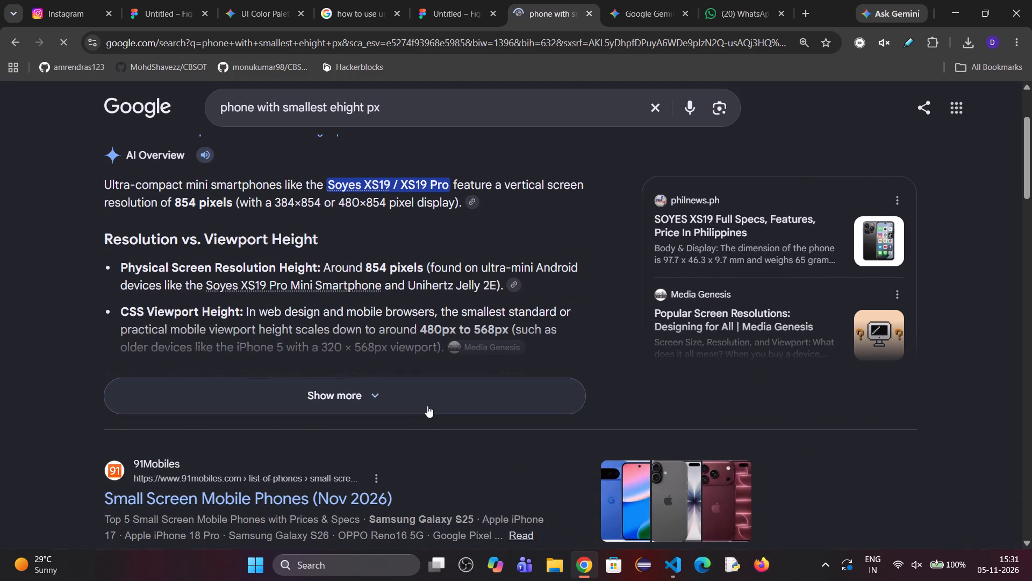
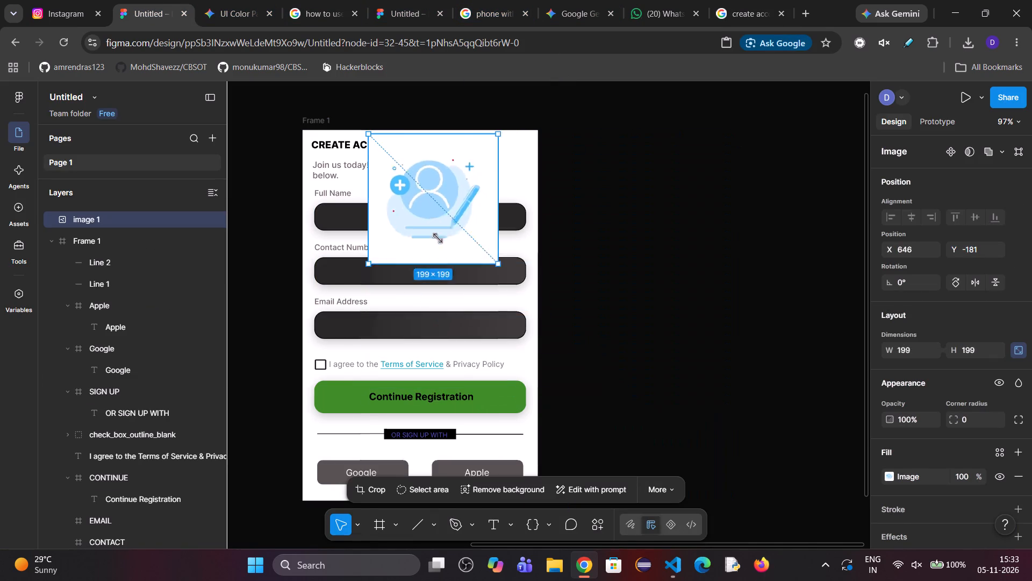
Resize the account illustration to about 91 × 91 and place it in the top-right corner of Frame 1.
drag(438, 238, 375, 176)
drag(384, 160, 499, 166)
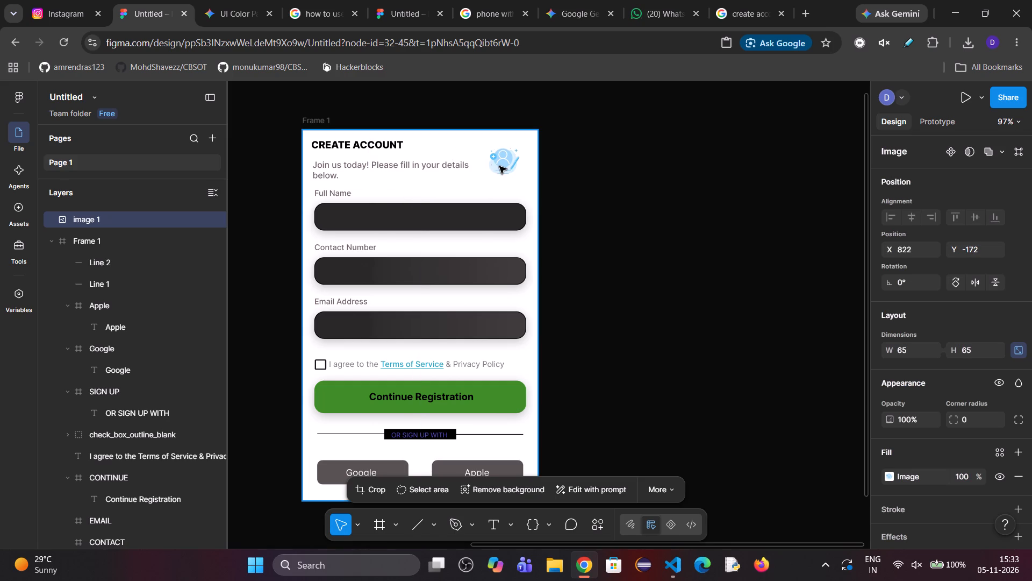
drag(499, 166, 499, 161)
drag(524, 174, 529, 183)
drag(506, 161, 496, 158)
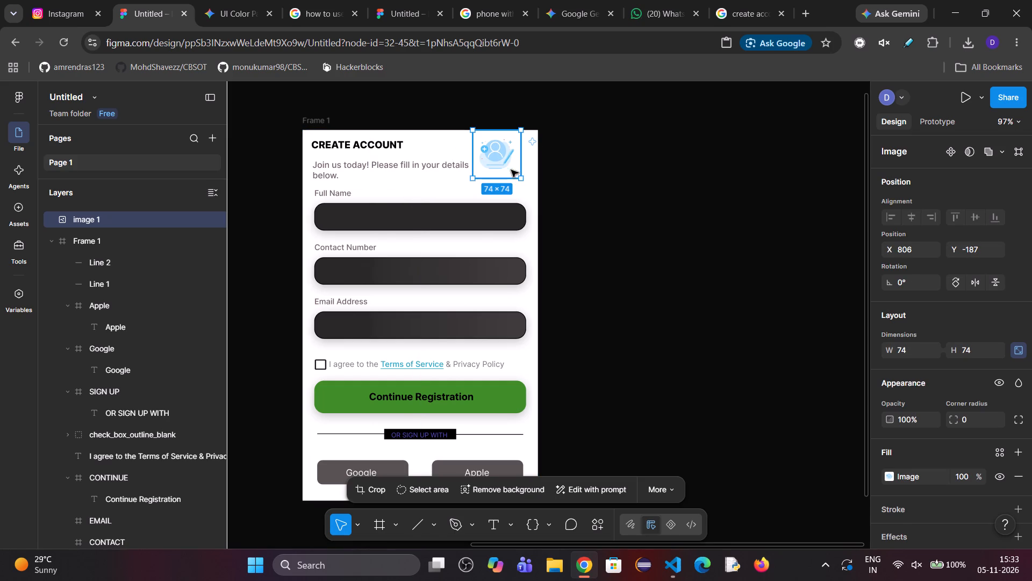
drag(520, 178, 527, 190)
click(501, 162)
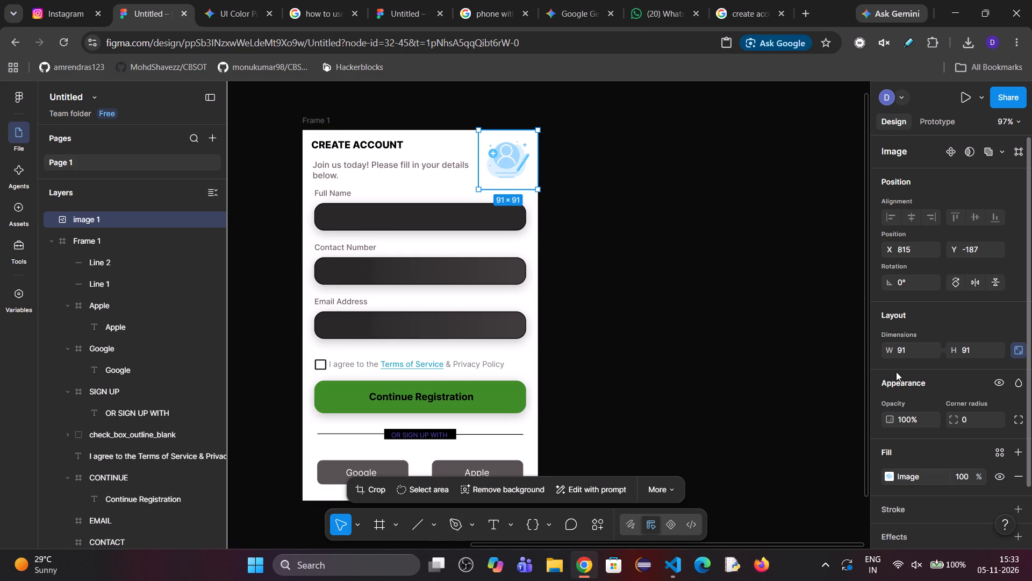
Examine the illustration's properties for constraint settings and compare them with those of the Full Name input box.
scroll(866, 315, up, 2)
scroll(914, 307, up, 3)
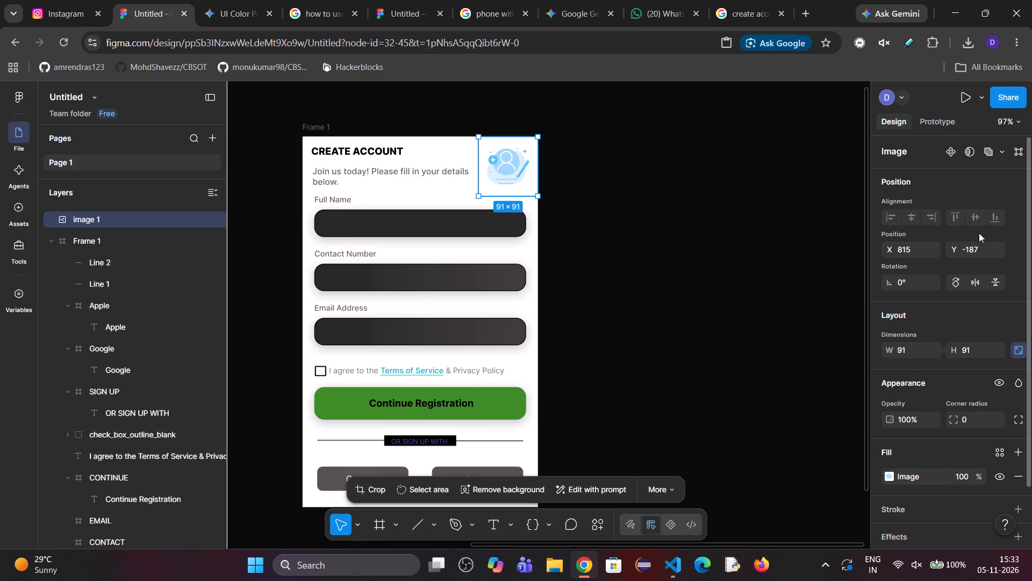
click(602, 288)
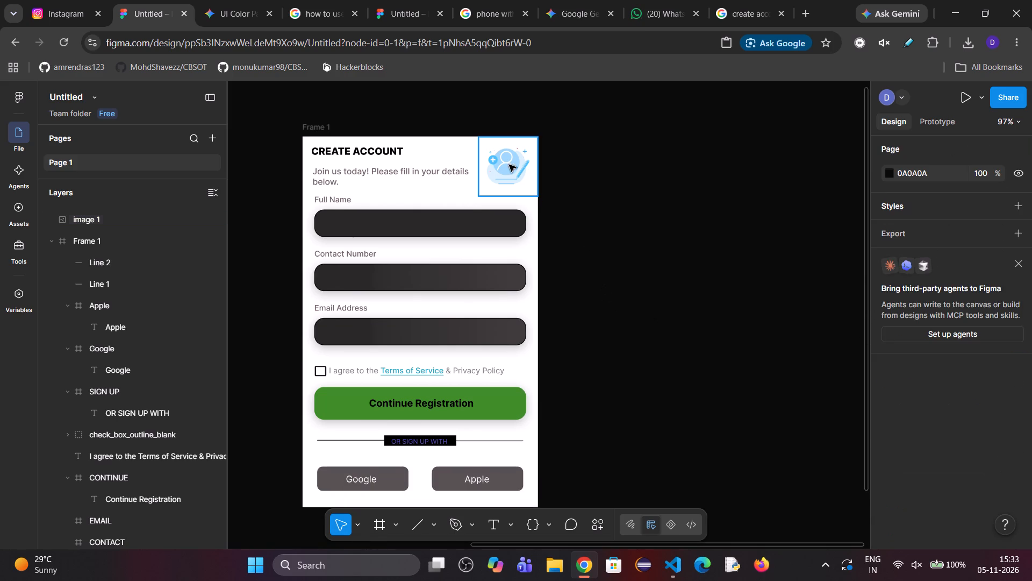
click(506, 165)
double_click(506, 165)
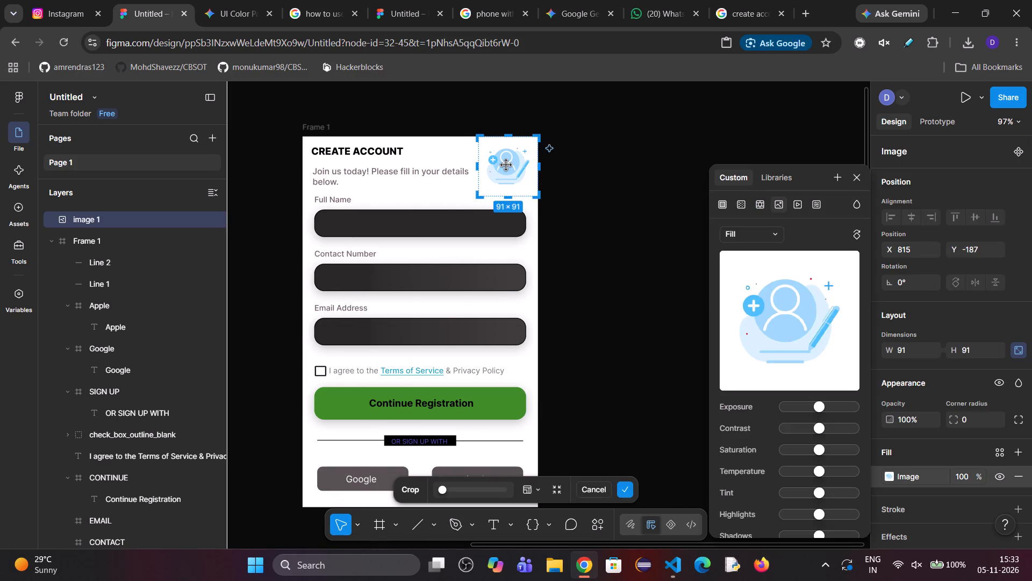
click(858, 179)
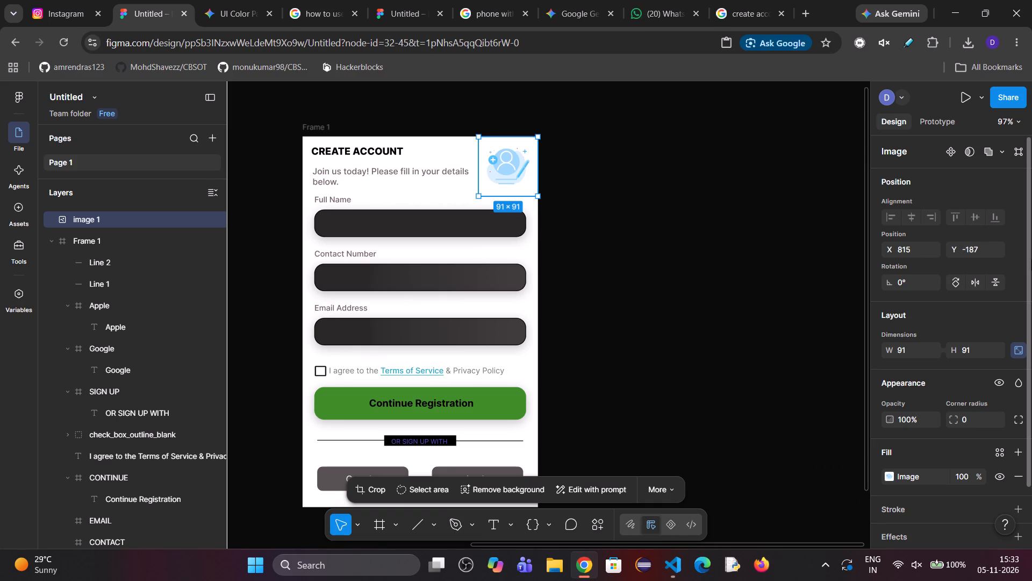
scroll(935, 293, up, 1)
scroll(936, 311, down, 1)
scroll(936, 311, up, 3)
click(400, 221)
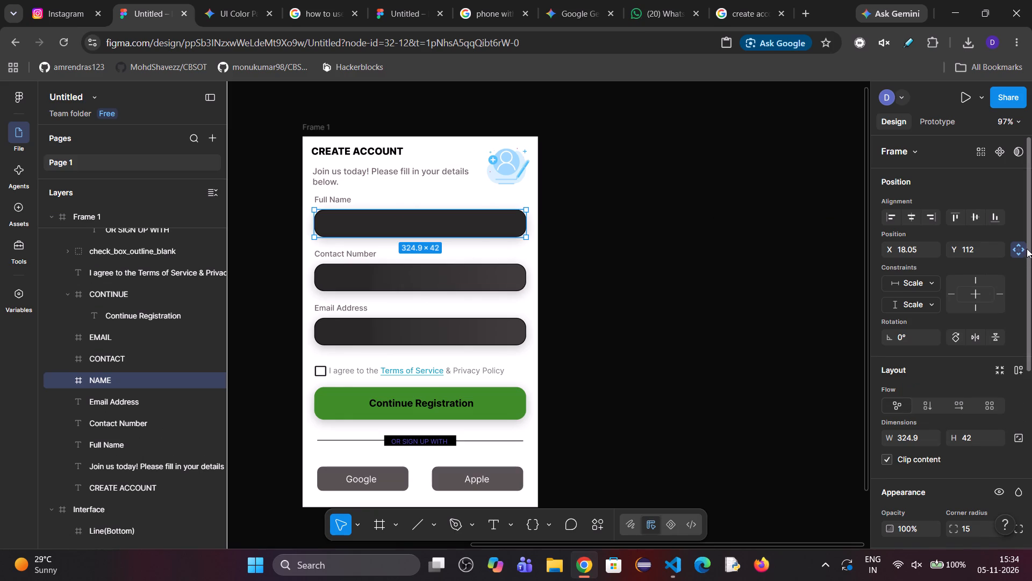
click(501, 174)
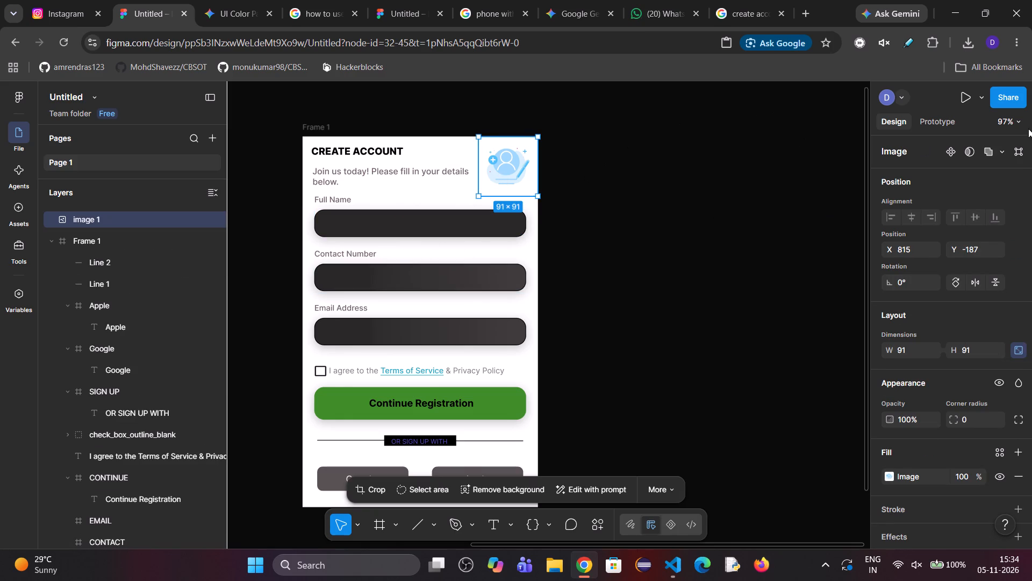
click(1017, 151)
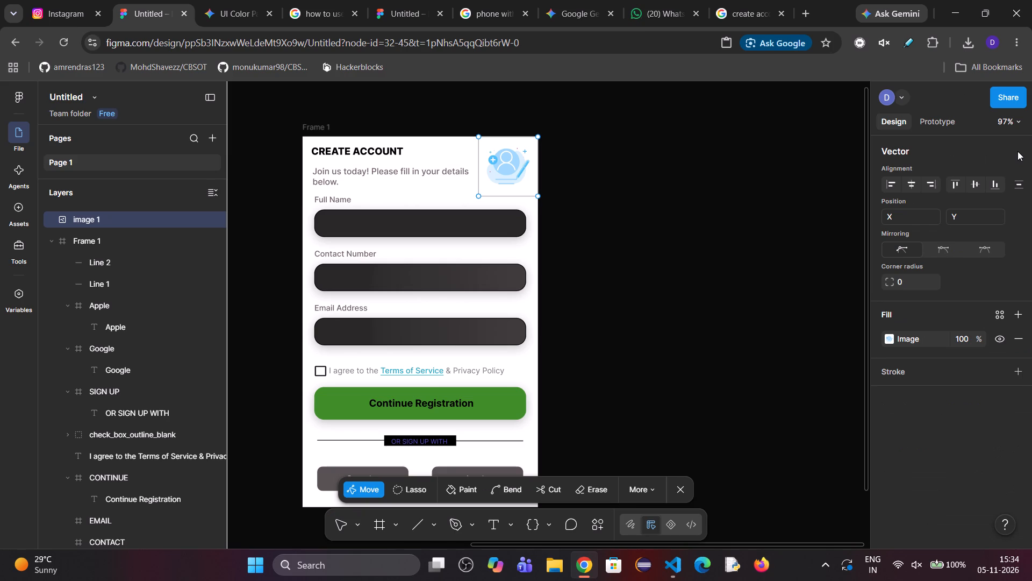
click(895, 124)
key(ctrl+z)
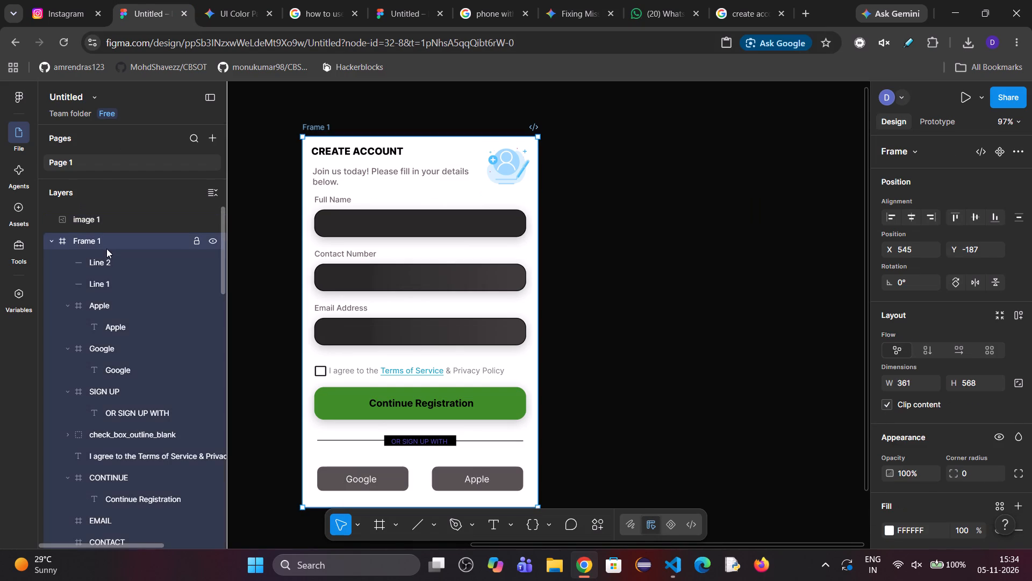
click(519, 165)
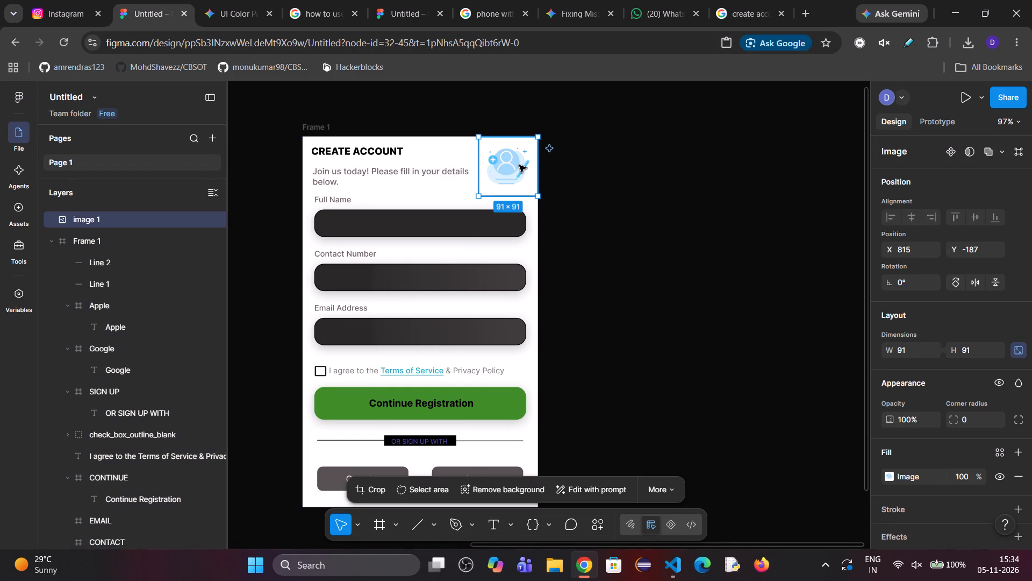
click(133, 235)
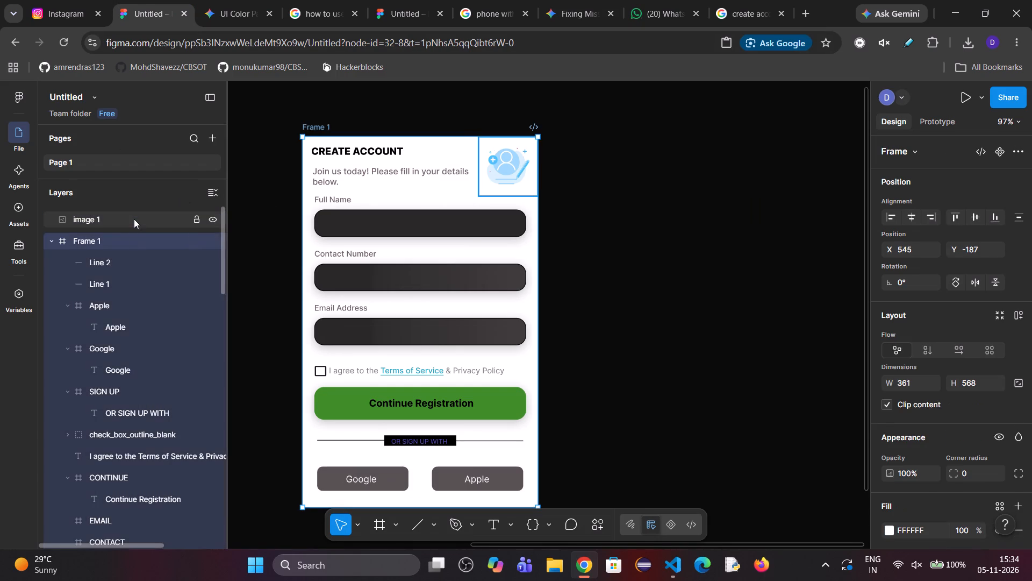
drag(134, 219, 141, 249)
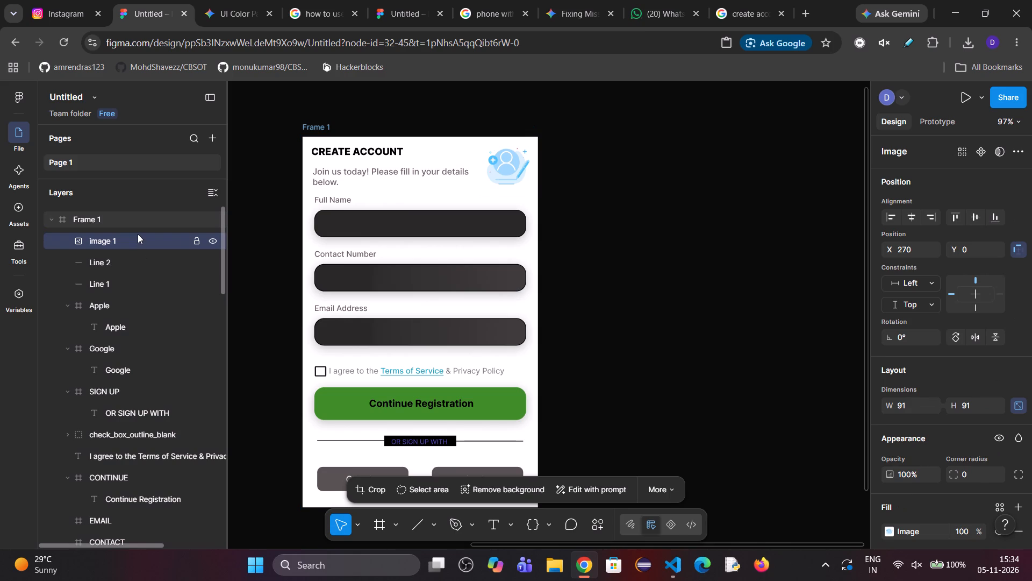
Set image 1's constraints to Center horizontally and Scale vertically.
click(138, 234)
click(1018, 250)
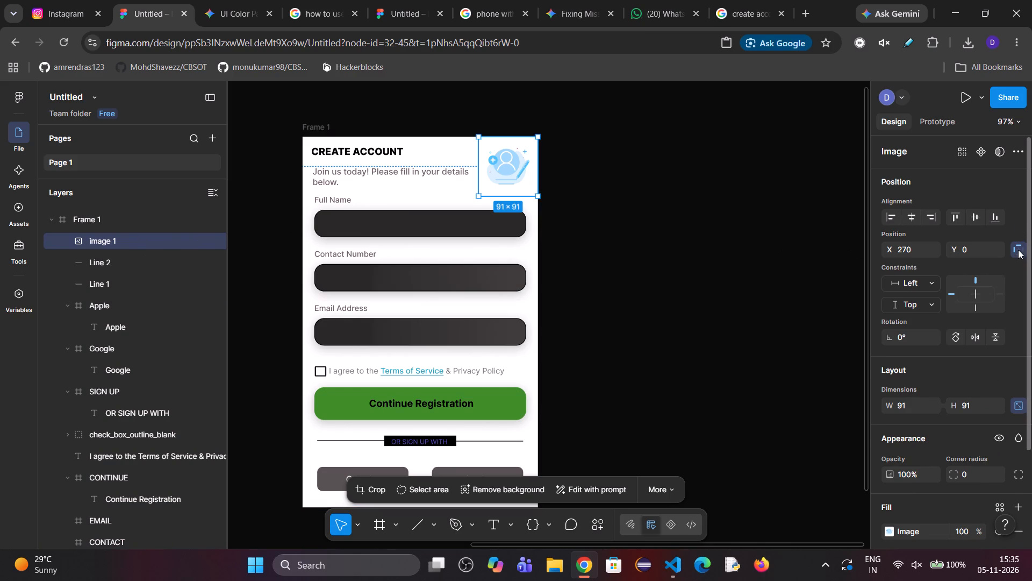
click(1024, 248)
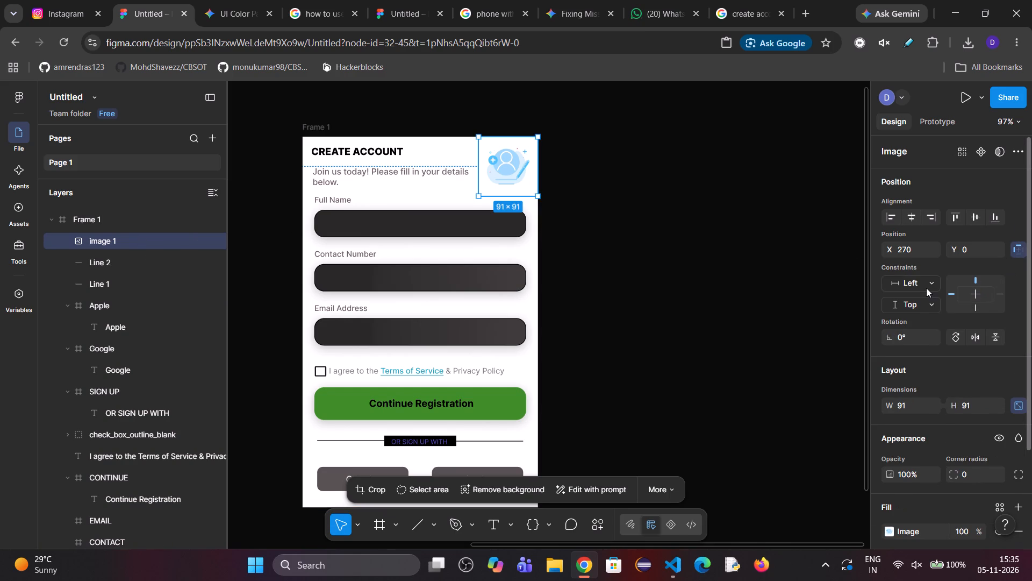
click(921, 287)
click(915, 341)
click(927, 301)
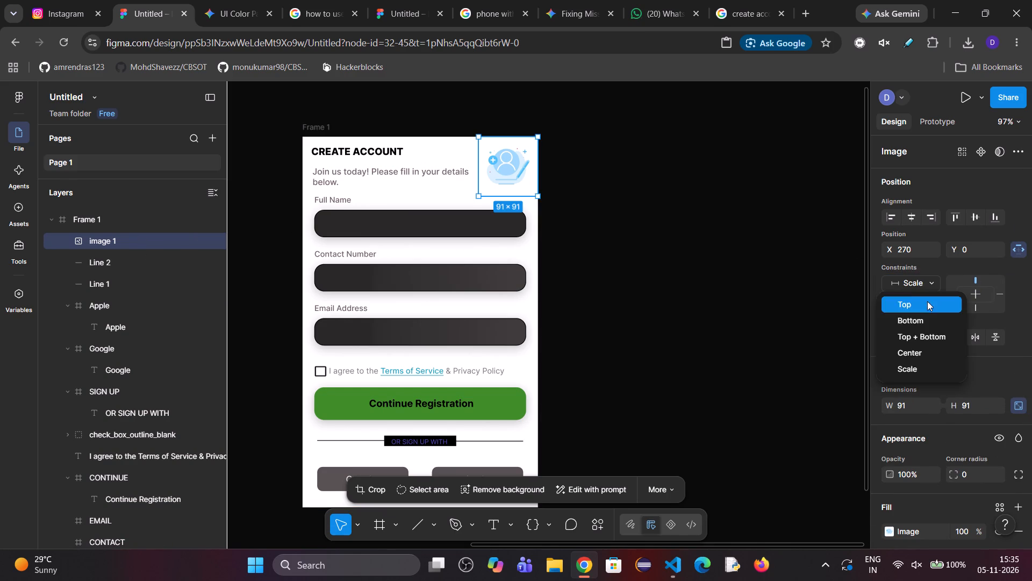
click(915, 368)
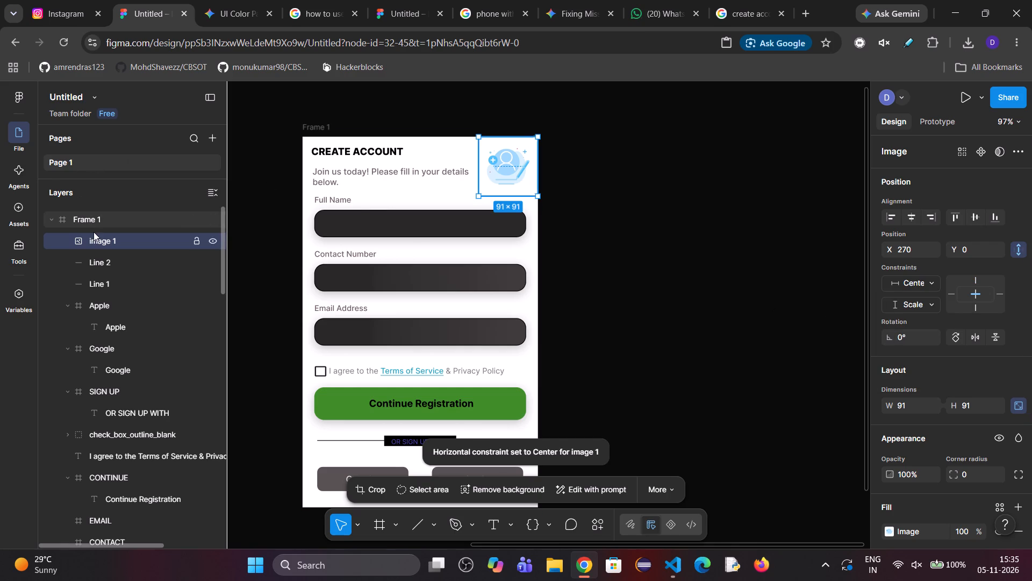
Test how the contents respond by making Frame 1 narrower, then progressively wider than its original width.
click(94, 224)
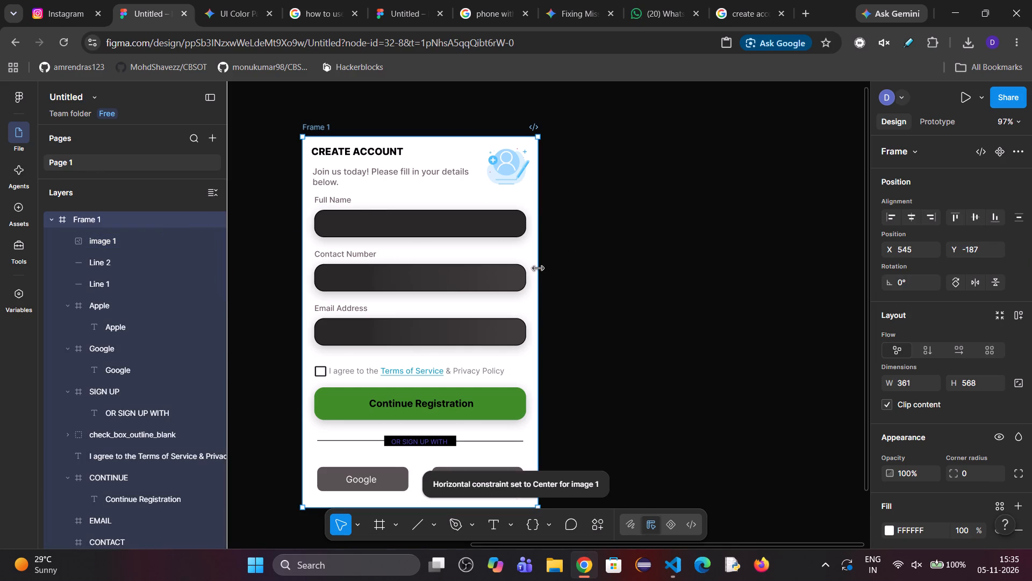
drag(540, 269, 472, 281)
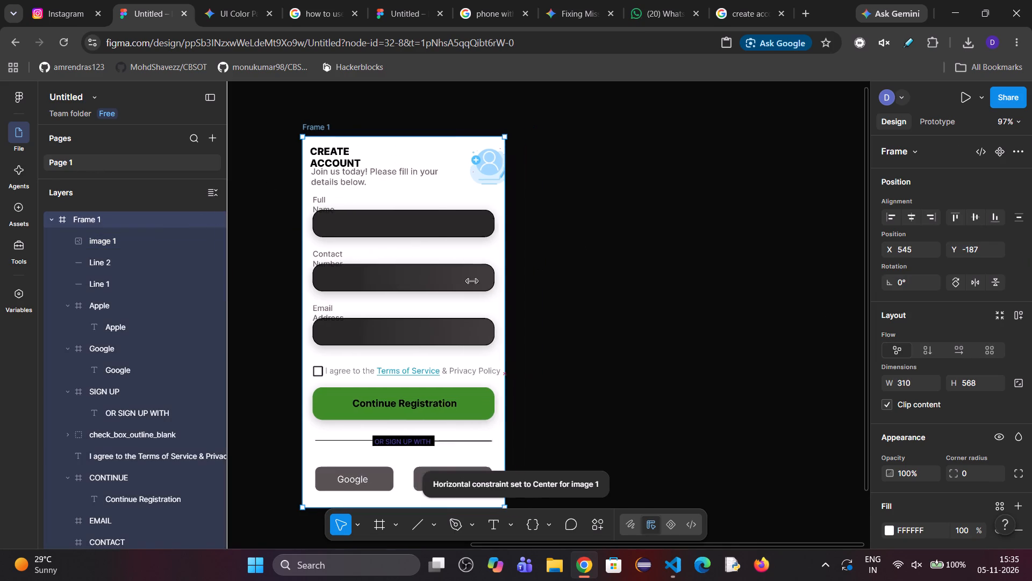
drag(472, 281, 512, 303)
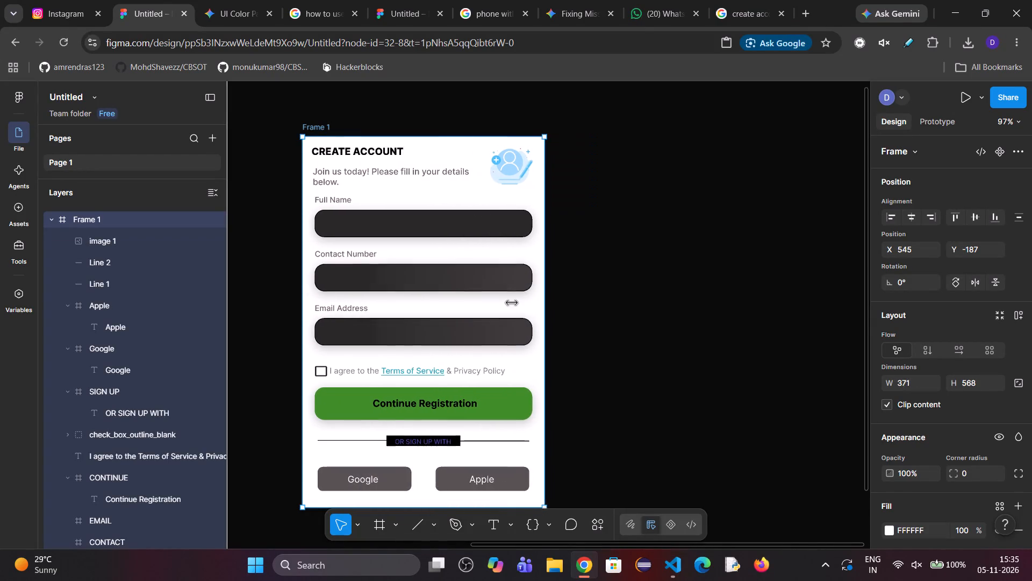
drag(512, 303, 579, 316)
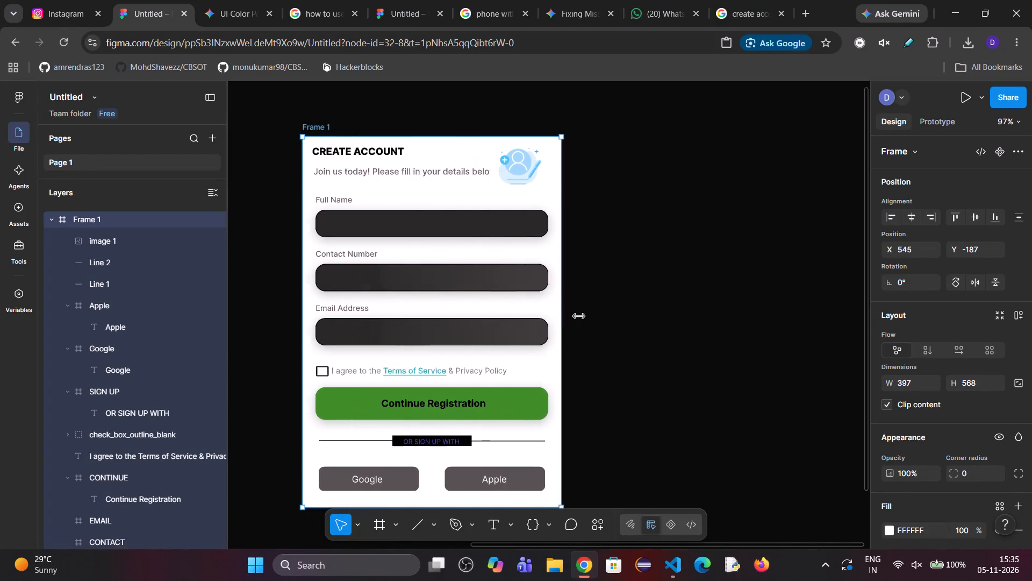
drag(579, 316, 621, 318)
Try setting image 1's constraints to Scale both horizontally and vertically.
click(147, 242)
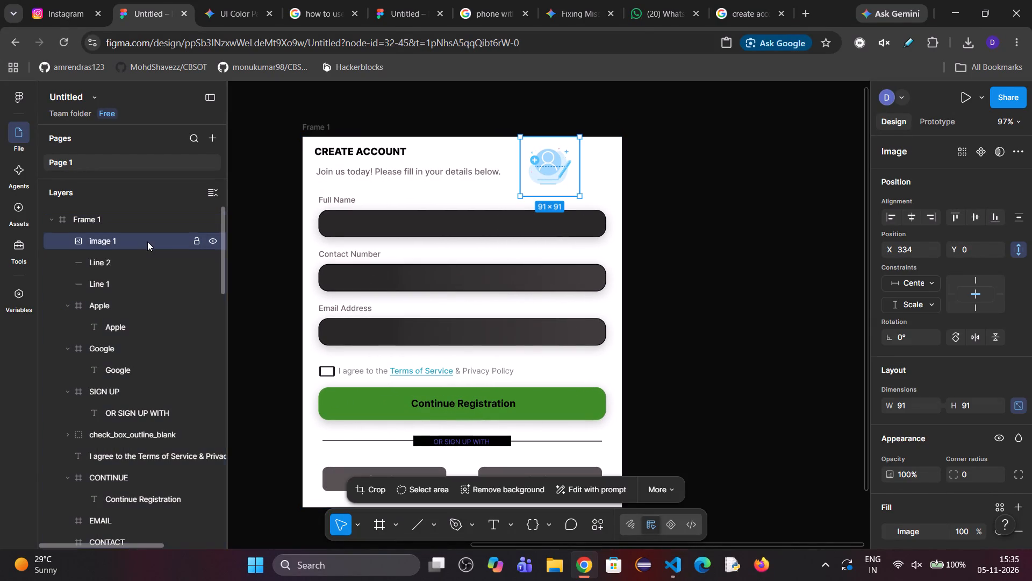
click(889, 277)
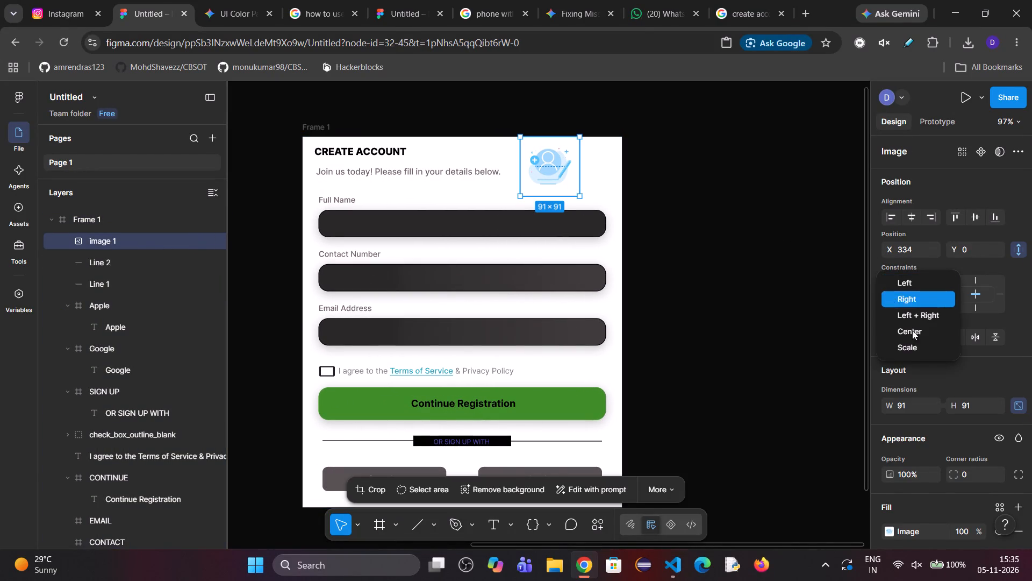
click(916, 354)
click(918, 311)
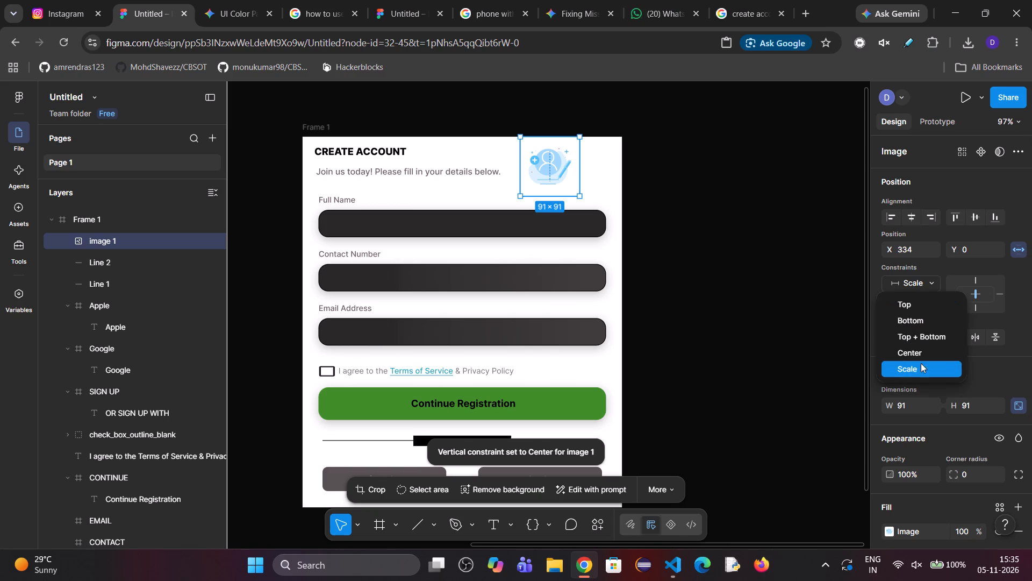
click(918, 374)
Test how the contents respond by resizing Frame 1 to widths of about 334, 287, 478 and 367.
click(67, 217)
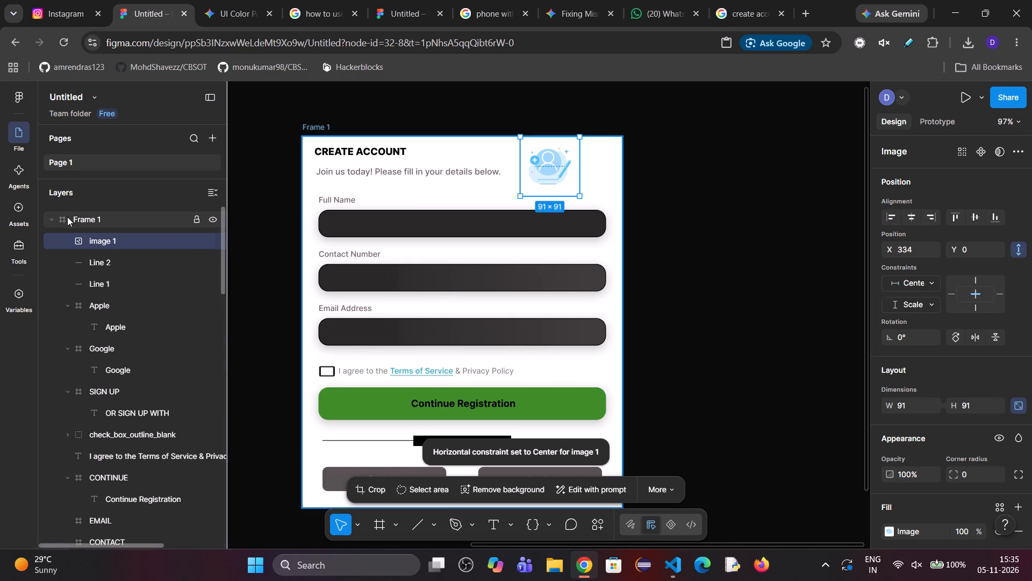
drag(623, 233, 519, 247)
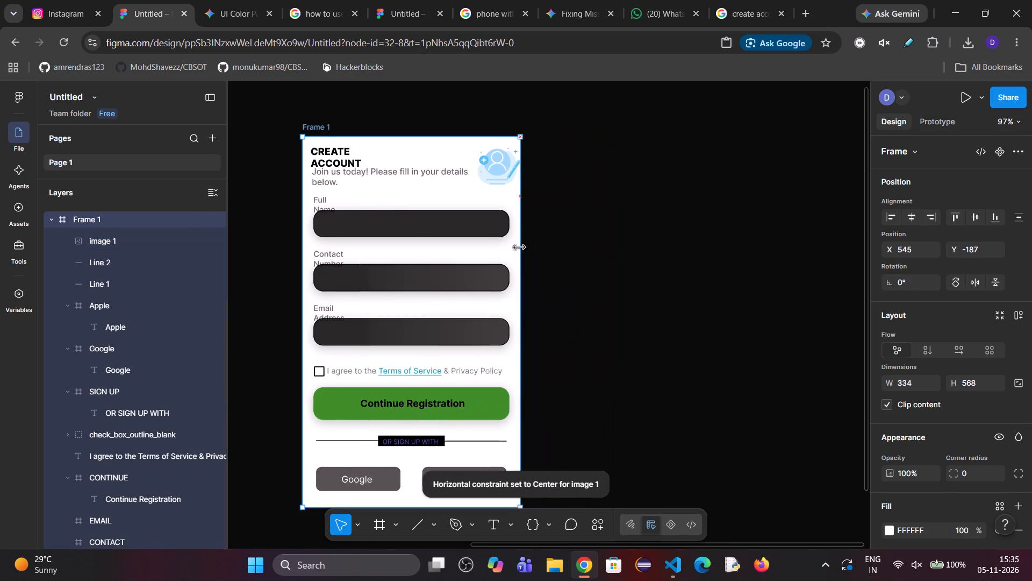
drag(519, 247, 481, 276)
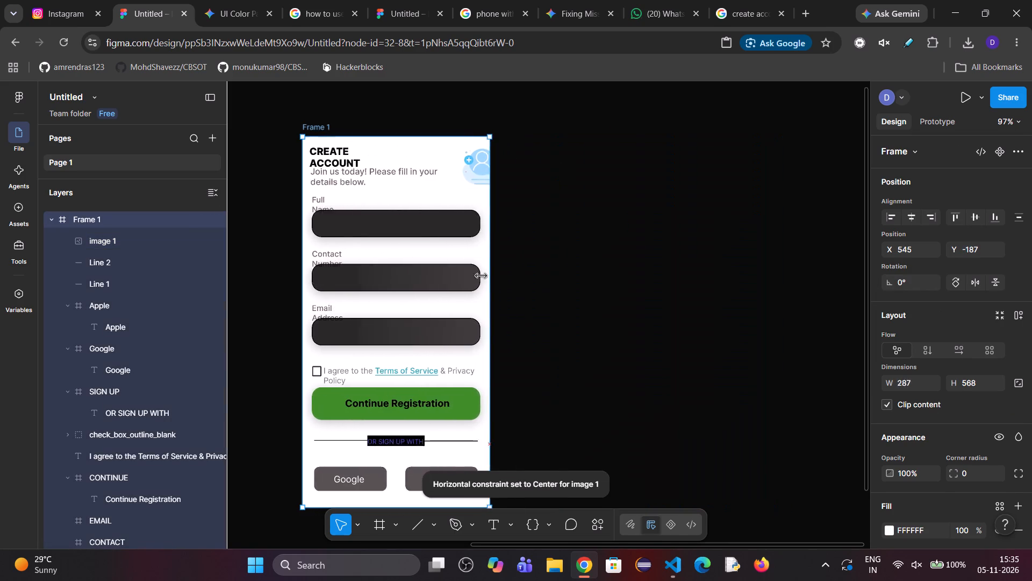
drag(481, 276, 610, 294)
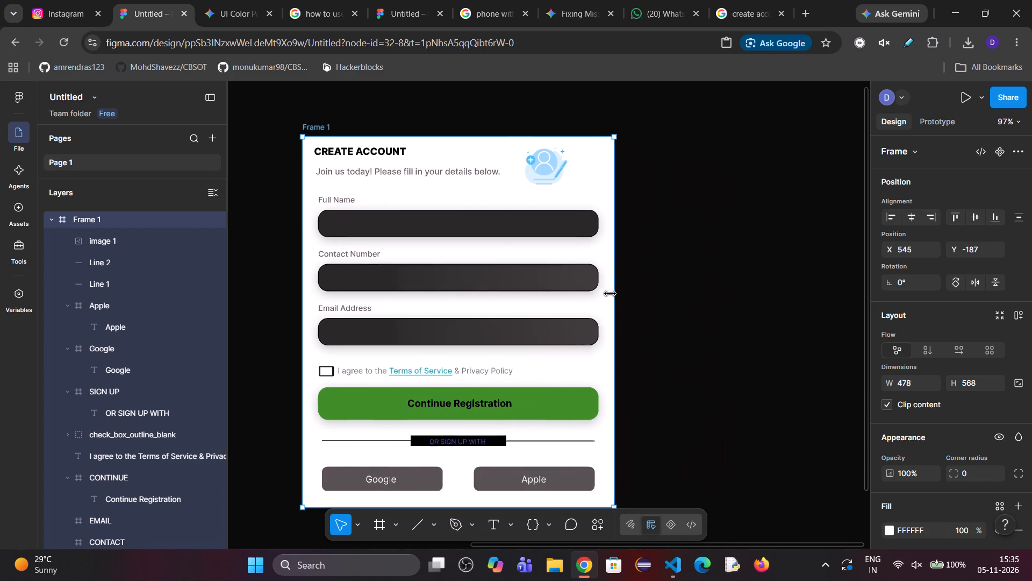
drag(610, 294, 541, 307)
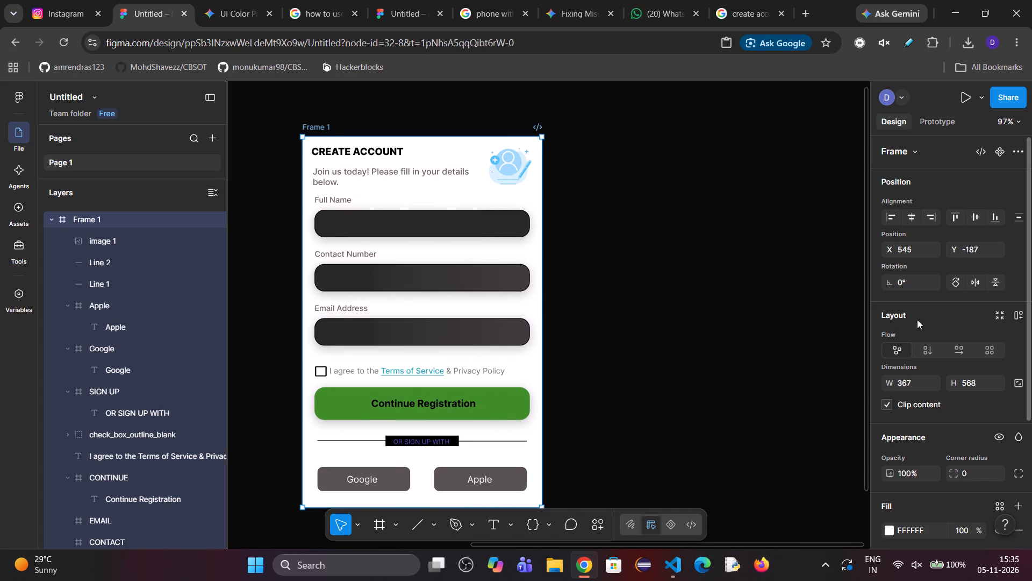
Set Frame 1's width to 320.
click(902, 382)
key(3)
key(2)
key(0)
key(Return)
Shrink image 1 to about 67 × 67 and place it inside Frame 1 at about X 255, Y 14.
click(496, 172)
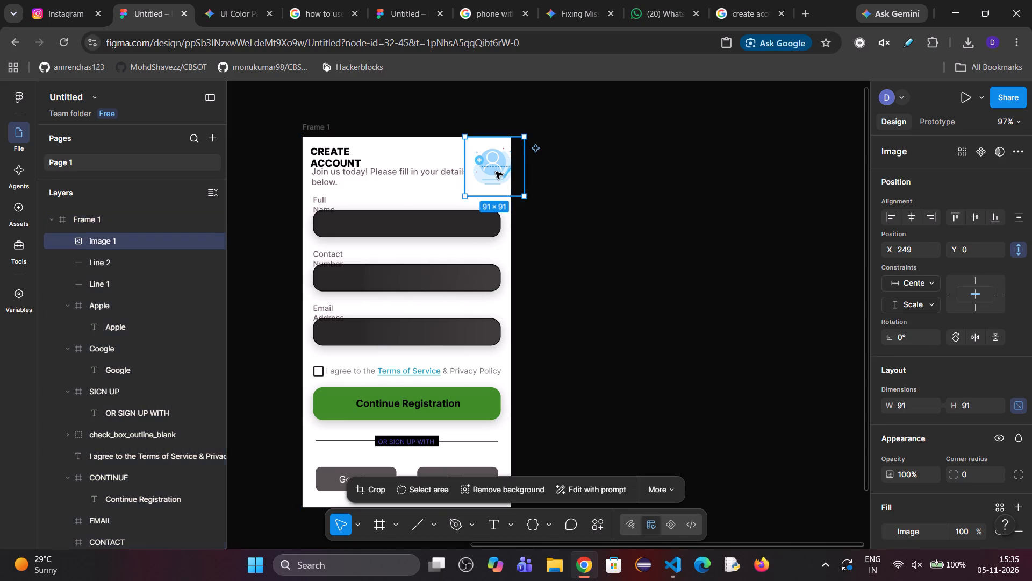
drag(519, 171, 510, 178)
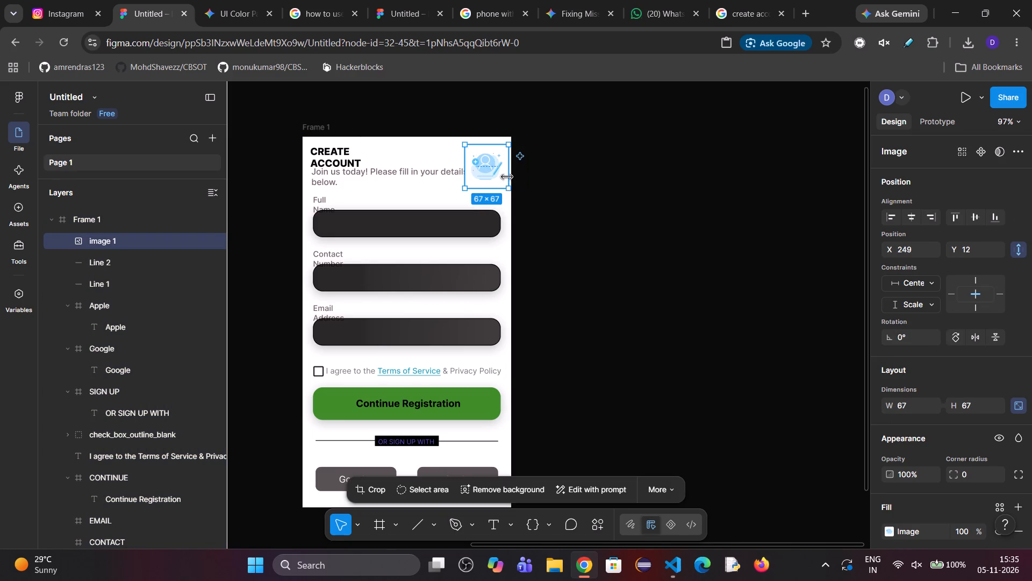
click(491, 168)
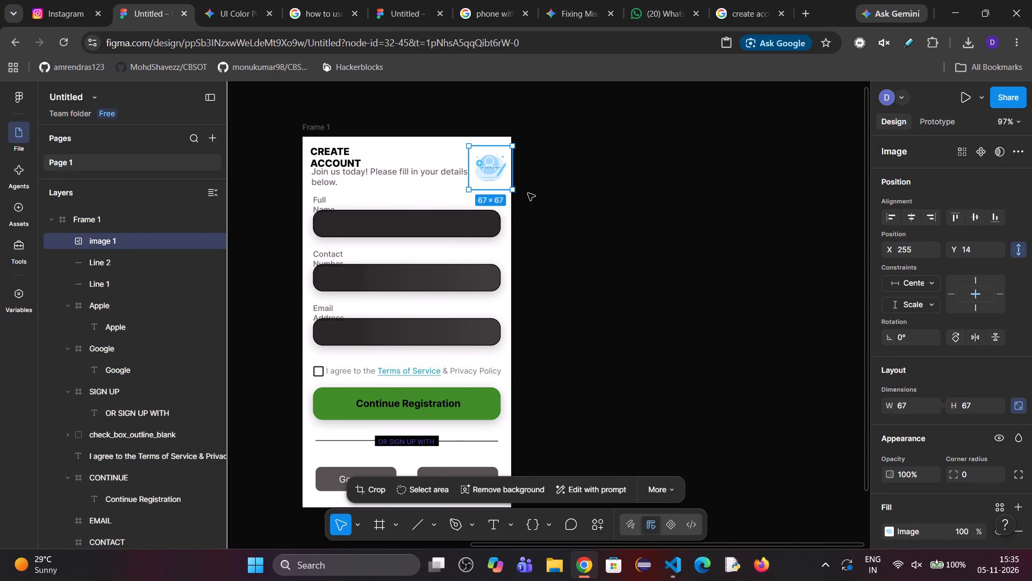
click(541, 207)
Examine the layout and dimensions of image 1 and Frame 1 at the narrower frame width.
scroll(551, 200, right, 1)
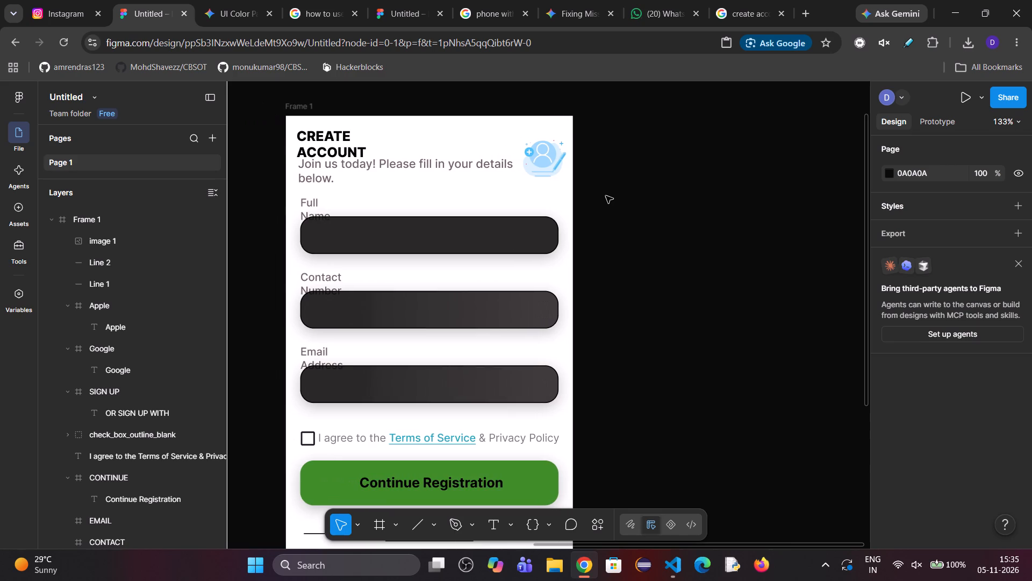
scroll(606, 196, right, 1)
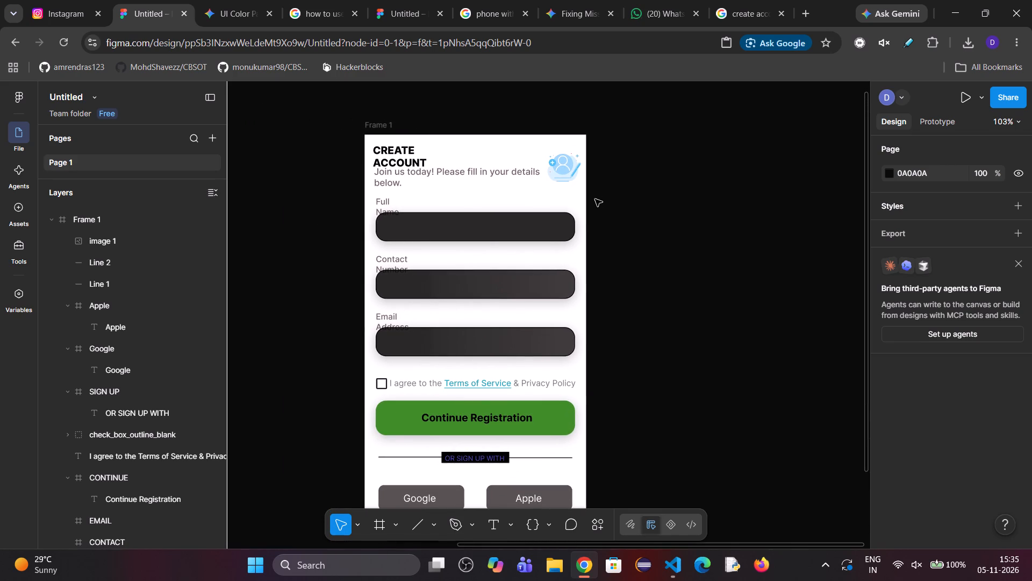
click(557, 162)
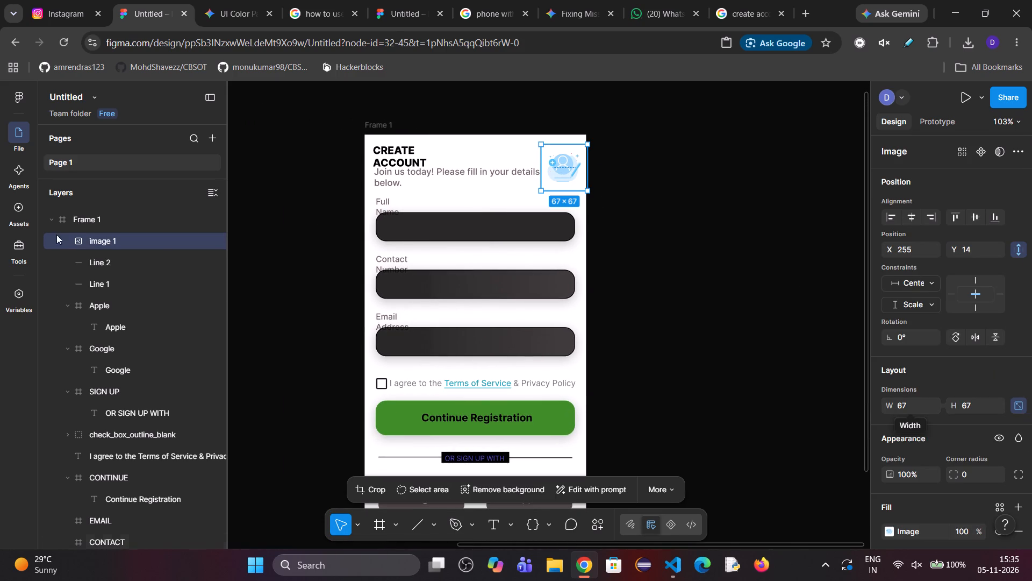
click(63, 222)
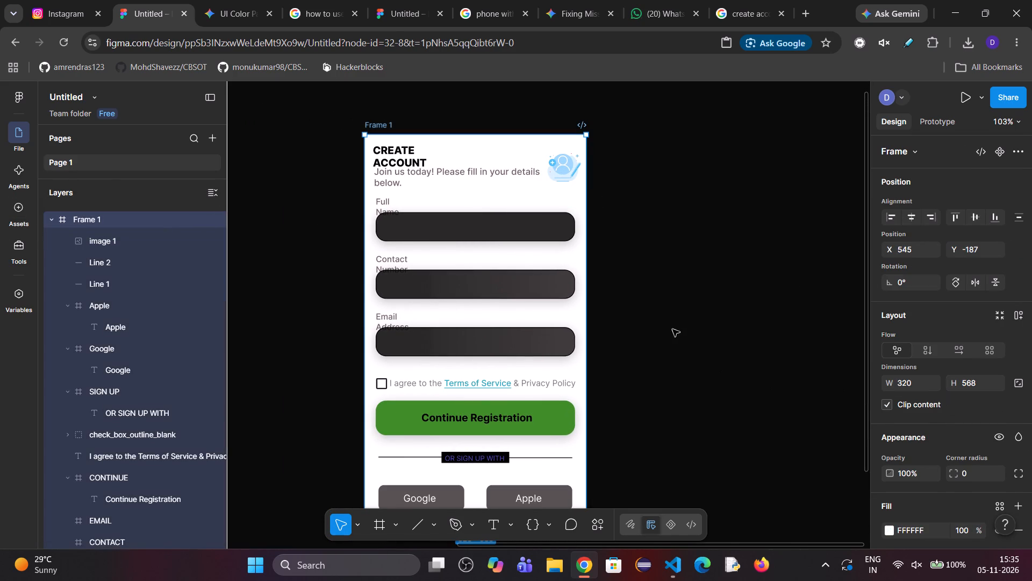
click(679, 324)
scroll(582, 326, down, 1)
click(146, 216)
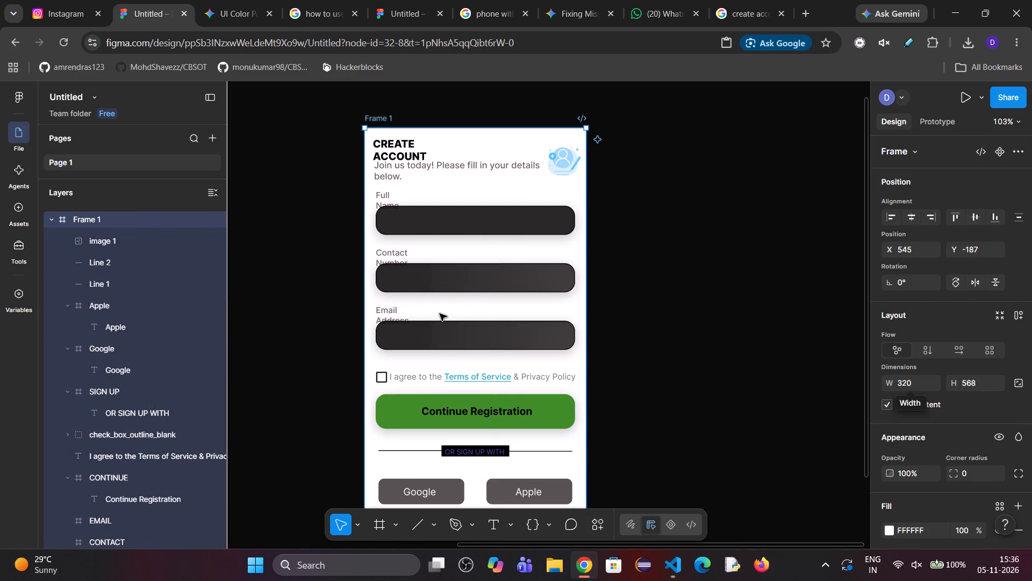
Widen the Full Name label to about 66 and widen the CREATE ACCOUNT heading so each fits on one line.
click(384, 203)
click(381, 196)
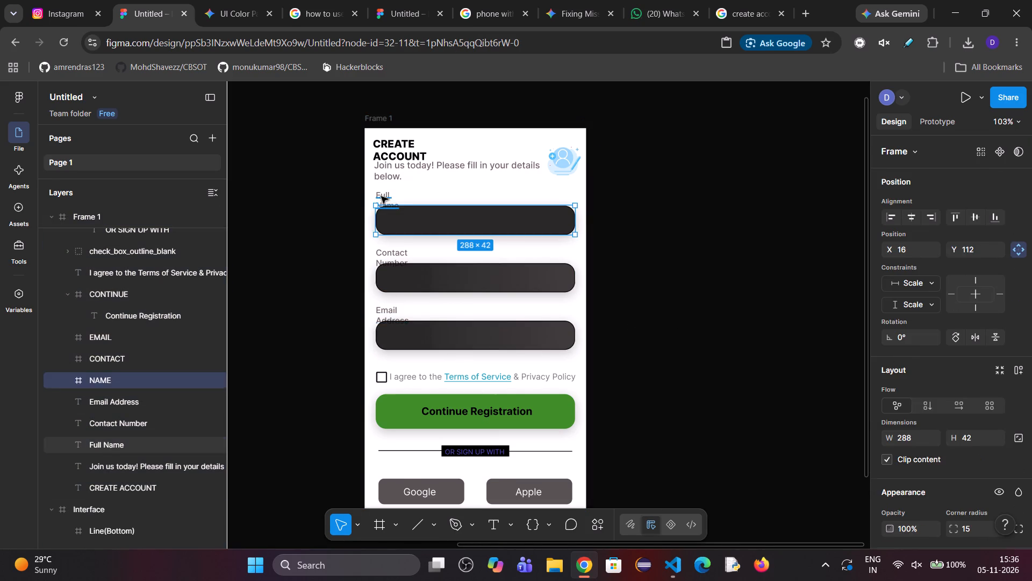
drag(413, 198, 420, 197)
click(410, 151)
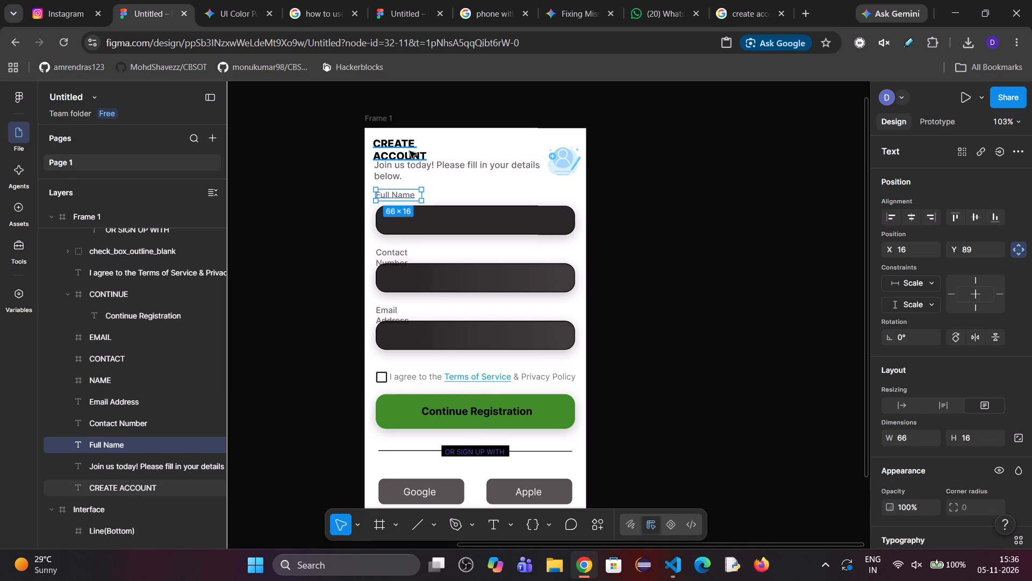
click(457, 144)
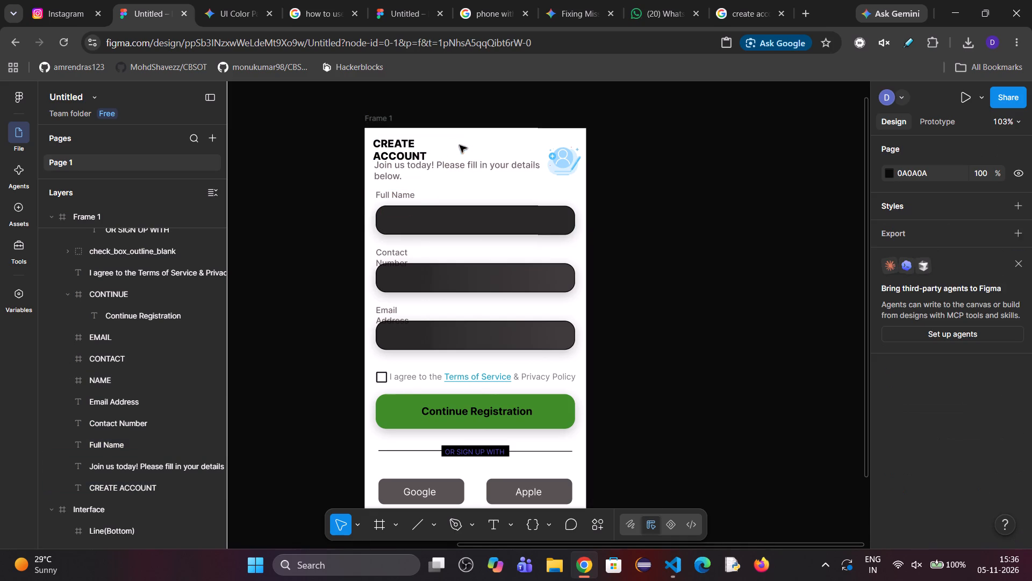
click(411, 147)
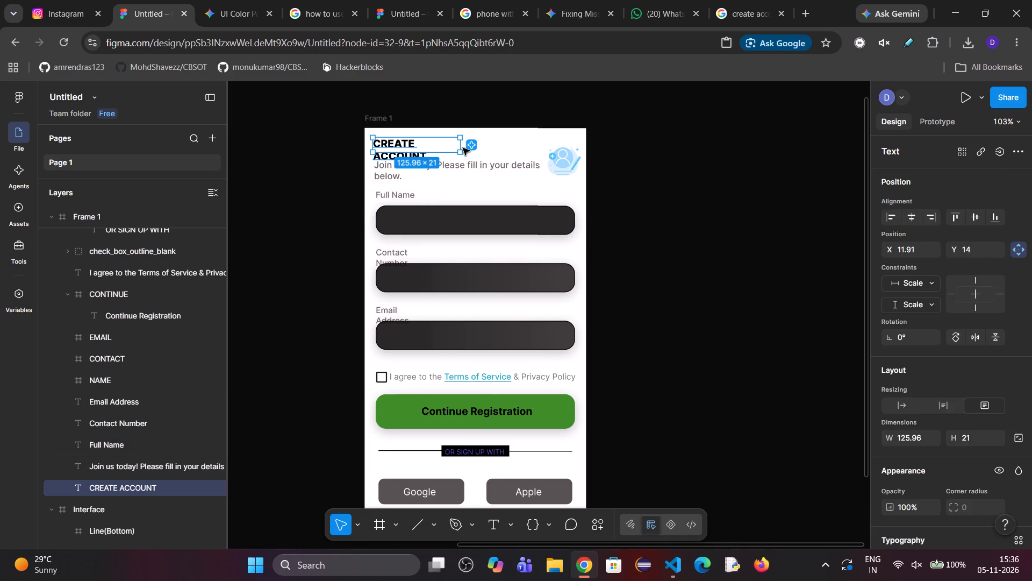
drag(462, 146, 475, 153)
Move image 1 slightly up and away from the frame's right edge, to about X 249, Y 7.
drag(570, 161, 567, 157)
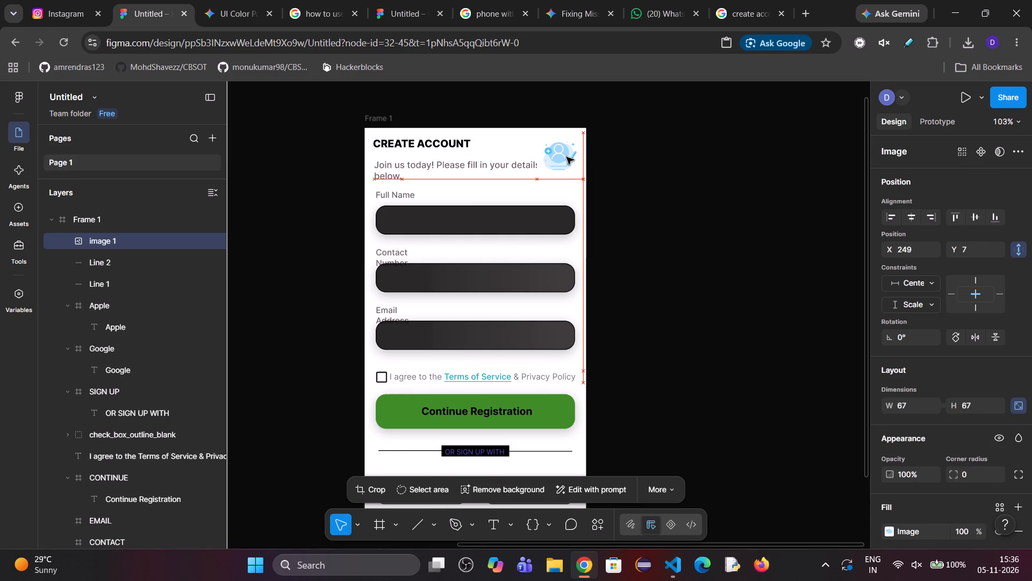
drag(567, 157, 564, 154)
right_click(564, 154)
Widen the Contact Number label to about 108 so it fits on one line.
click(397, 252)
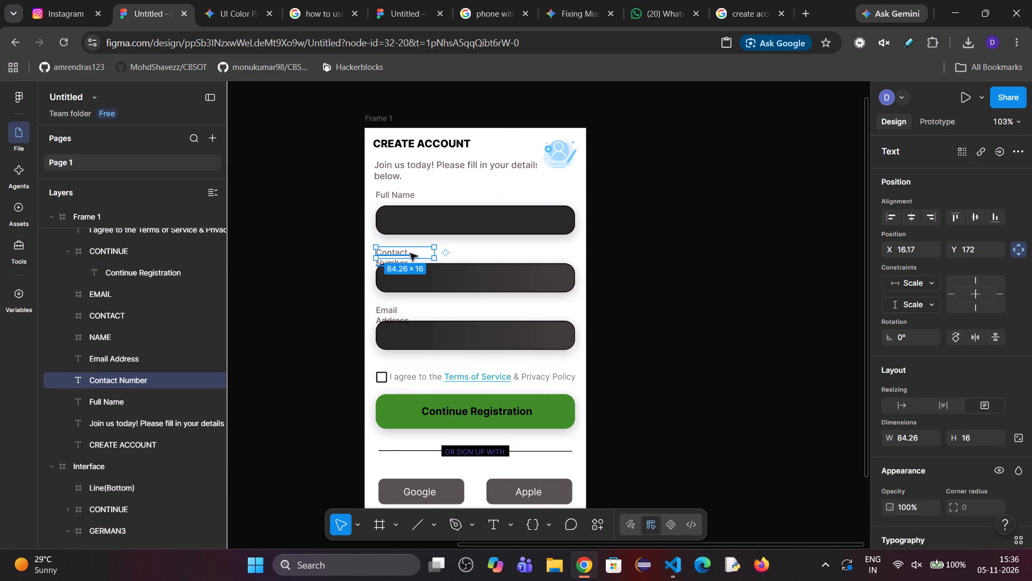
drag(436, 252, 450, 254)
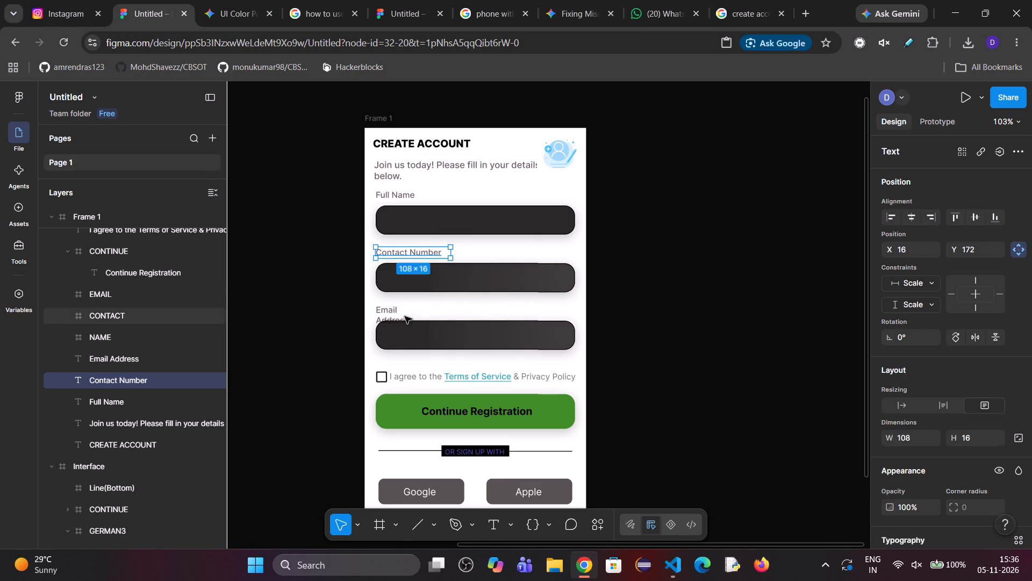
Set the Email Address label's text resizing to Auto width so it fits on one line.
click(386, 312)
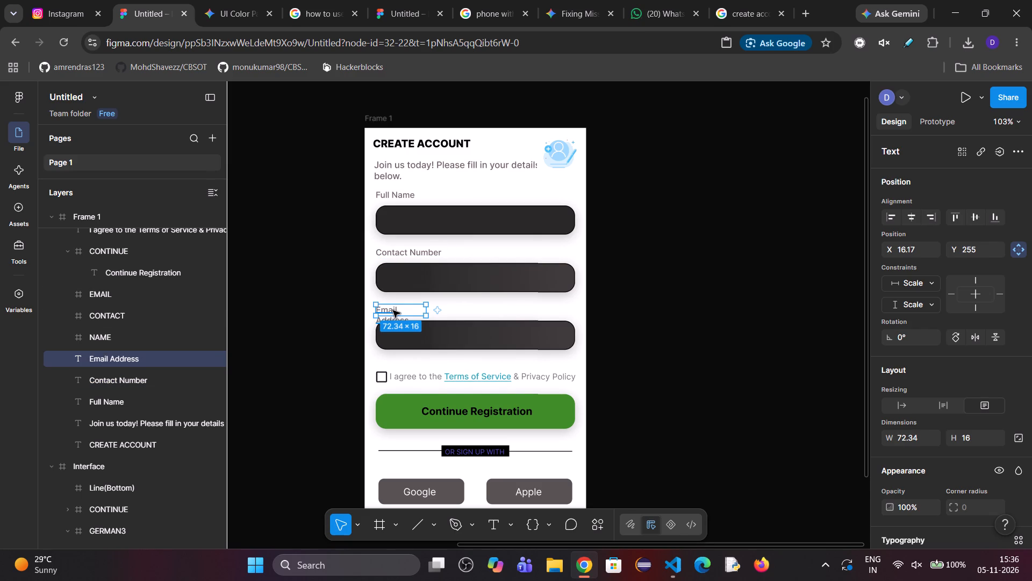
click(902, 403)
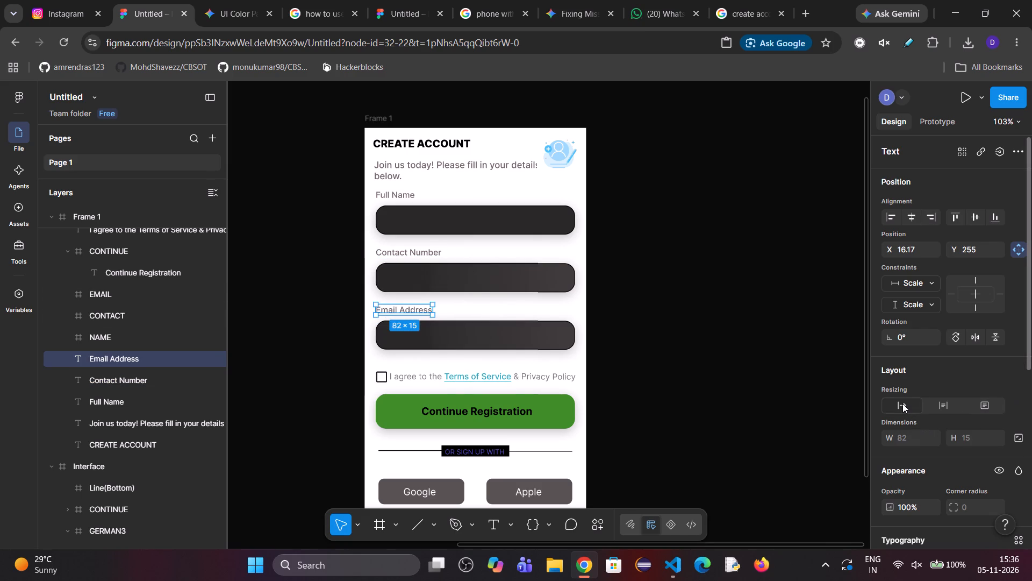
click(935, 405)
click(906, 405)
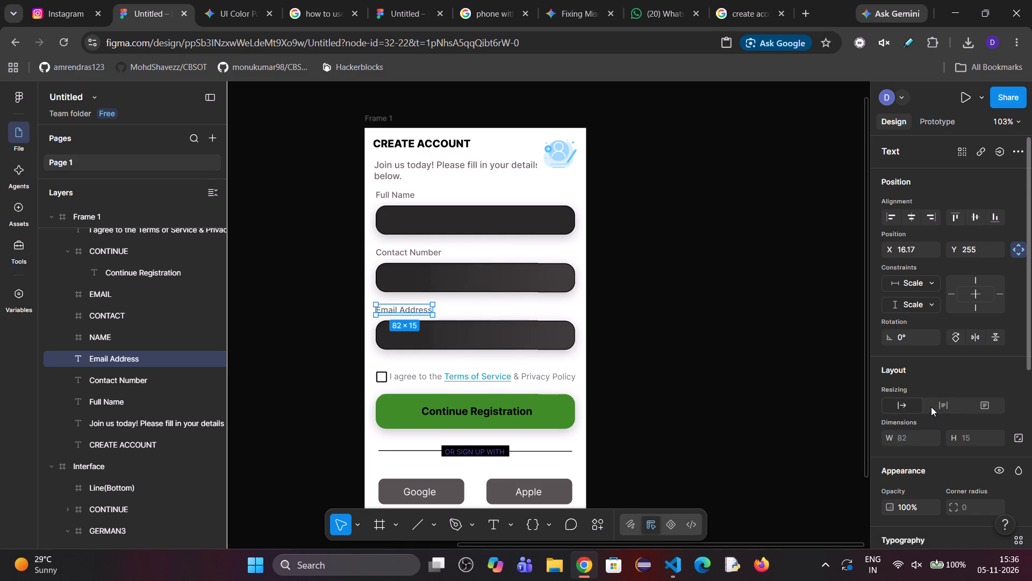
click(931, 407)
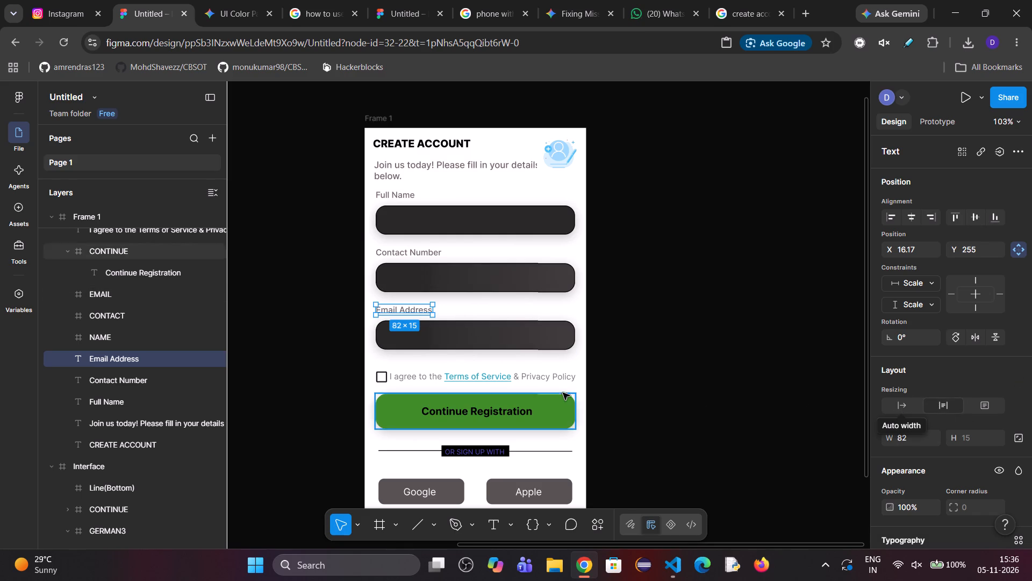
click(886, 401)
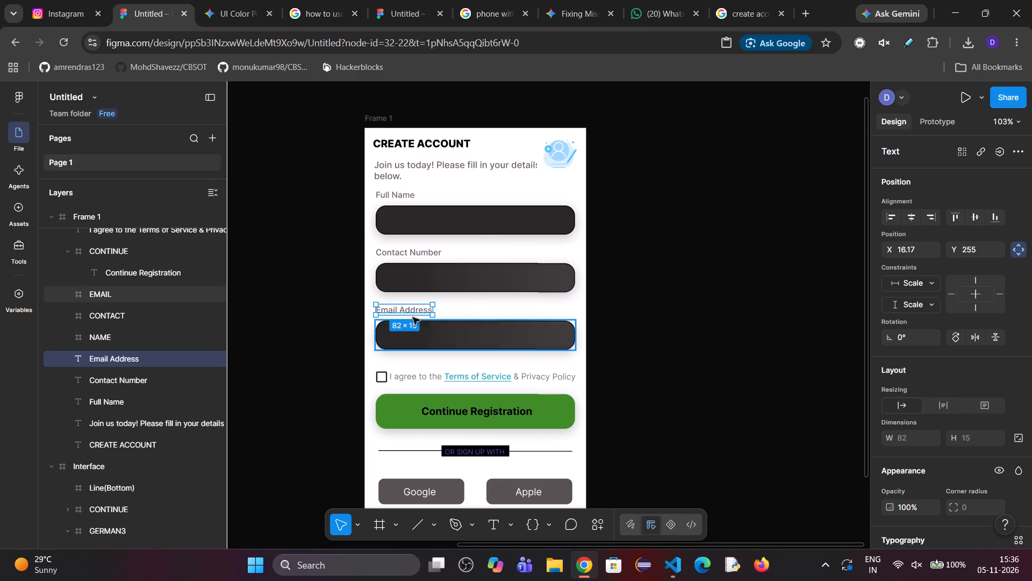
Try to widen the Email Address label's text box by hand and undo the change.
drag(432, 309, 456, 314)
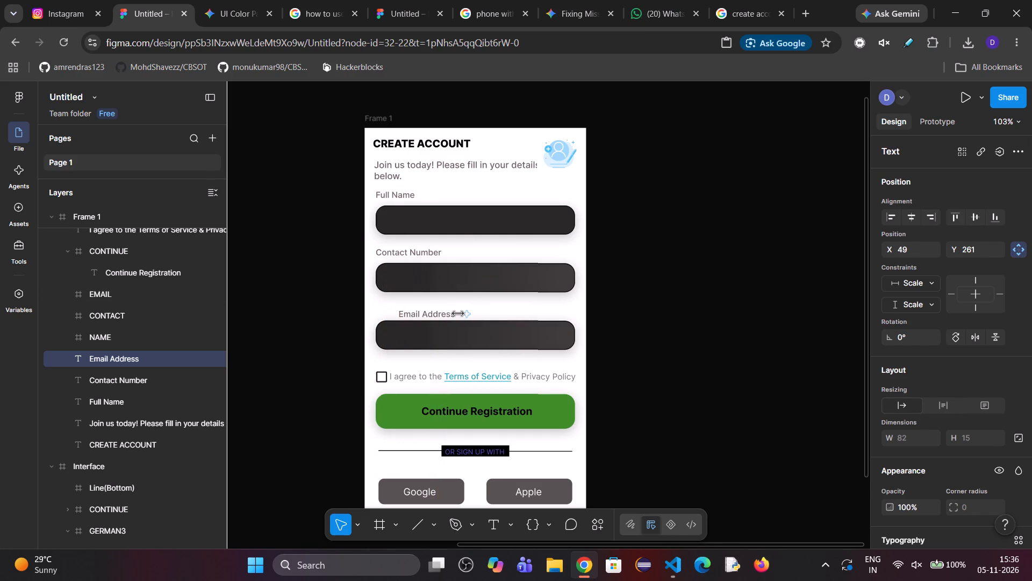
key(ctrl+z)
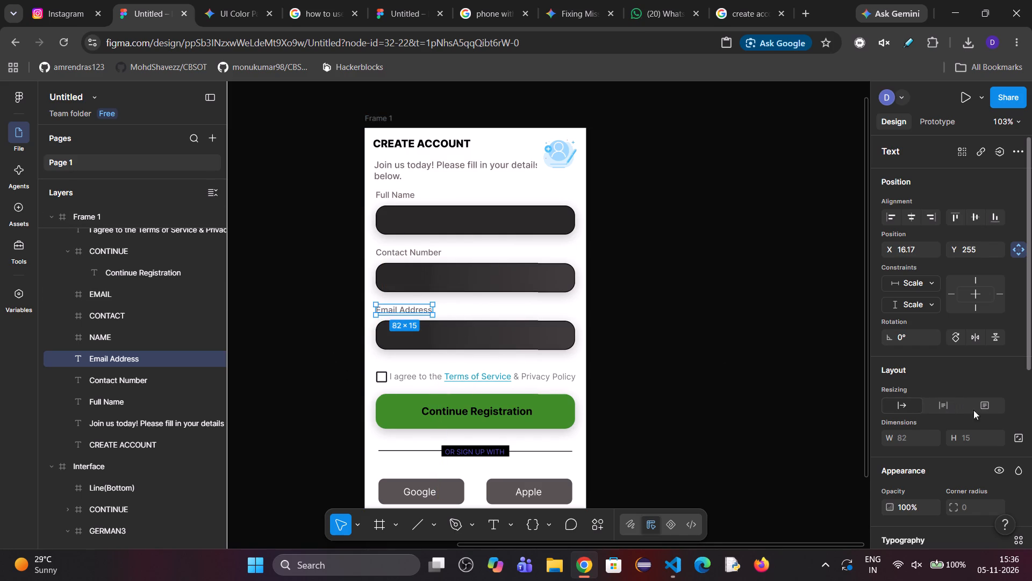
Set the Email Address label's text resizing to Fixed size.
click(983, 405)
click(947, 405)
click(974, 401)
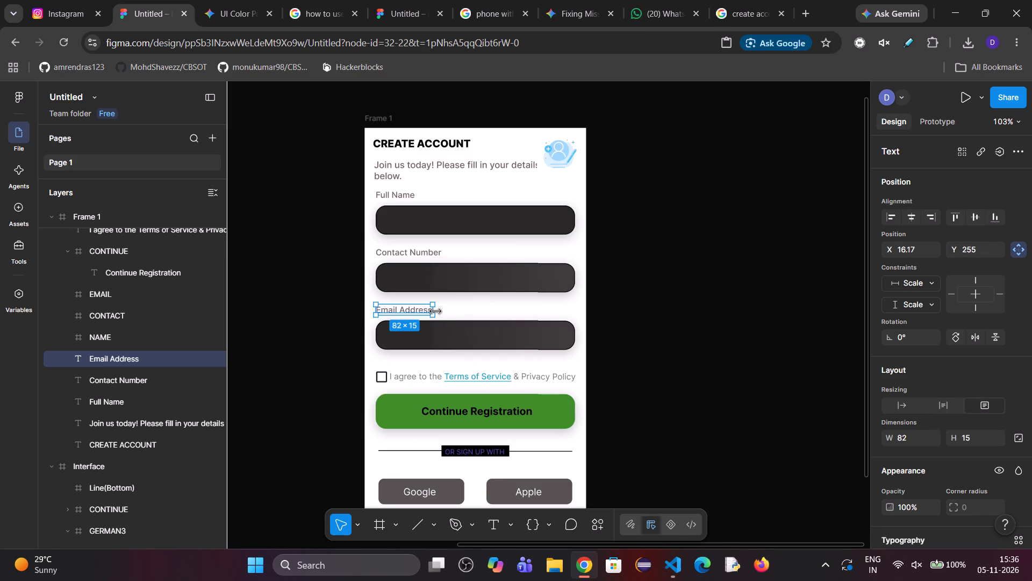
click(445, 313)
click(418, 308)
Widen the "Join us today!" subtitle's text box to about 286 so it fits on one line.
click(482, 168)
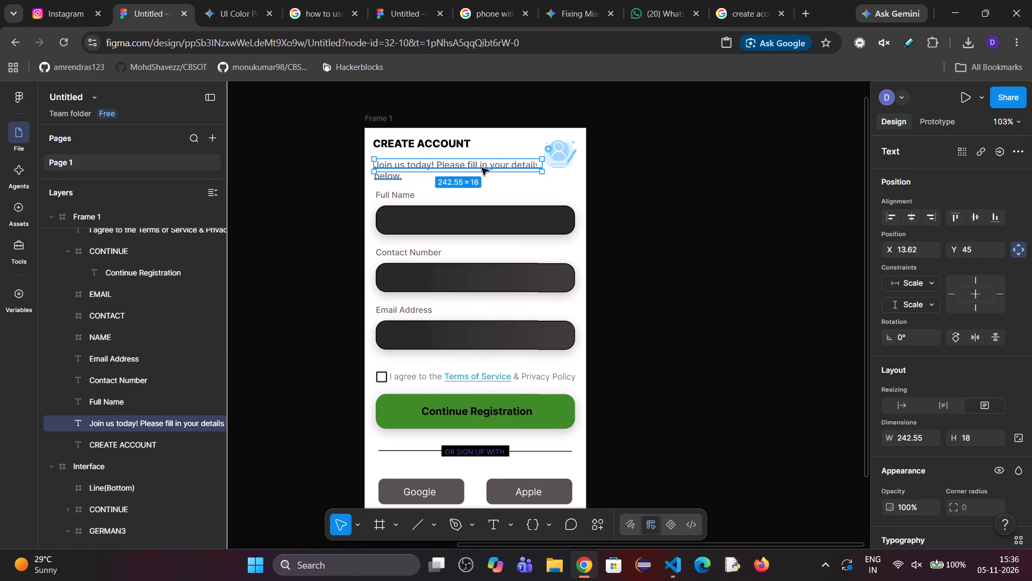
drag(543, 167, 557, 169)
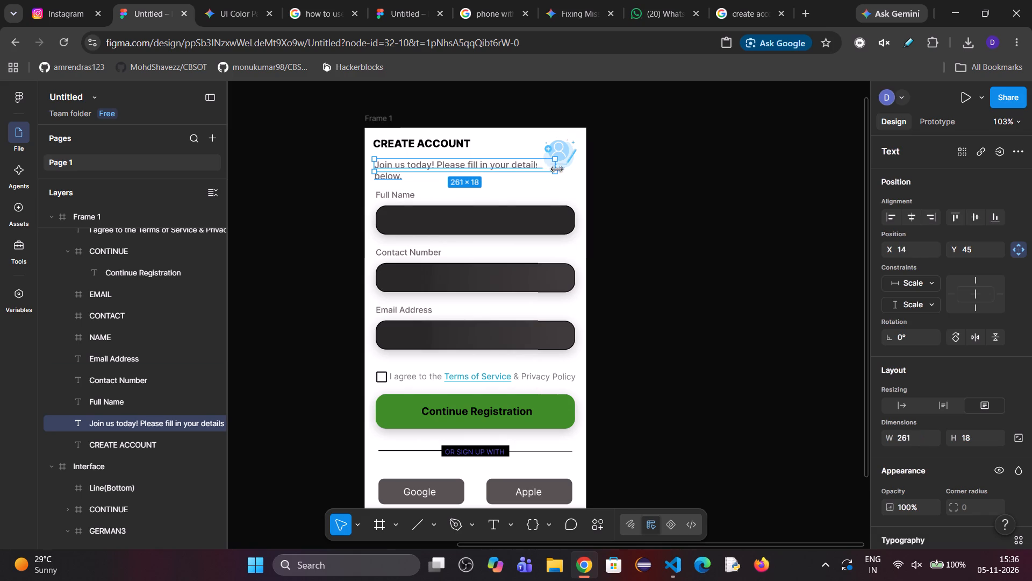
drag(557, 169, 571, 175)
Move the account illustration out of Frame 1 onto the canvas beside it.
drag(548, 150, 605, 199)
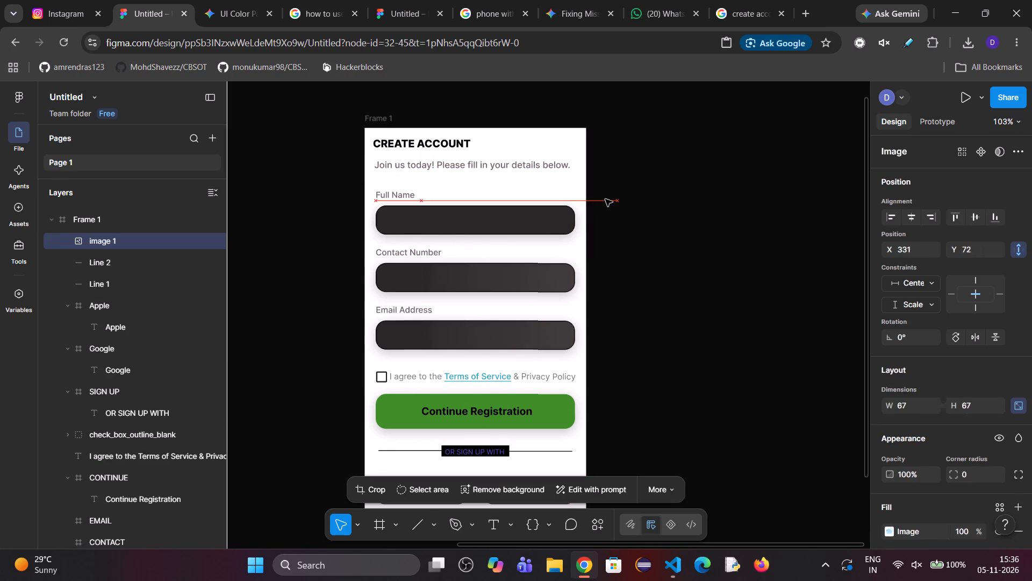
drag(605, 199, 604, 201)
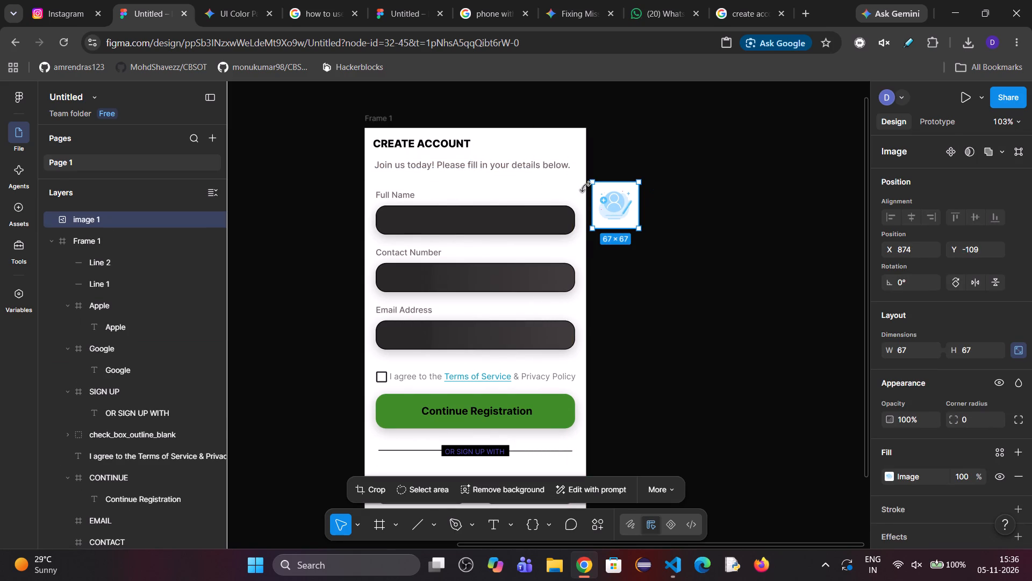
Narrow the "Join us today!" subtitle's text box to about 195 so it wraps onto two lines.
click(521, 165)
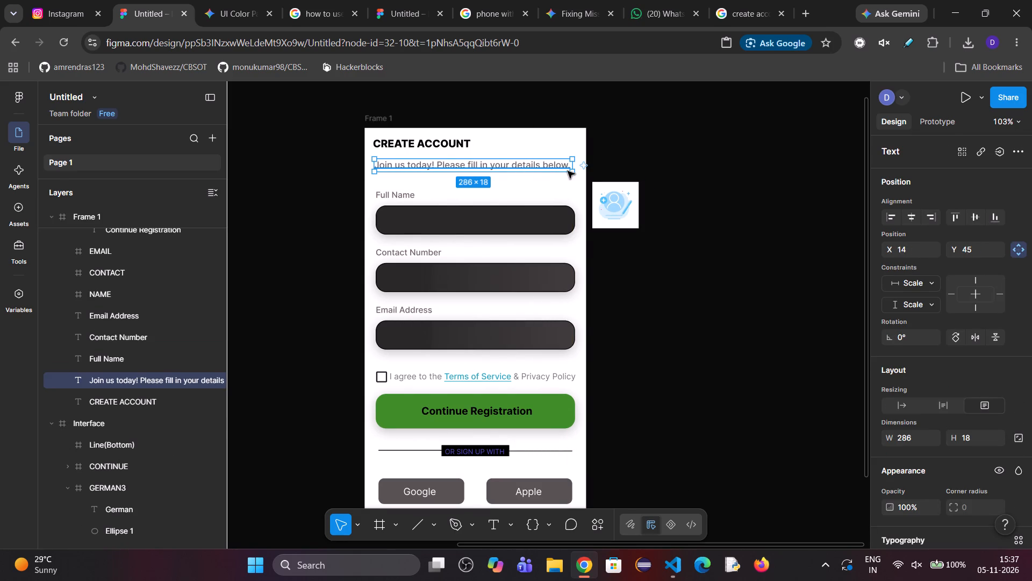
drag(570, 172, 550, 174)
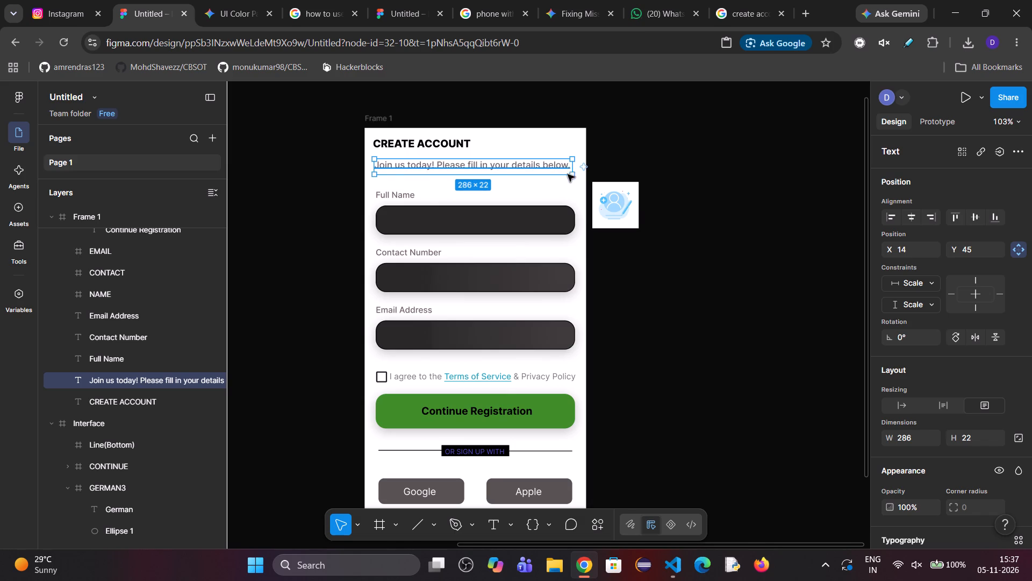
drag(570, 174, 512, 173)
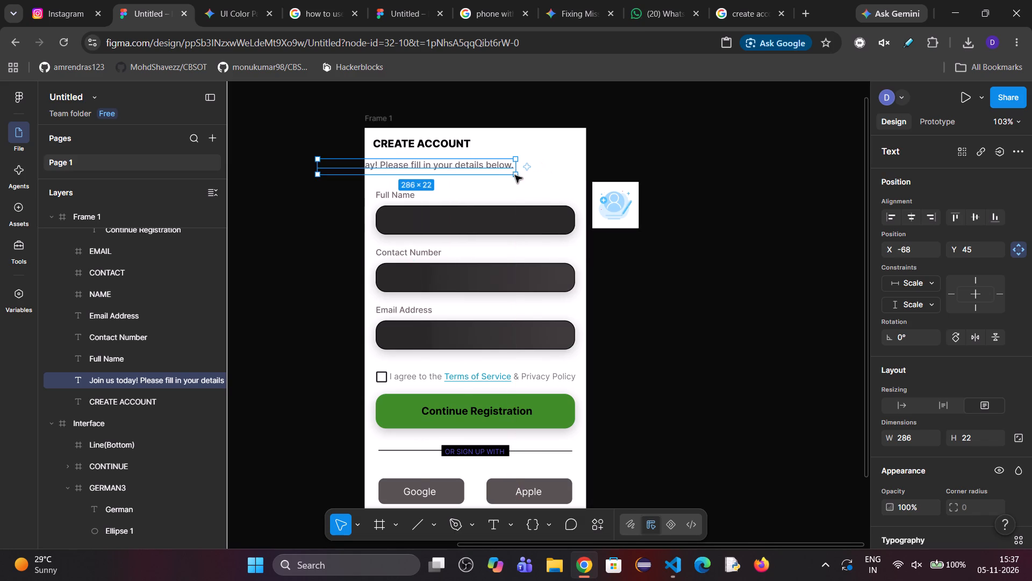
key(ctrl+z)
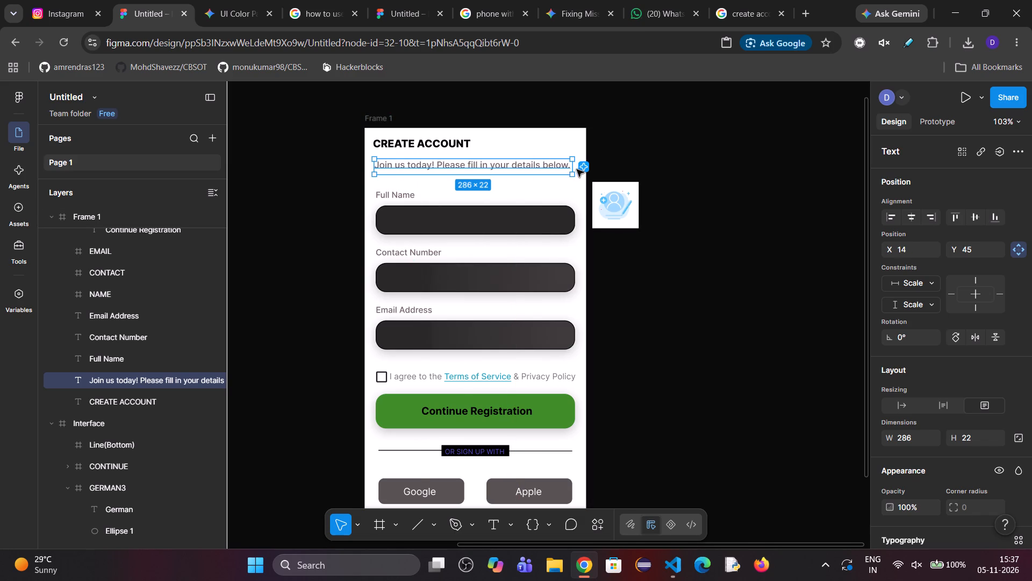
drag(574, 168, 509, 168)
Place the account illustration back in Frame 1 beside the heading, at about X 221, Y 7, and enlarge it to the frame's edge.
drag(609, 201, 534, 151)
drag(564, 179, 569, 183)
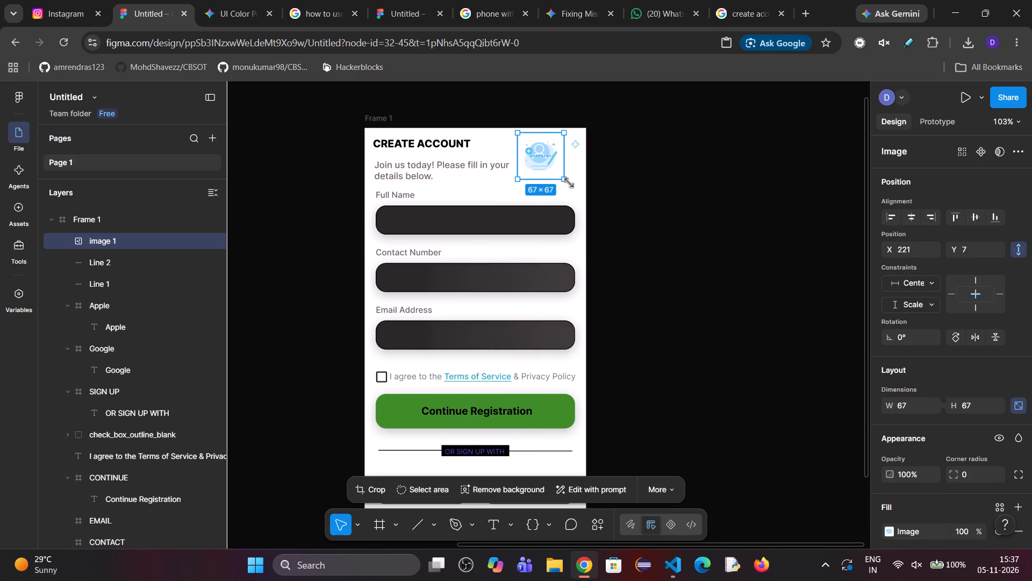
drag(569, 183, 583, 200)
click(622, 192)
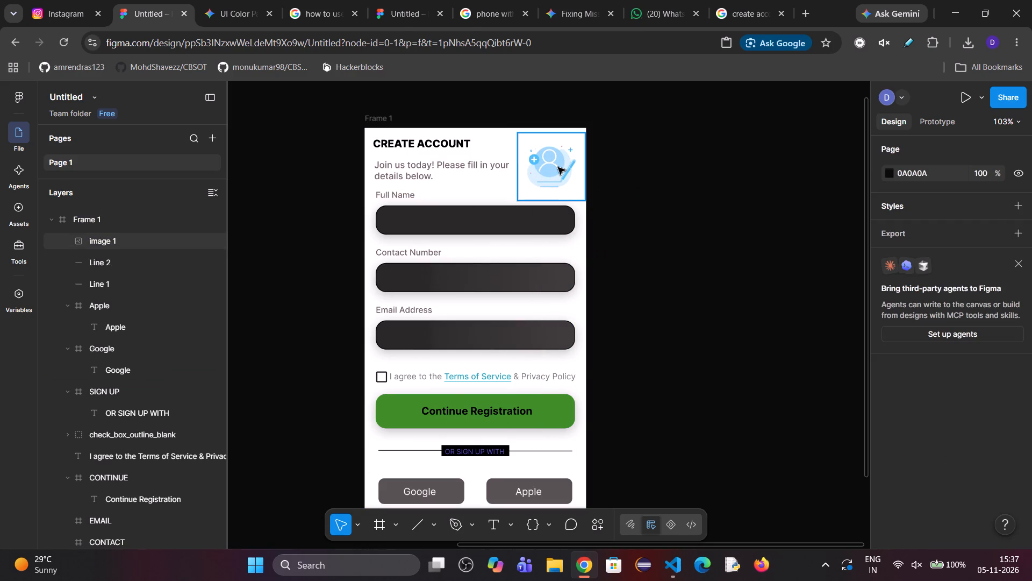
Resize the "Join us today!" subtitle's text box to about 207 × 38 to enclose both lines.
click(421, 169)
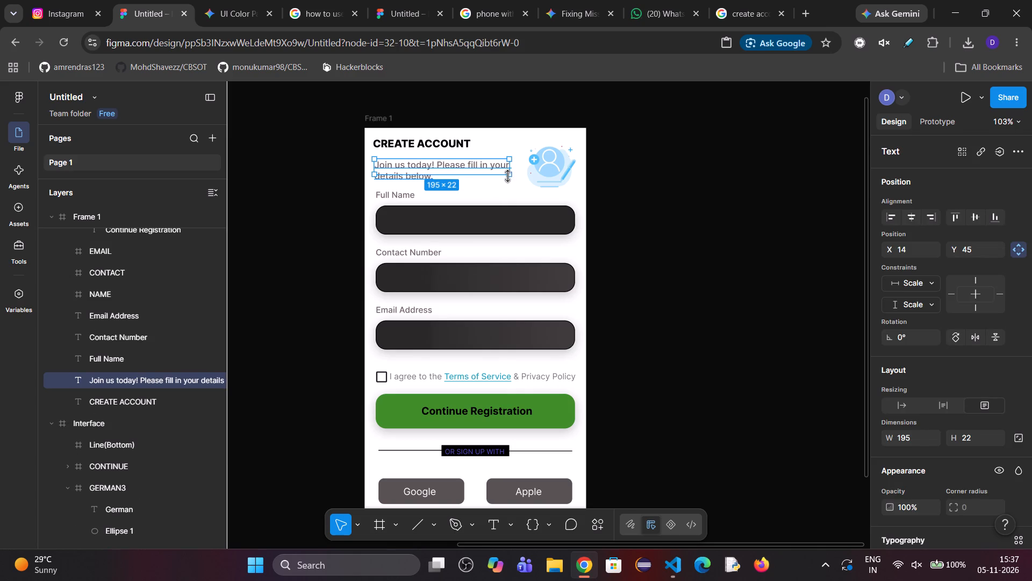
drag(510, 176, 510, 185)
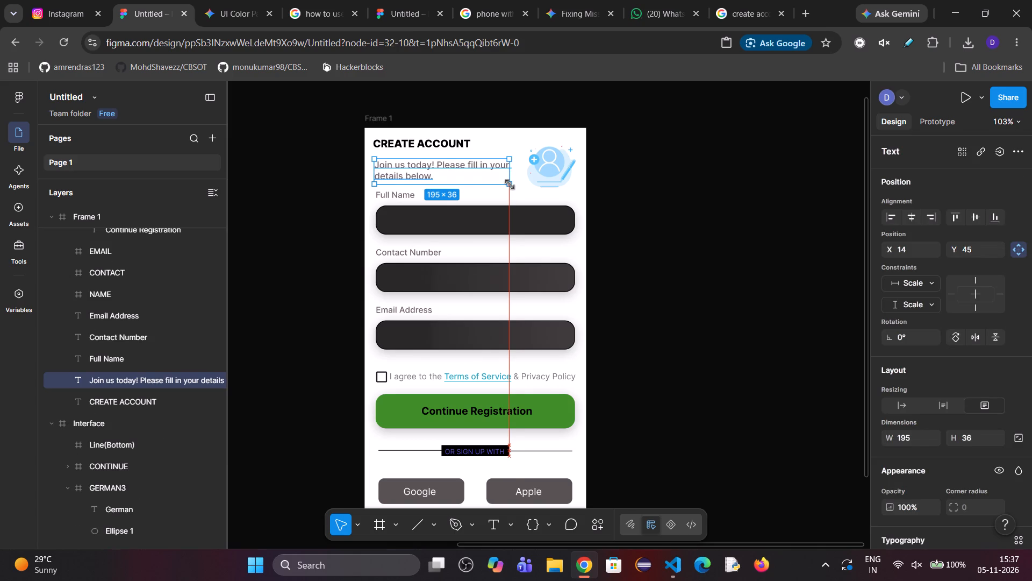
drag(510, 185, 517, 186)
click(642, 193)
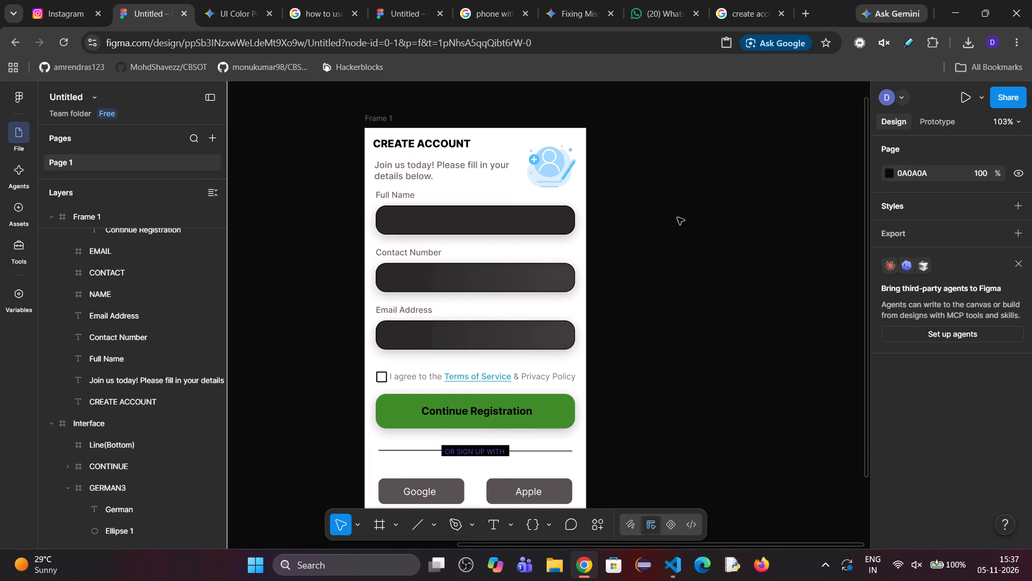
Set the CREATE ACCOUNT heading's X position to 14 to align it with the subtitle below.
scroll(652, 291, down, 2)
scroll(596, 391, up, 3)
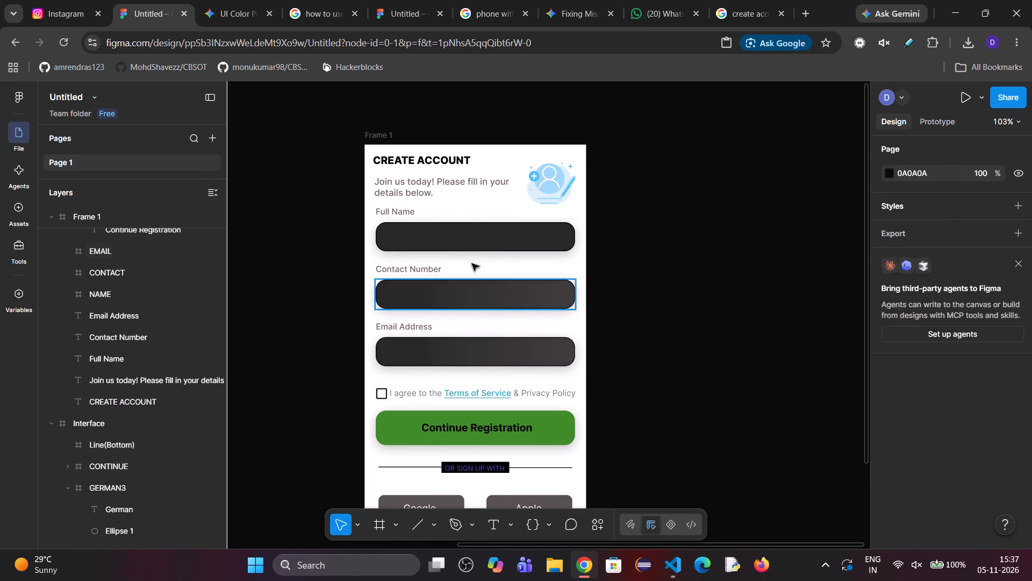
click(437, 183)
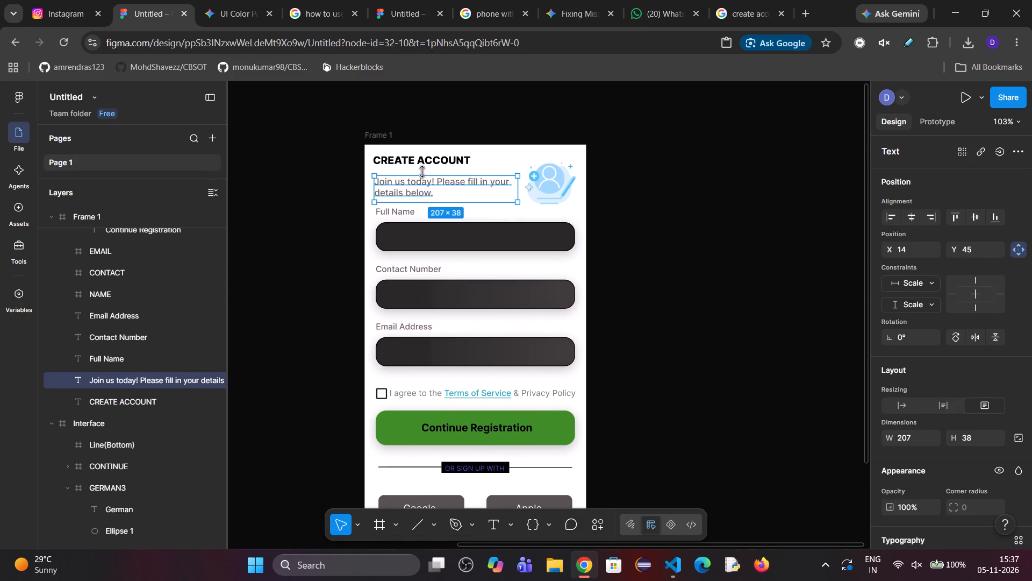
click(451, 160)
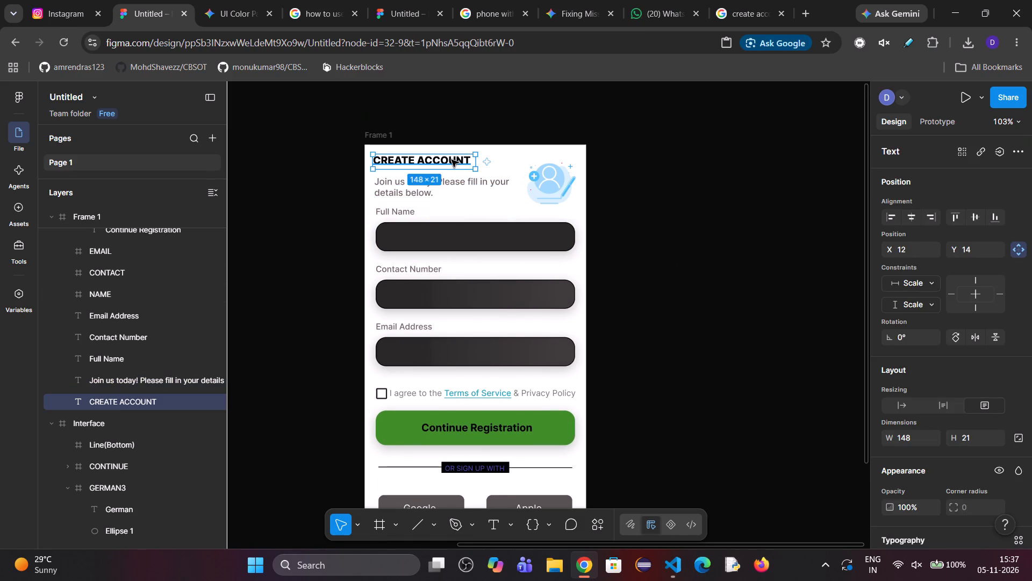
click(412, 188)
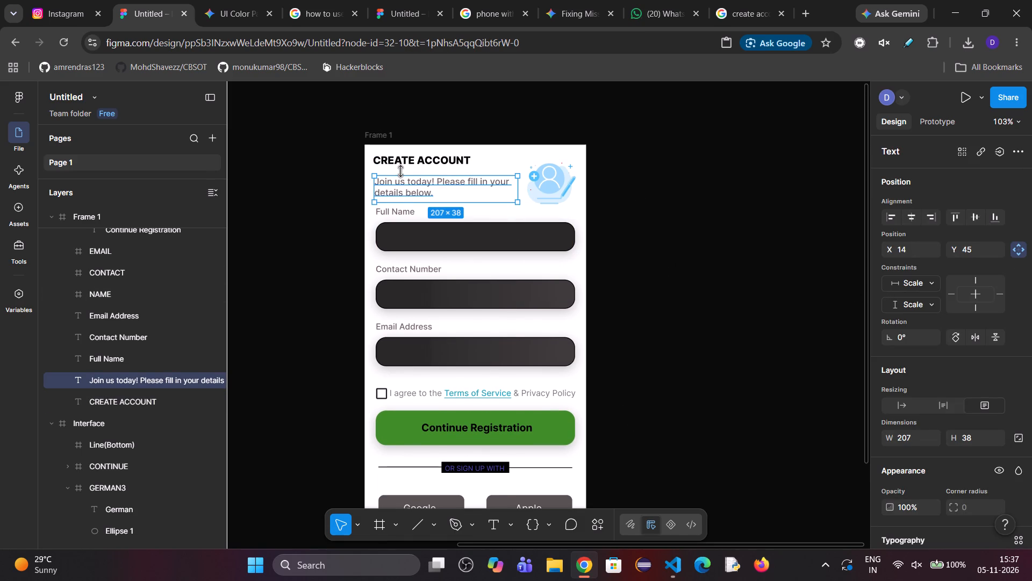
click(402, 162)
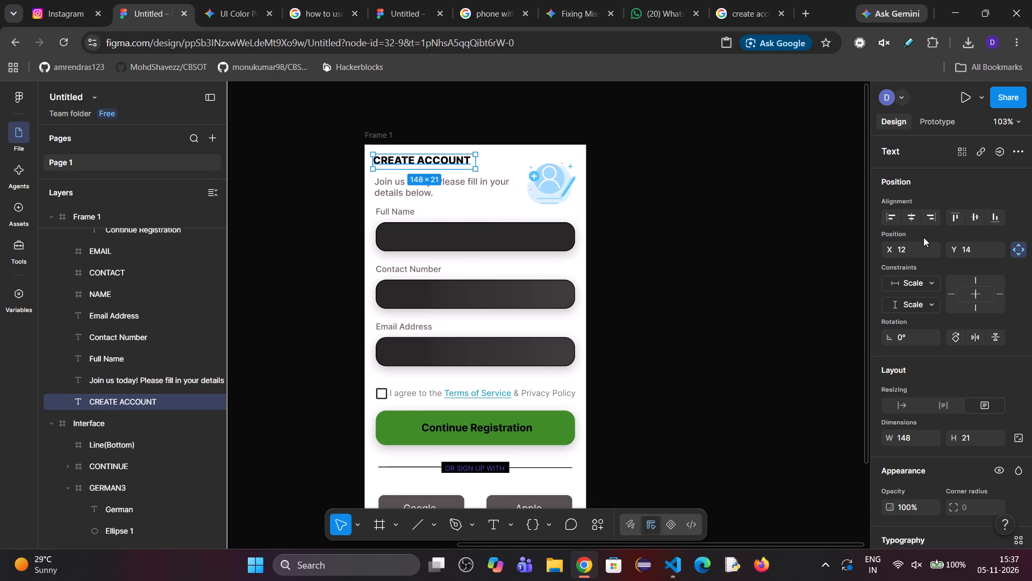
click(912, 251)
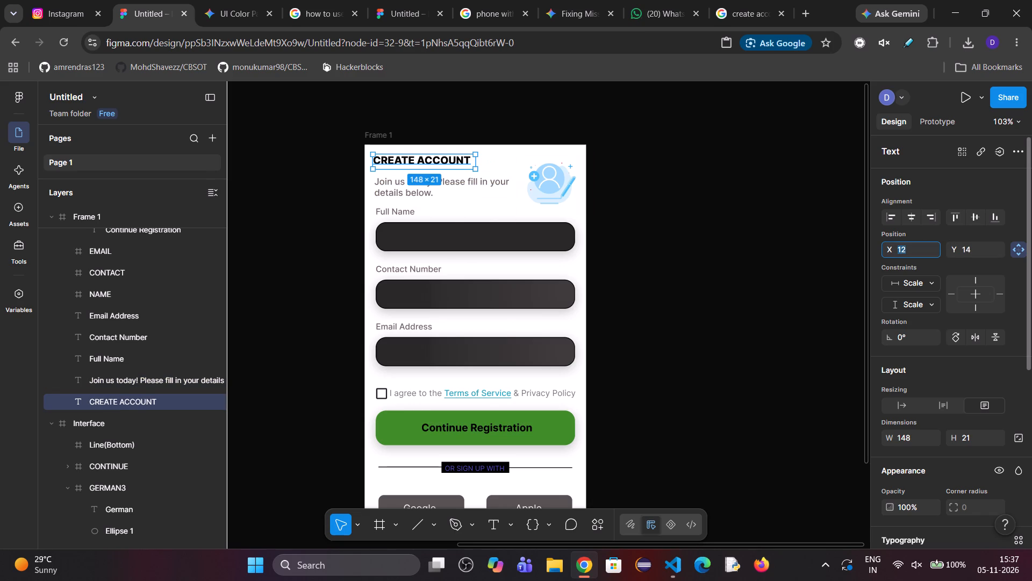
text(14)
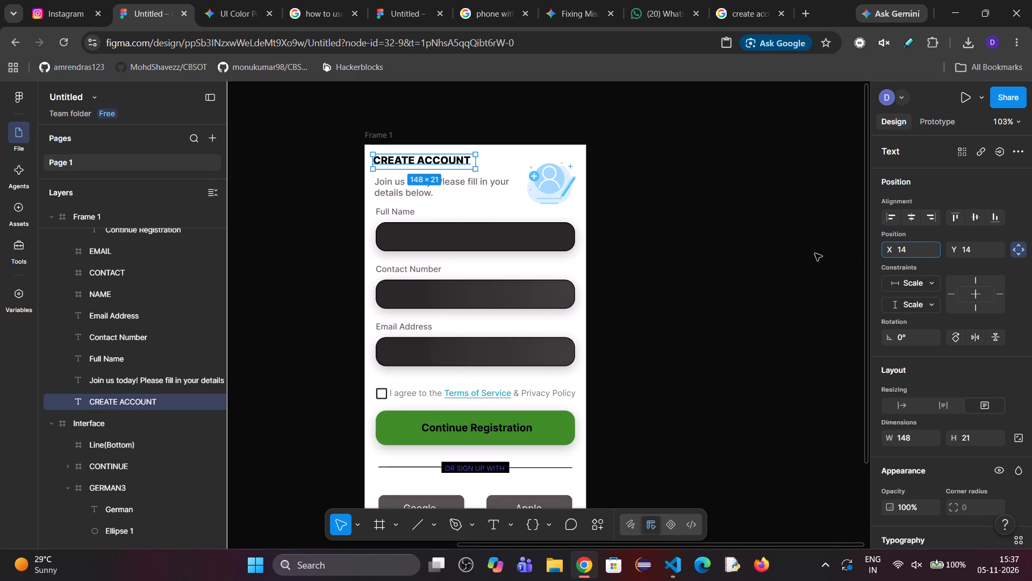
click(815, 253)
Set the Full Name label's X position to 14.
click(403, 208)
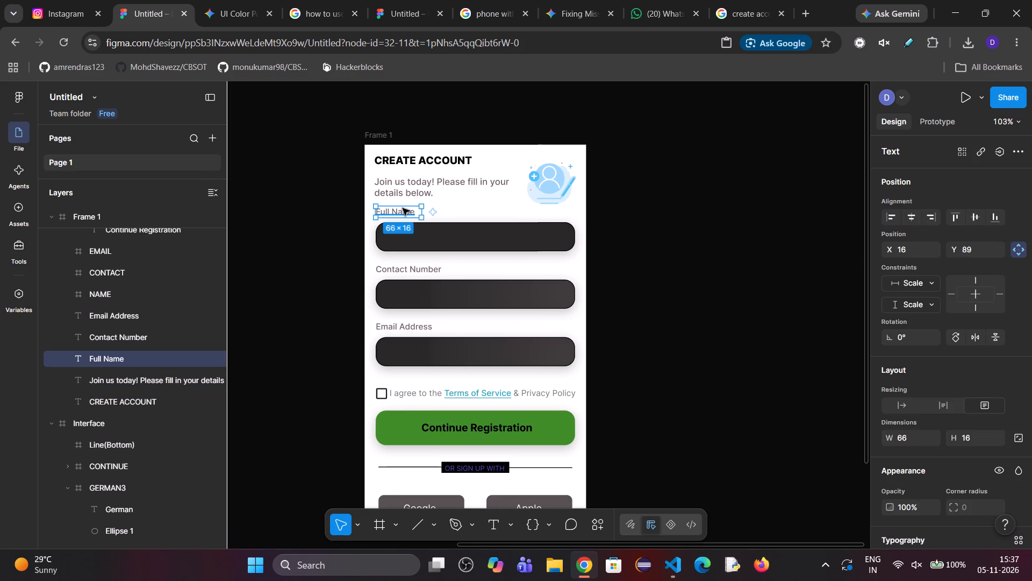
click(909, 246)
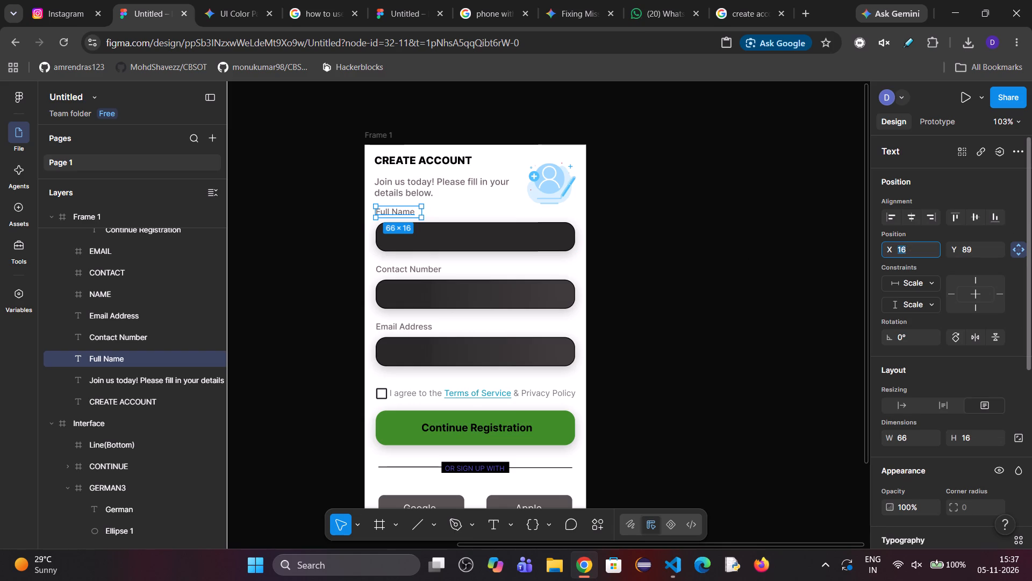
key(1)
key(4)
key(Return)
click(765, 281)
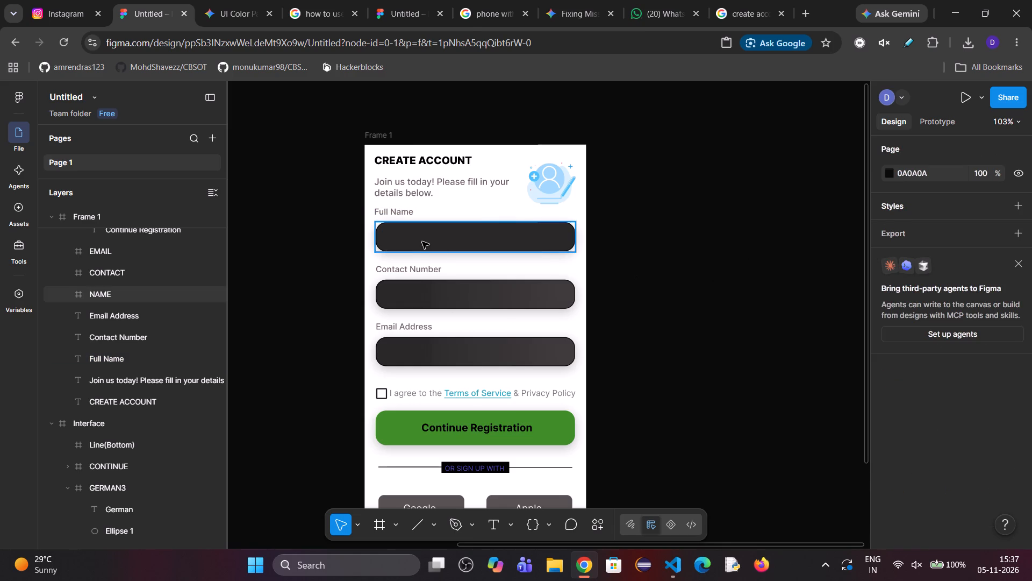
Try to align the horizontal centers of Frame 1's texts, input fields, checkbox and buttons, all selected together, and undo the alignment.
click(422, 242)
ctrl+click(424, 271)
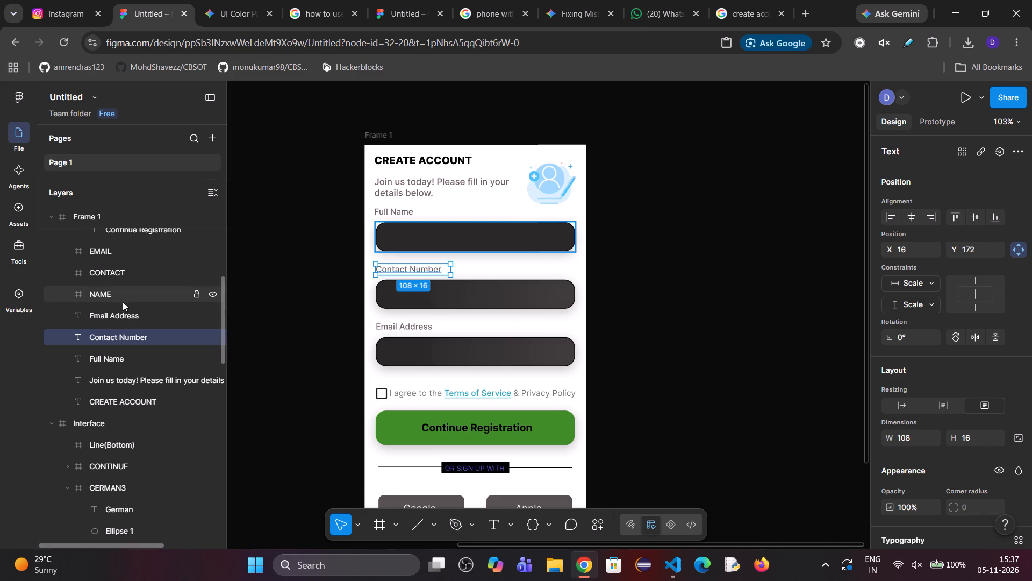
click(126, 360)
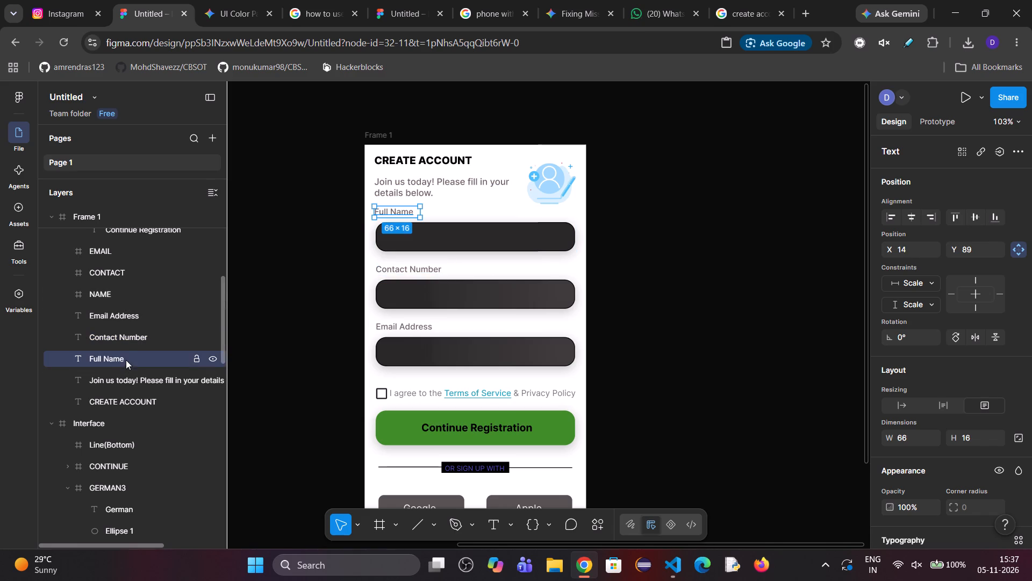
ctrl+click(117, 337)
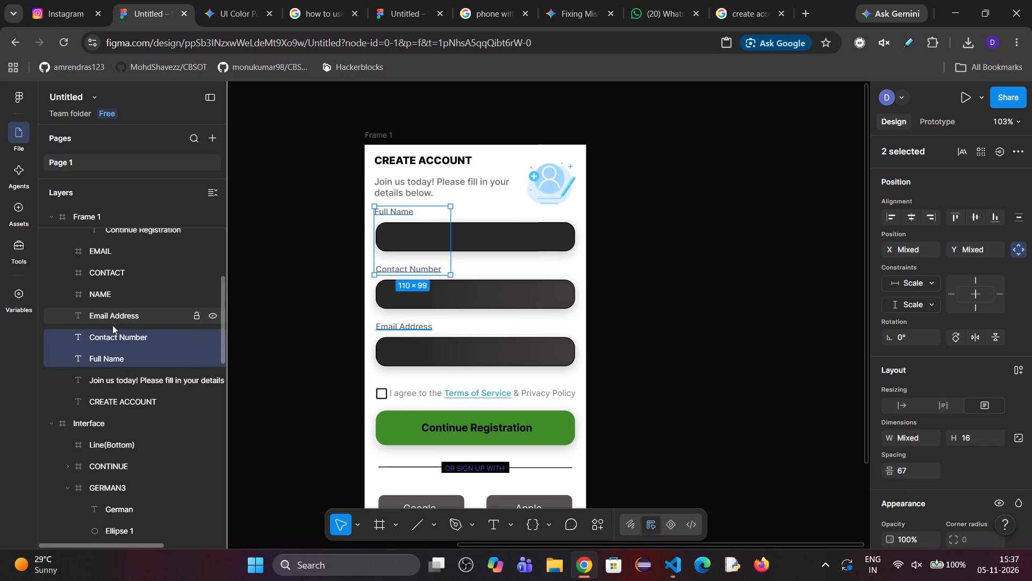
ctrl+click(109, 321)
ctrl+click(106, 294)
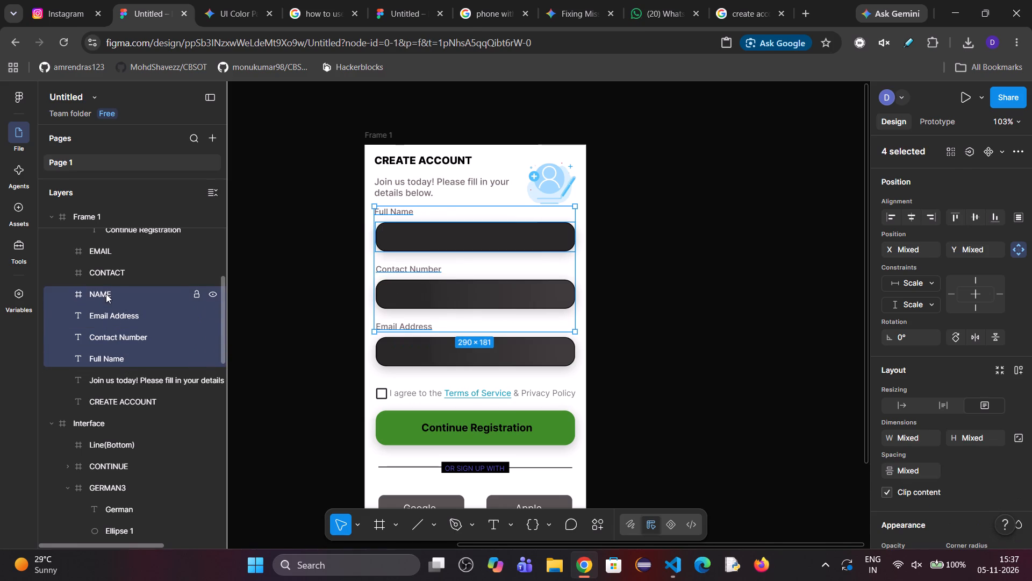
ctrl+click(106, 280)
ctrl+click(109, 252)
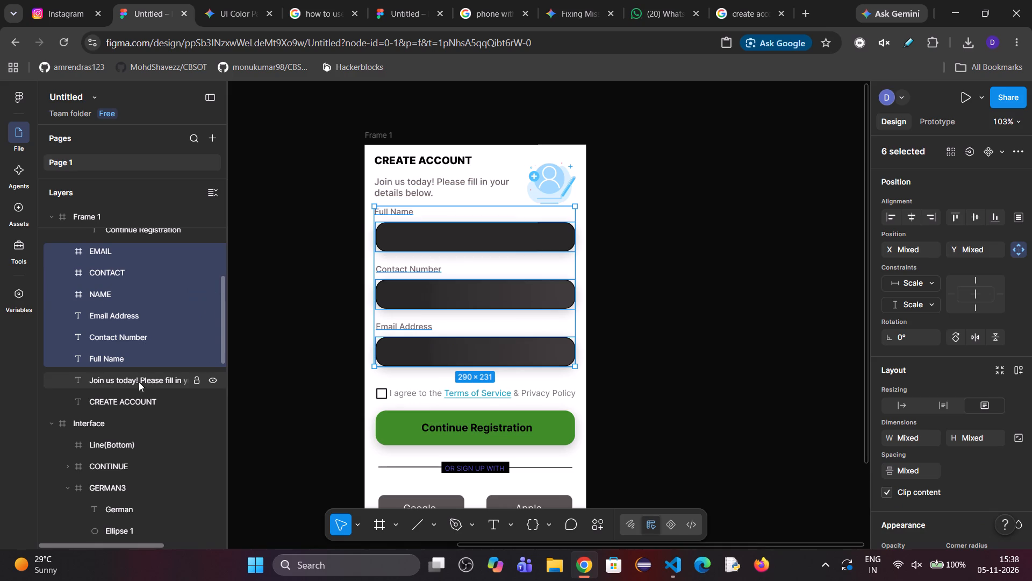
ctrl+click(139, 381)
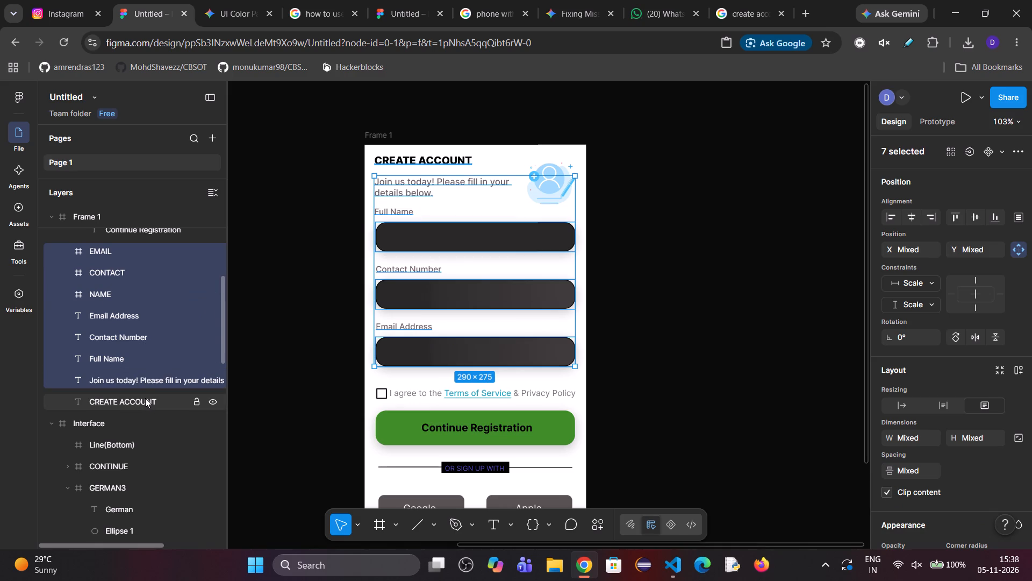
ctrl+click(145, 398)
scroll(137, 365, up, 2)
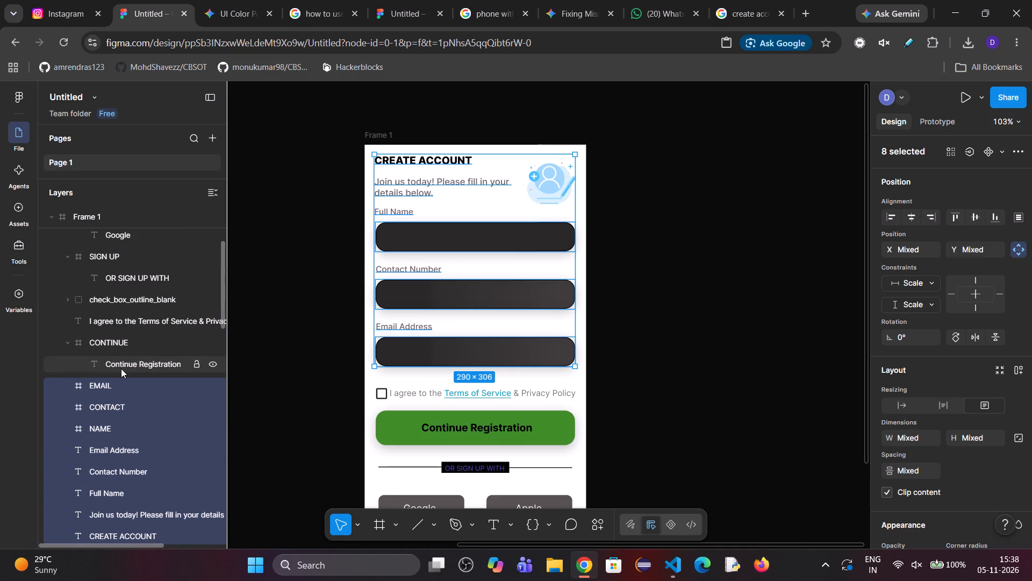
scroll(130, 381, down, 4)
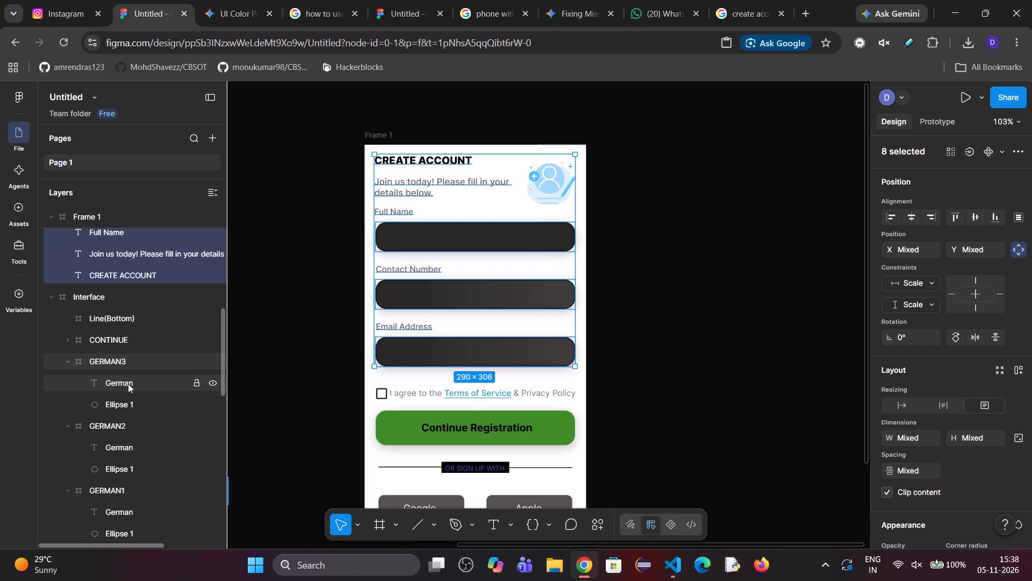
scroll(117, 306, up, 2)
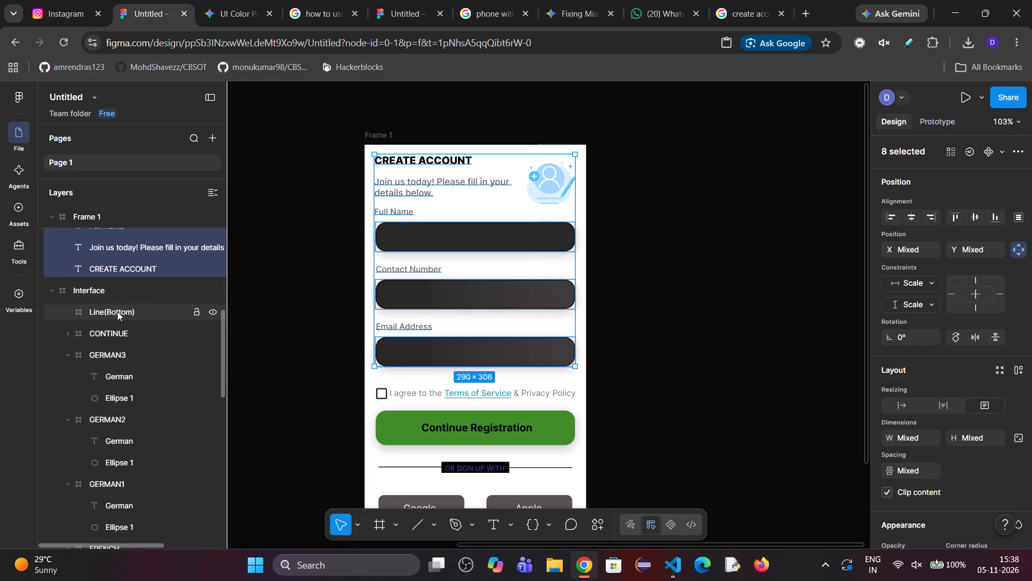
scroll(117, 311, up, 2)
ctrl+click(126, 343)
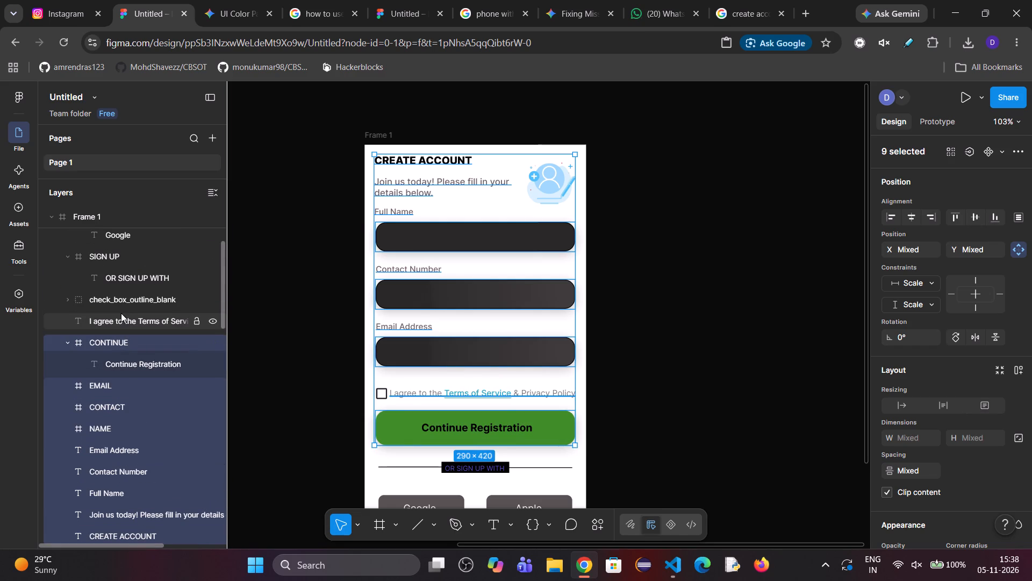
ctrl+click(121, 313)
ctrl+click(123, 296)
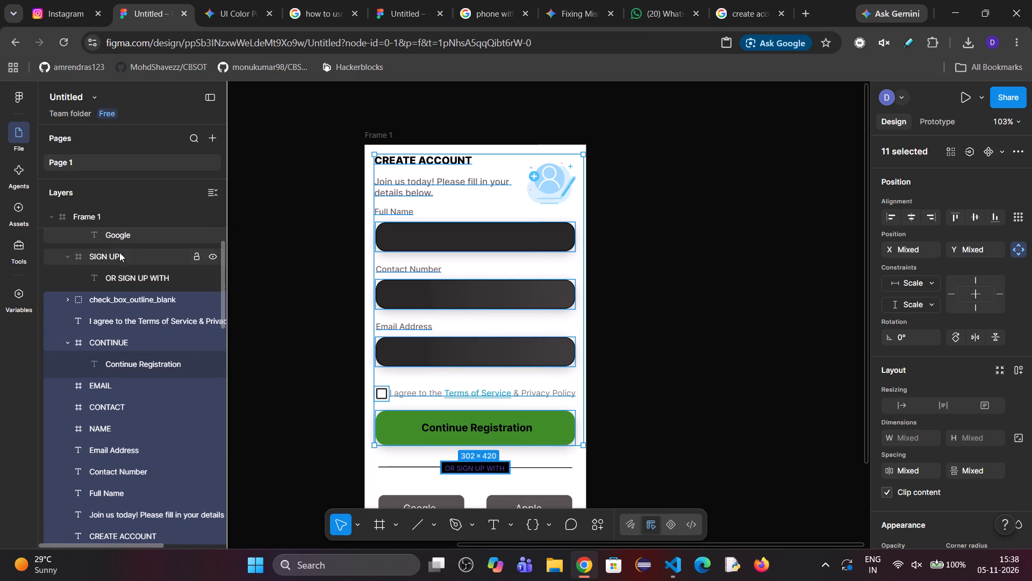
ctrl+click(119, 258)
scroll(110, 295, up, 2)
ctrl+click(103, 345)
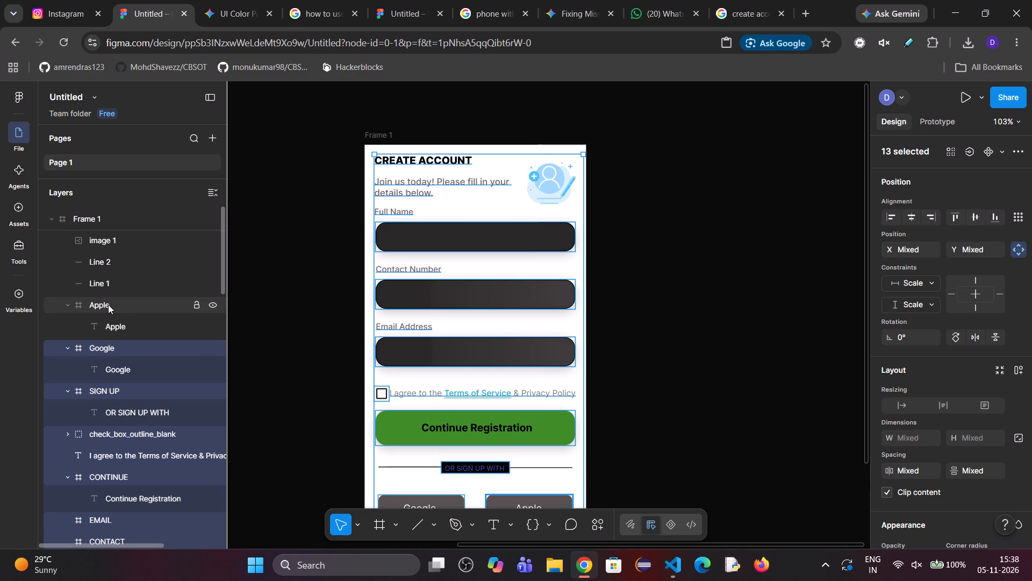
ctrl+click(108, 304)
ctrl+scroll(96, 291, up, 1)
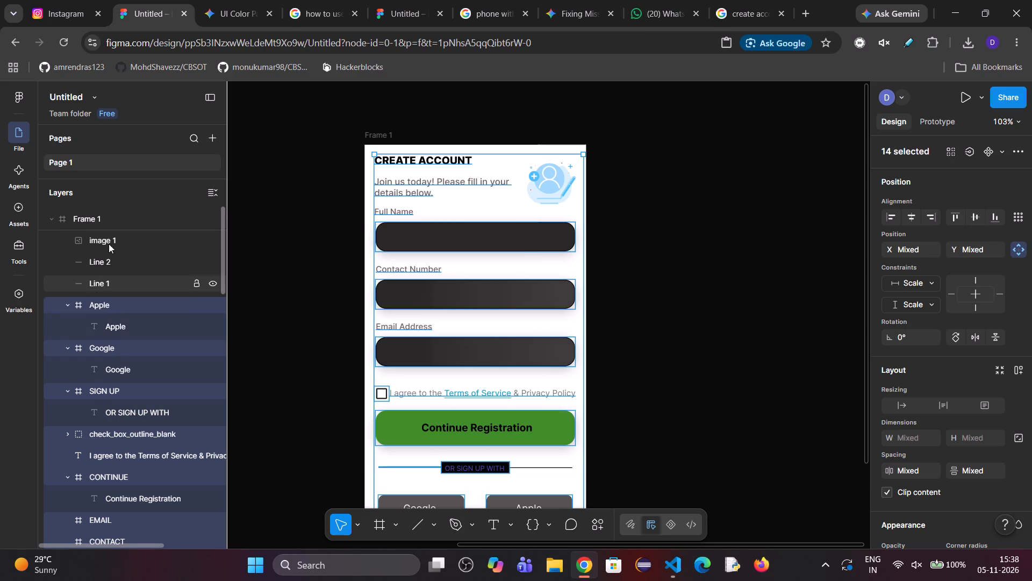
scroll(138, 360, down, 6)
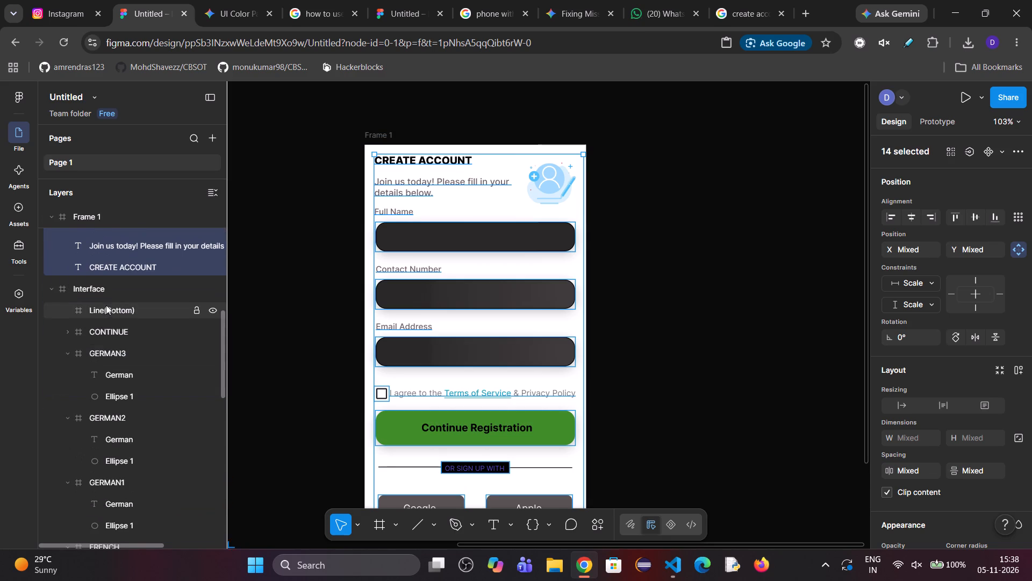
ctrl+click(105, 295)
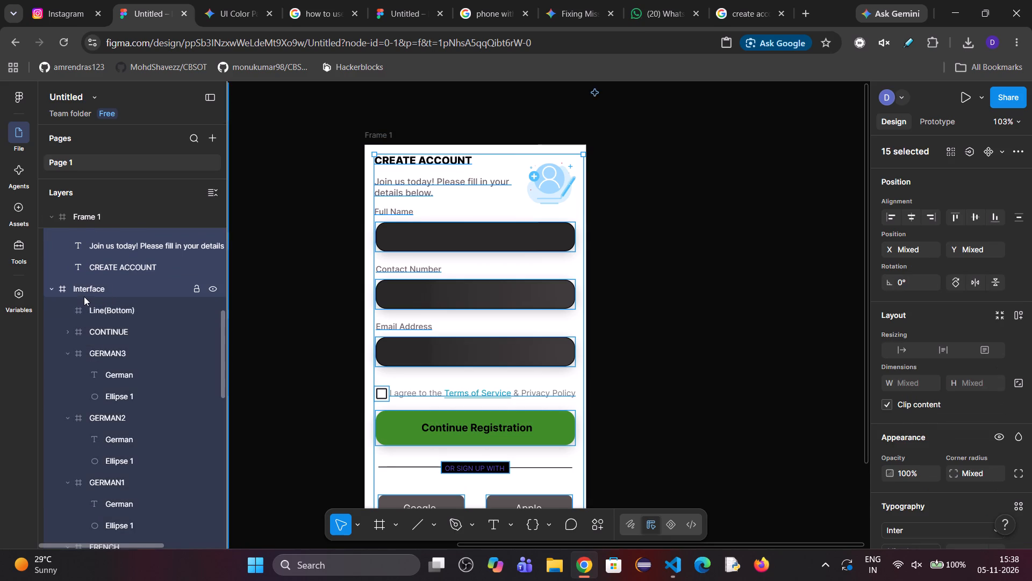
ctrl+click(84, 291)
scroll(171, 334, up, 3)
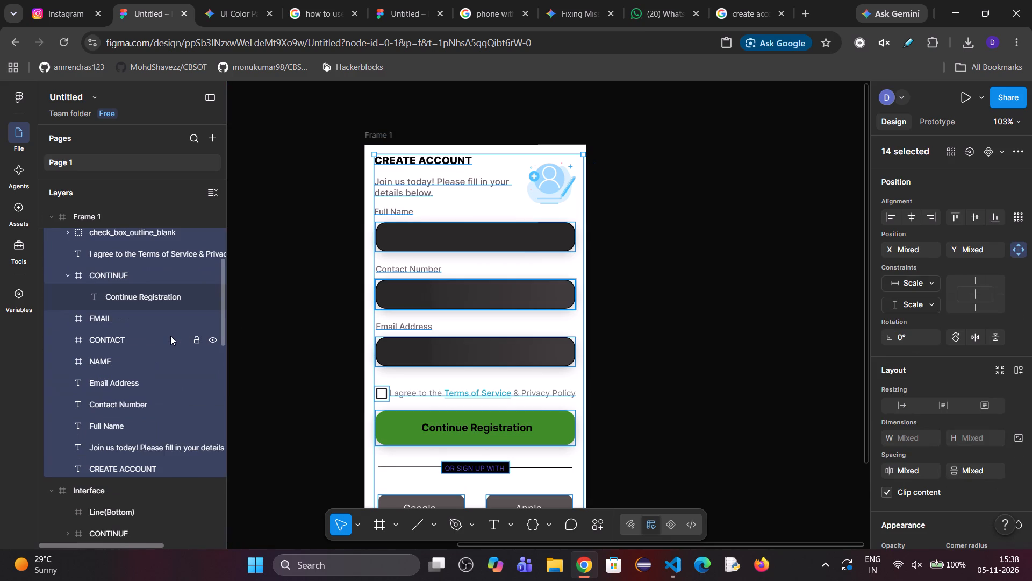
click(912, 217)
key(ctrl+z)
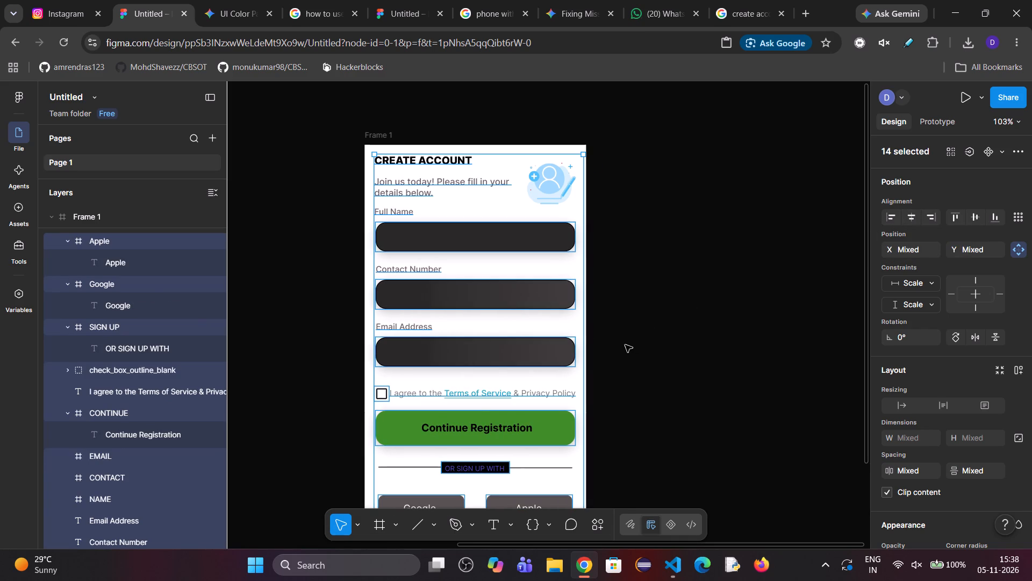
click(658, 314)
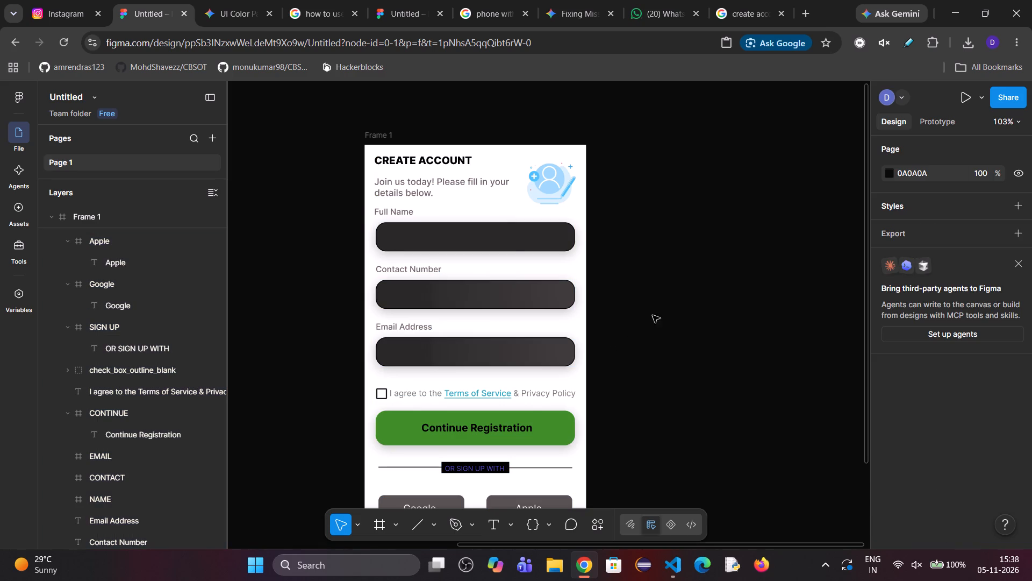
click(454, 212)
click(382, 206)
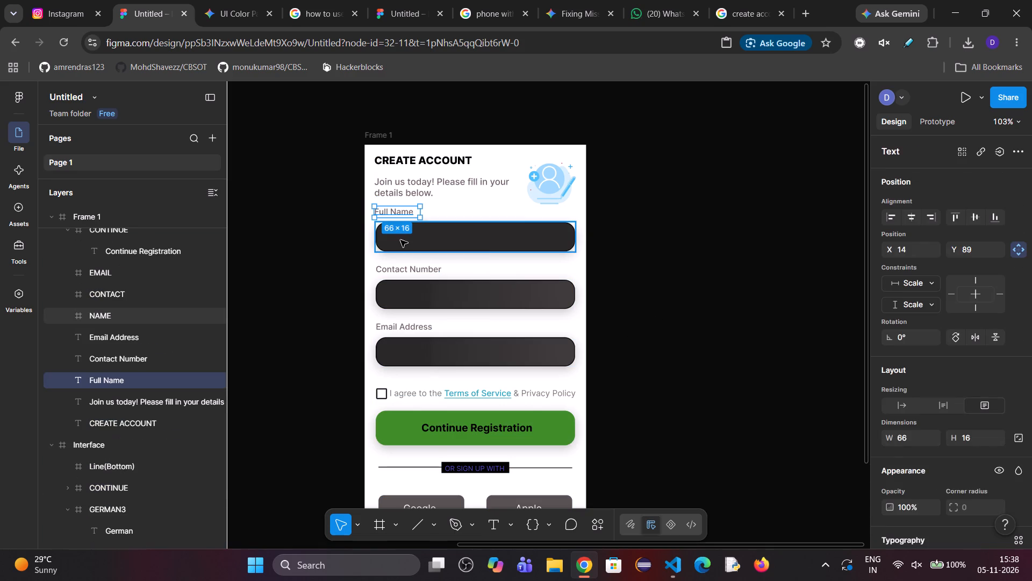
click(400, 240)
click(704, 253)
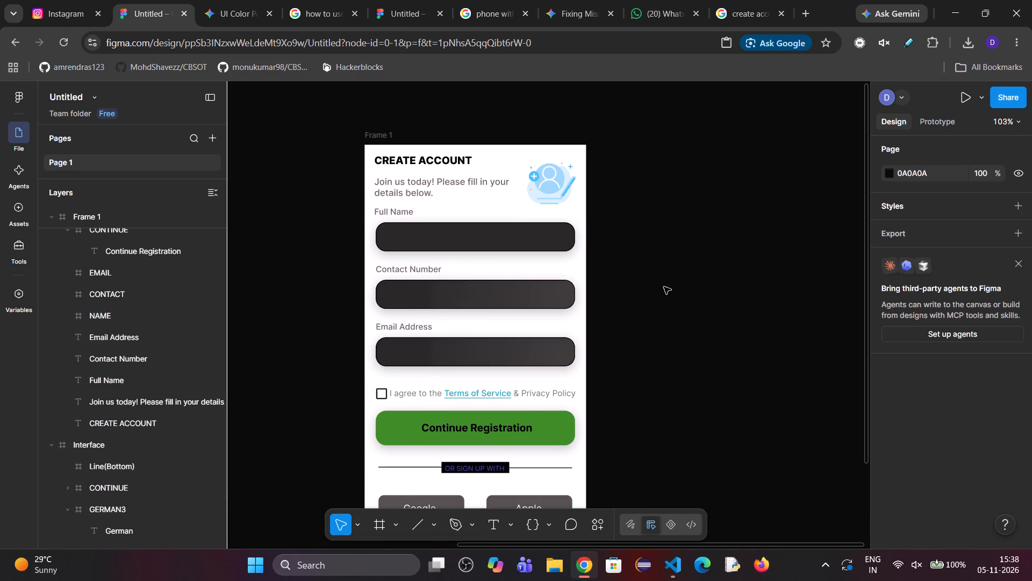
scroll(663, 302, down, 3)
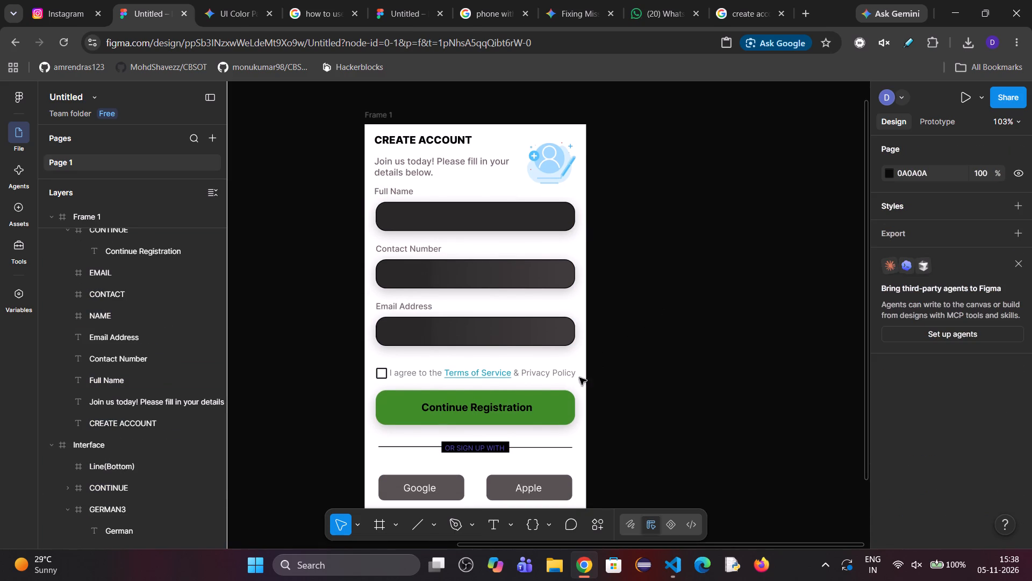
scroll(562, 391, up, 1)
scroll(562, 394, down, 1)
Set the account illustration's horizontal constraint to Scale, and compare with the constraints of the subtitle and heading.
click(559, 147)
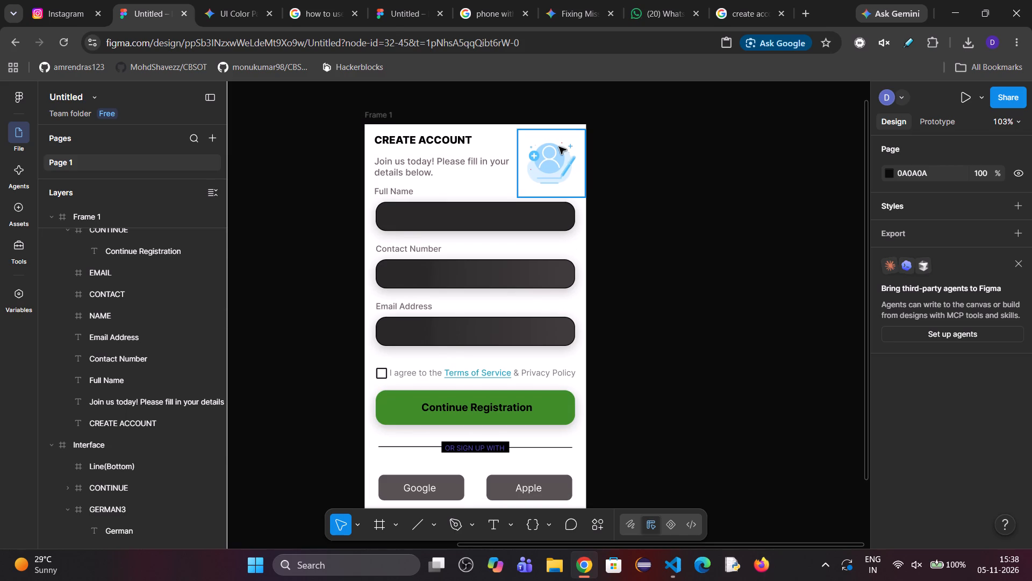
click(924, 275)
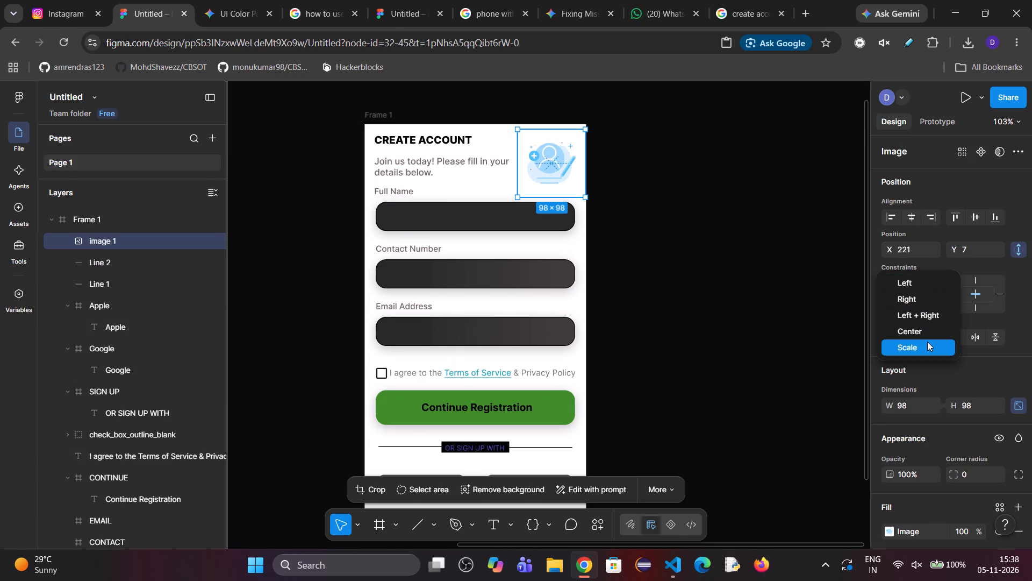
click(927, 342)
click(445, 164)
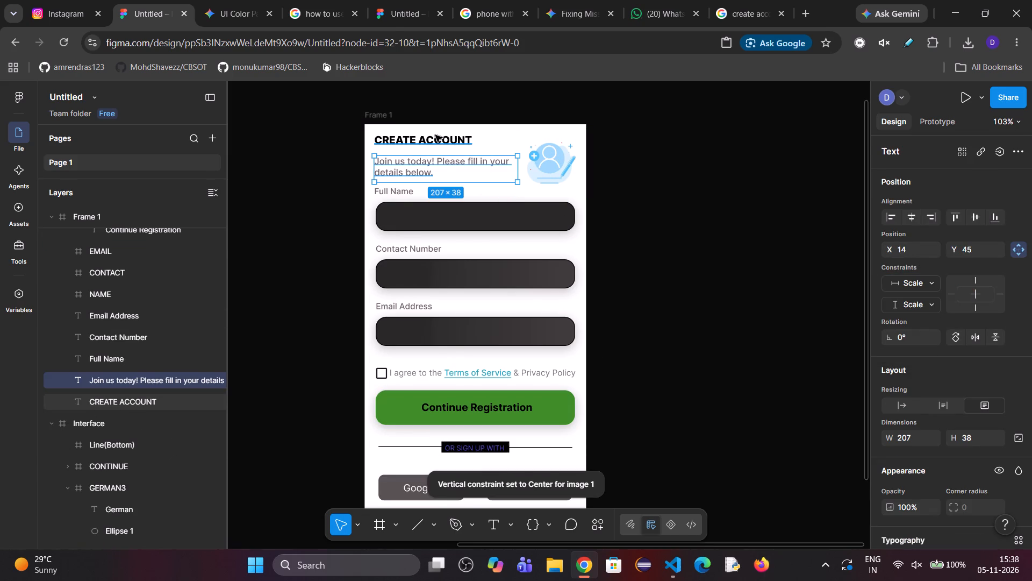
click(435, 135)
click(555, 169)
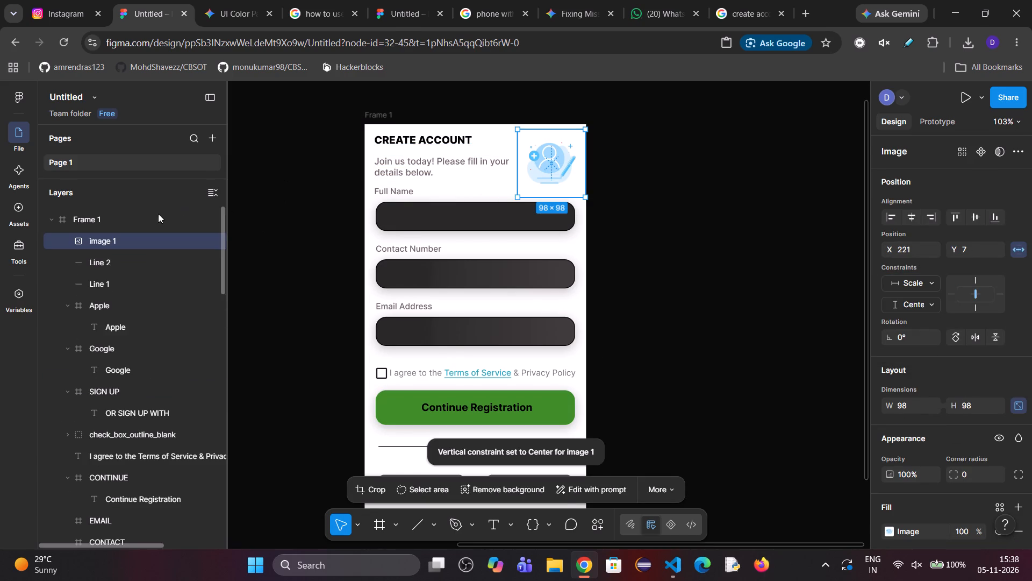
Test how the layout responds by resizing Frame 1's width repeatedly between about 269 and 664, ending at about 508.
click(151, 218)
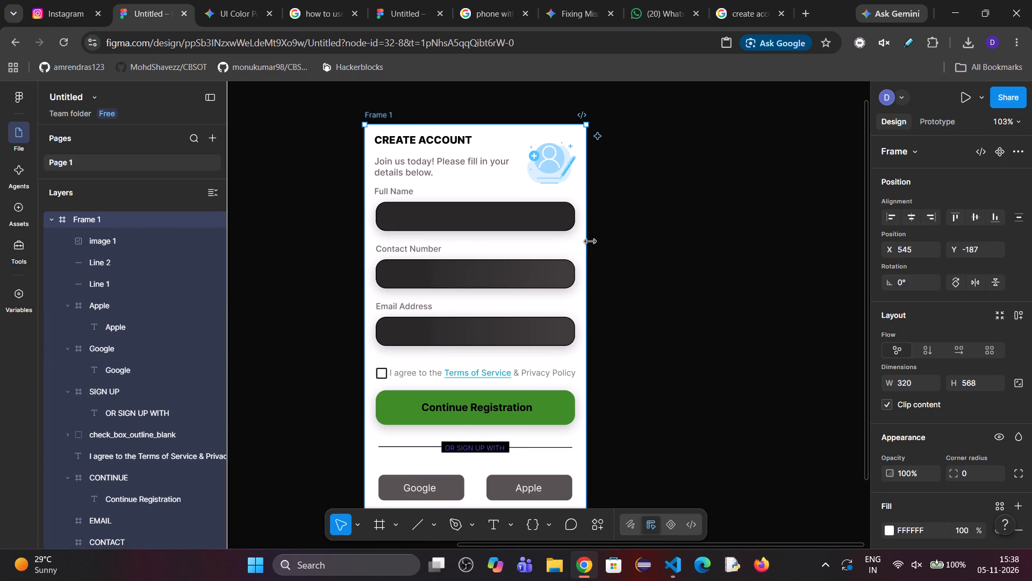
drag(589, 242, 701, 249)
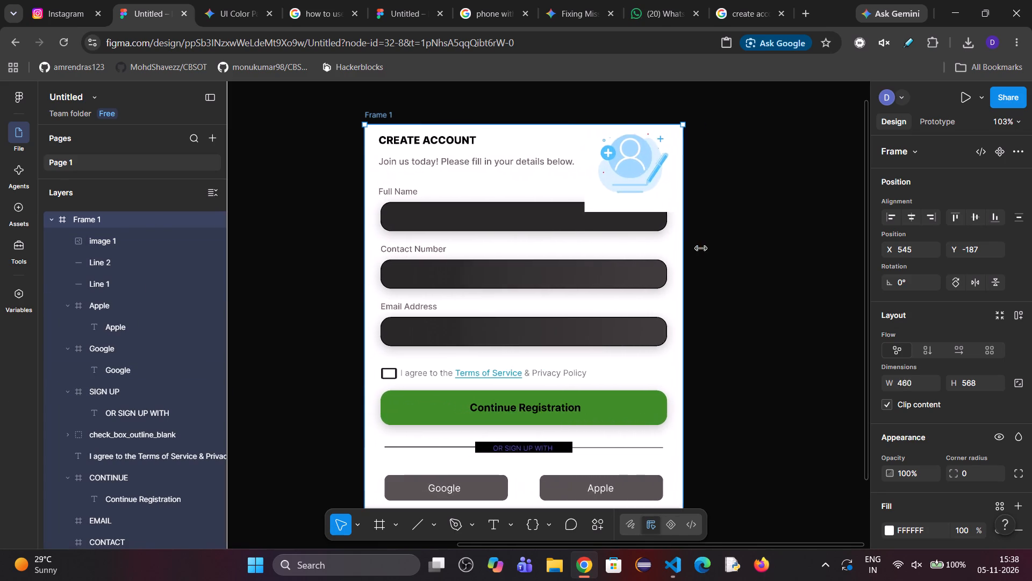
drag(701, 249, 578, 284)
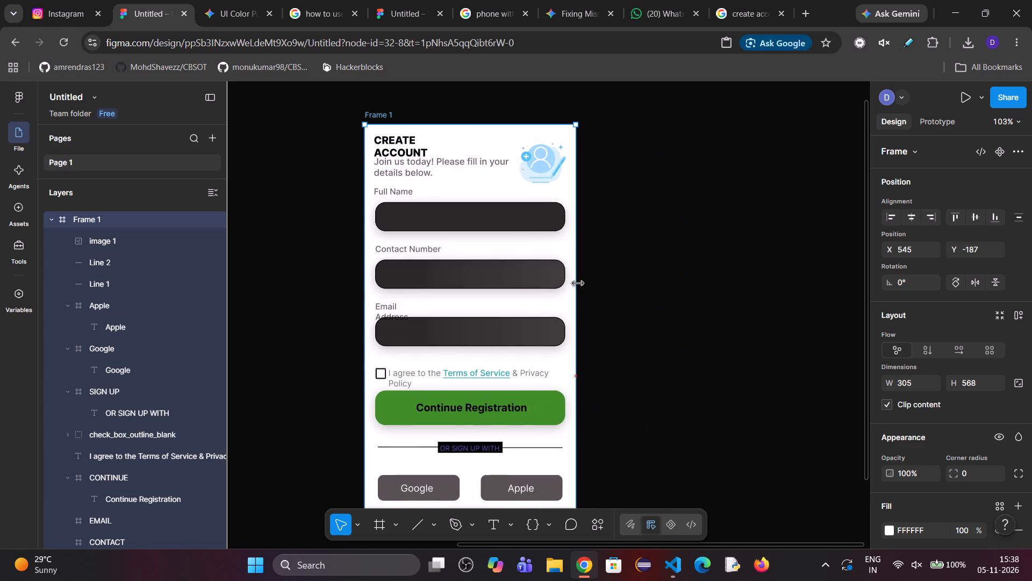
drag(578, 284, 823, 301)
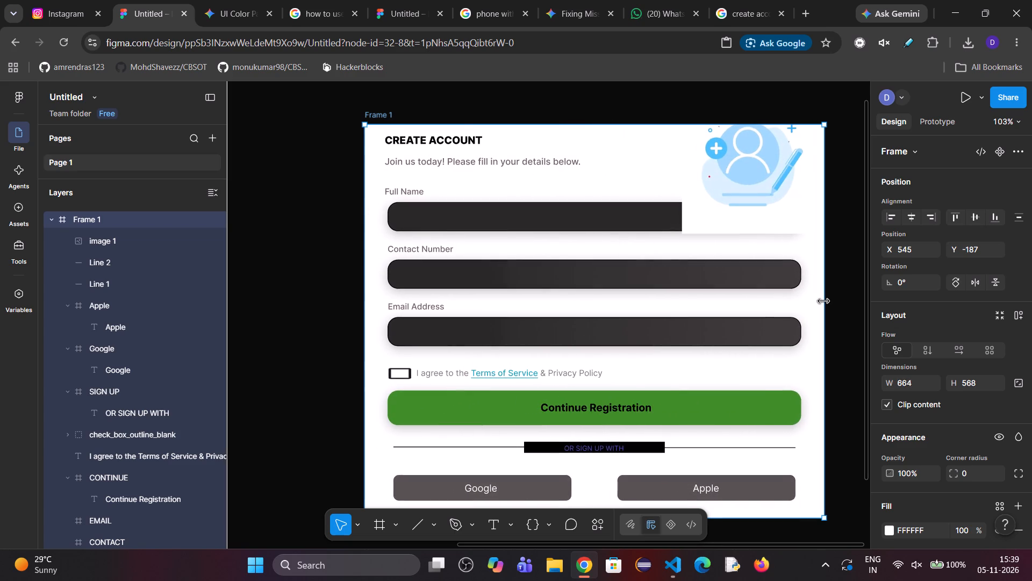
drag(823, 301, 548, 324)
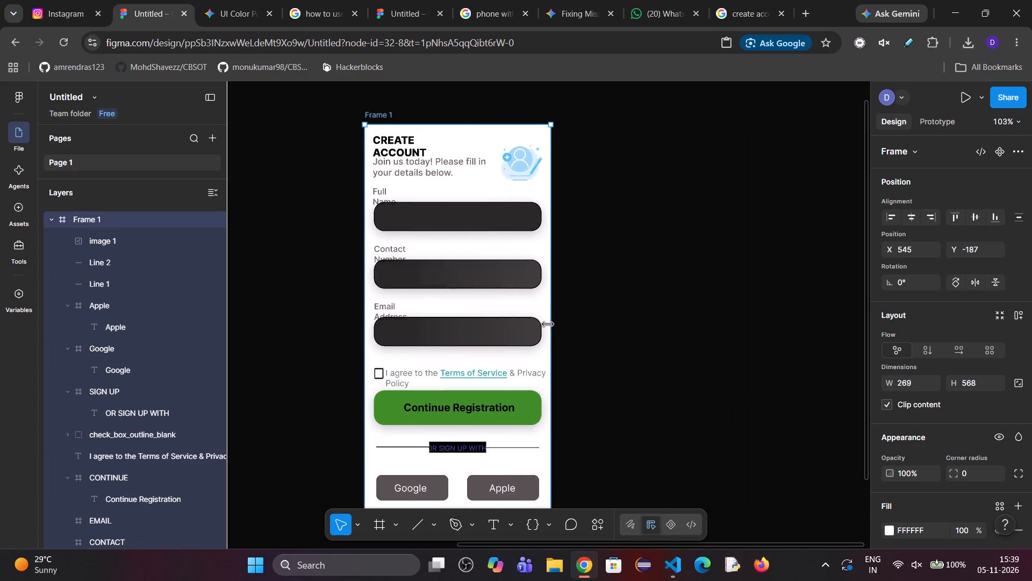
drag(548, 324, 716, 332)
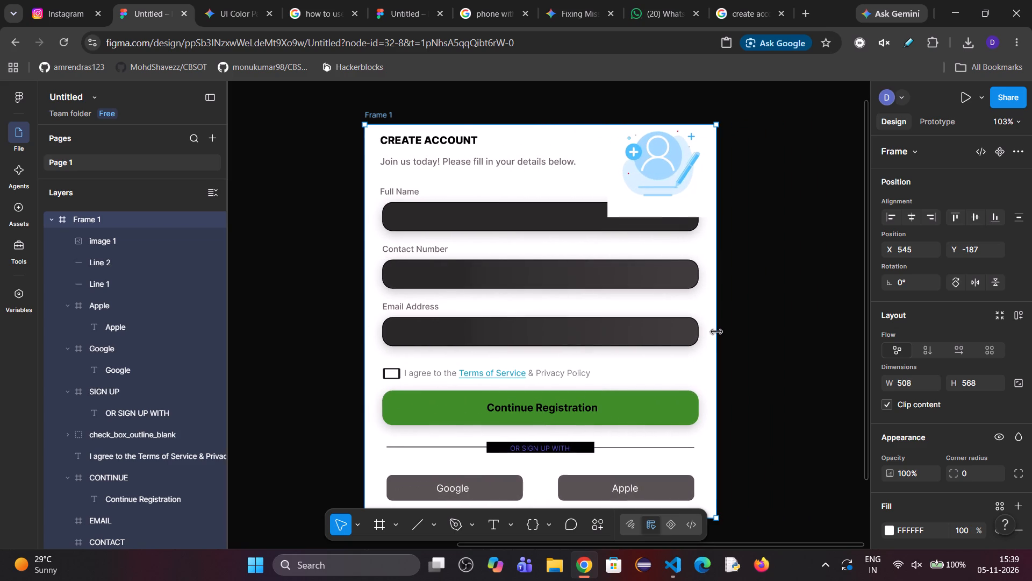
drag(716, 332, 716, 331)
Enter a width of 320 and a height of 568 for the account illustration.
click(665, 186)
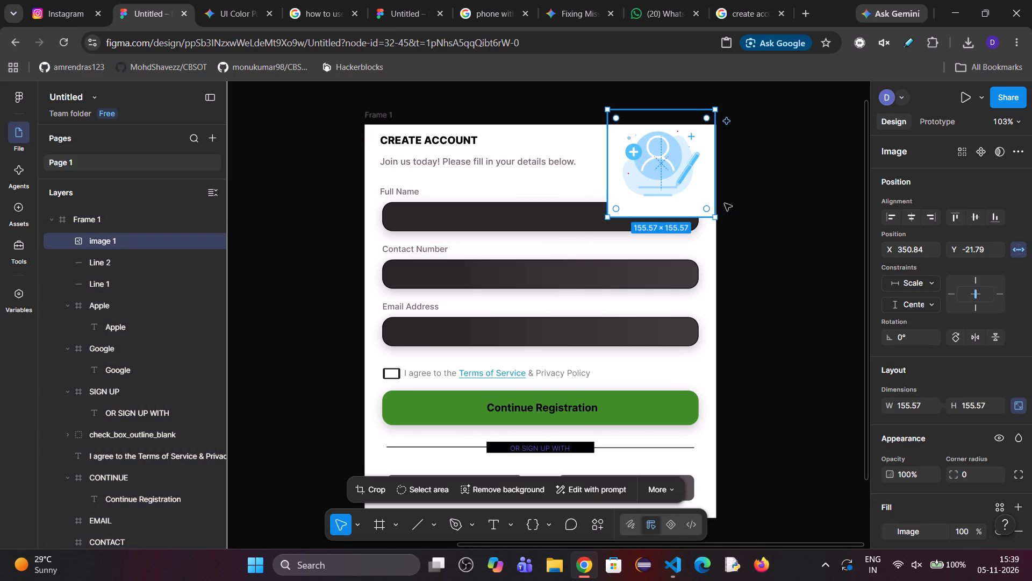
click(906, 405)
text(32)
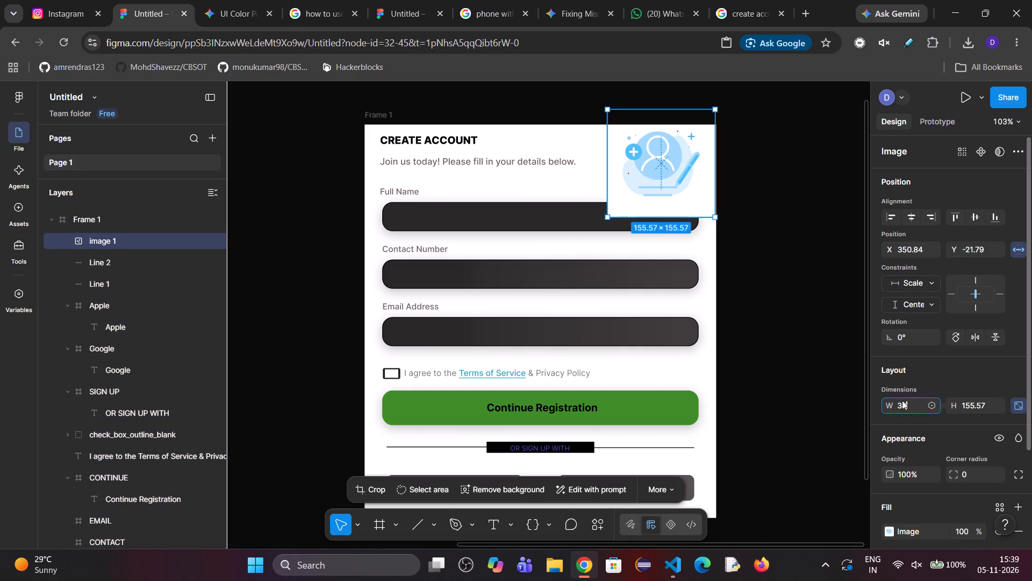
key(0)
click(963, 404)
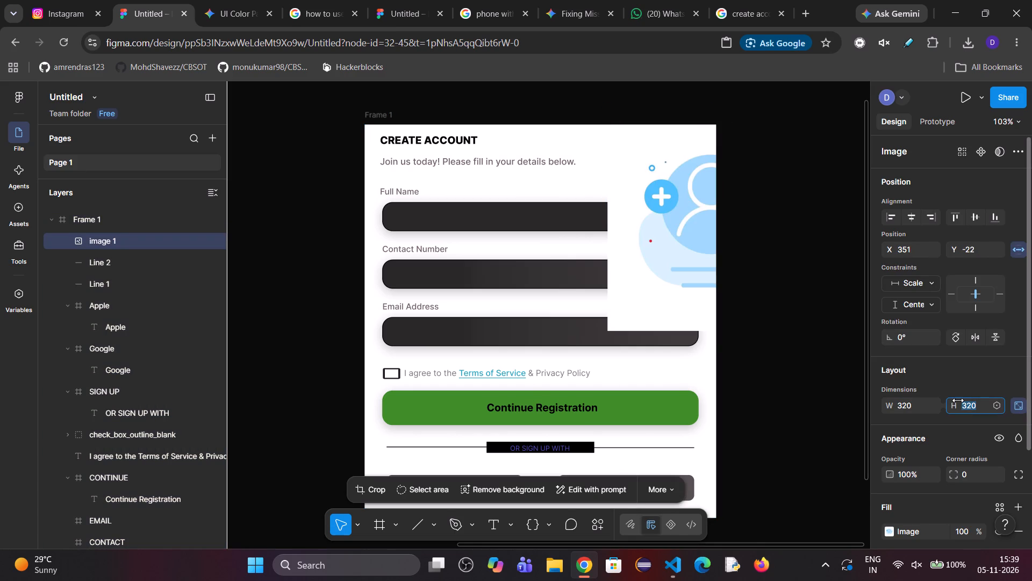
key(5)
text(68)
key(Return)
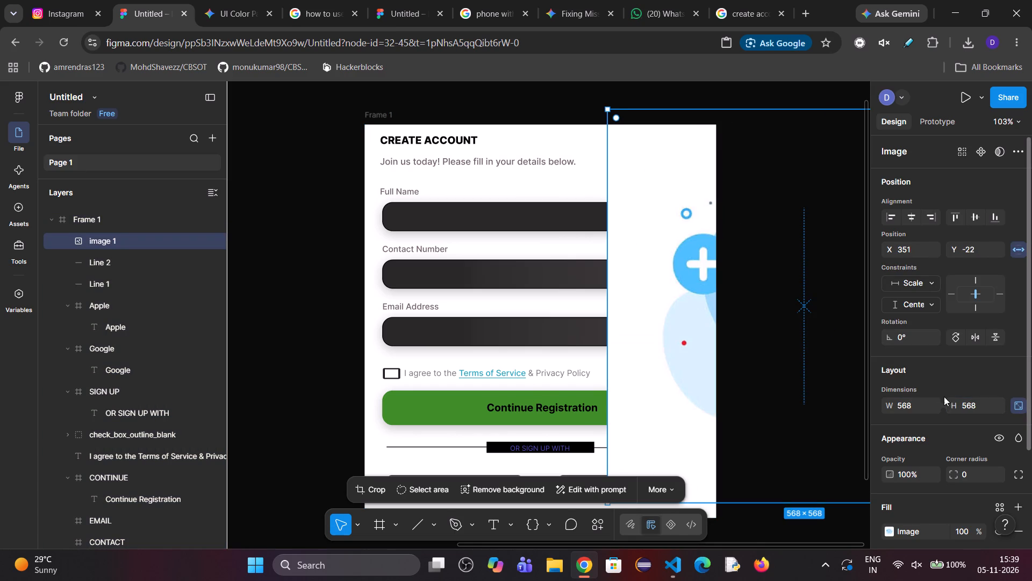
Undo the last two size changes of the account illustration.
key(ctrl+z)
key(ctrl+z)
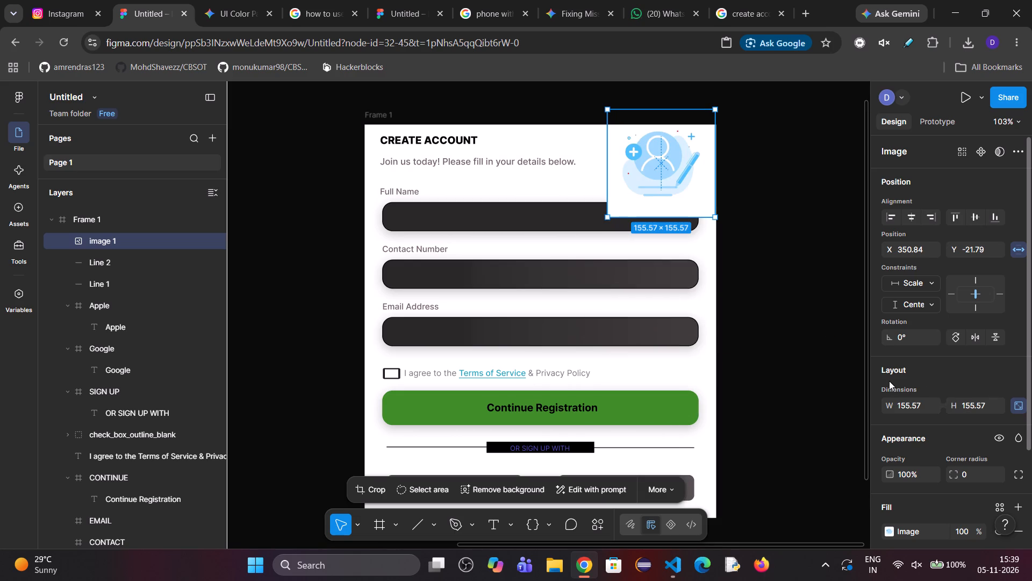
Set Frame 1's width to 320.
click(96, 221)
click(909, 382)
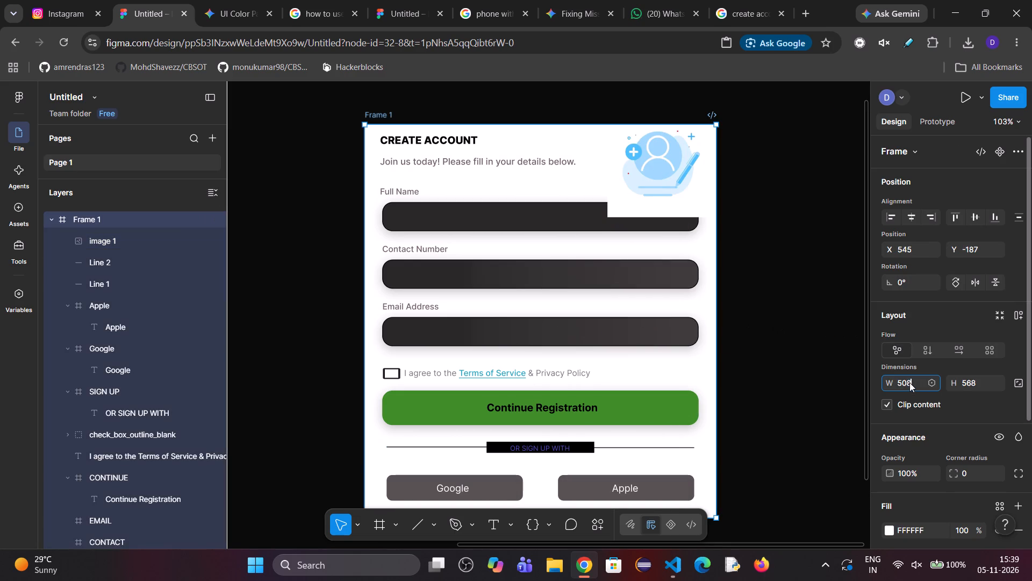
key(3)
key(2)
key(0)
key(Return)
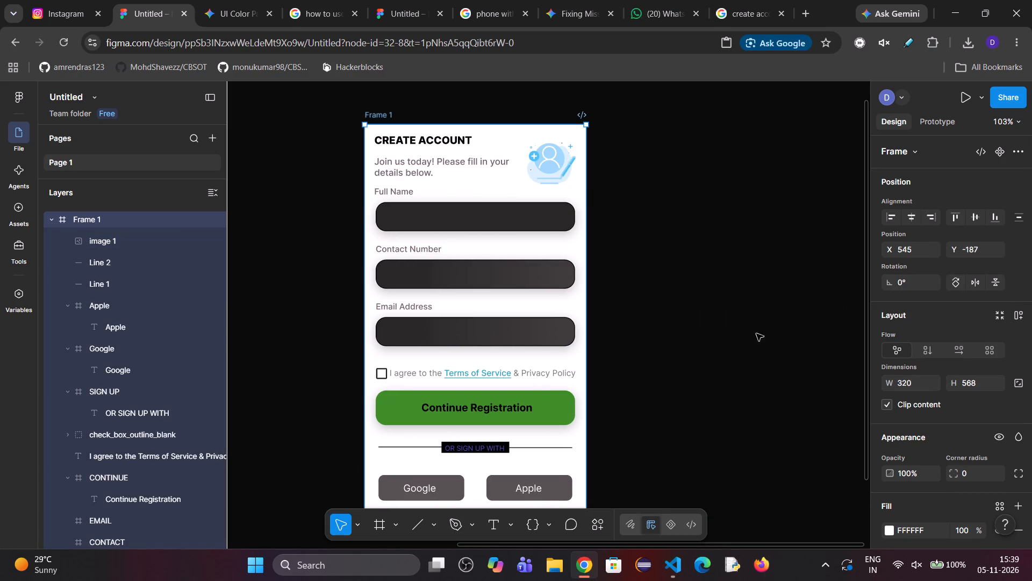
Crop the account illustration to about 75 × 66, trimming the white margin on all four sides.
click(551, 174)
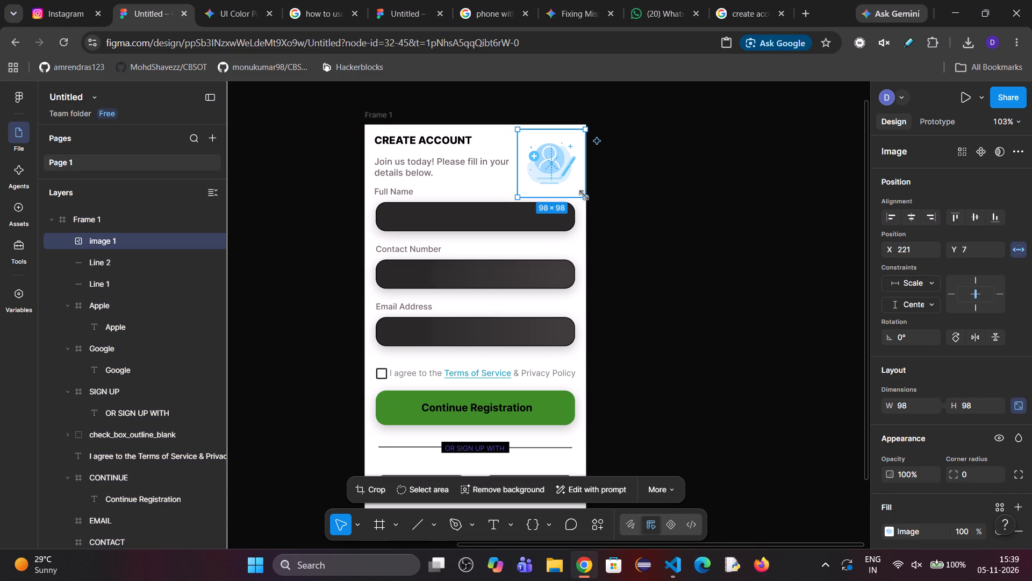
click(359, 482)
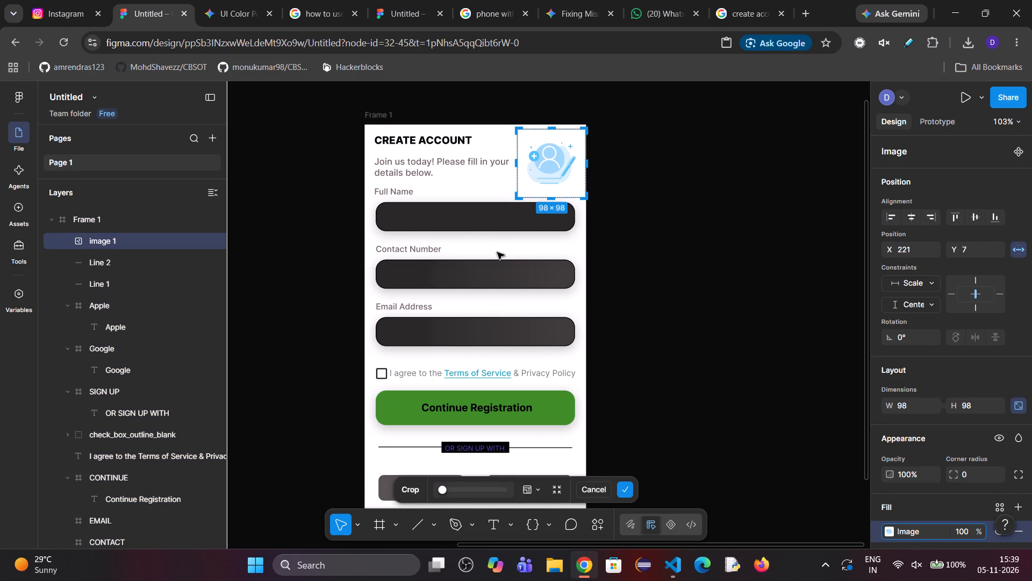
drag(587, 196, 585, 191)
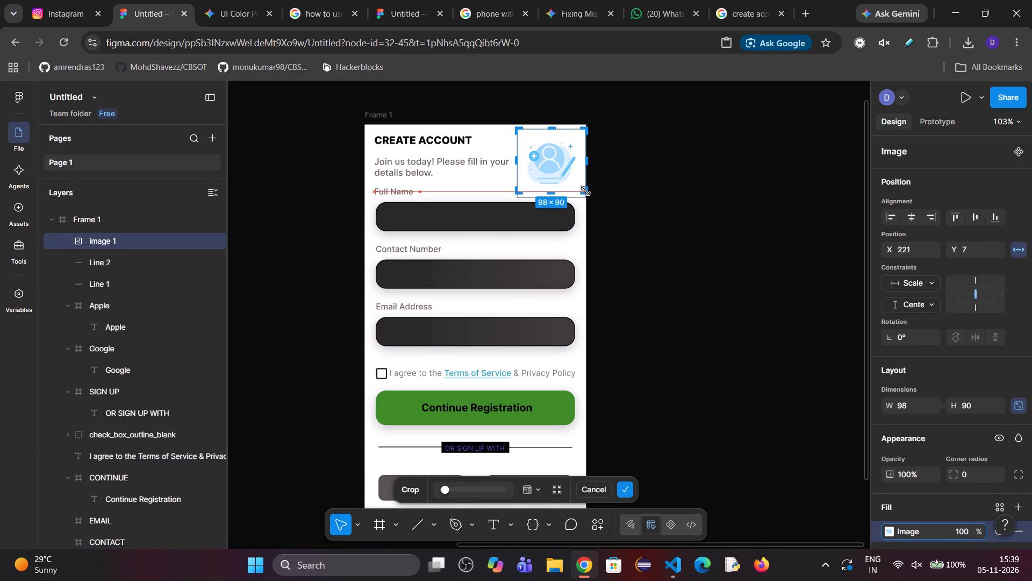
drag(585, 191, 585, 188)
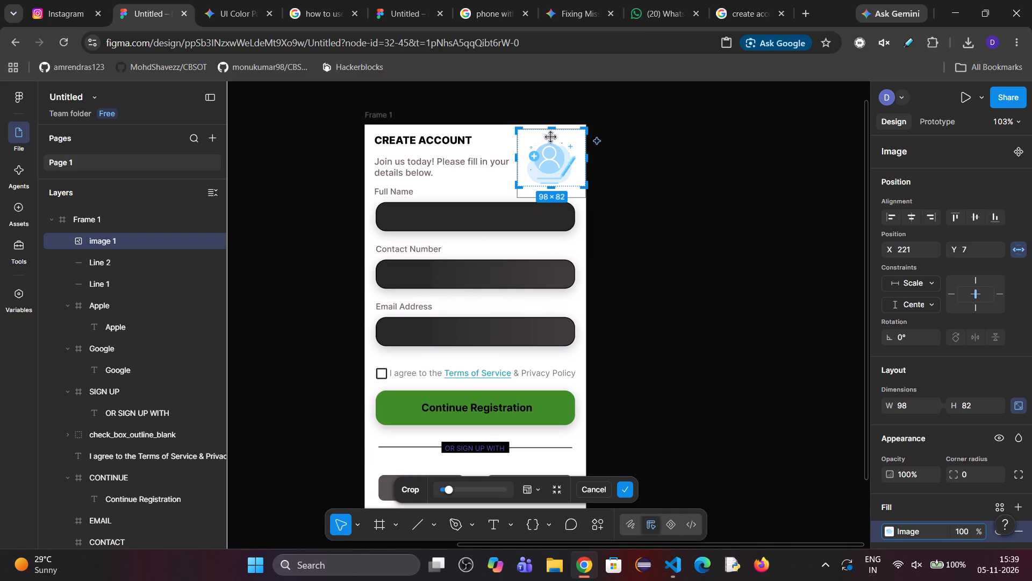
drag(553, 131, 554, 140)
drag(586, 164, 578, 164)
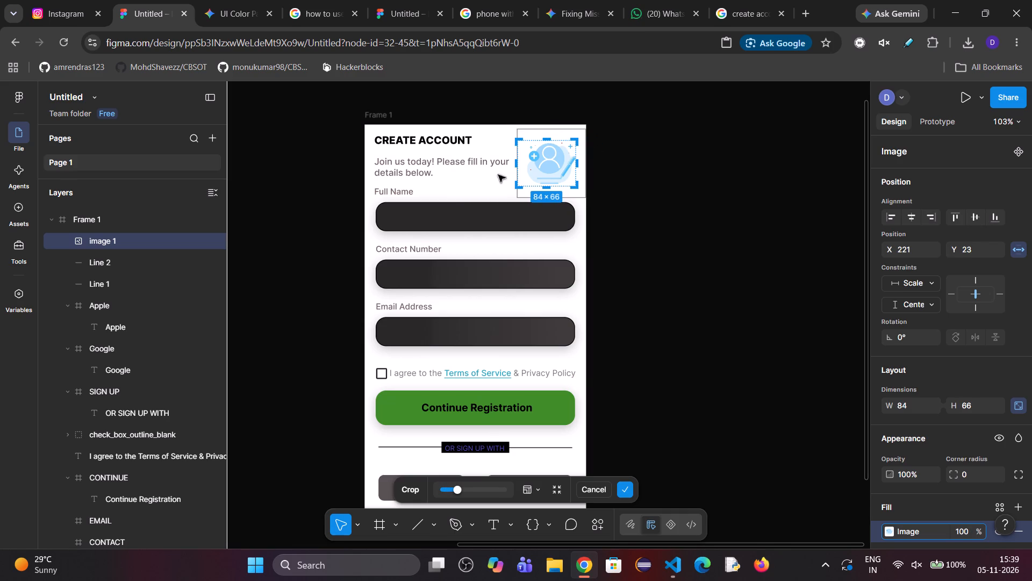
drag(512, 165, 524, 167)
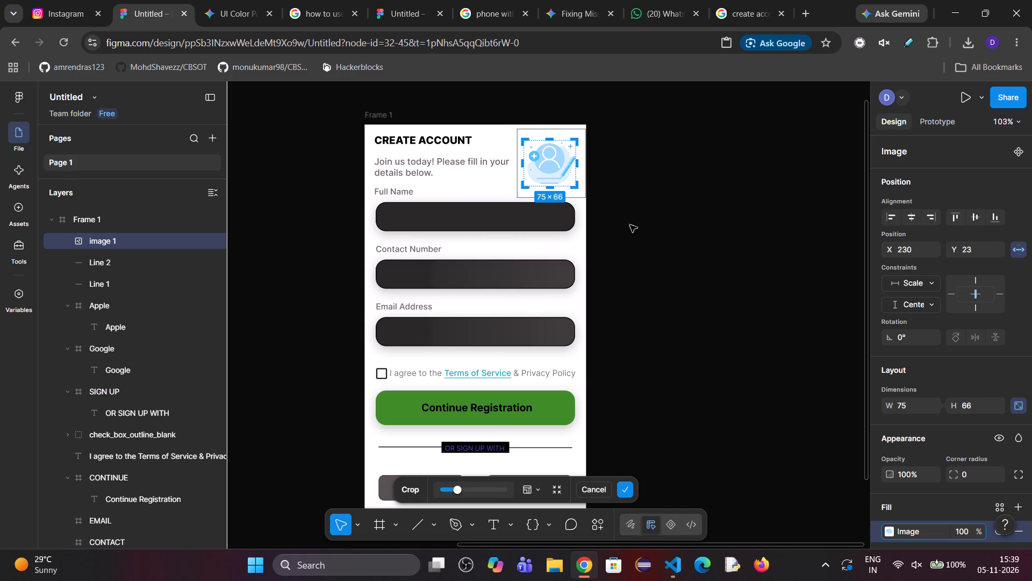
key(Return)
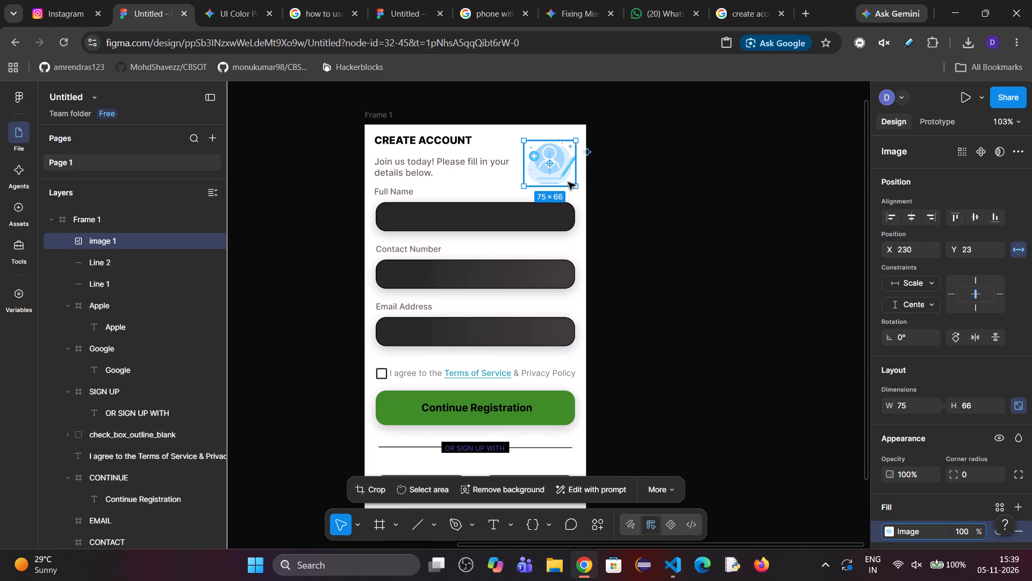
Enlarge the cropped illustration, place it beside the heading in Frame 1's upper-right corner, and reduce it slightly to clear the subtitle.
drag(560, 174, 549, 167)
drag(565, 180, 570, 183)
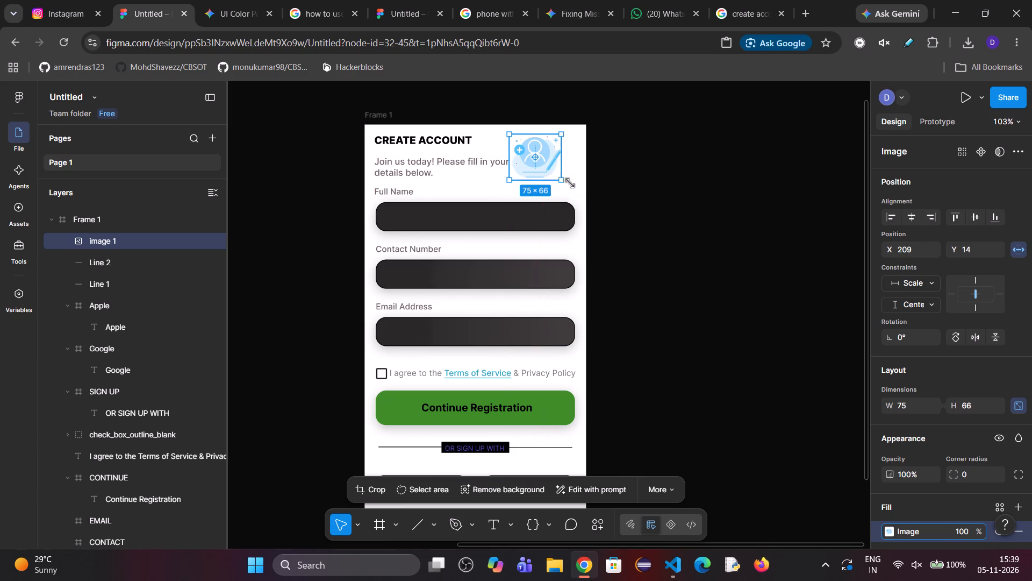
drag(570, 183, 576, 190)
drag(551, 171, 556, 172)
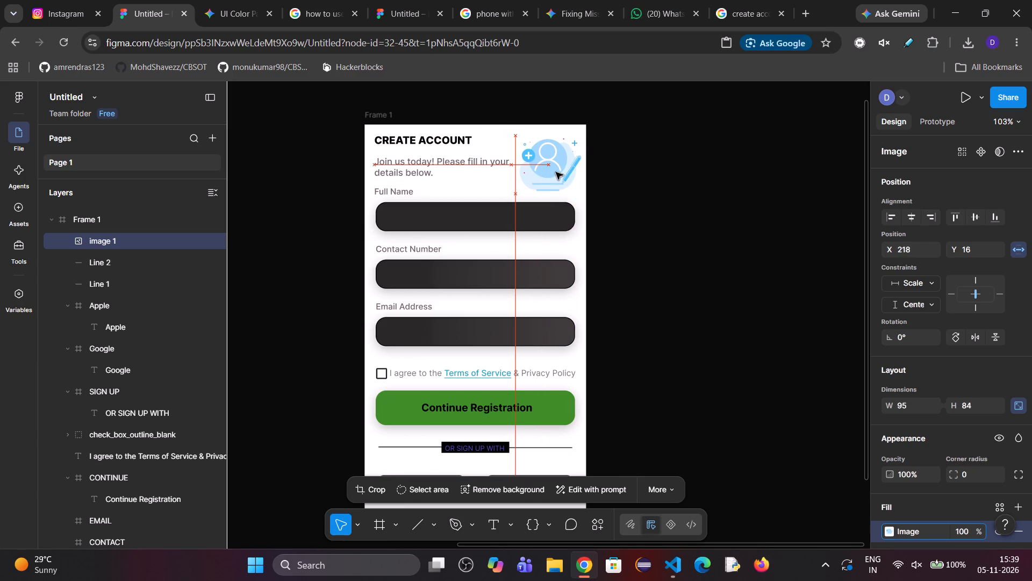
drag(556, 172, 558, 173)
click(583, 193)
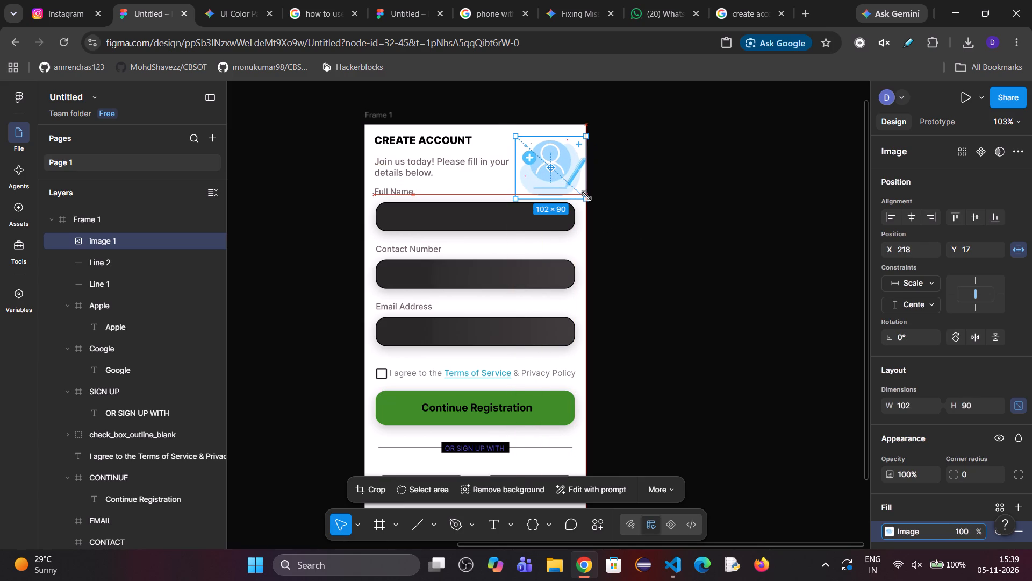
drag(566, 174, 560, 171)
click(631, 195)
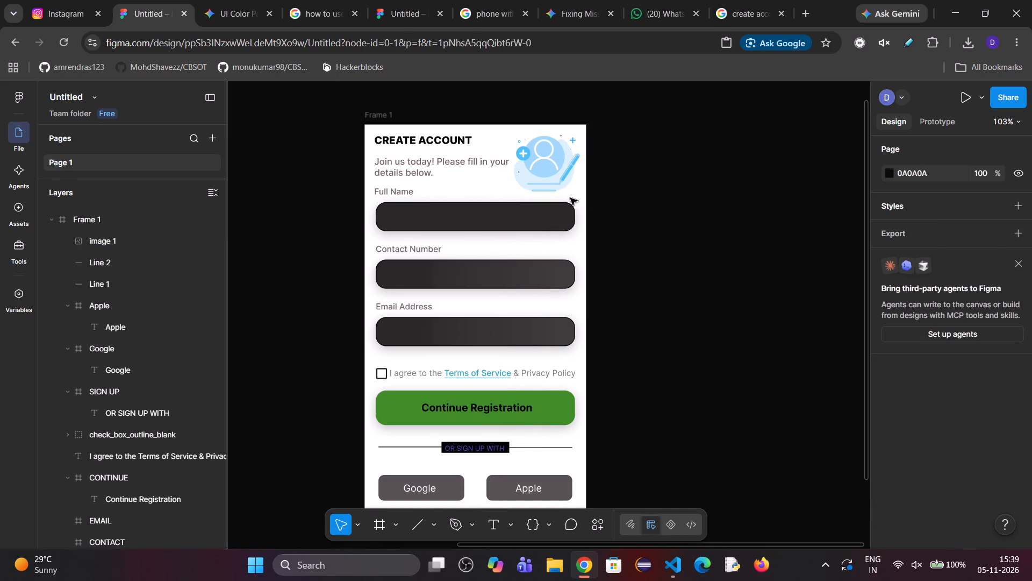
click(544, 173)
drag(513, 194, 520, 187)
click(687, 228)
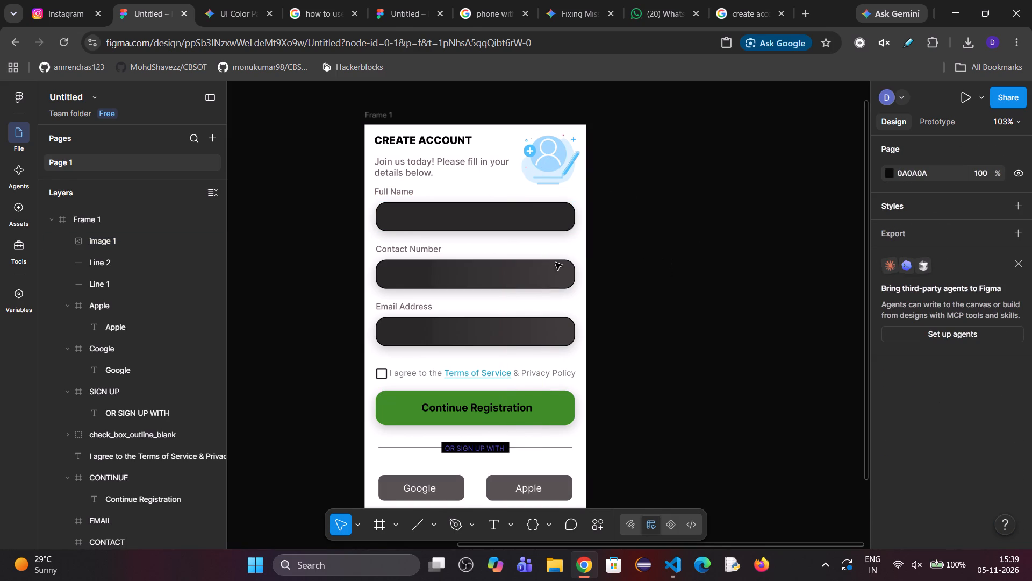
Test how the layout scales by resizing Frame 1's width repeatedly between about 349 and 555, ending at about 397.
click(78, 222)
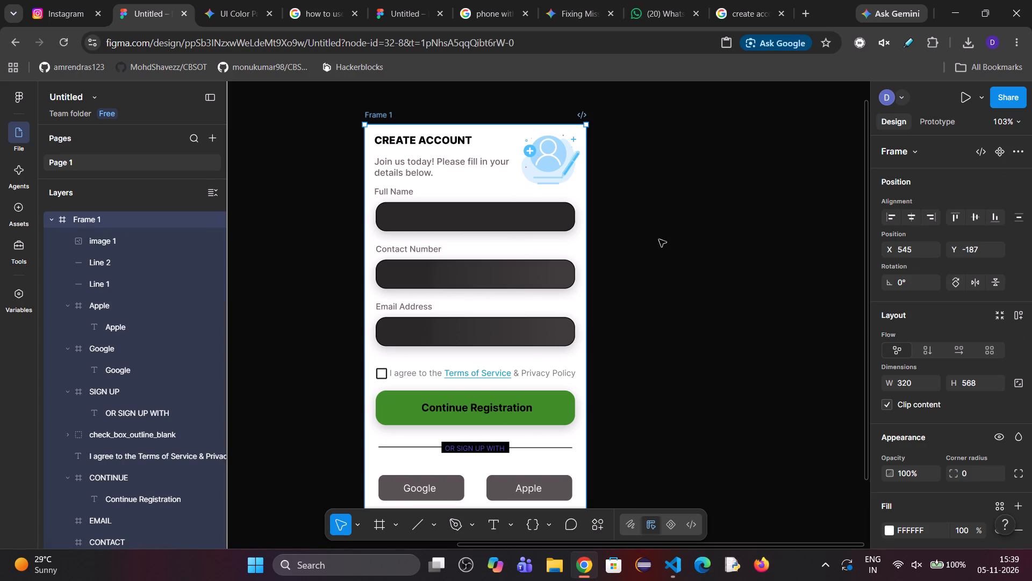
drag(585, 232, 732, 214)
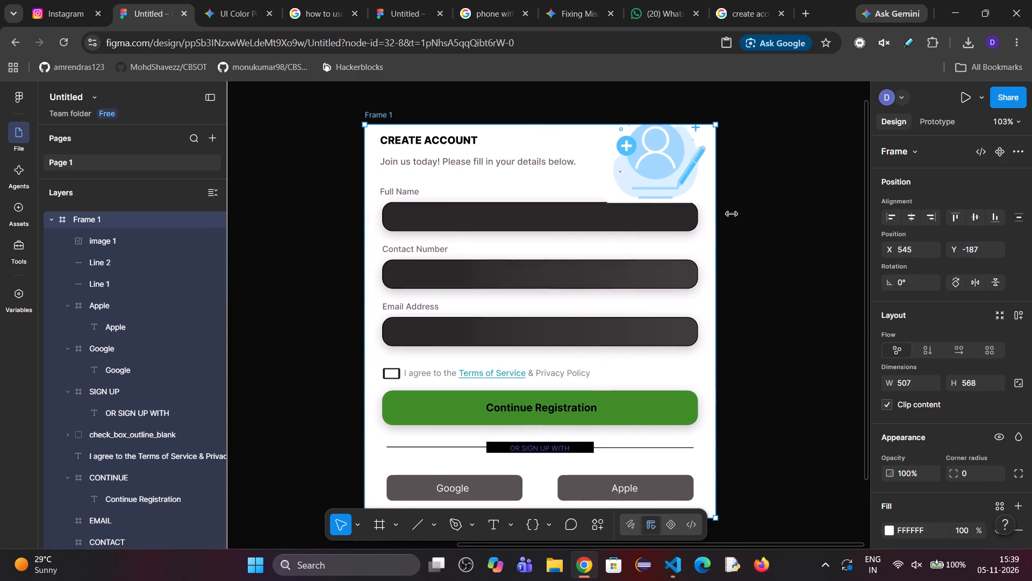
drag(732, 214, 737, 245)
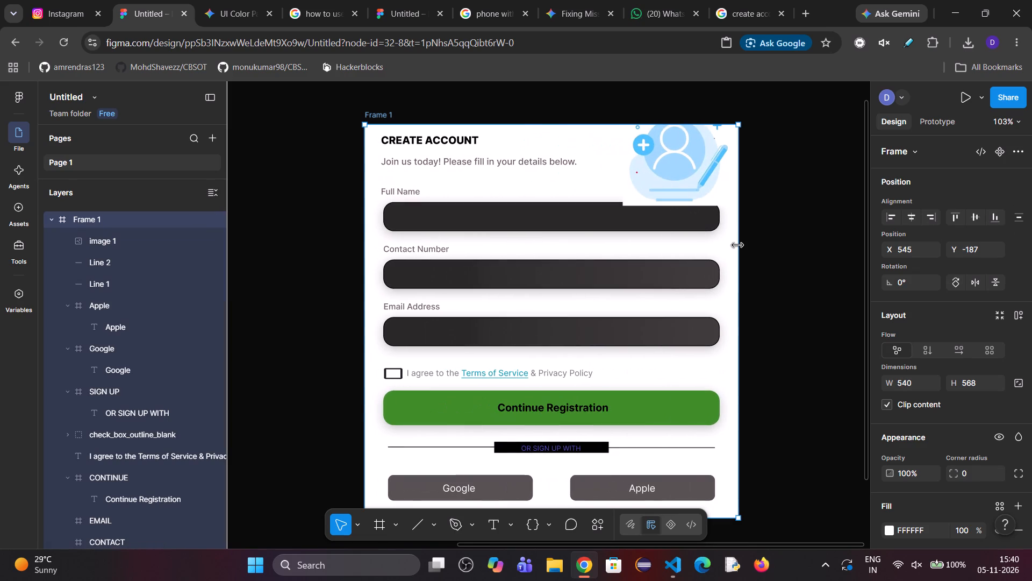
drag(737, 245, 636, 288)
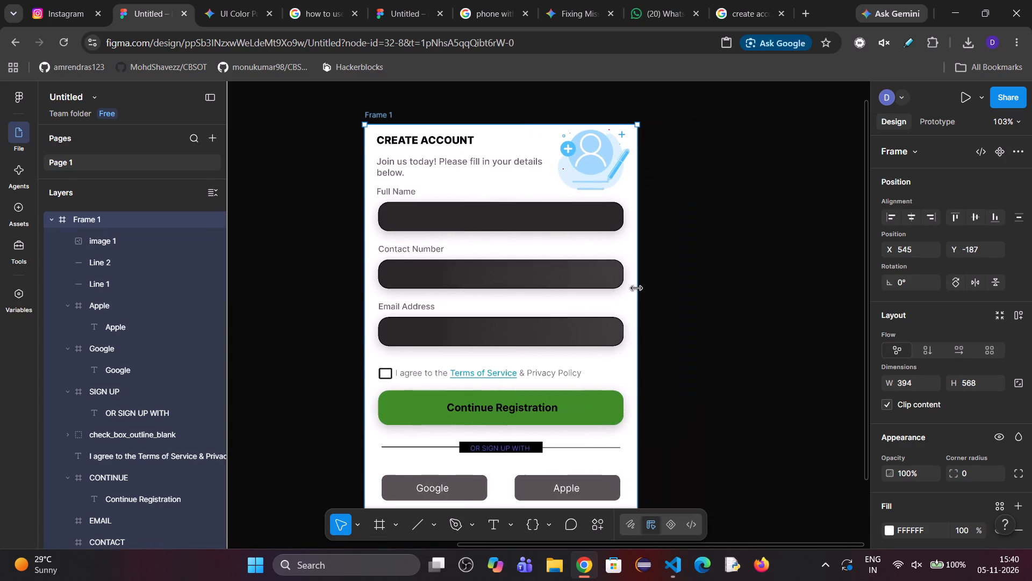
drag(636, 288, 686, 284)
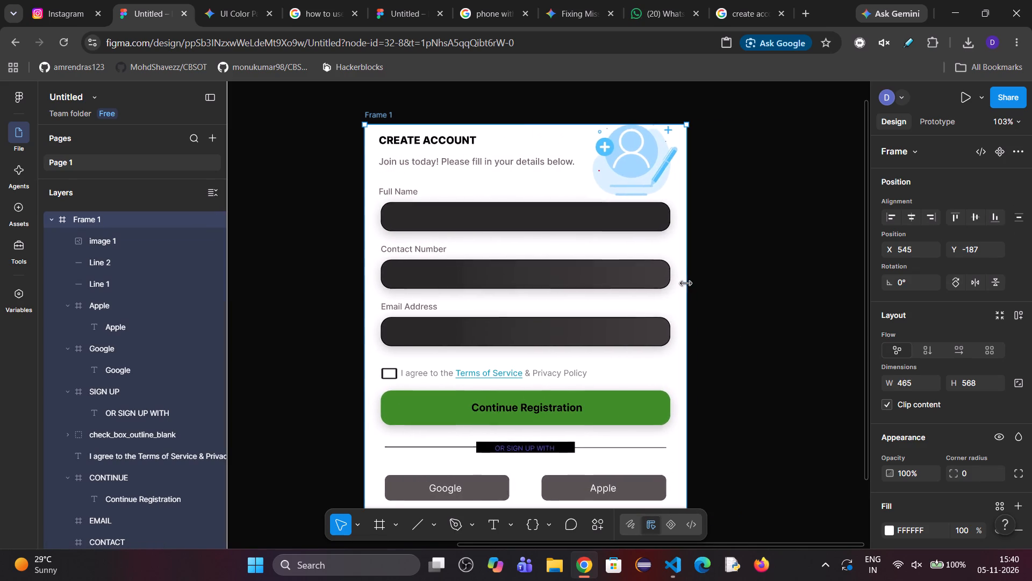
drag(686, 284, 630, 280)
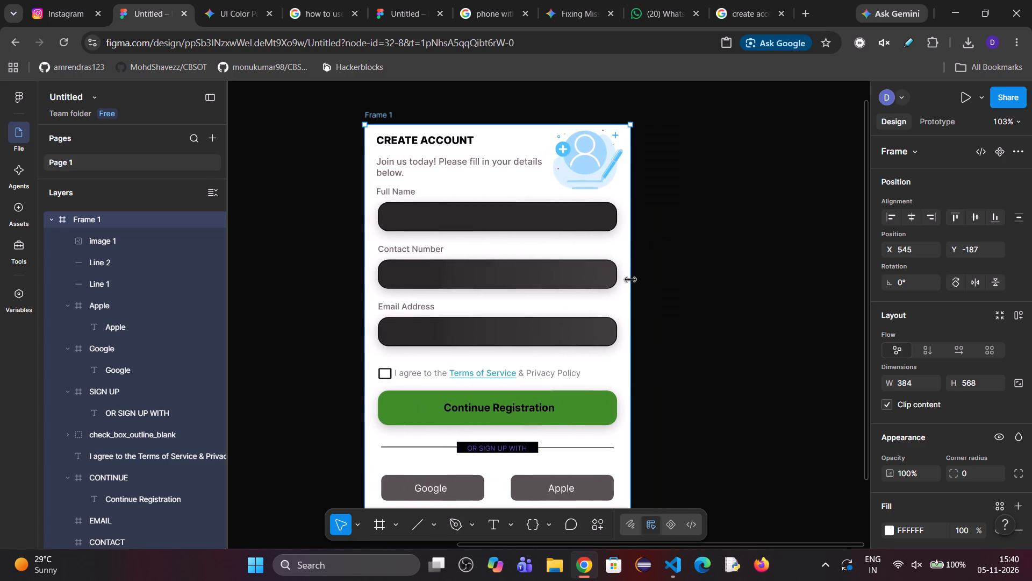
drag(630, 280, 716, 307)
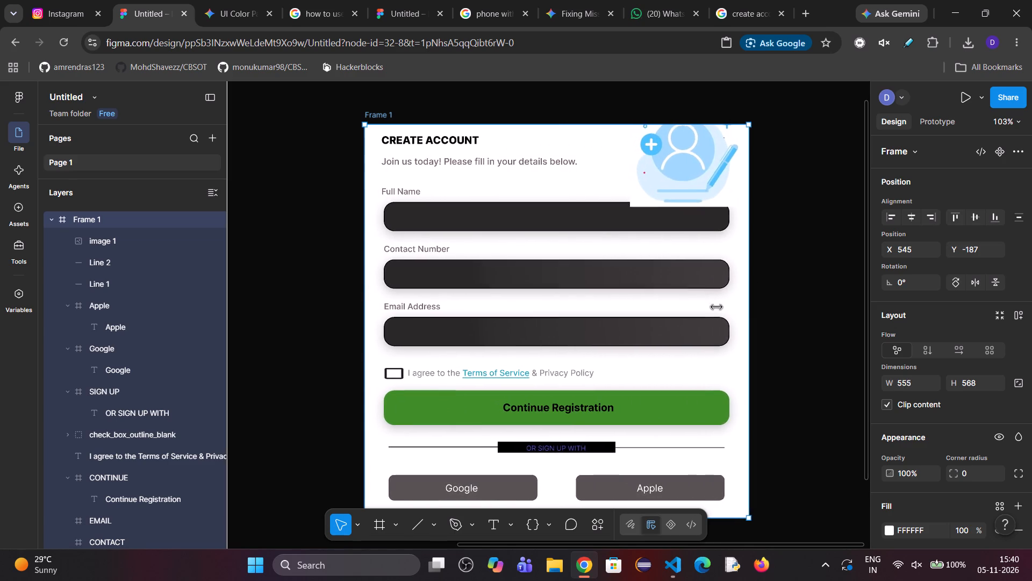
drag(716, 307, 621, 324)
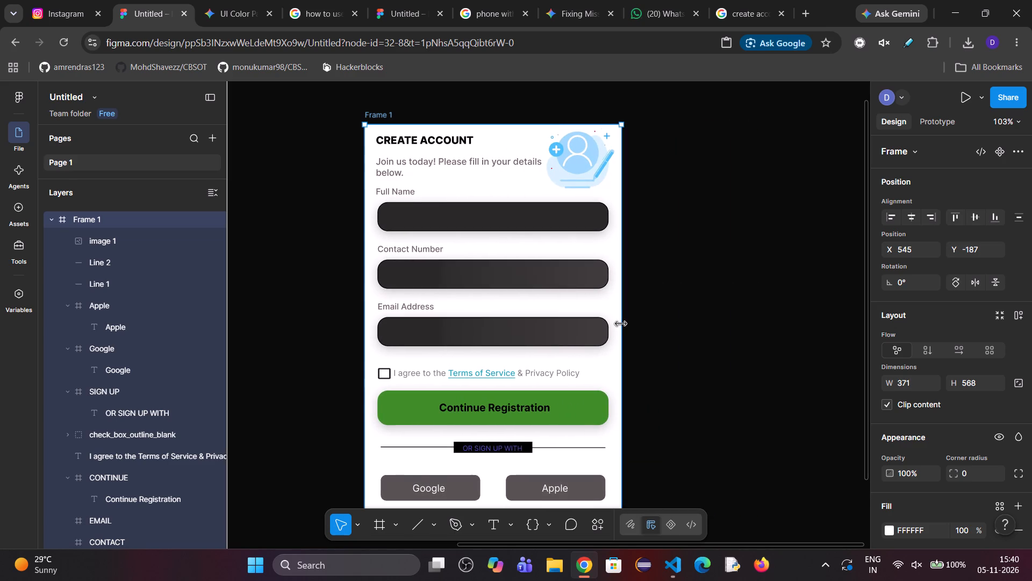
drag(621, 324, 608, 334)
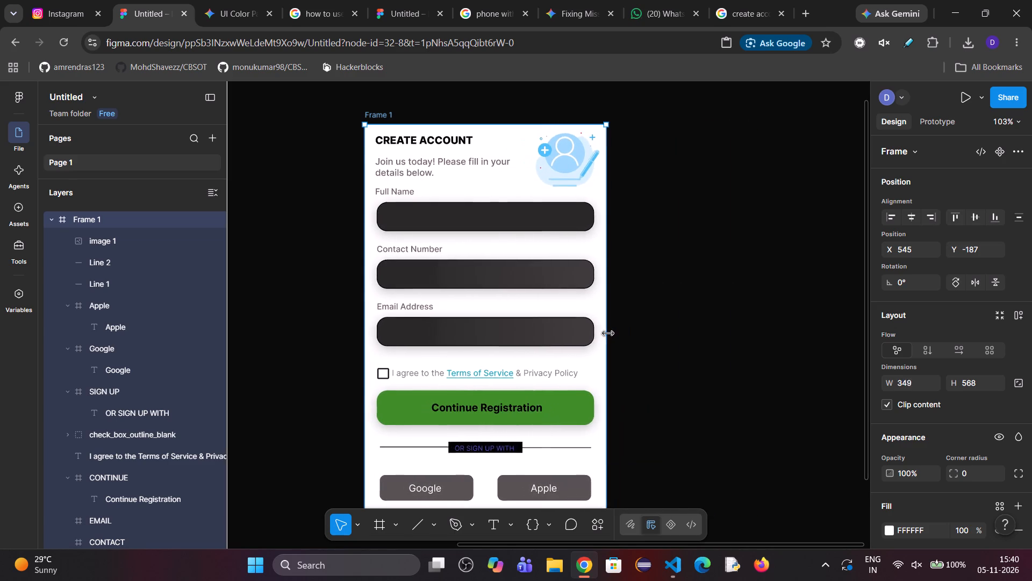
drag(608, 334, 639, 308)
Shrink the account illustration to about 100 × 88 and move it to about X 282, Y 9 within Frame 1.
drag(585, 164, 586, 170)
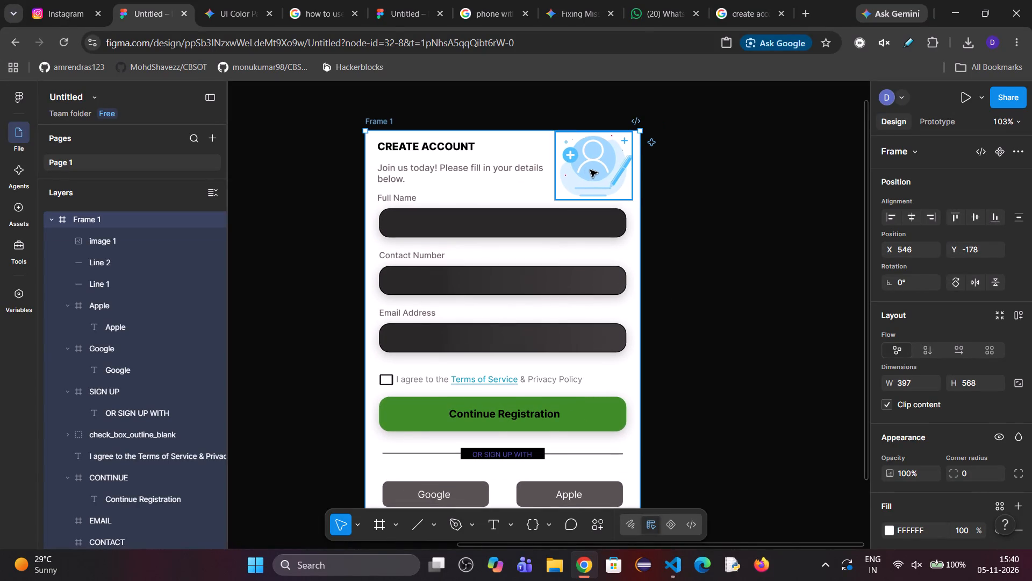
click(590, 170)
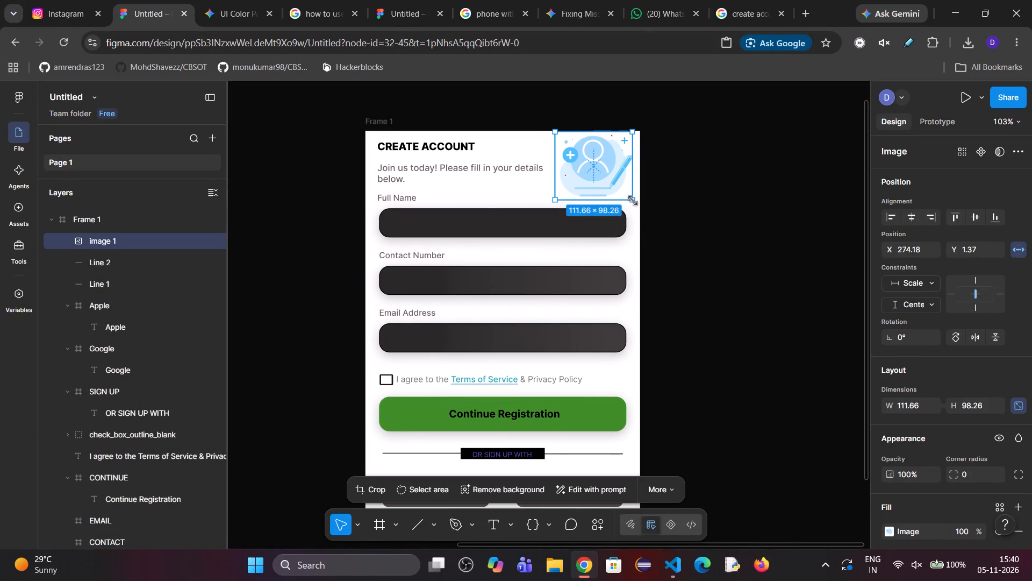
drag(633, 201, 619, 193)
drag(606, 166, 612, 172)
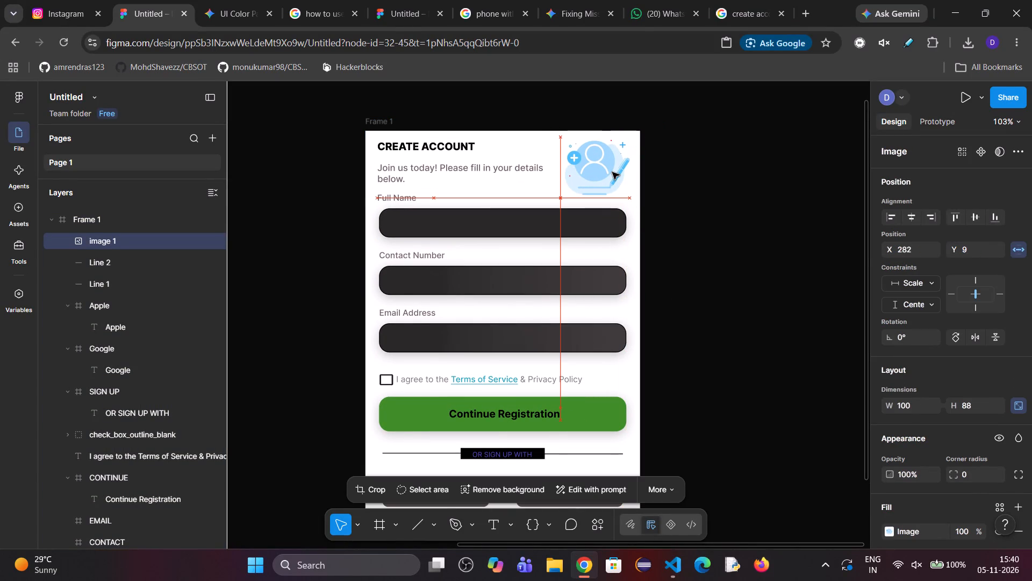
drag(612, 172, 612, 173)
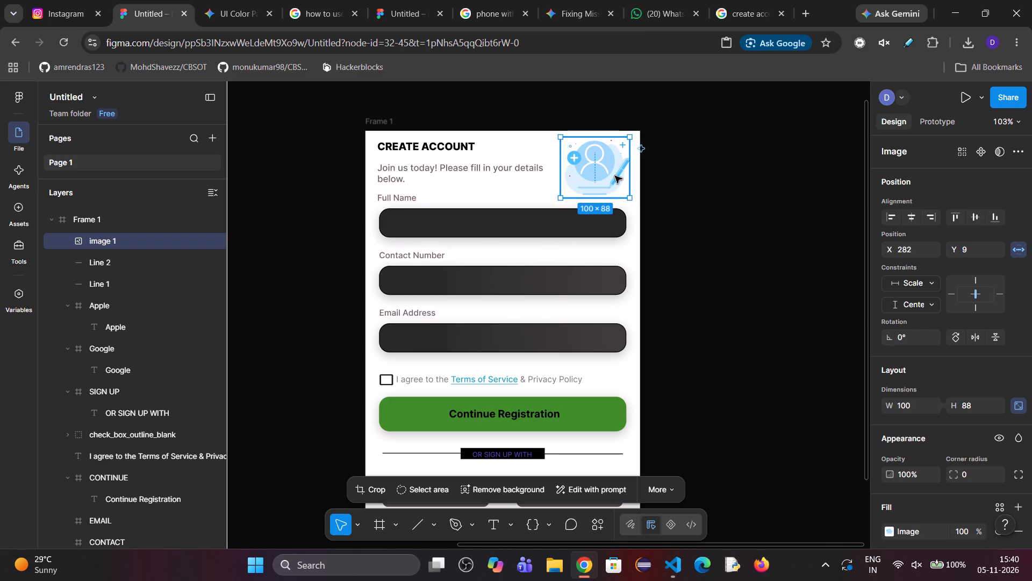
click(639, 228)
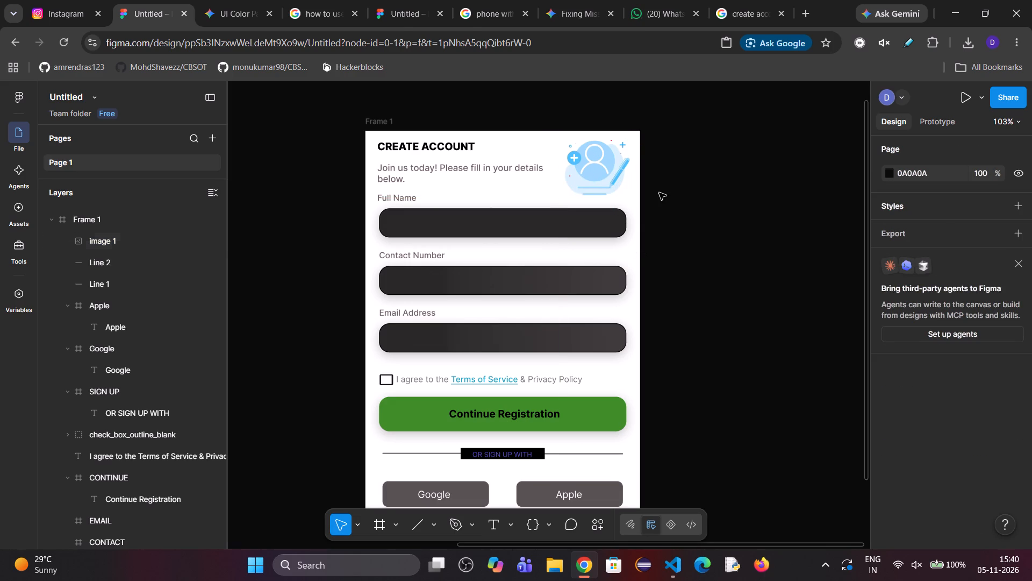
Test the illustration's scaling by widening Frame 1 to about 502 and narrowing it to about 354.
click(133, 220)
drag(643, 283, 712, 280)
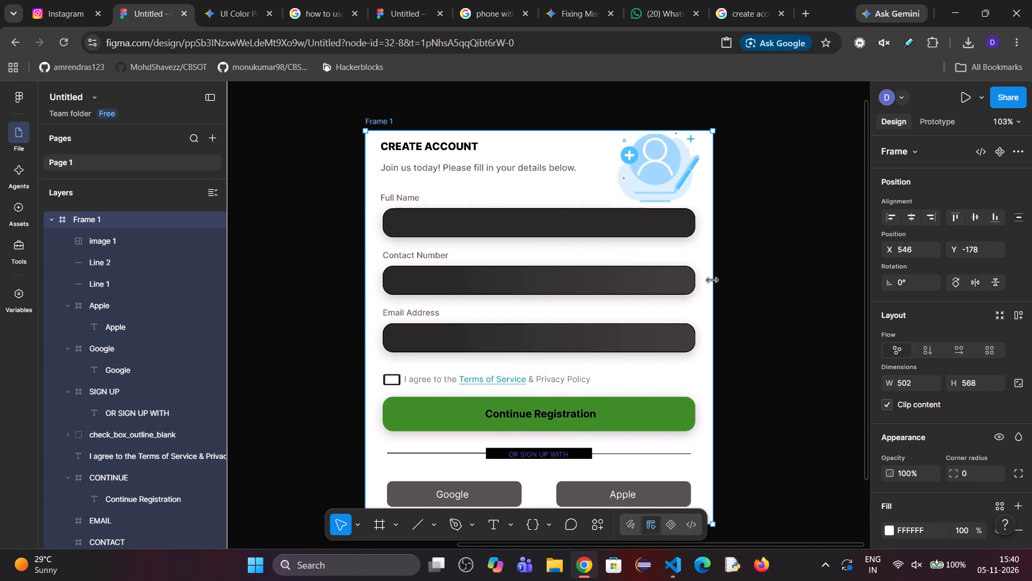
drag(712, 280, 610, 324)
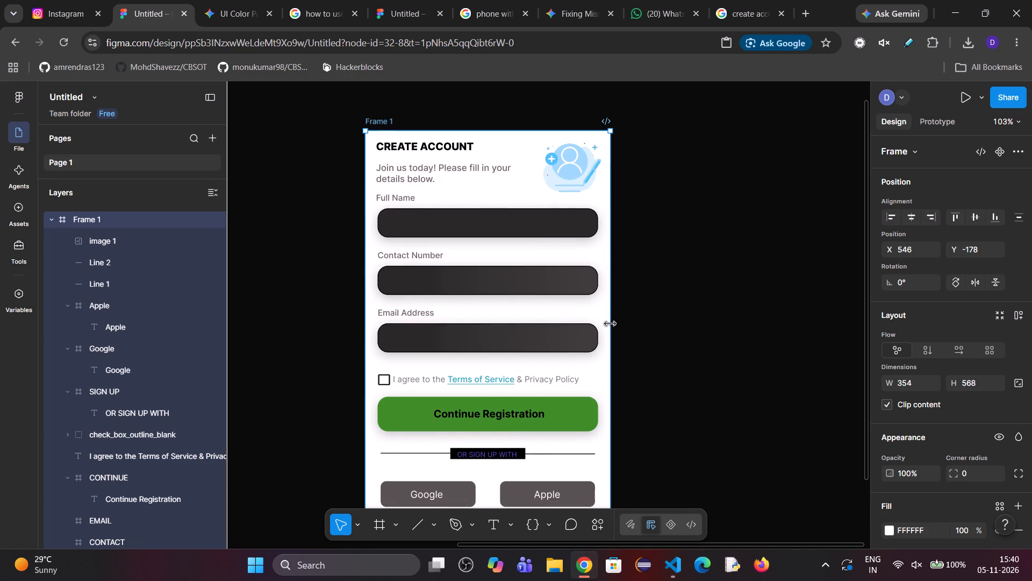
Set Frame 1's width to 320 and inspect the illustration's size and placement at that width.
click(903, 383)
key(3)
key(2)
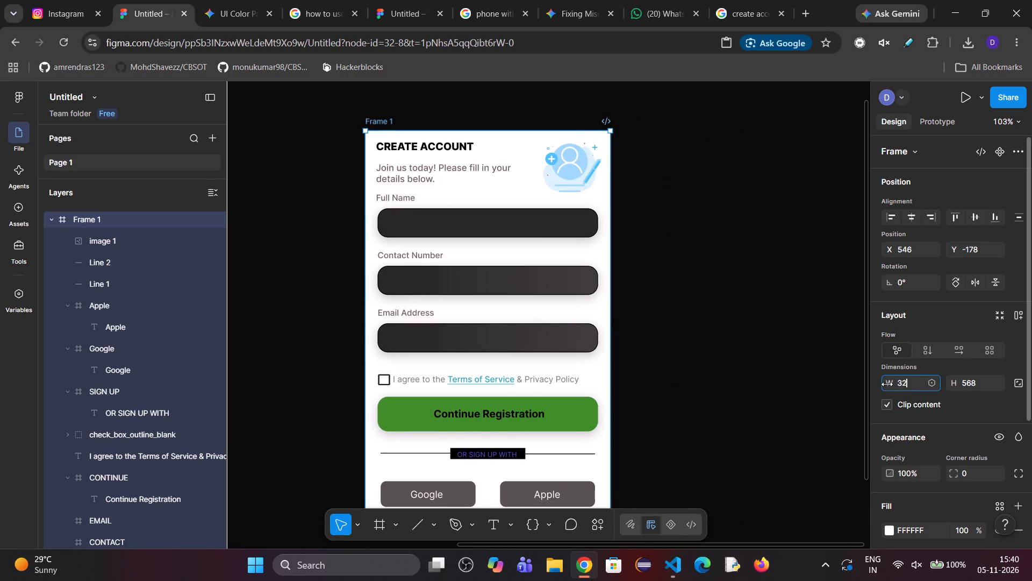
key(0)
key(Return)
click(548, 173)
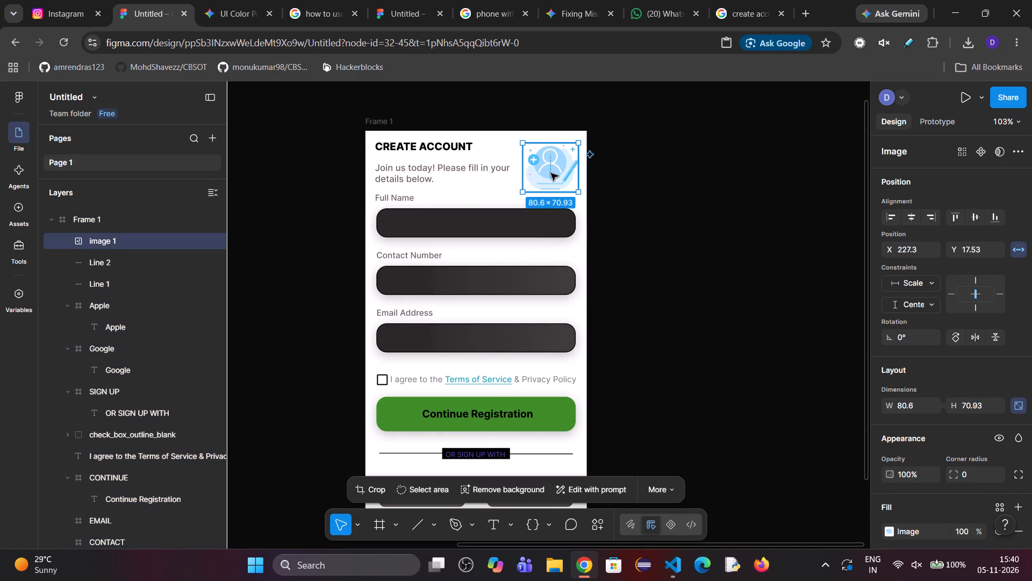
click(126, 218)
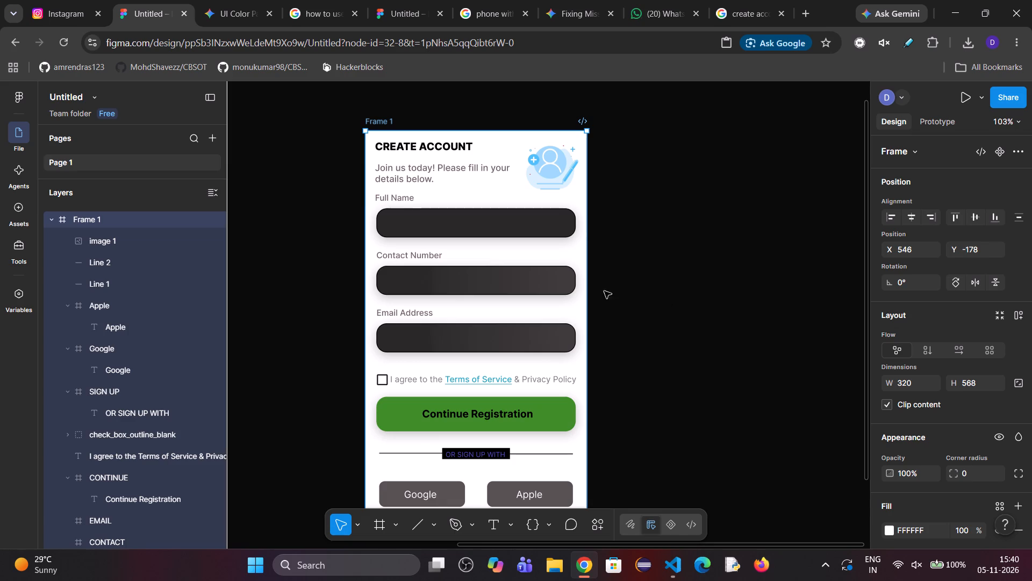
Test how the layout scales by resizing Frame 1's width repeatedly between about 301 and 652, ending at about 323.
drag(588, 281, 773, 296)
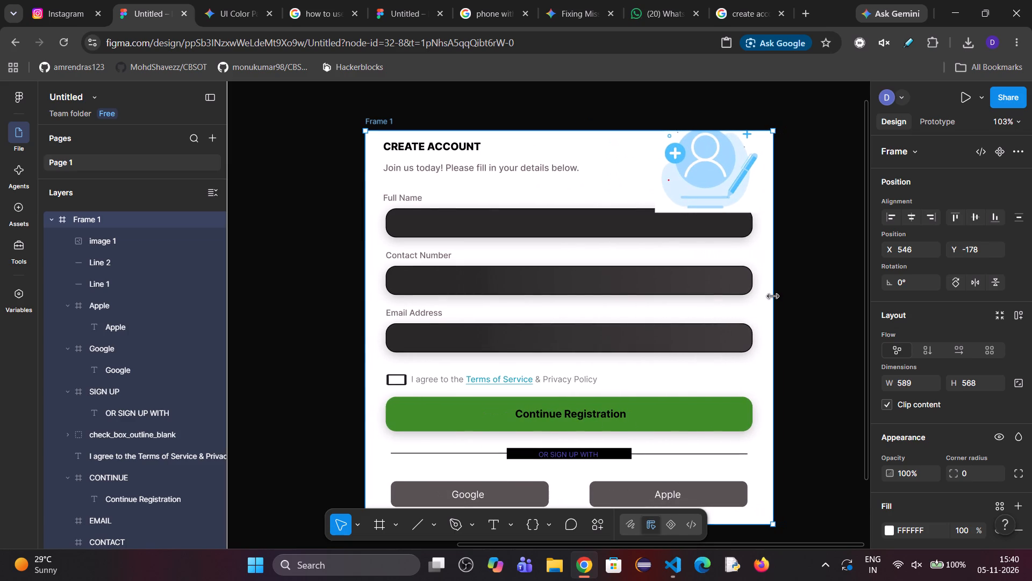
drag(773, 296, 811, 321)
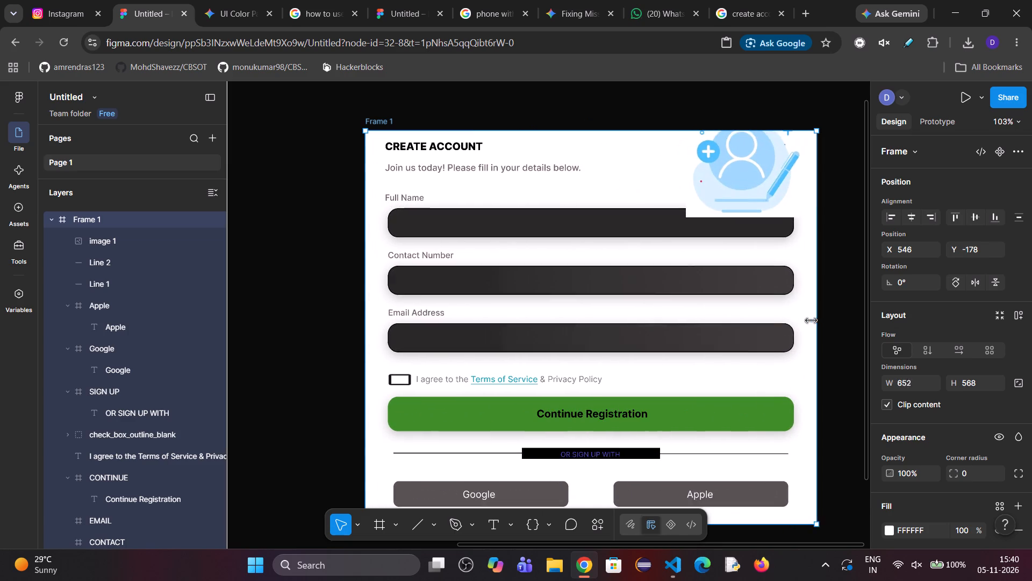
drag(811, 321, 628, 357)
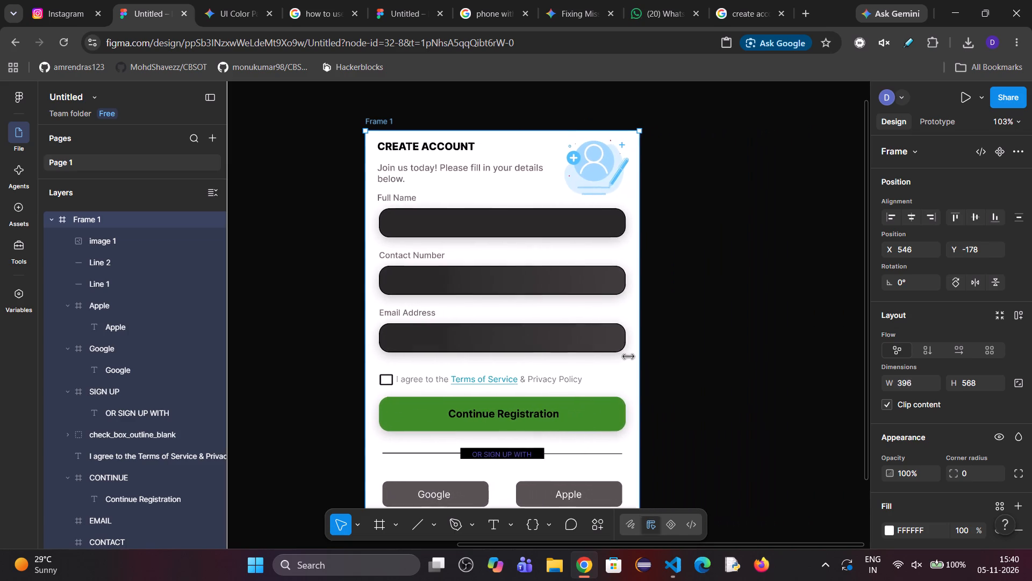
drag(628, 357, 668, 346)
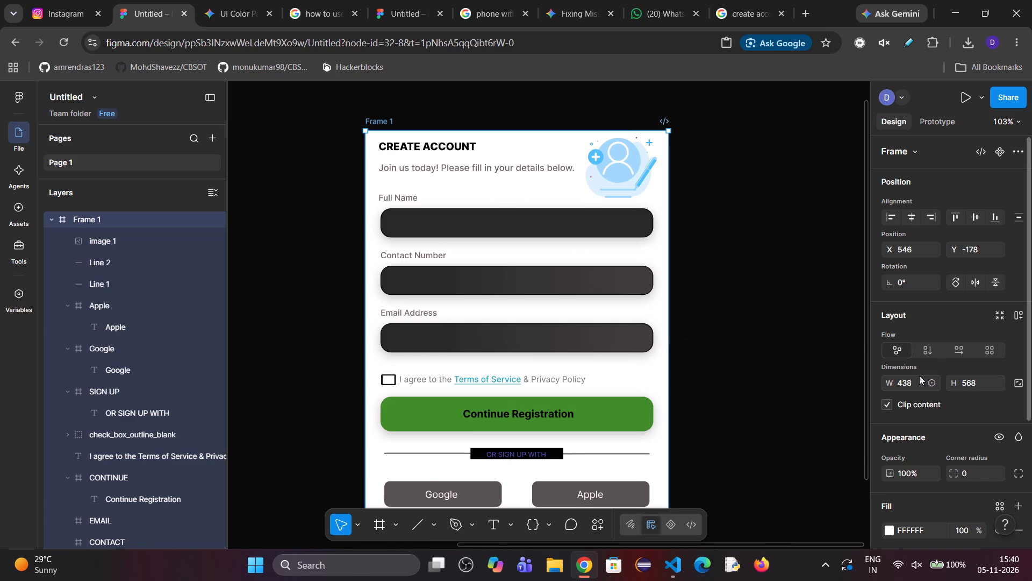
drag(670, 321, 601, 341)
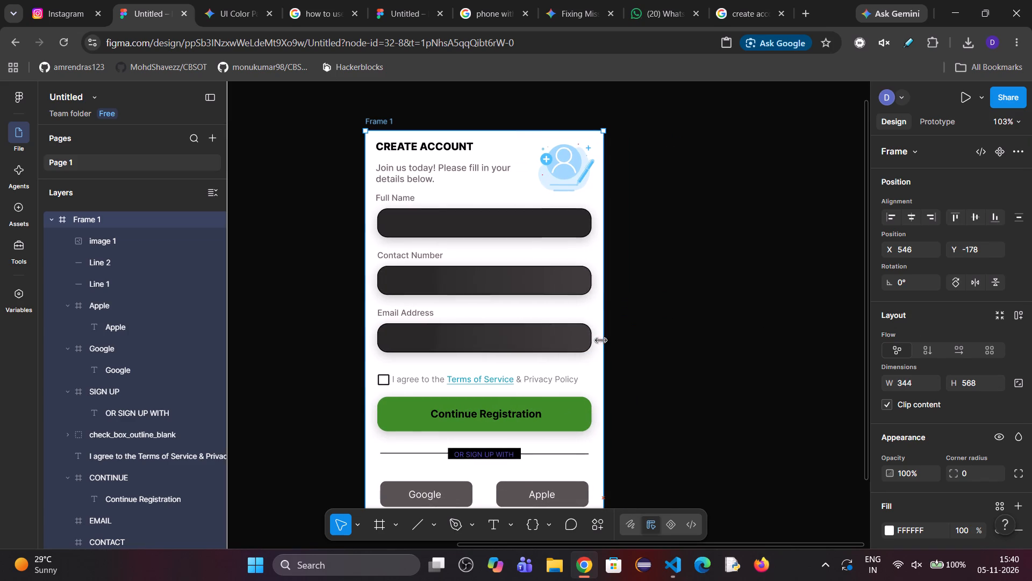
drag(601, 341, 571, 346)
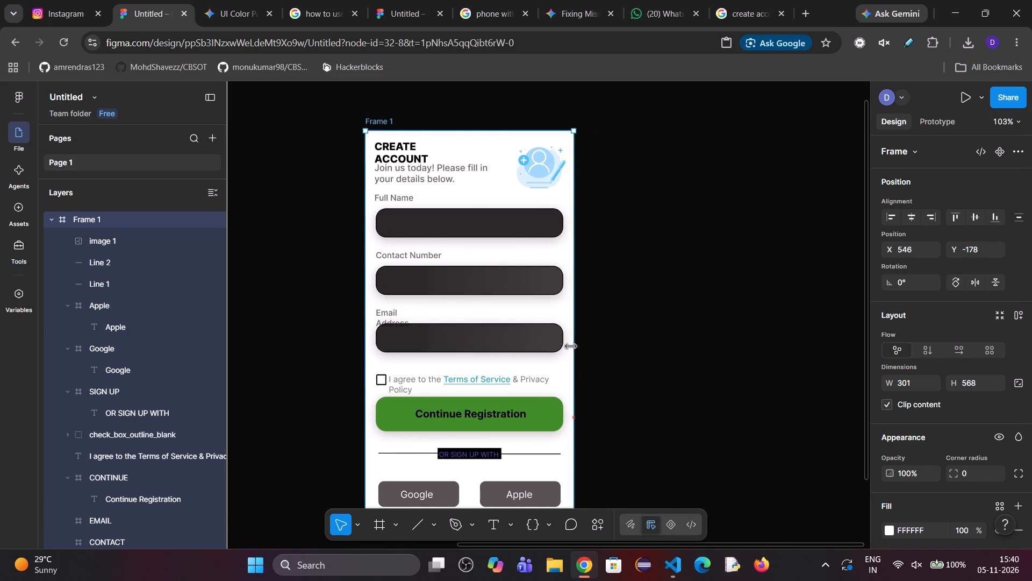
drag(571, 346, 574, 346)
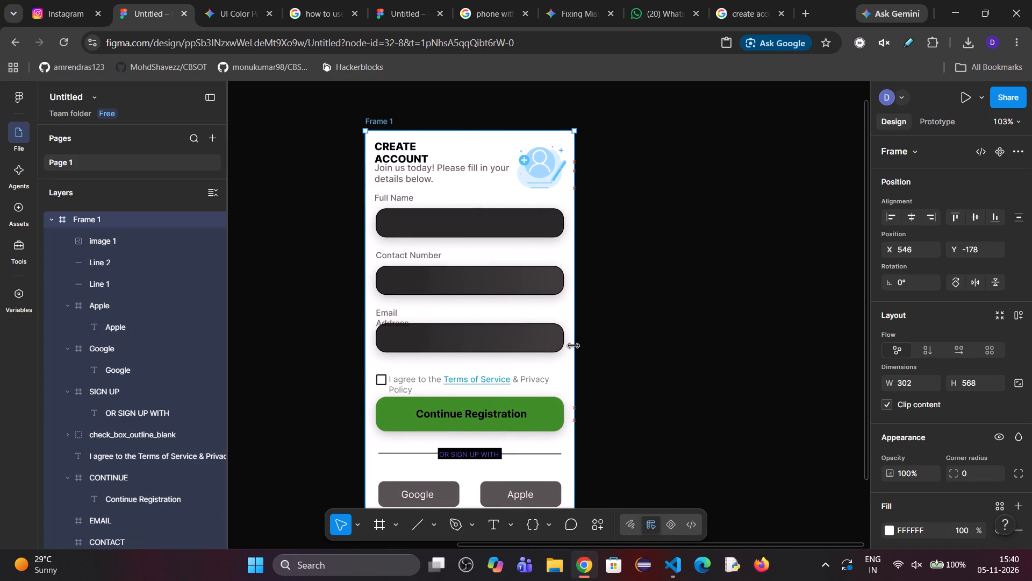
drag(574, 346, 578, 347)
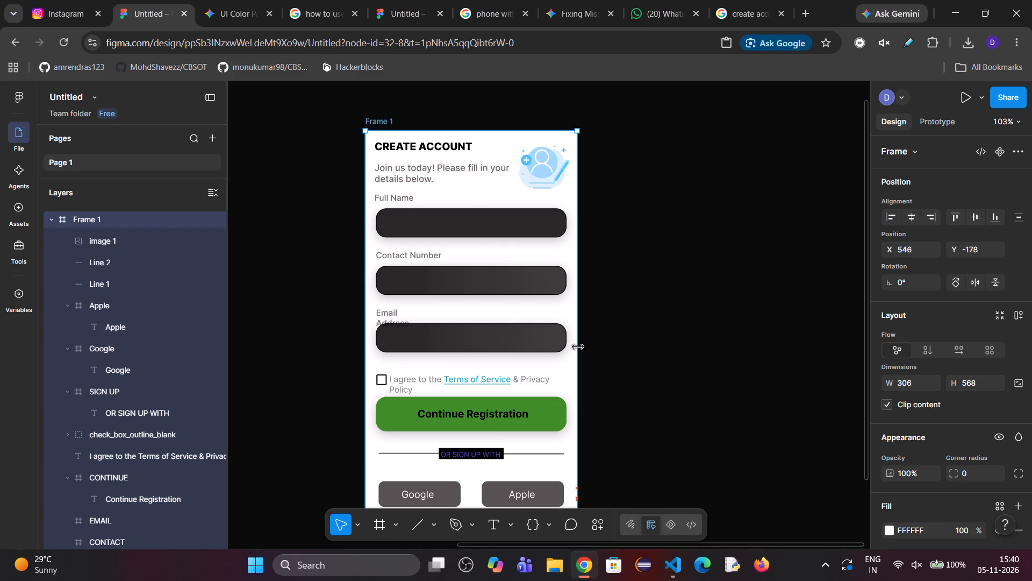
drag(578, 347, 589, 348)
Set Frame 1's width to 320.
drag(896, 386, 516, 315)
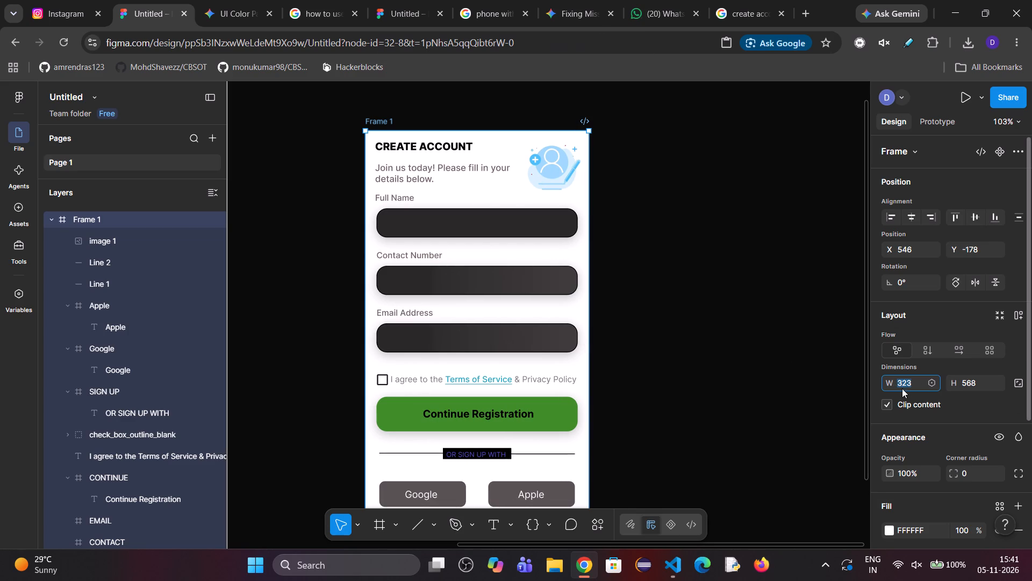
text(32)
key(0)
key(Return)
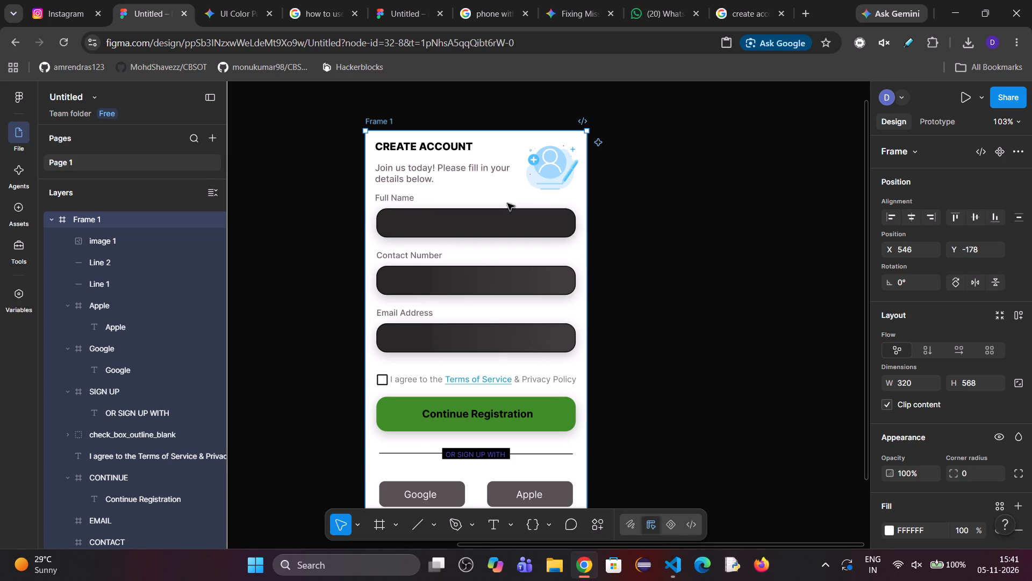
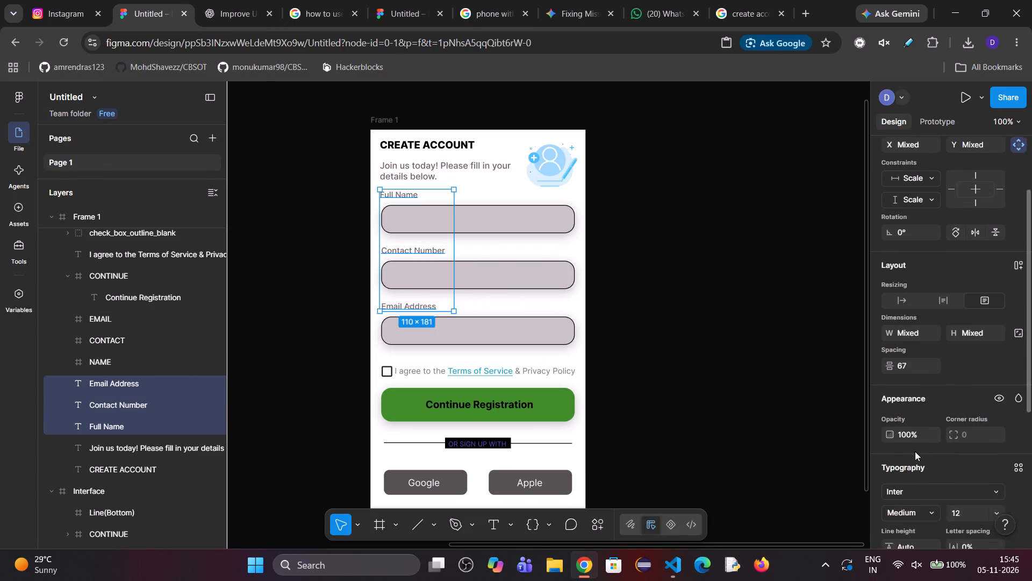
scroll(906, 449, up, 2)
scroll(922, 336, up, 1)
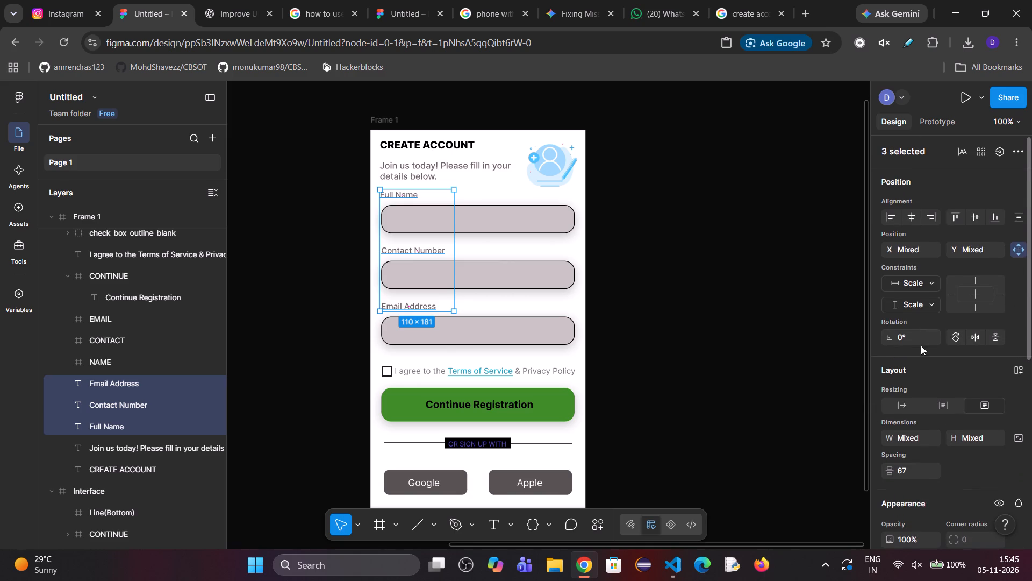
scroll(921, 349, down, 6)
click(886, 413)
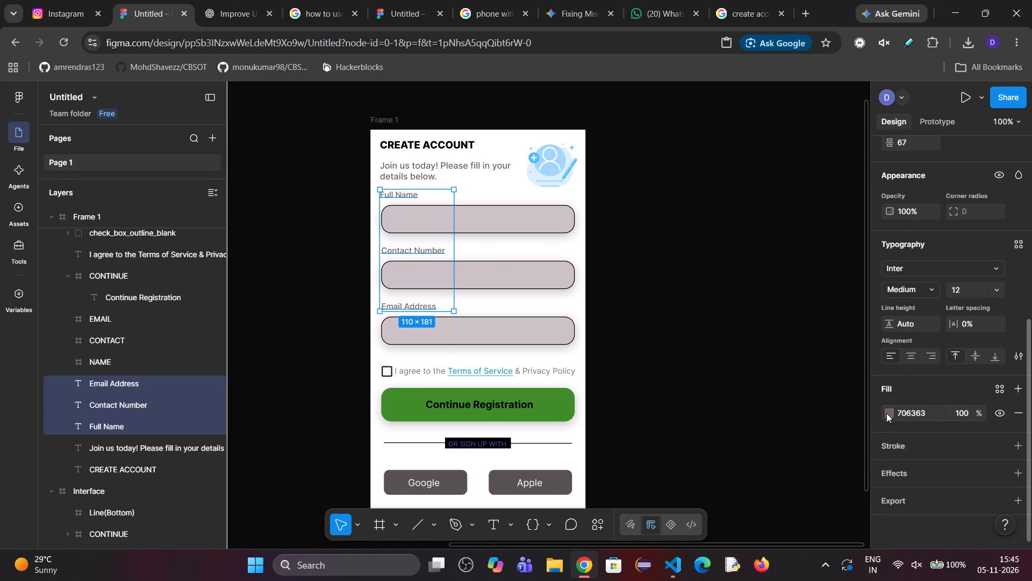
click(727, 493)
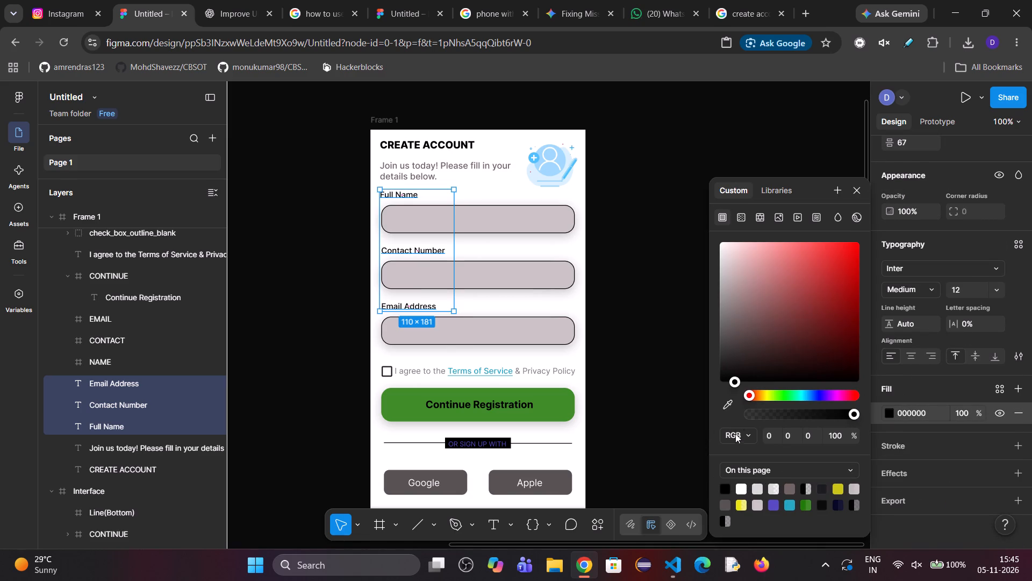
Set the font weight of the three field labels to Semi Bold.
click(907, 289)
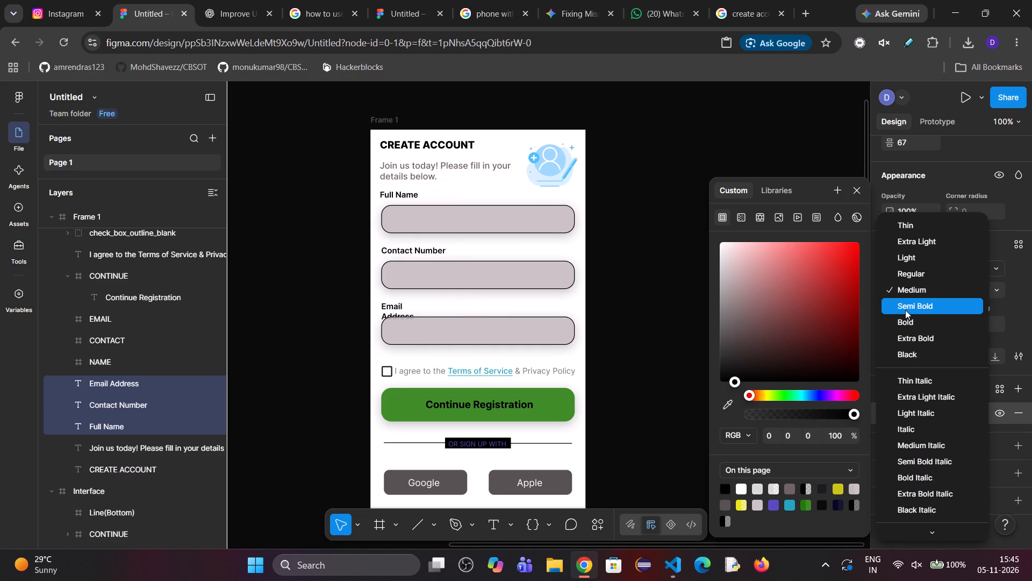
click(905, 310)
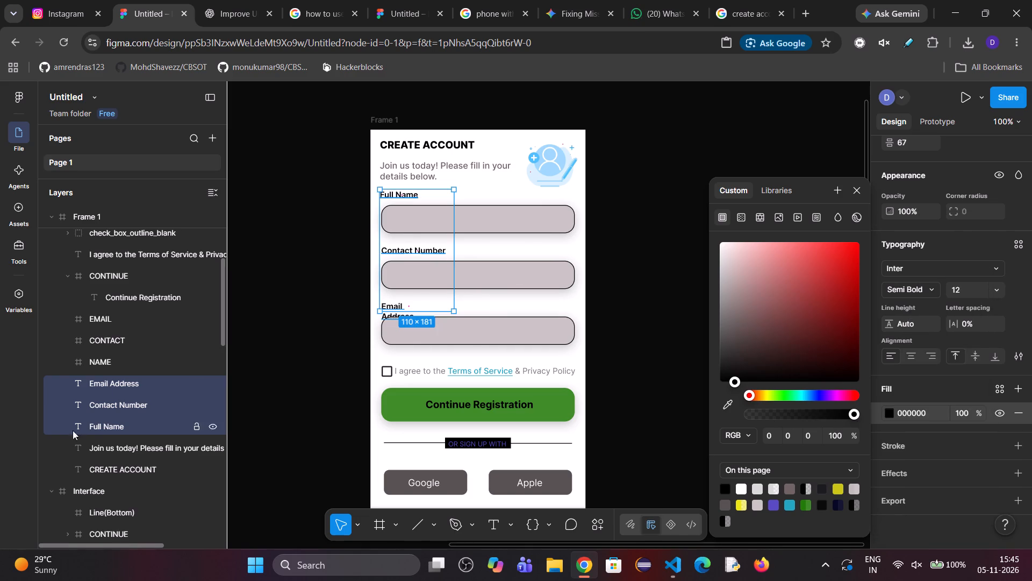
Widen the Email Address label's text box to about 87 so its text fits on one line.
click(95, 387)
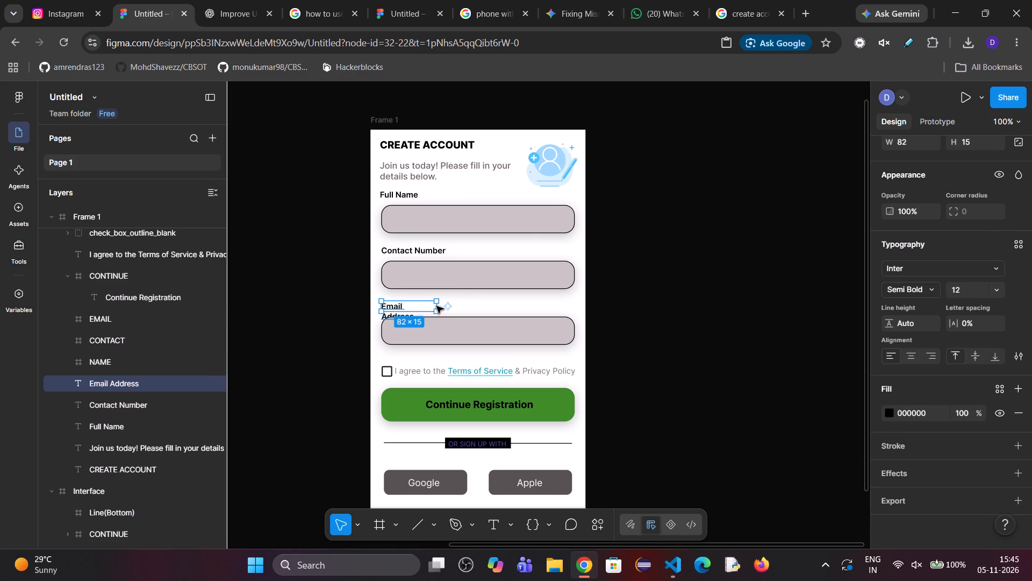
click(438, 306)
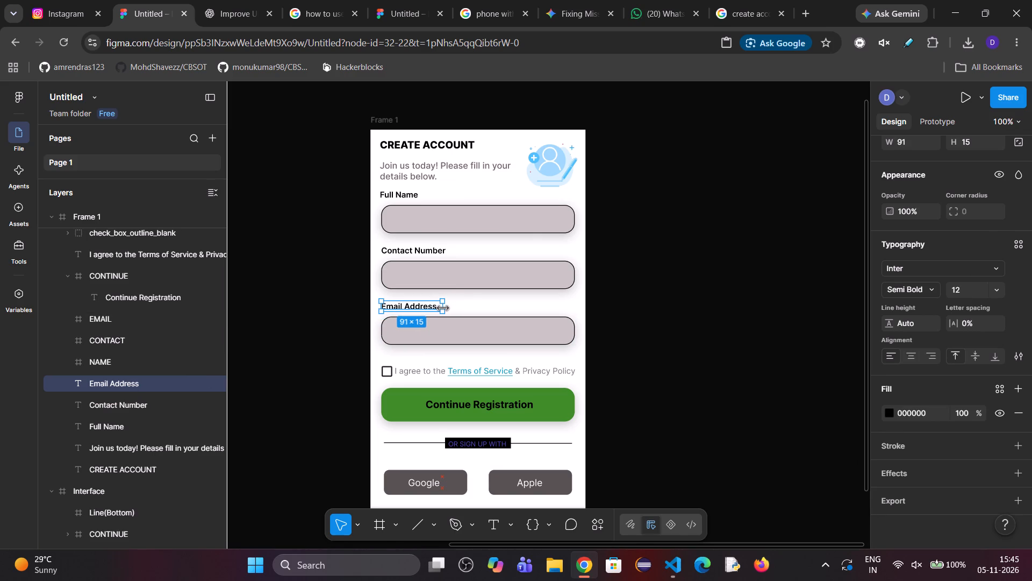
click(628, 292)
Change the font of the "Join us today! Please fill in your details below." text to Instrument Sans.
triple_click(428, 171)
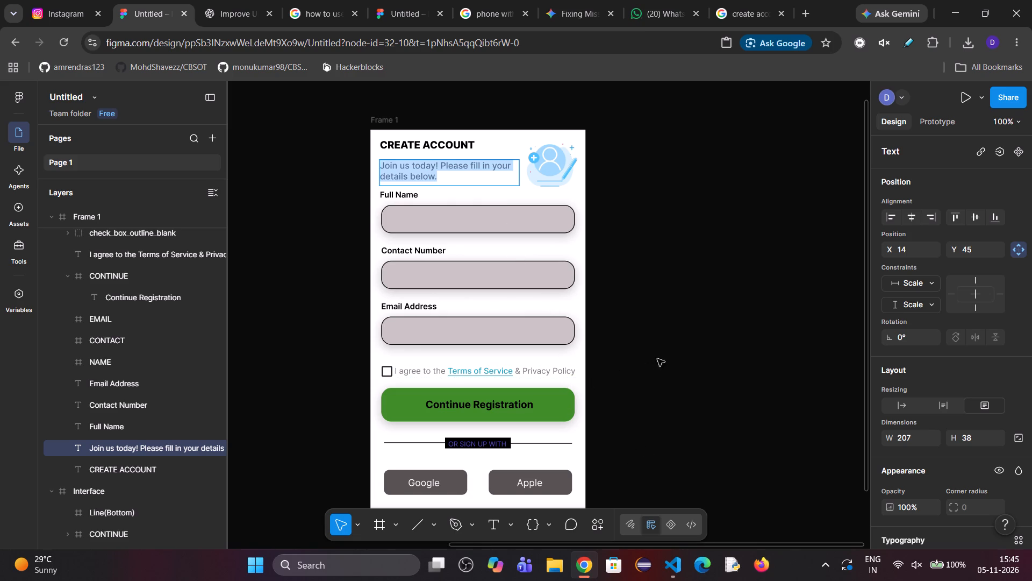
scroll(893, 382, down, 1)
scroll(908, 399, up, 2)
scroll(907, 428, down, 3)
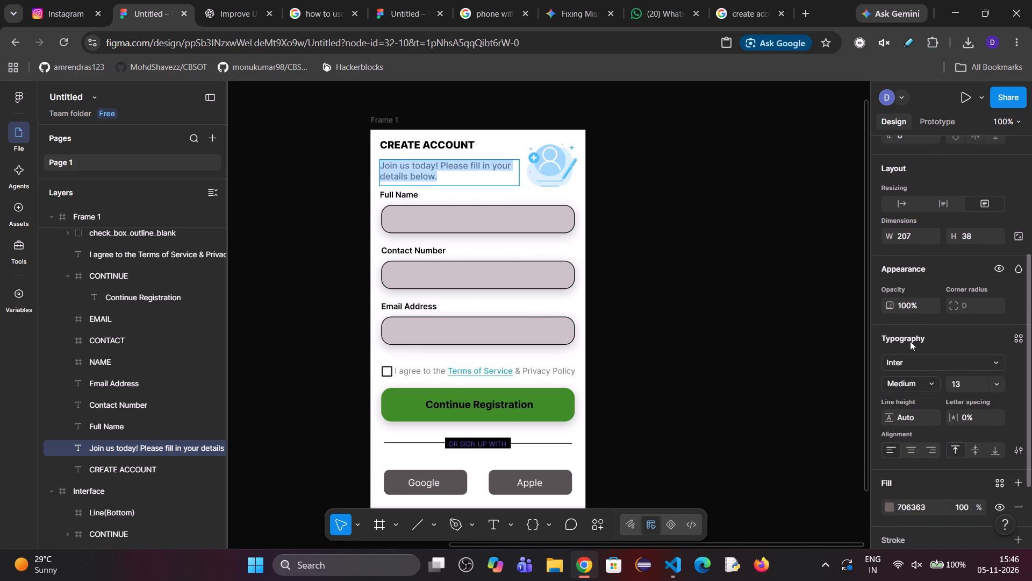
click(908, 365)
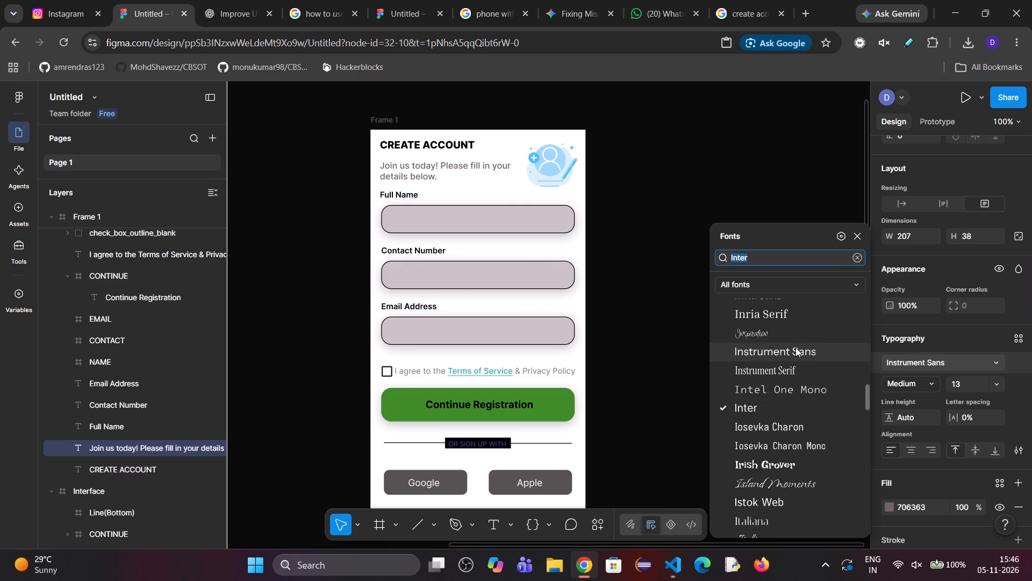
click(795, 348)
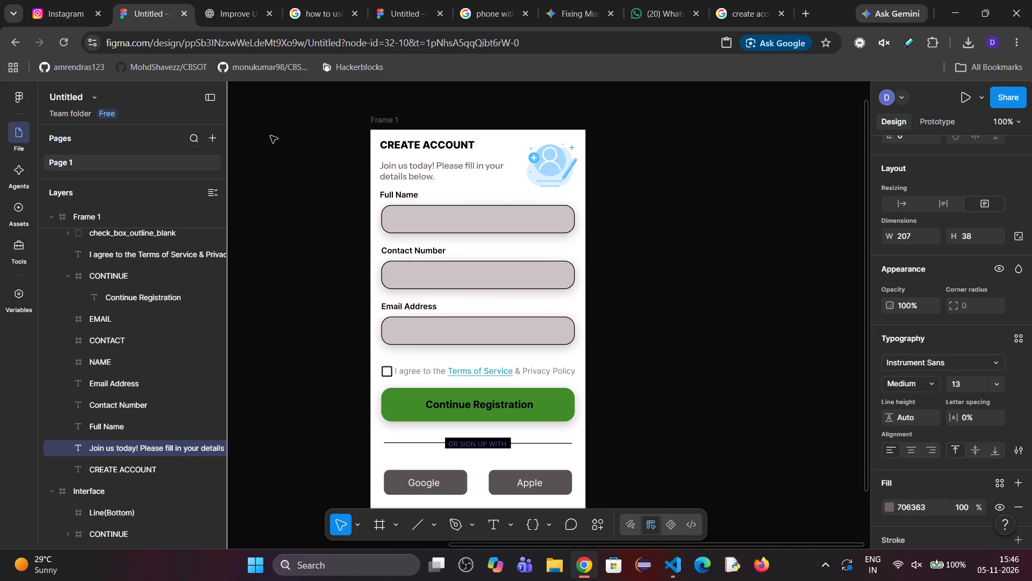
Narrow the "Join us today!" text box to a width of about 204.
click(155, 465)
click(148, 448)
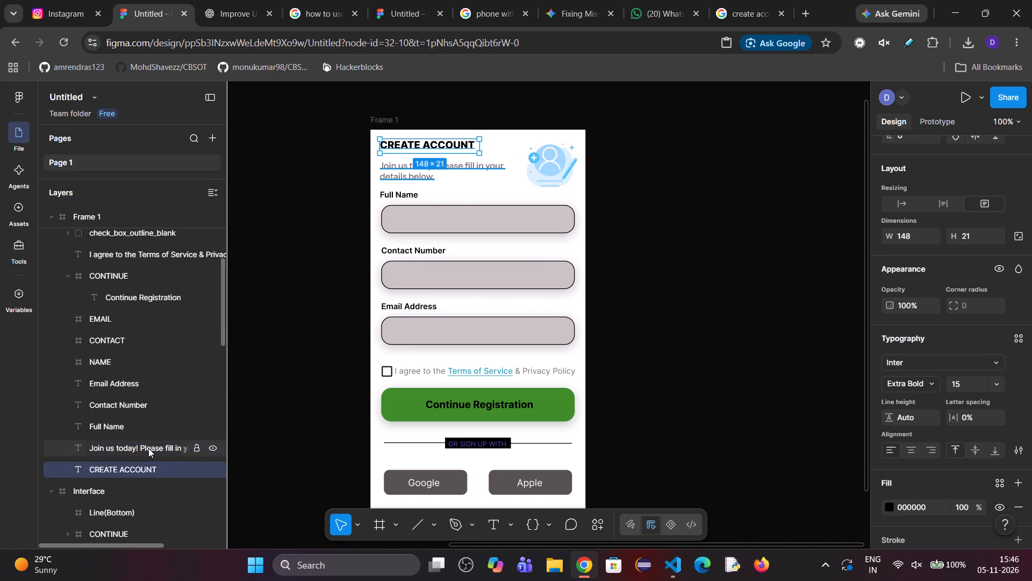
click(520, 170)
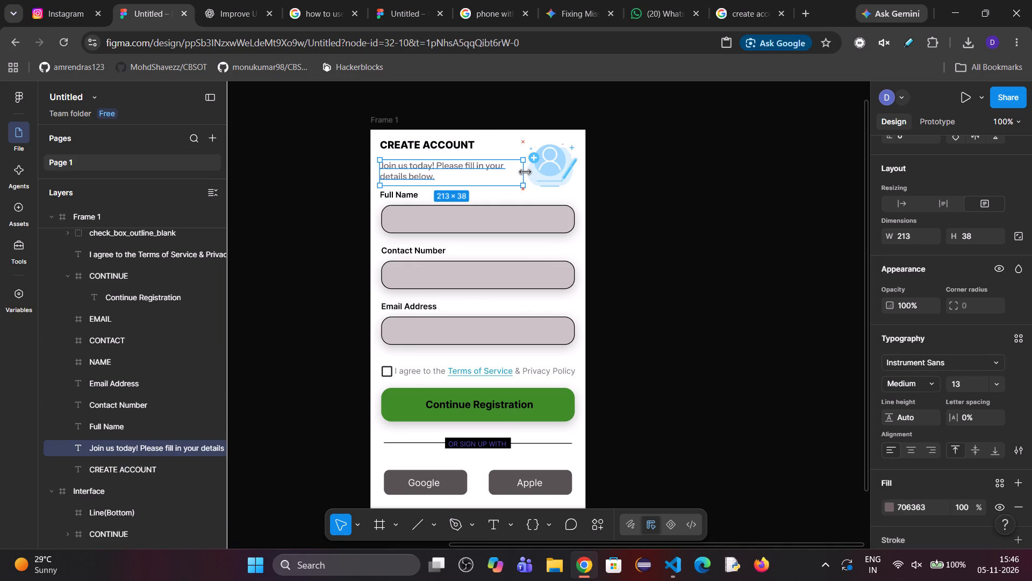
Set the font weight of the "Join us today!" text to Bold.
double_click(450, 169)
click(913, 379)
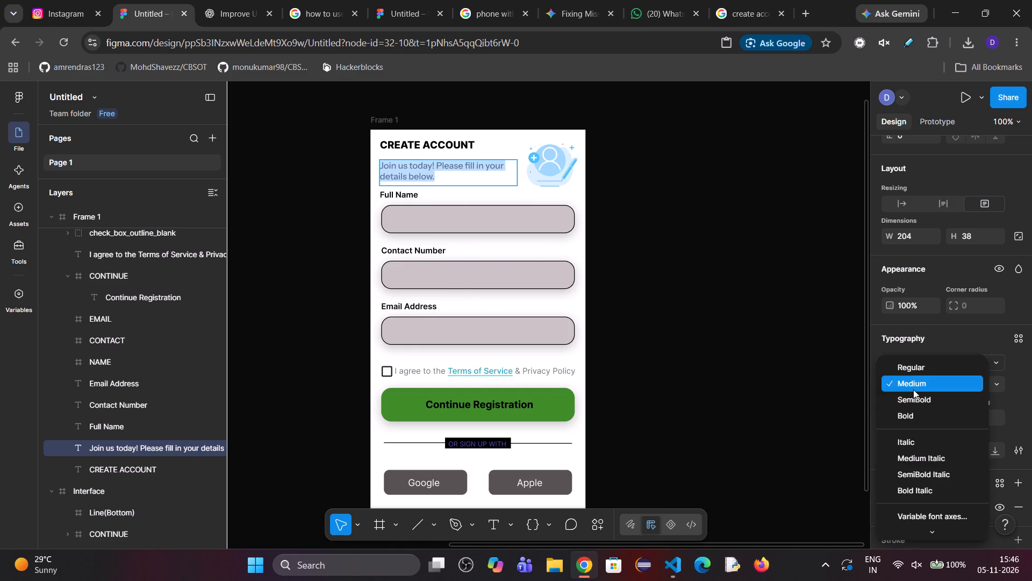
click(914, 411)
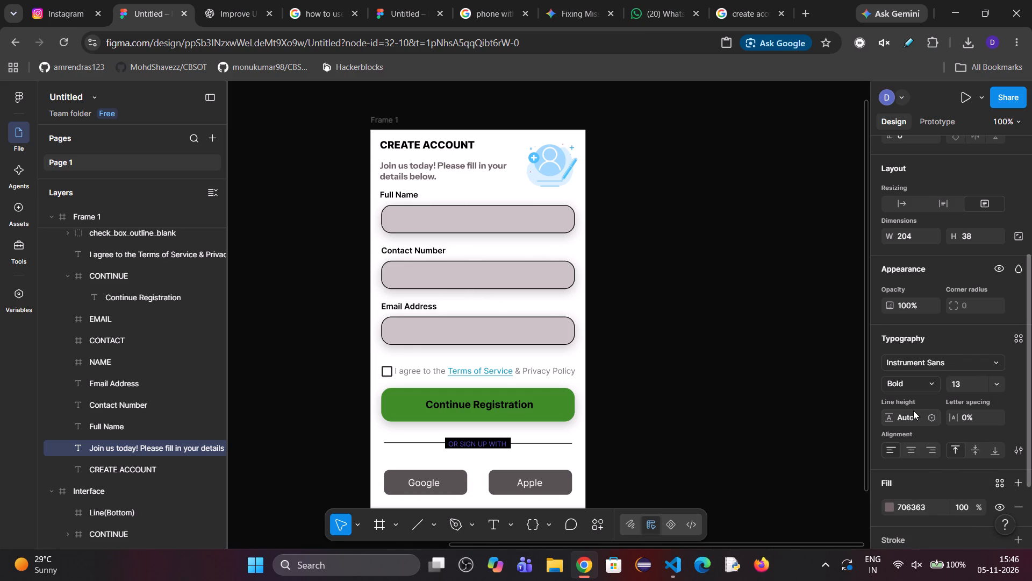
scroll(925, 393, down, 1)
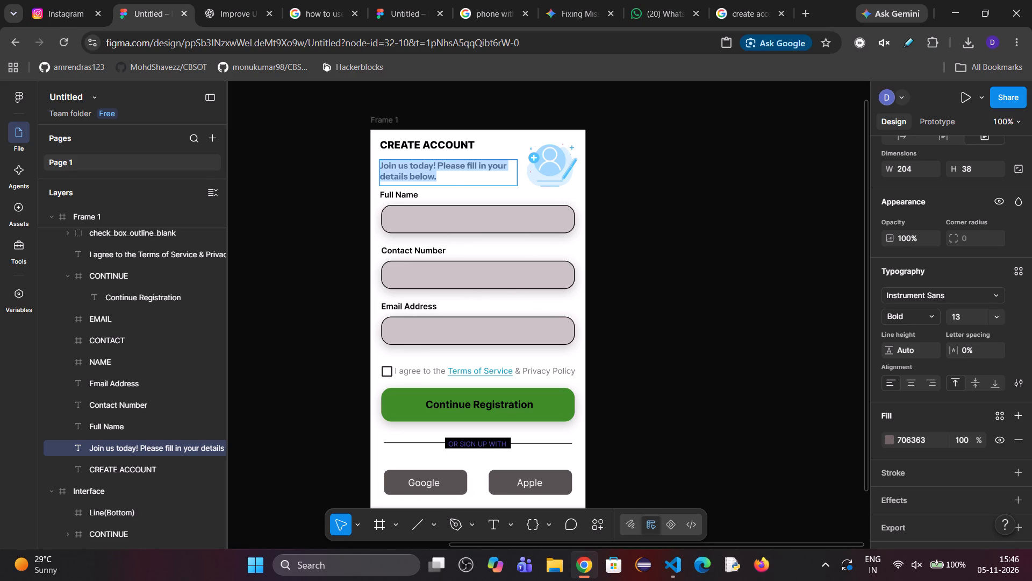
click(743, 343)
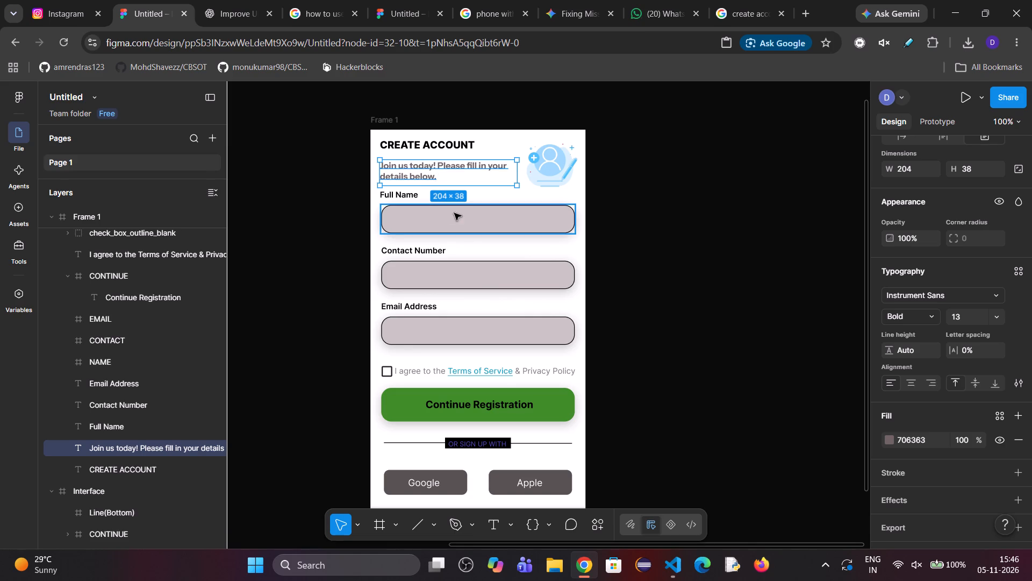
click(554, 407)
click(892, 483)
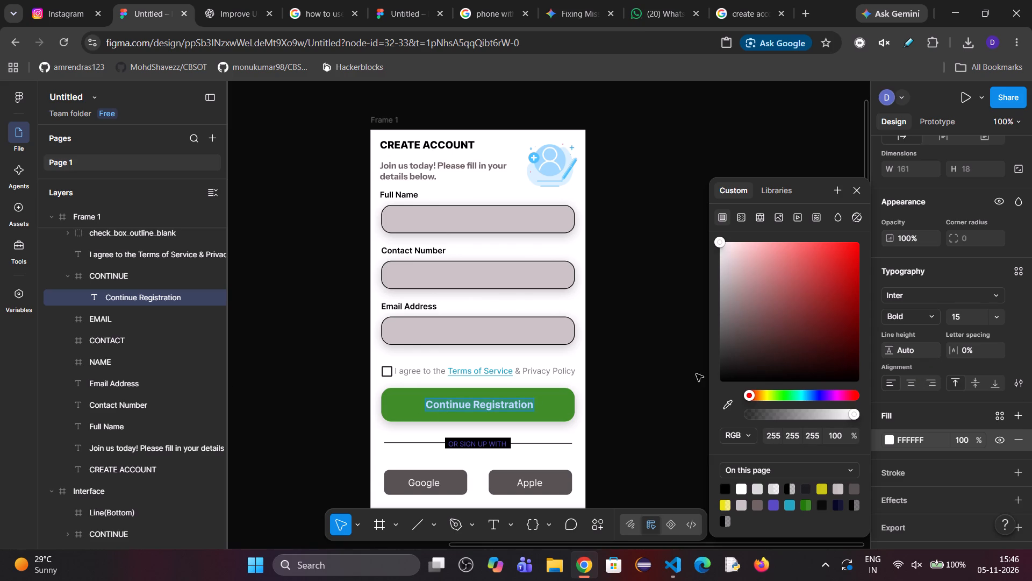
Recolour the green Continue Registration button's fill to pink-purple C657BB at 100% opacity.
click(561, 405)
click(561, 405)
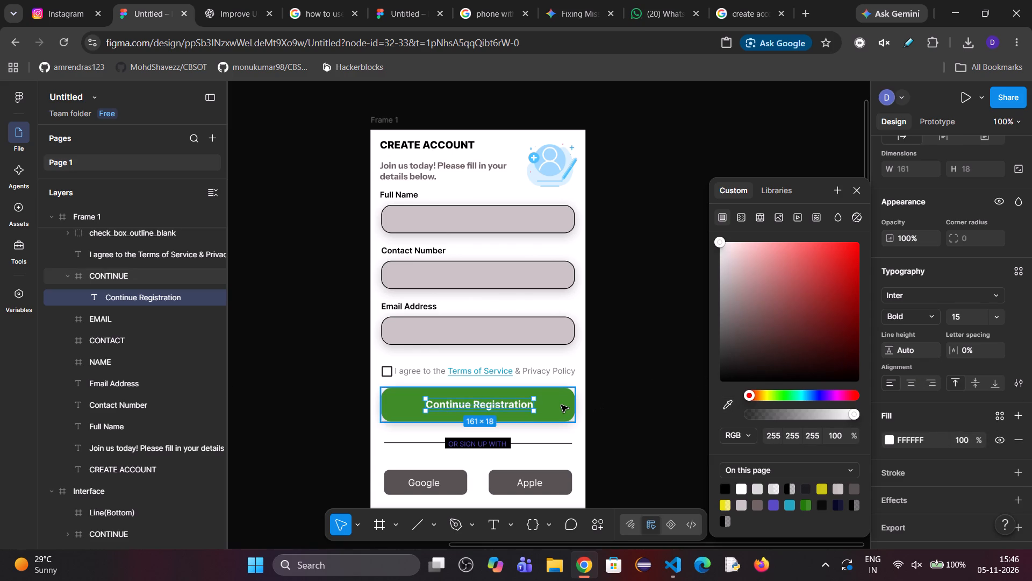
click(892, 455)
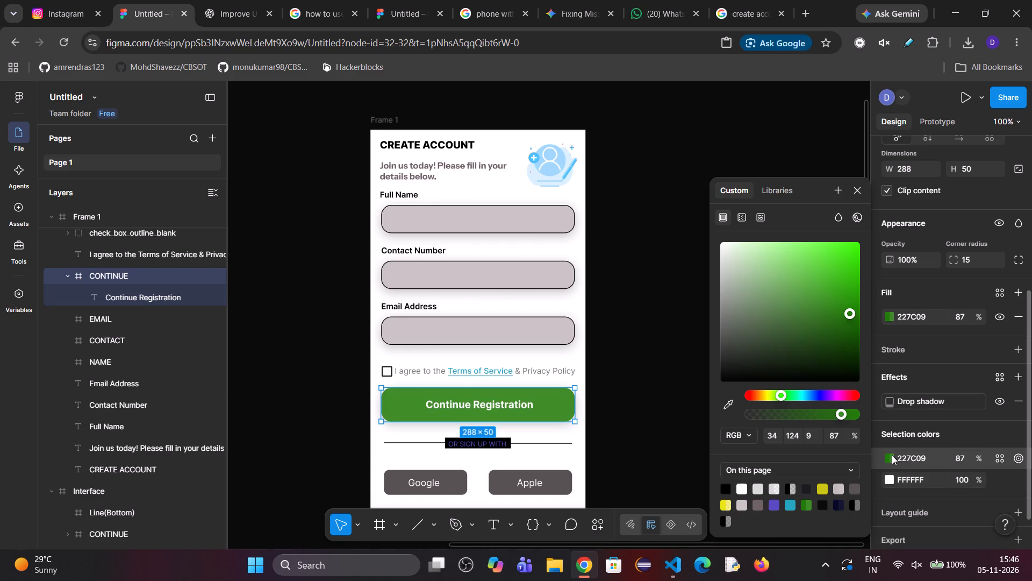
click(831, 393)
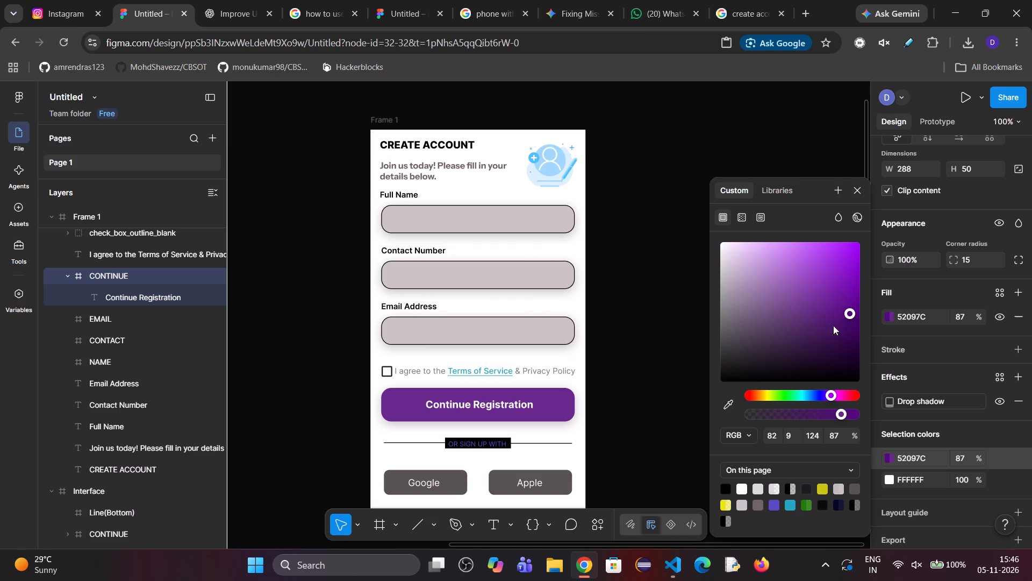
click(780, 393)
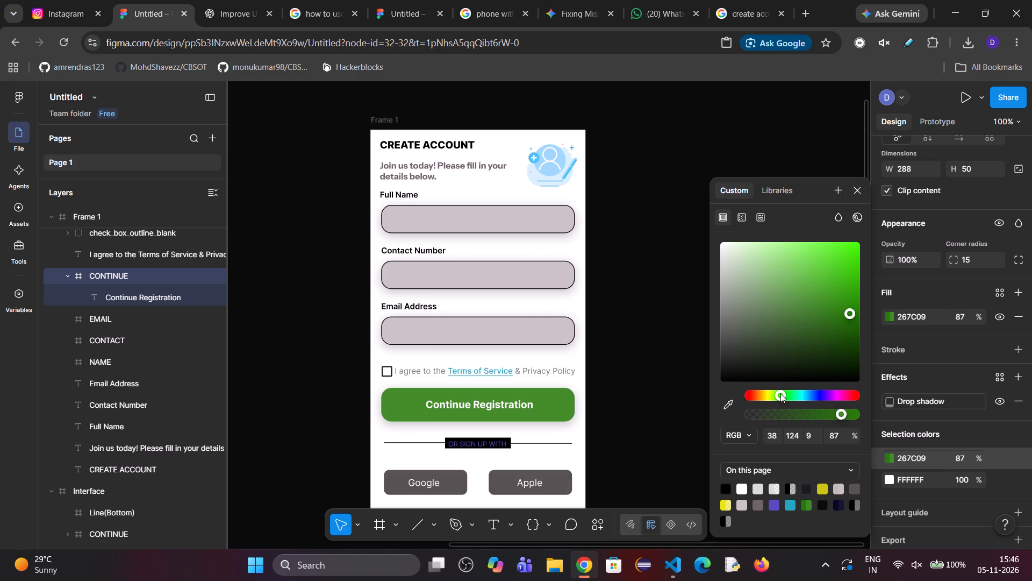
click(839, 393)
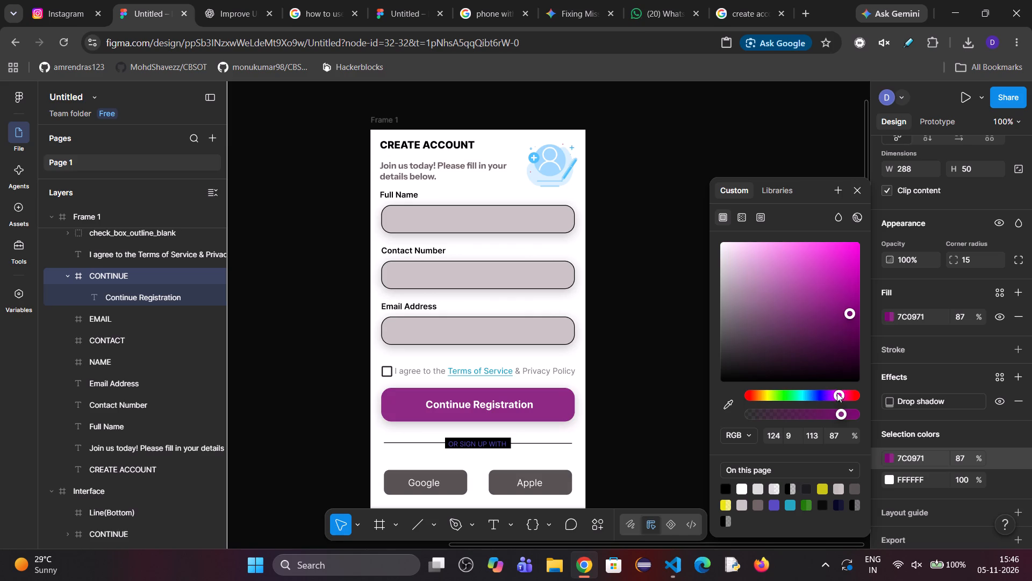
drag(847, 313, 769, 291)
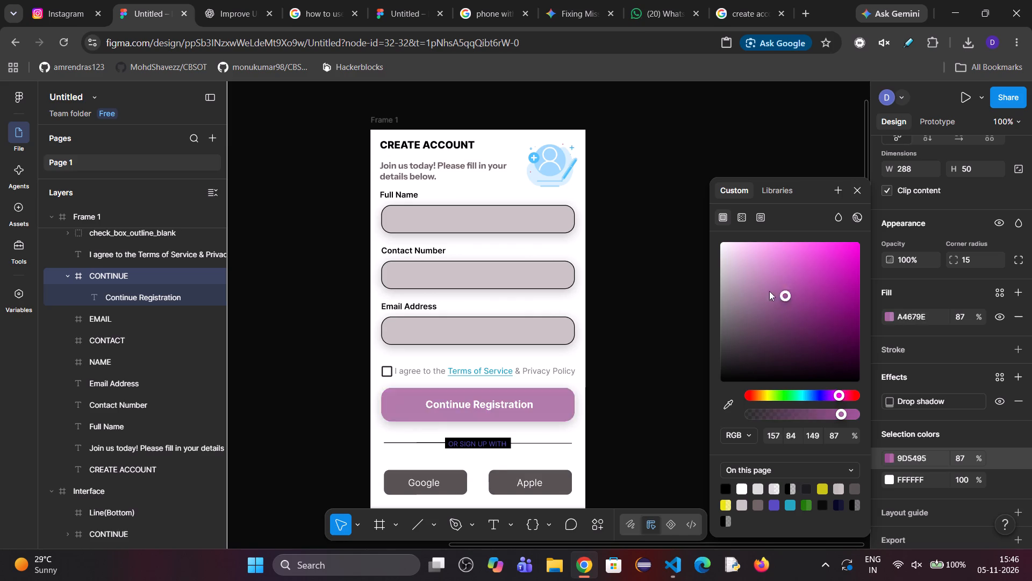
drag(769, 291, 780, 271)
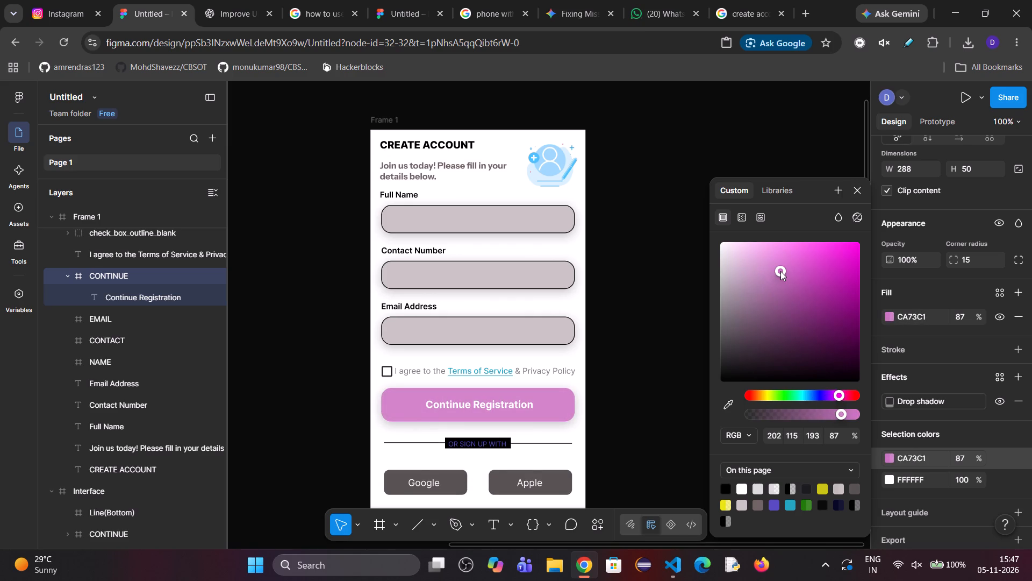
drag(780, 271, 806, 263)
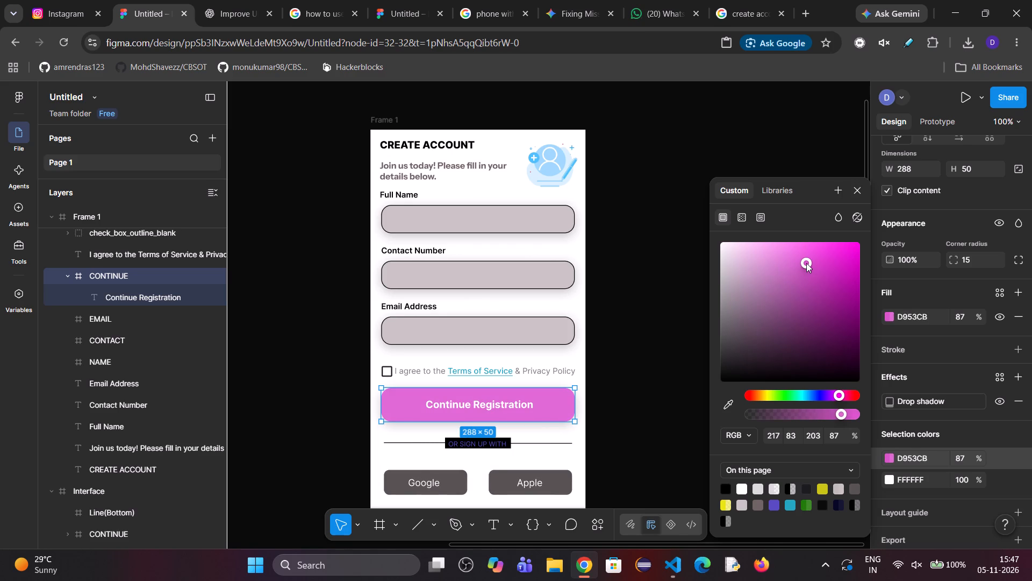
drag(806, 263, 793, 265)
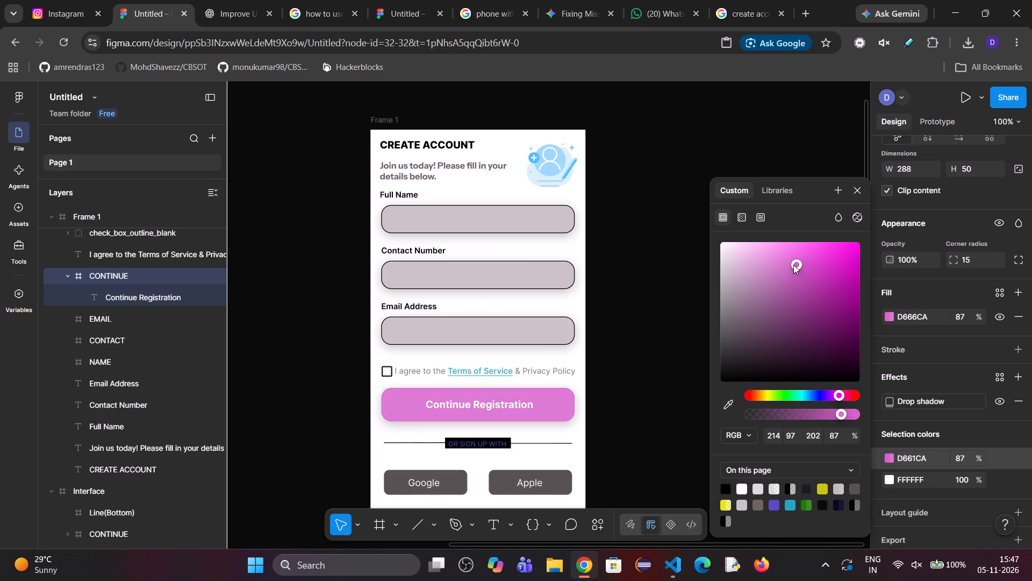
drag(793, 265, 812, 266)
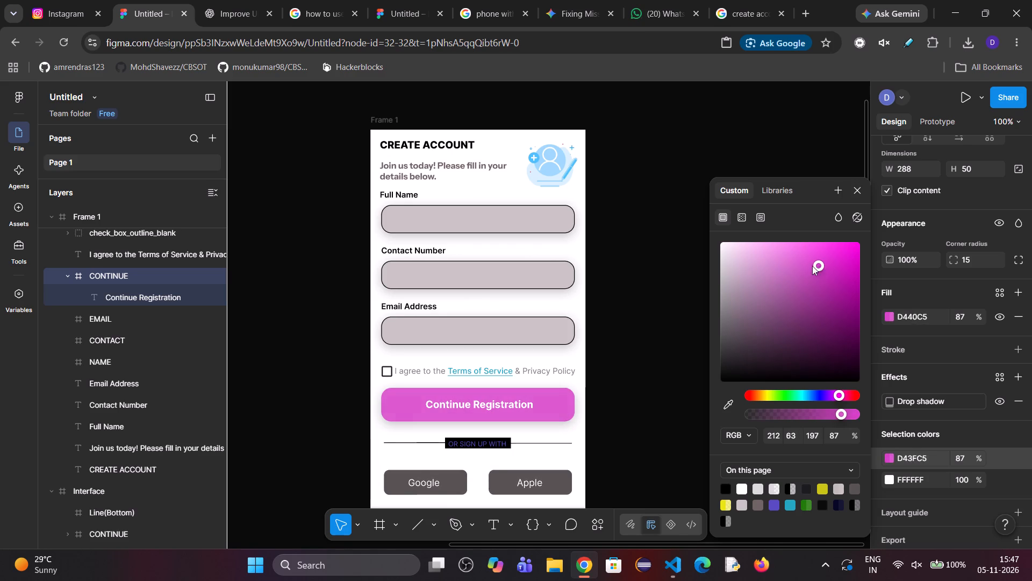
drag(812, 266, 774, 266)
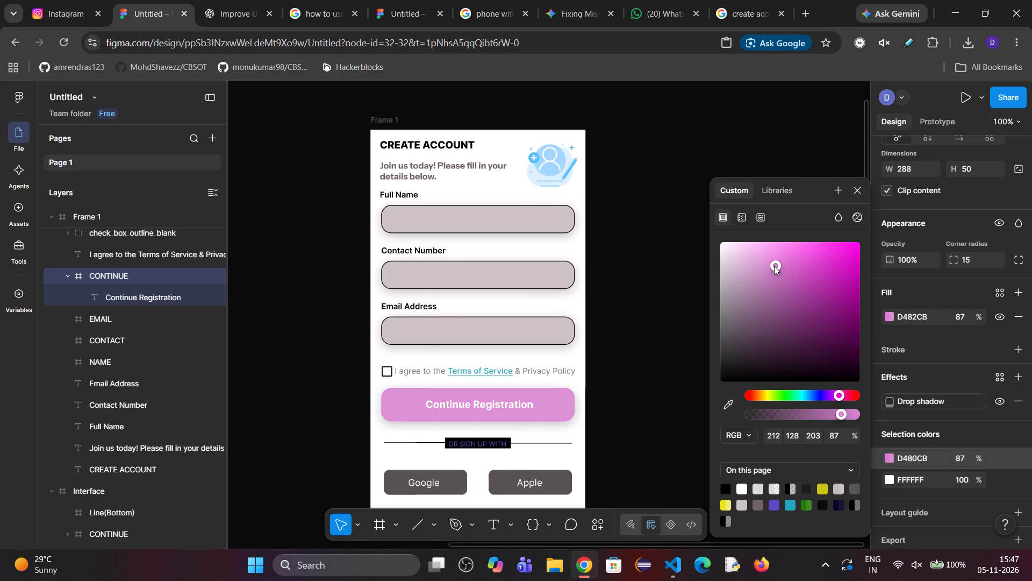
drag(774, 266, 779, 266)
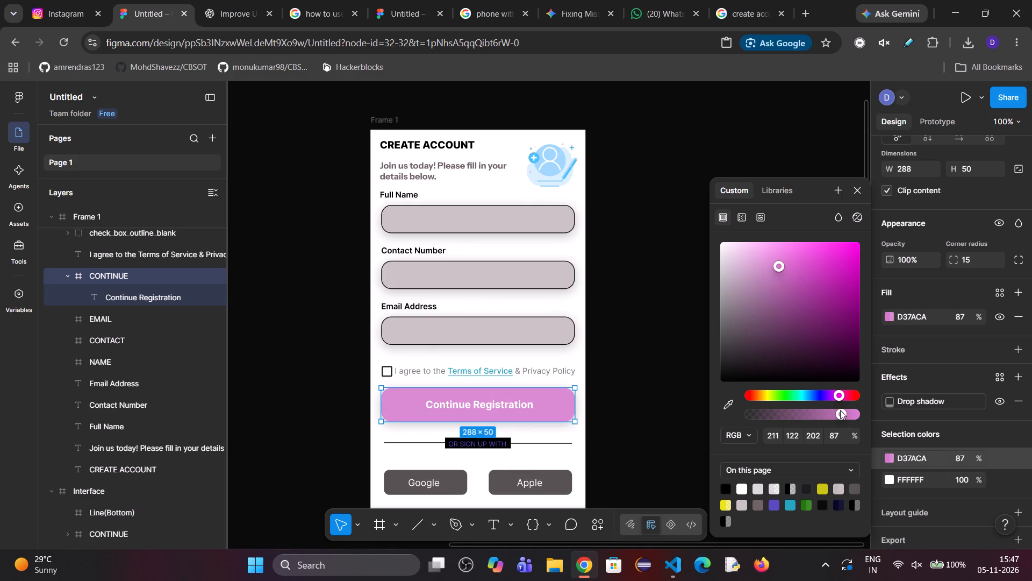
drag(840, 410, 859, 413)
drag(780, 263, 799, 273)
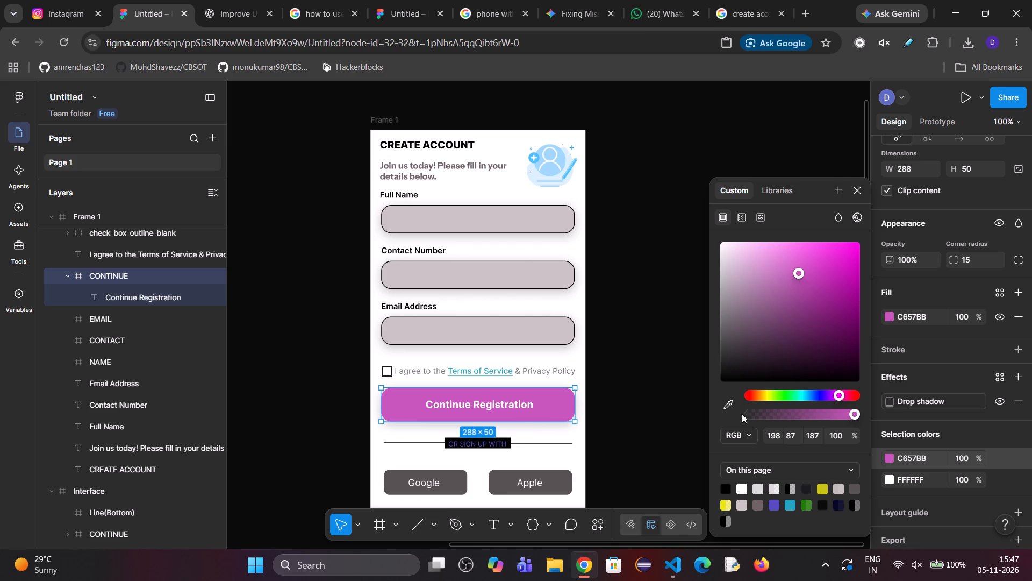
click(661, 402)
Set the font size of the button's Continue Registration text to 17.
double_click(472, 408)
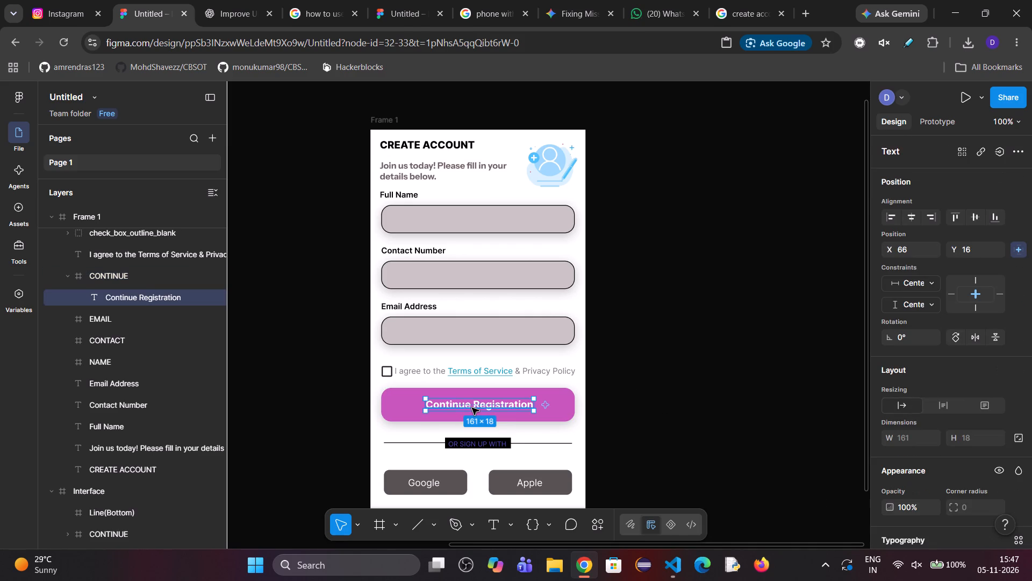
click(472, 408)
double_click(474, 403)
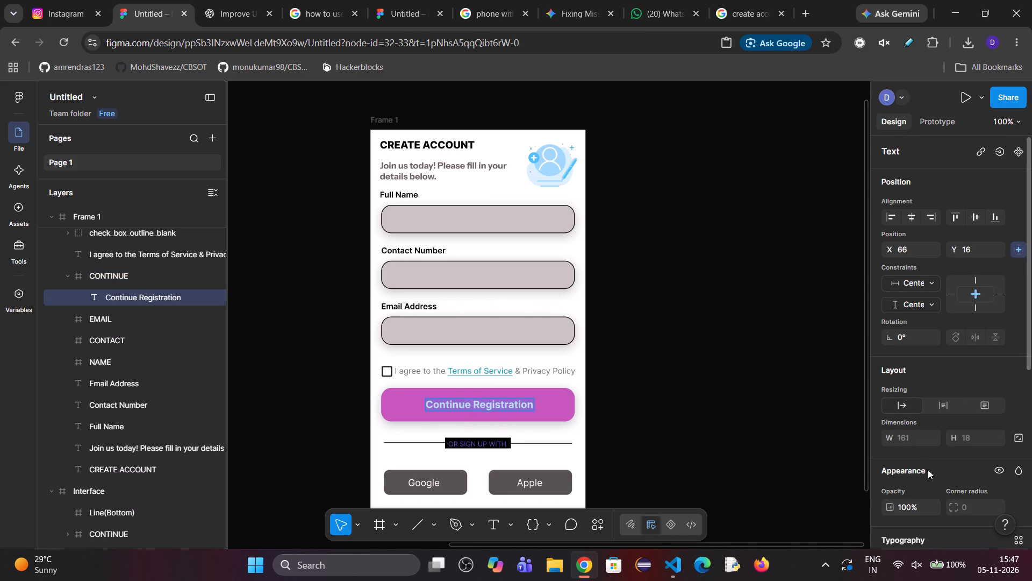
scroll(940, 470, down, 1)
click(964, 517)
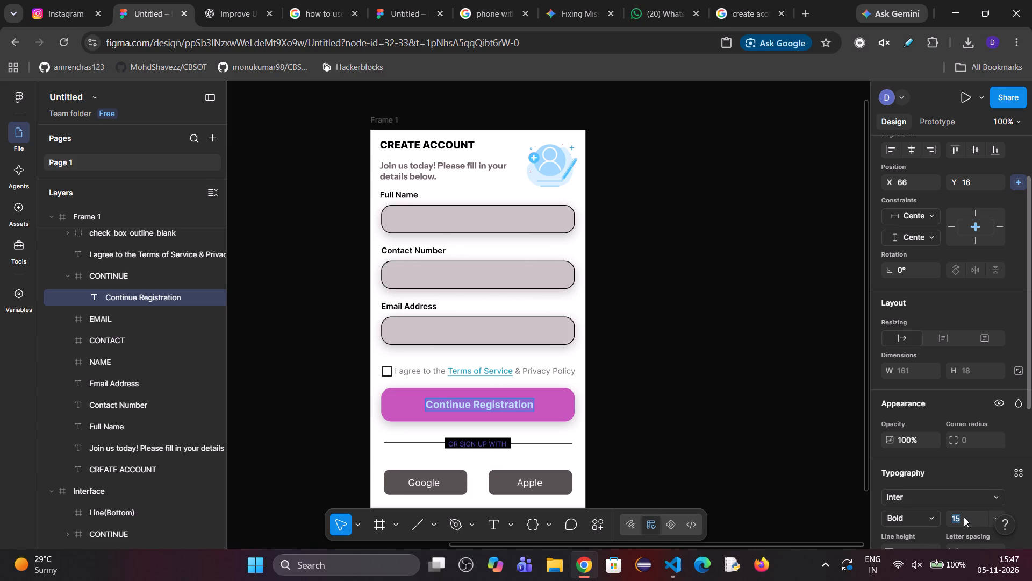
key(Up)
key(Up)
key(Up)
key(Up)
key(Up)
key(Down)
key(Down)
key(Down)
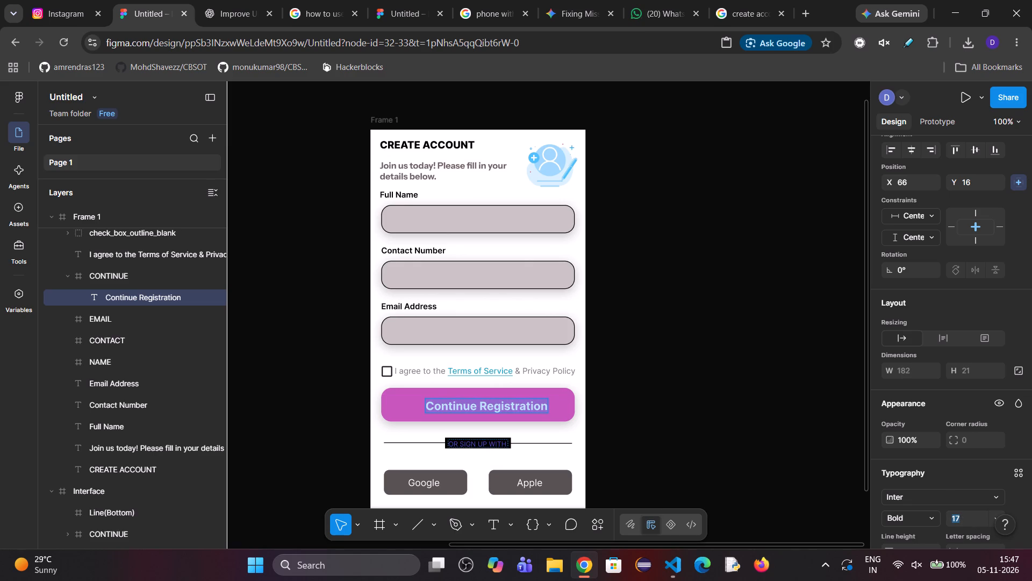
Centre the Continue Registration text horizontally and vertically within its button.
click(500, 403)
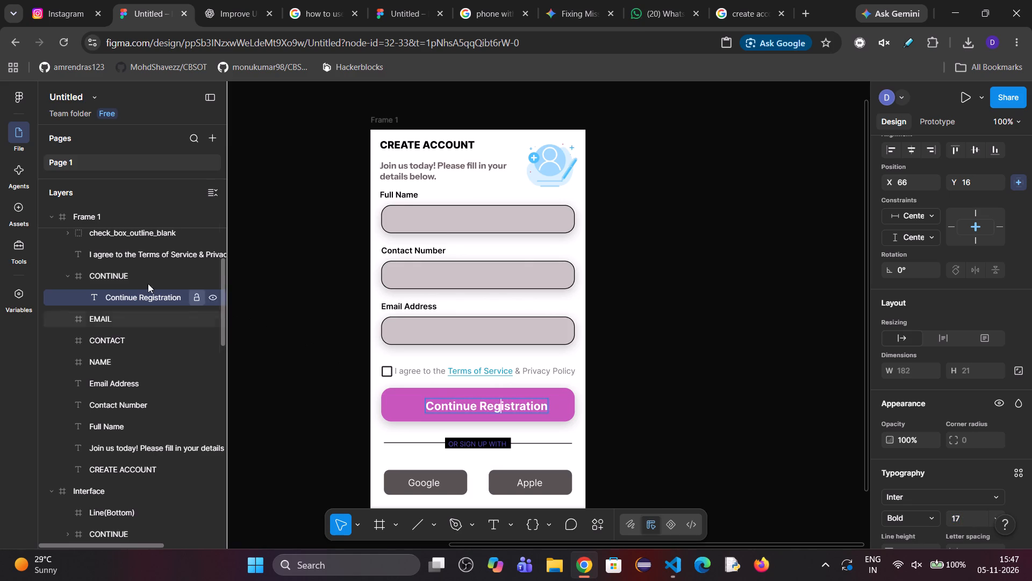
click(134, 279)
click(146, 303)
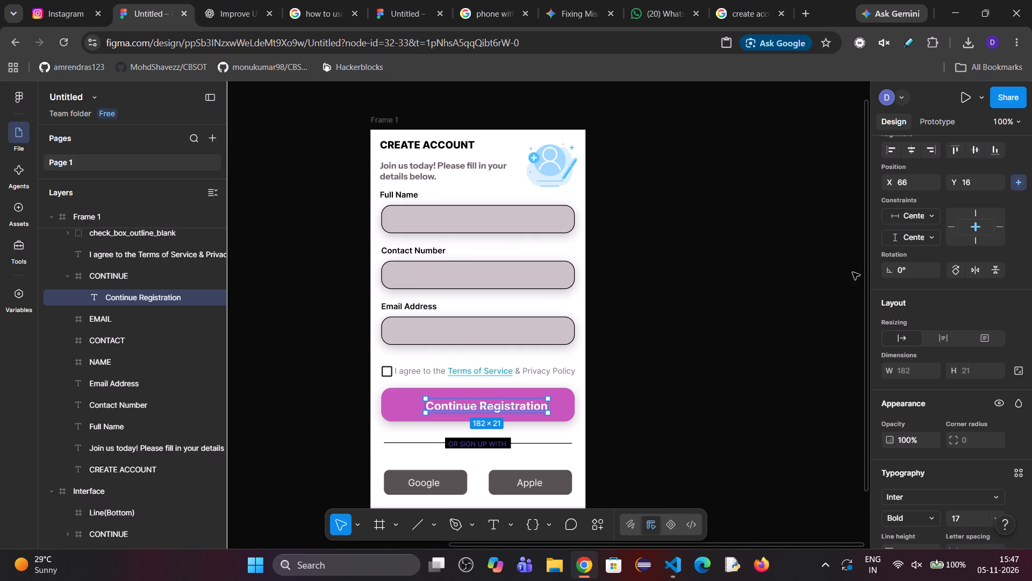
scroll(971, 263, up, 2)
click(909, 214)
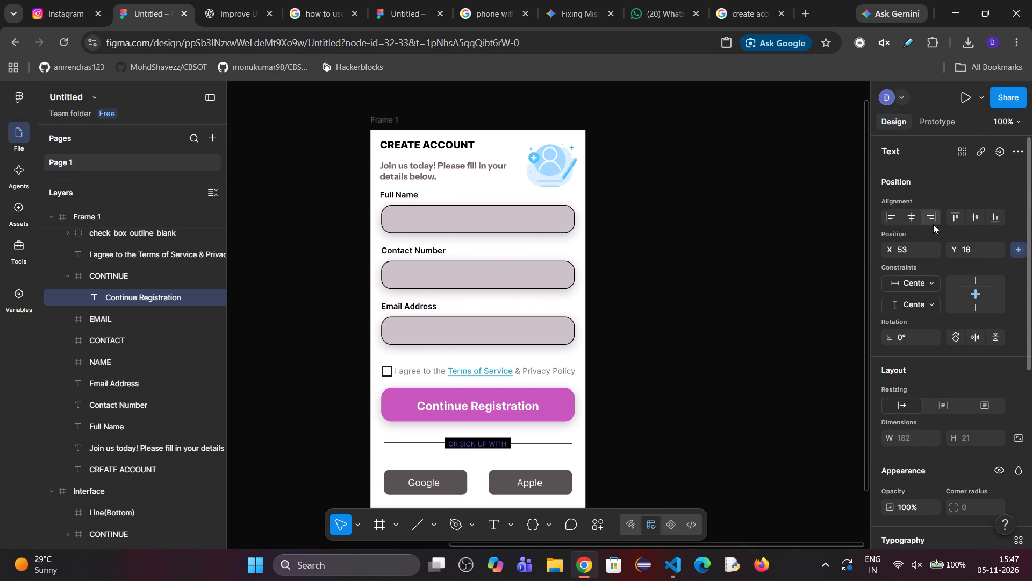
click(974, 217)
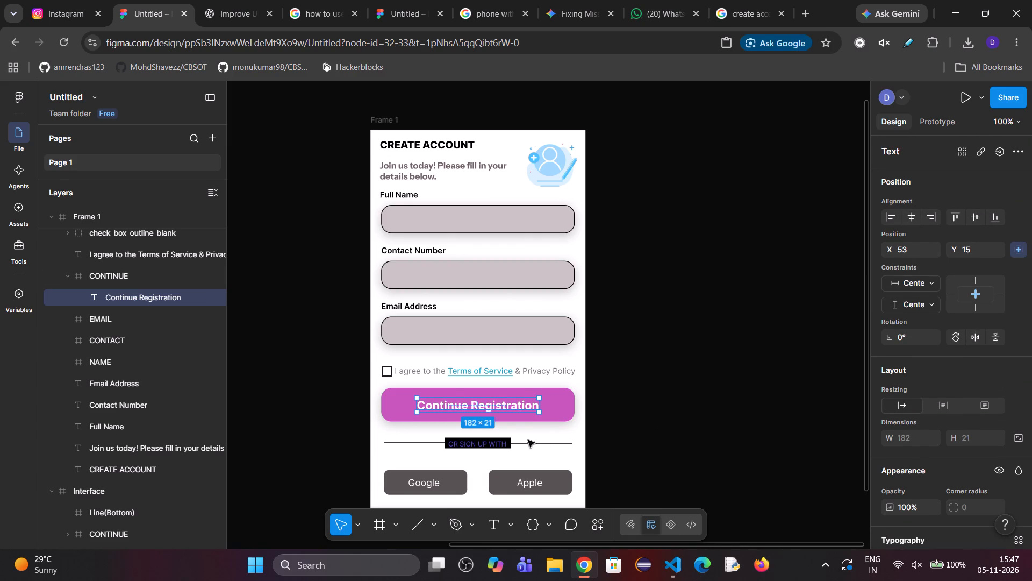
click(691, 378)
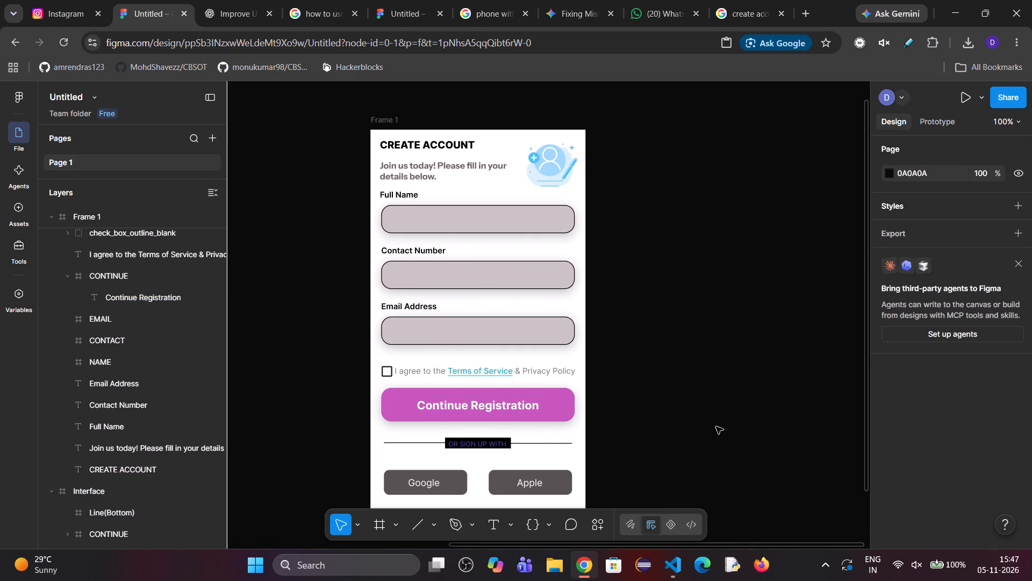
Change the fill of the SIGN UP frame behind the OR SIGN UP WITH text to white FFFFFF.
click(474, 442)
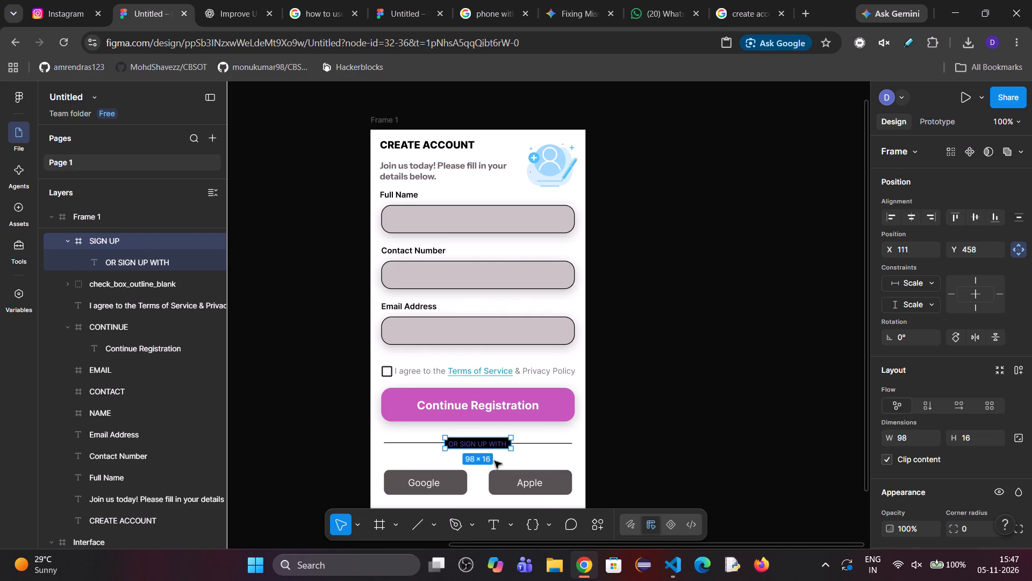
scroll(914, 431, down, 3)
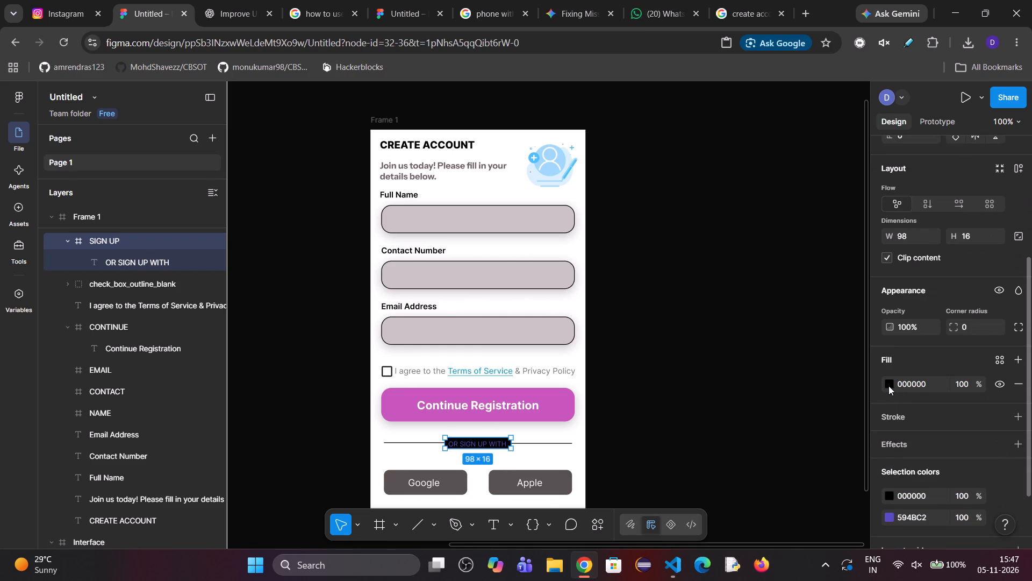
click(888, 386)
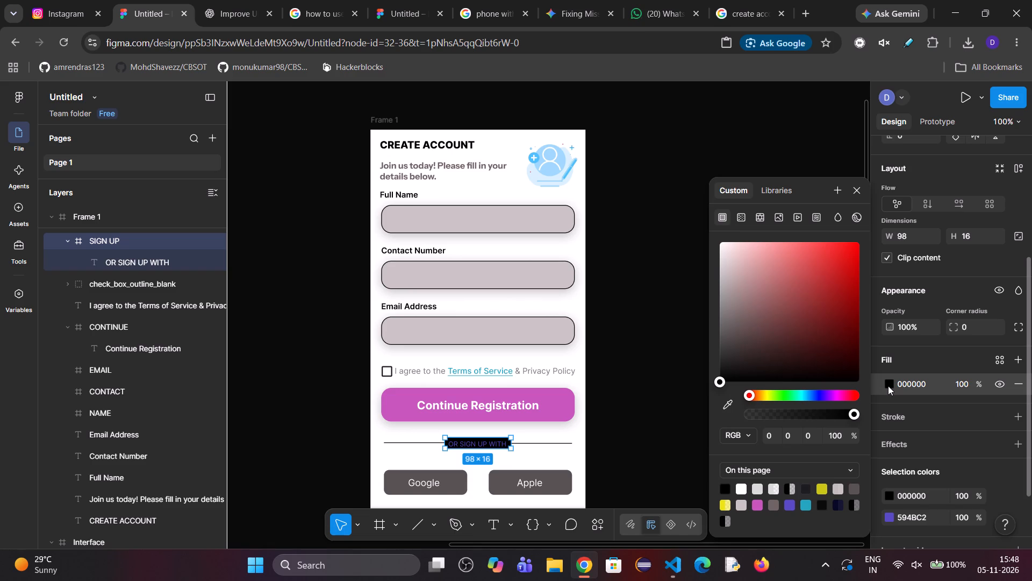
click(740, 480)
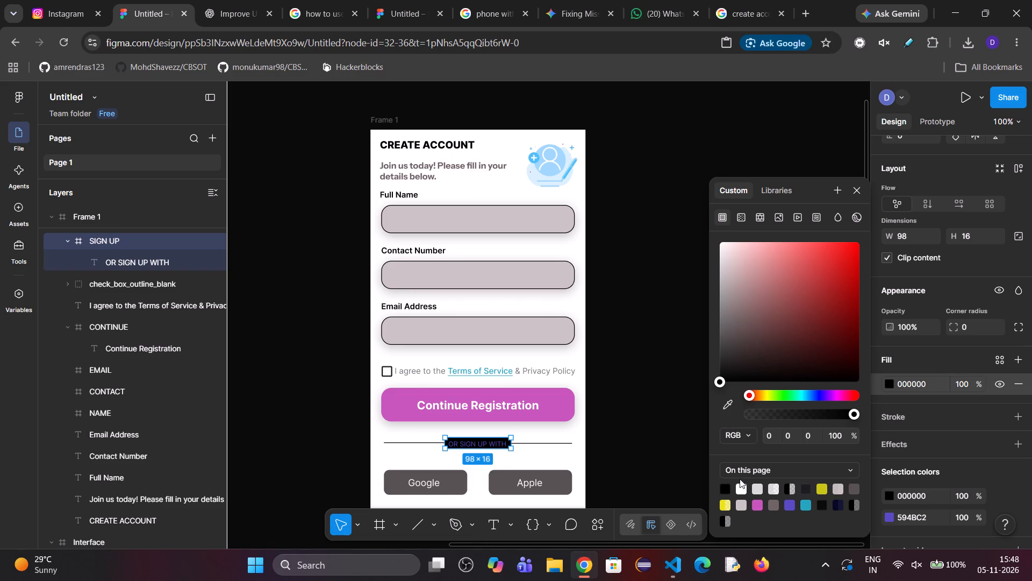
click(744, 483)
click(744, 491)
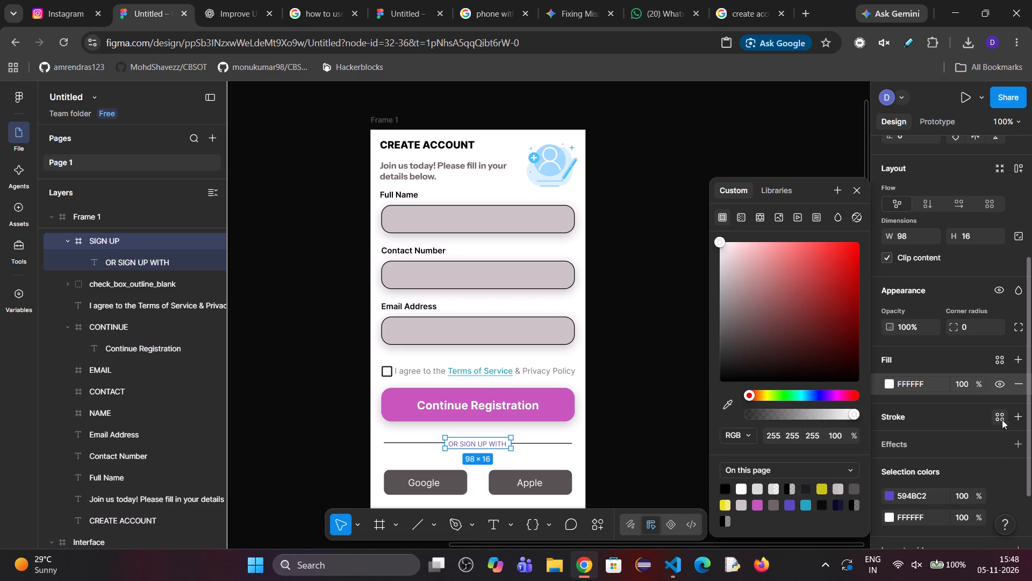
Add a black 000000 inside stroke with a weight of 1 to the SIGN UP frame.
click(1015, 417)
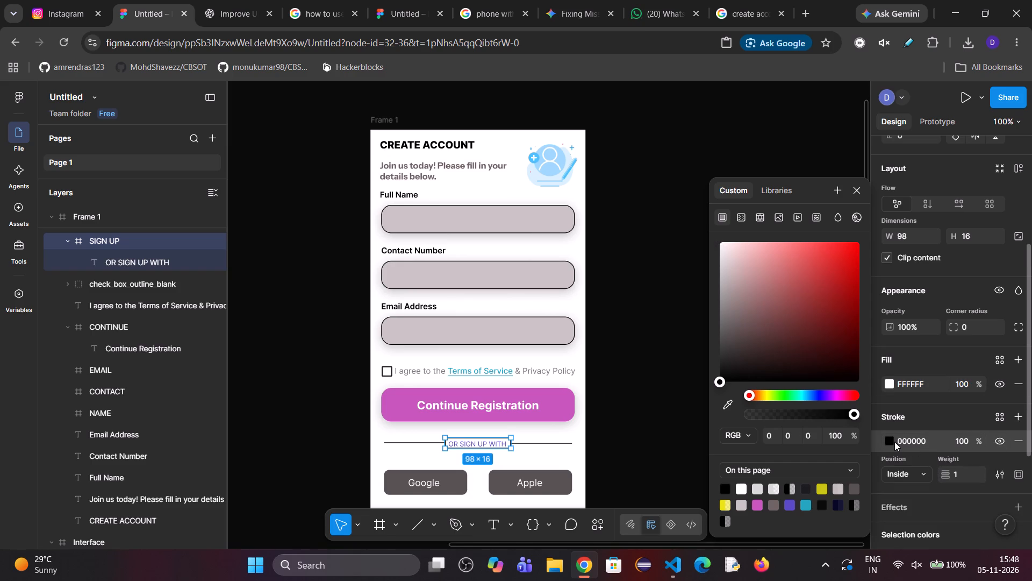
click(802, 288)
click(798, 396)
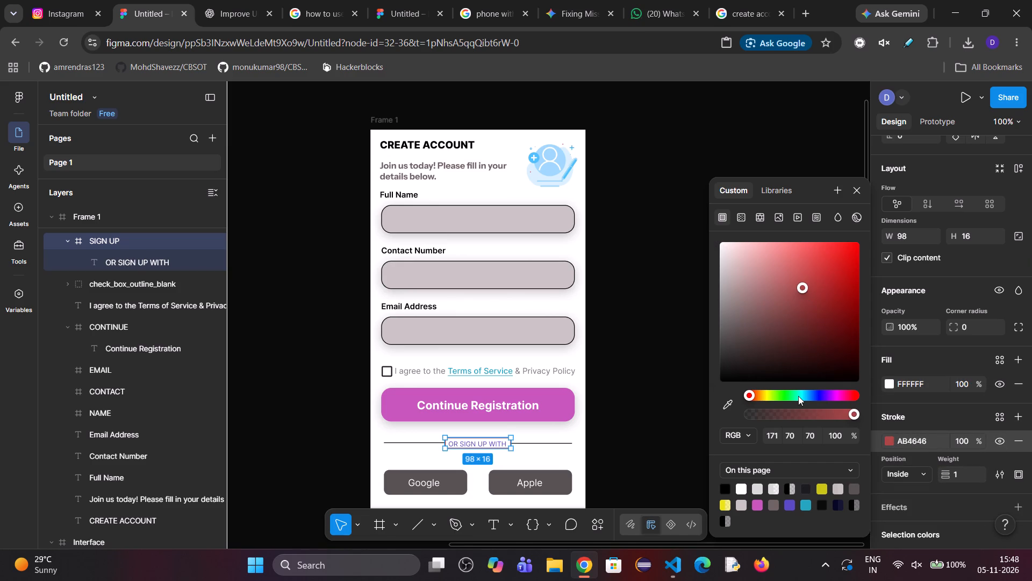
click(727, 488)
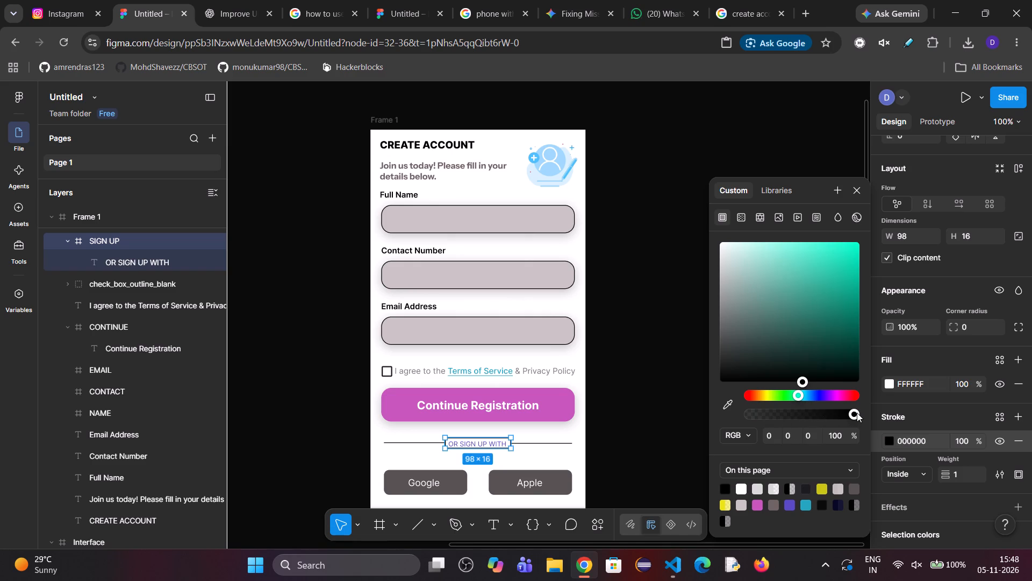
click(954, 476)
key(Up)
key(Up)
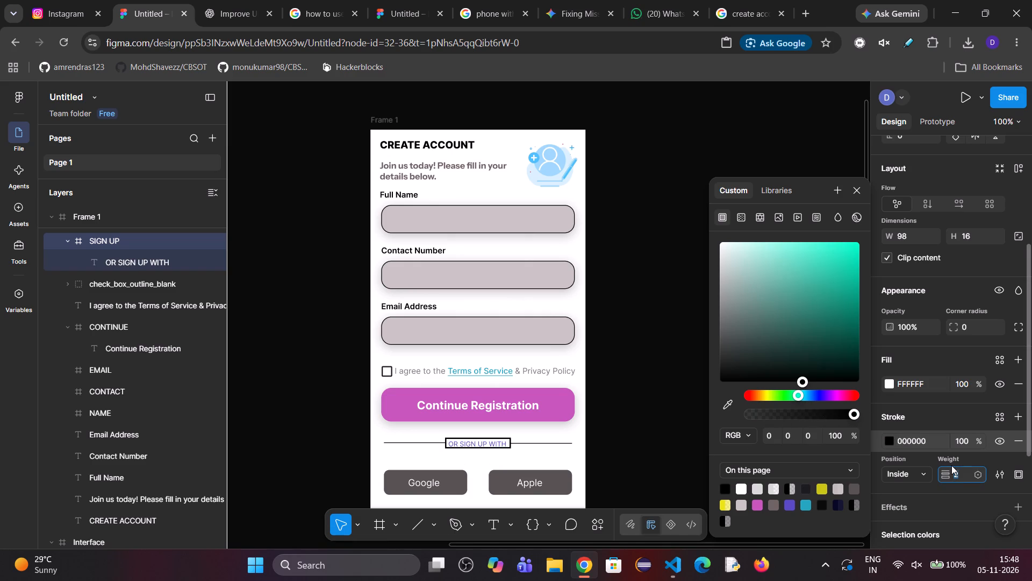
key(Down)
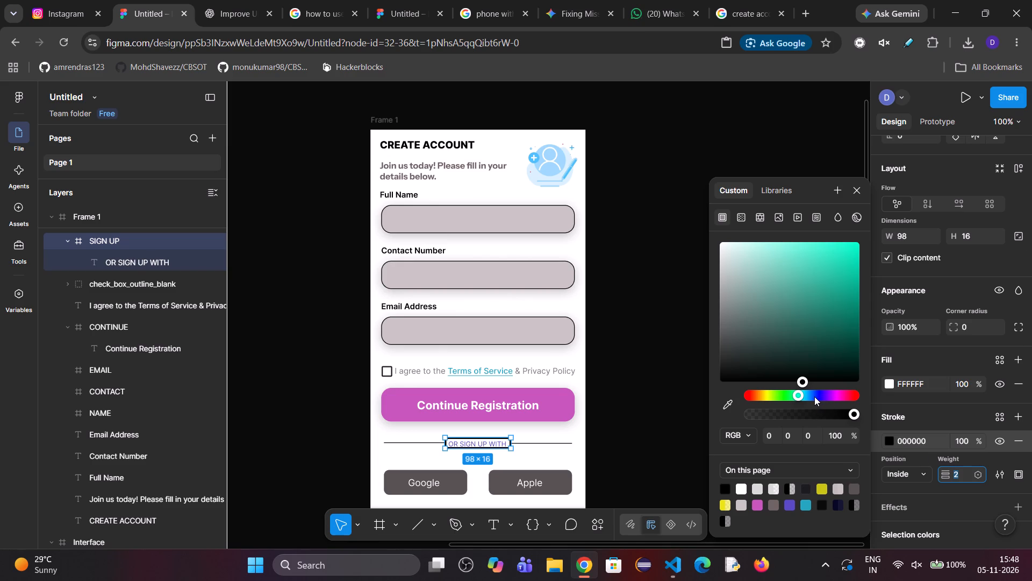
key(Down)
Change the fill of the SIGN UP frame behind the OR SIGN UP WITH text to light purple D0B4FF.
click(890, 383)
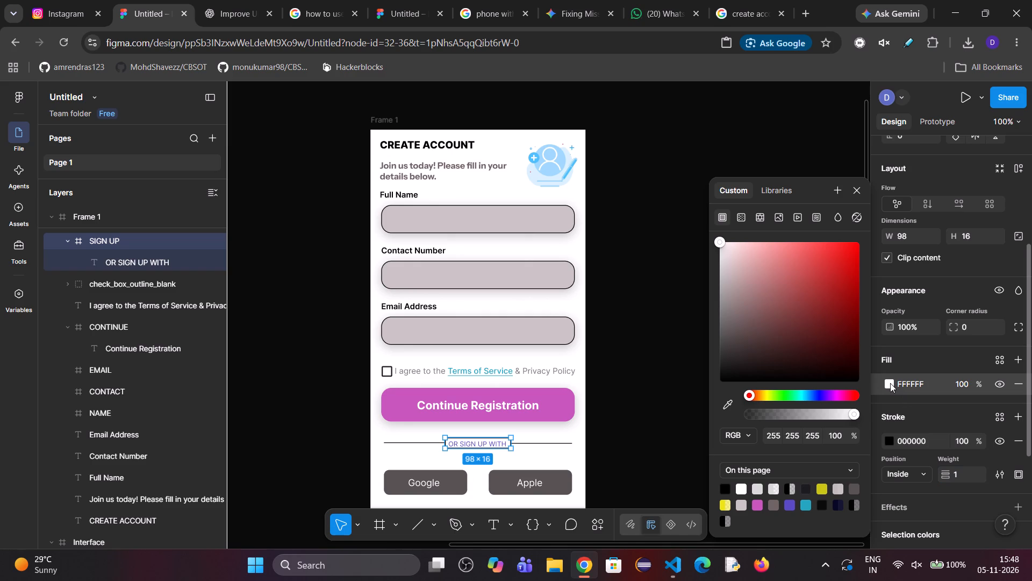
click(773, 329)
click(825, 297)
click(737, 268)
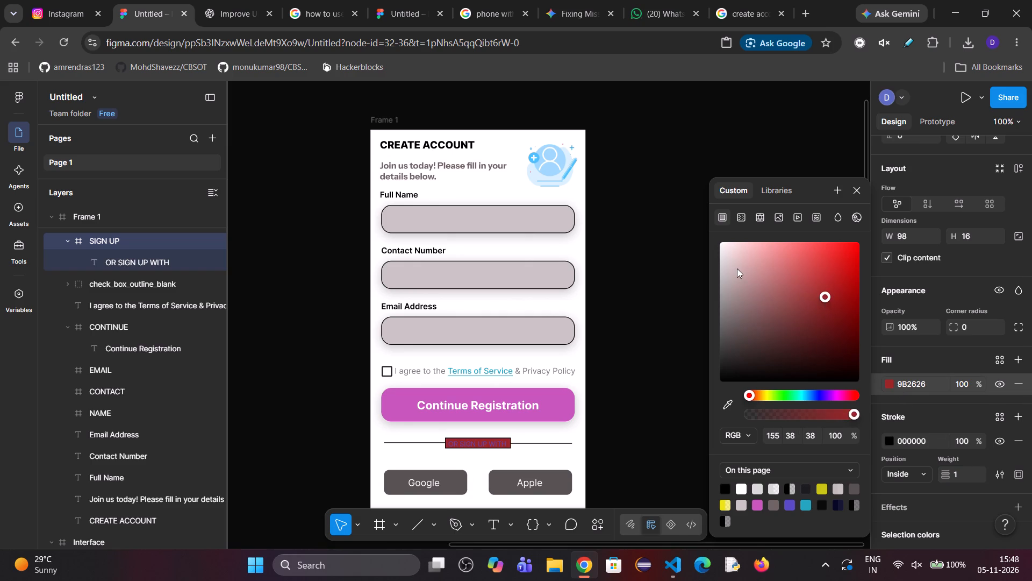
click(746, 306)
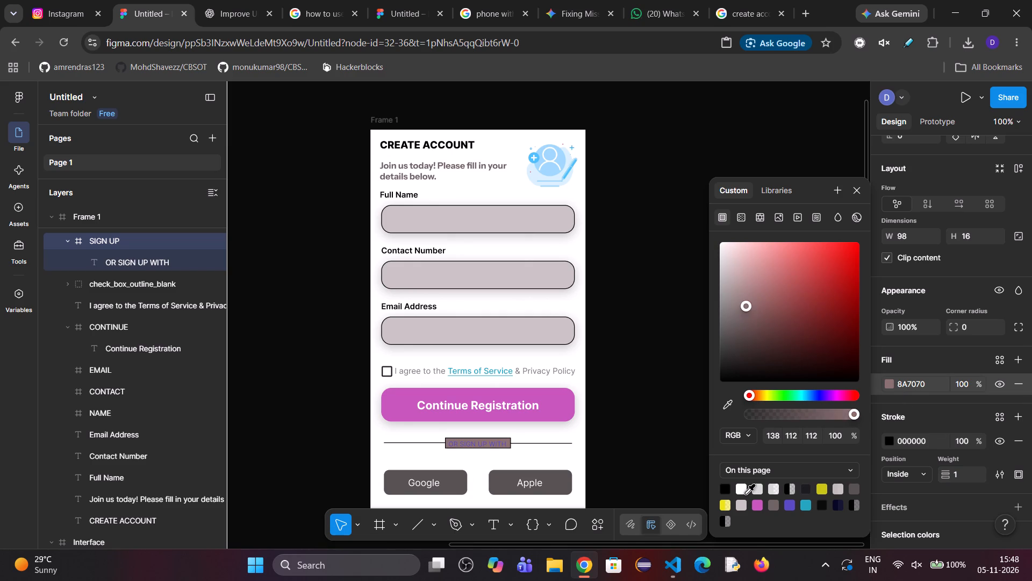
click(769, 399)
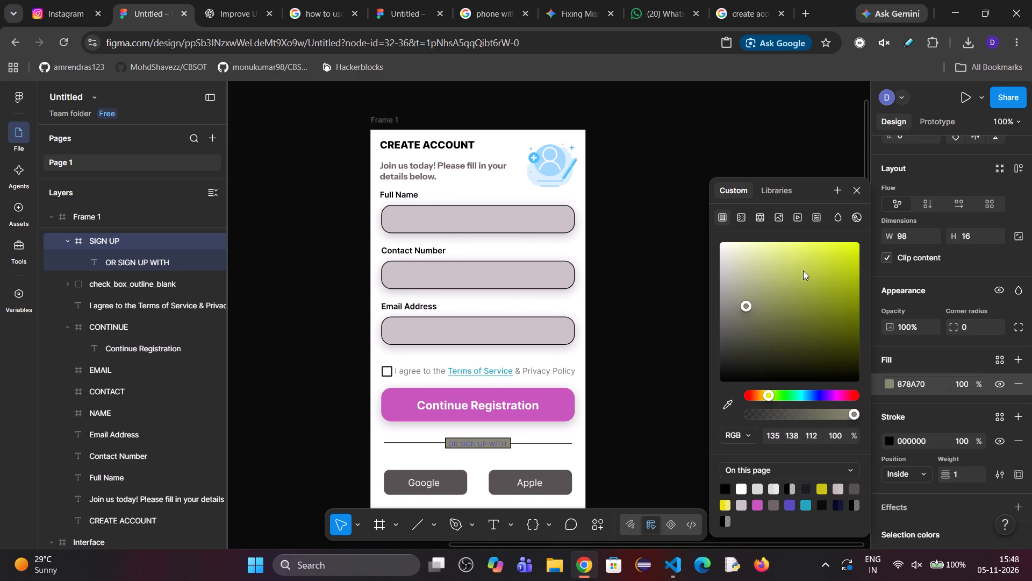
drag(818, 263, 836, 262)
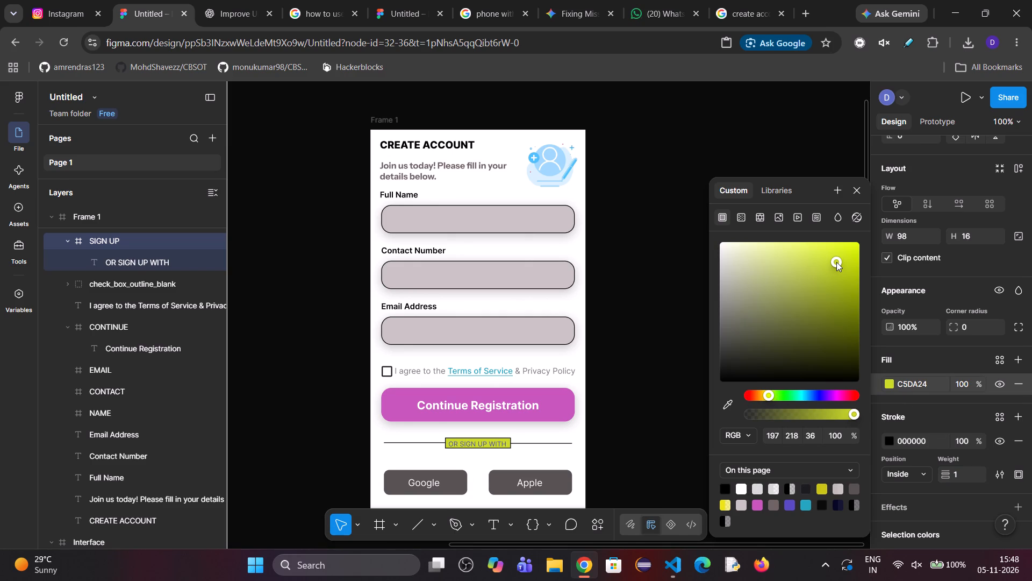
drag(836, 262, 836, 263)
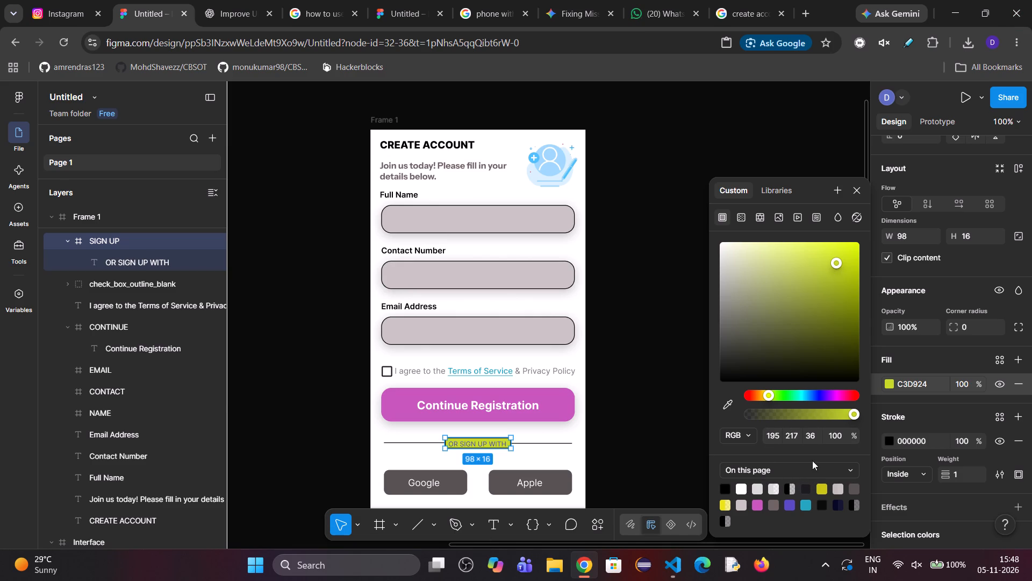
click(826, 394)
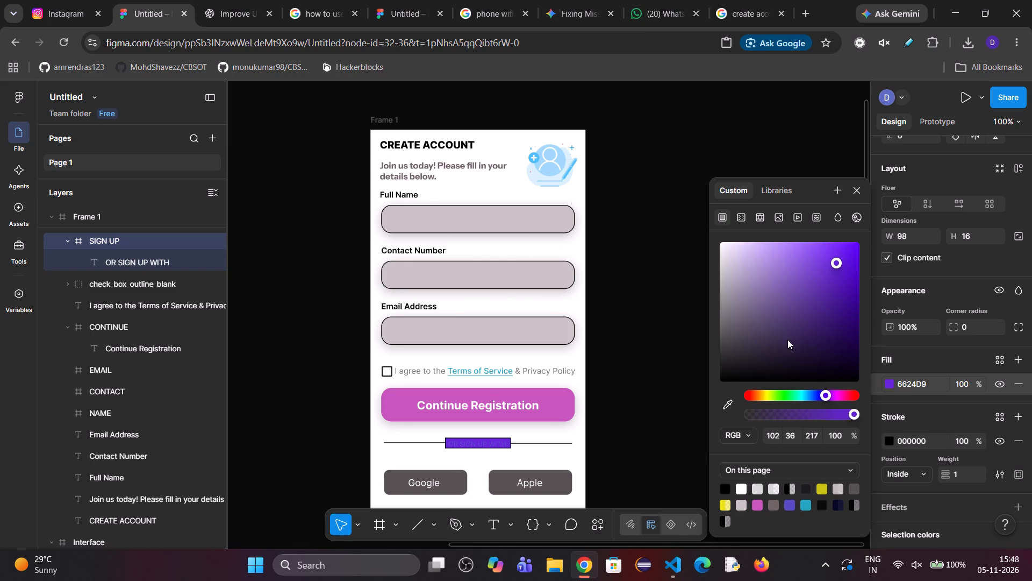
drag(769, 248, 763, 225)
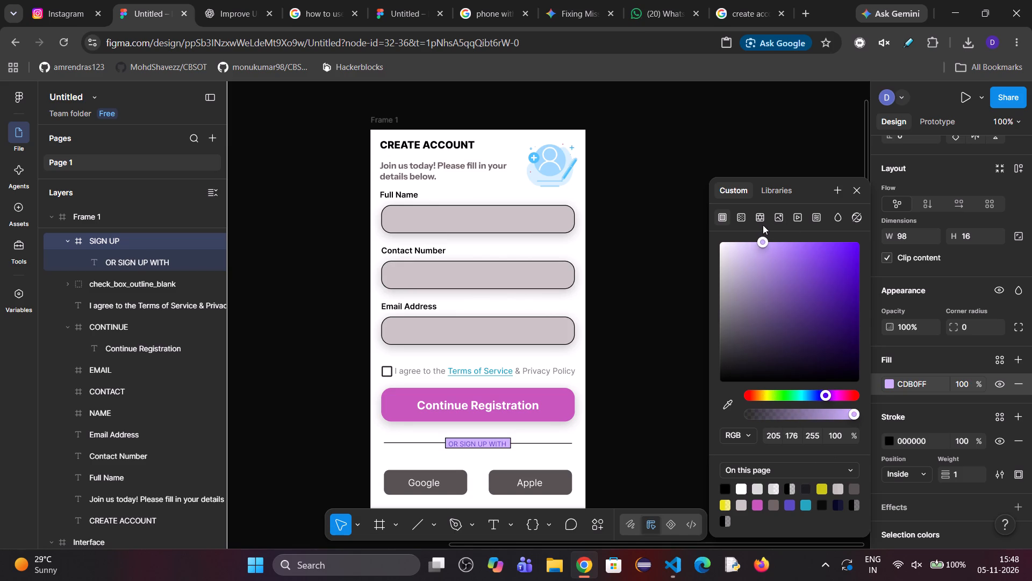
drag(763, 225, 761, 224)
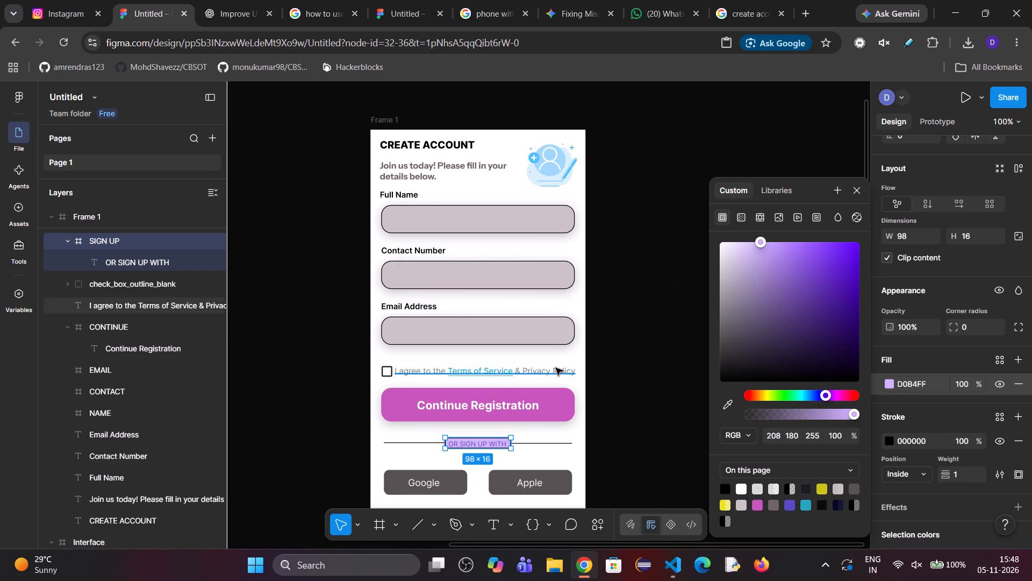
Change the fill of the Continue Registration button to purple 9D57C6.
click(556, 403)
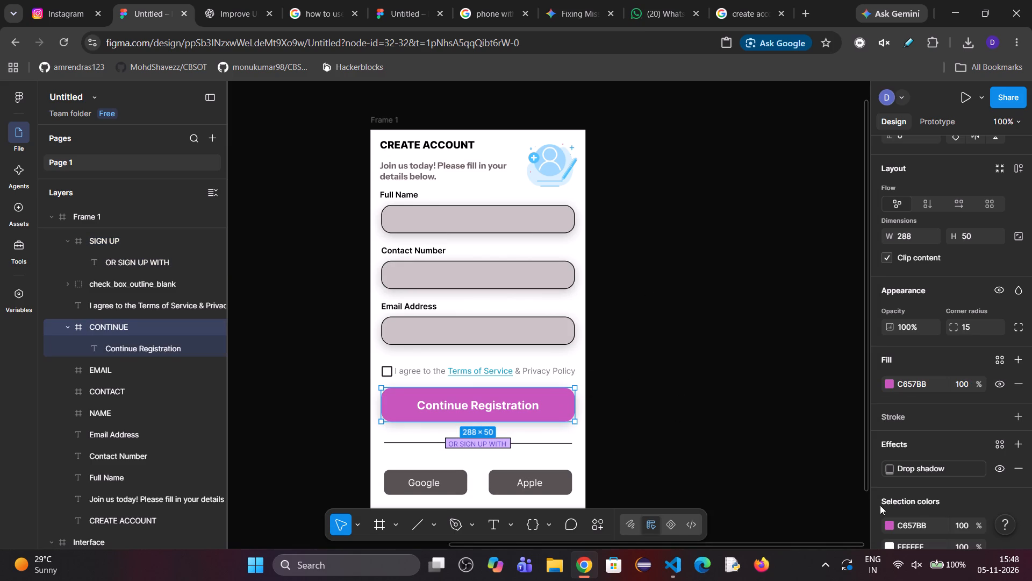
click(890, 381)
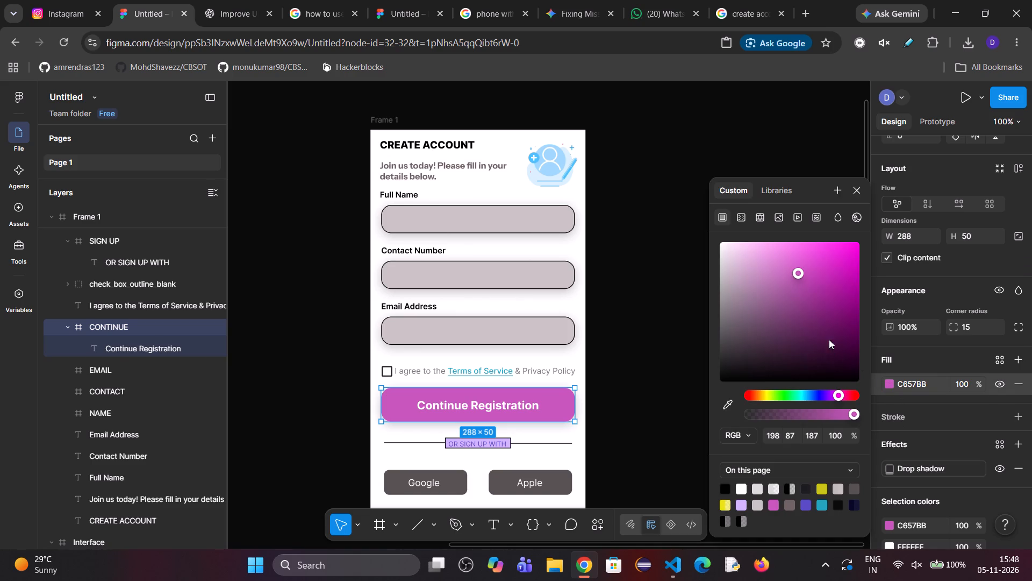
click(824, 391)
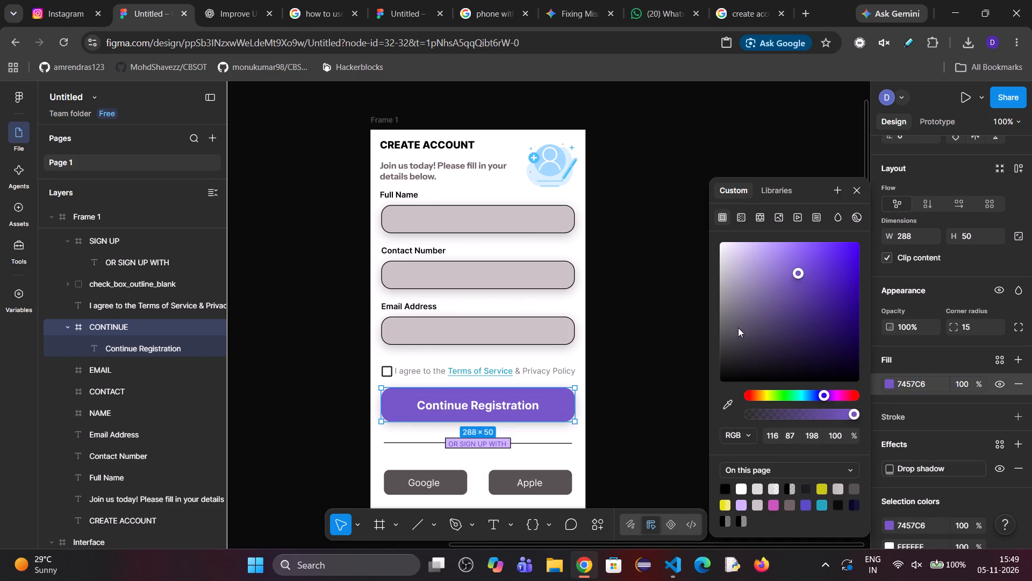
click(832, 391)
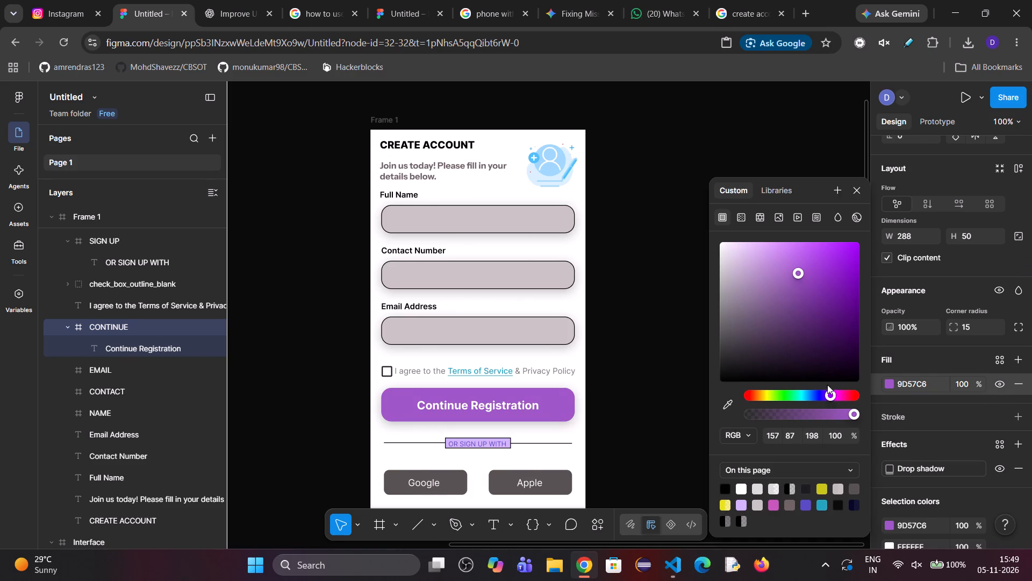
click(722, 141)
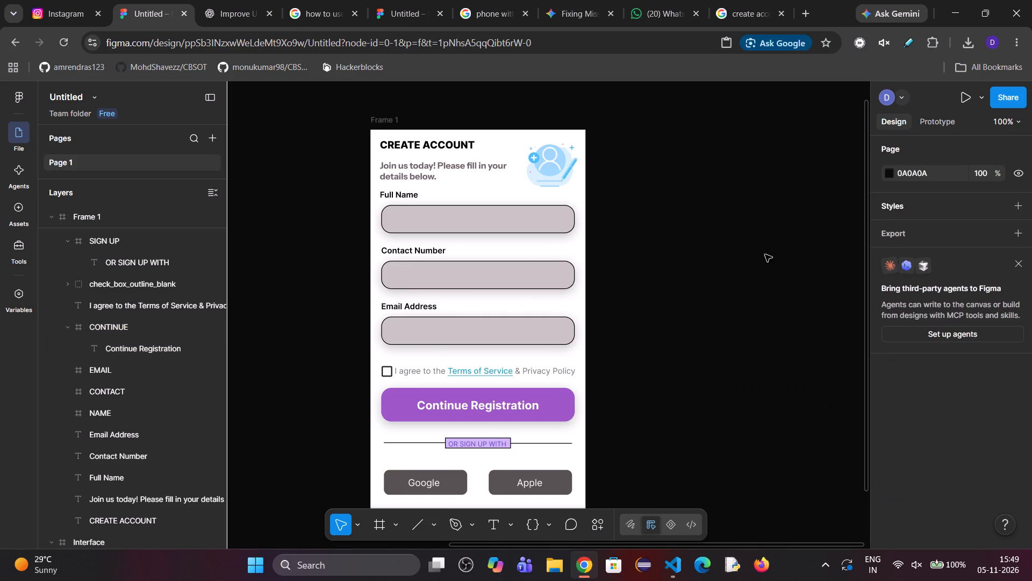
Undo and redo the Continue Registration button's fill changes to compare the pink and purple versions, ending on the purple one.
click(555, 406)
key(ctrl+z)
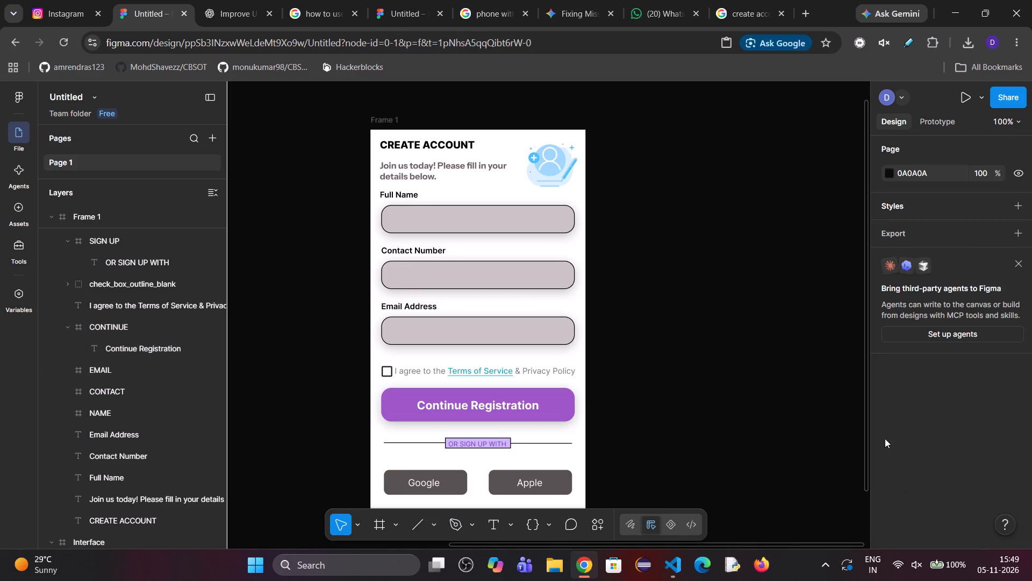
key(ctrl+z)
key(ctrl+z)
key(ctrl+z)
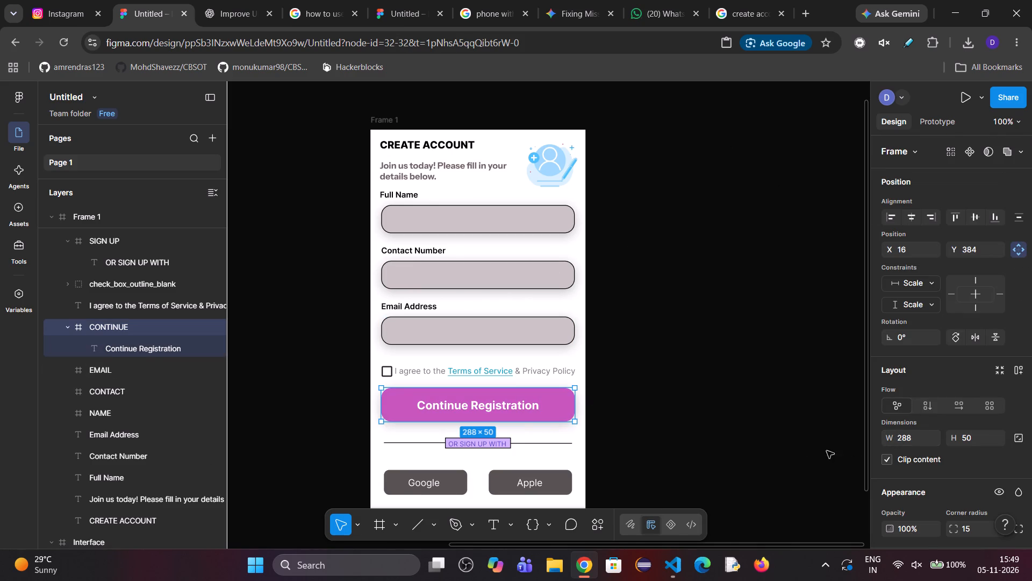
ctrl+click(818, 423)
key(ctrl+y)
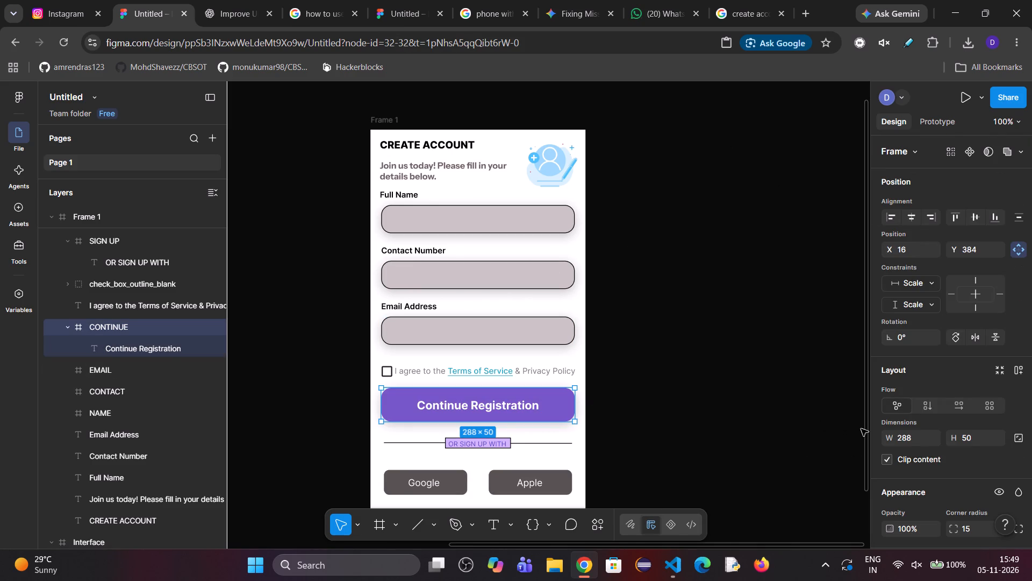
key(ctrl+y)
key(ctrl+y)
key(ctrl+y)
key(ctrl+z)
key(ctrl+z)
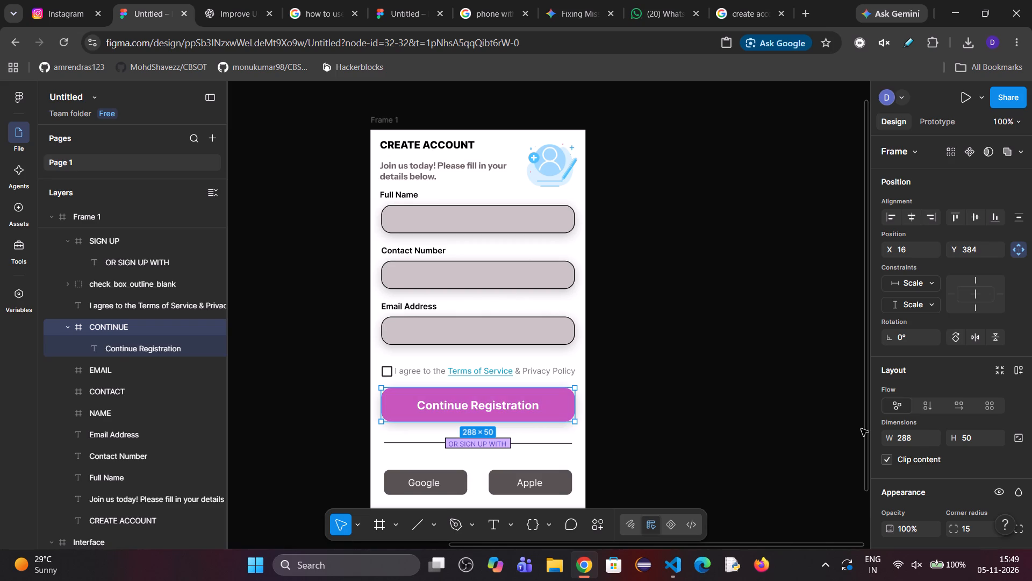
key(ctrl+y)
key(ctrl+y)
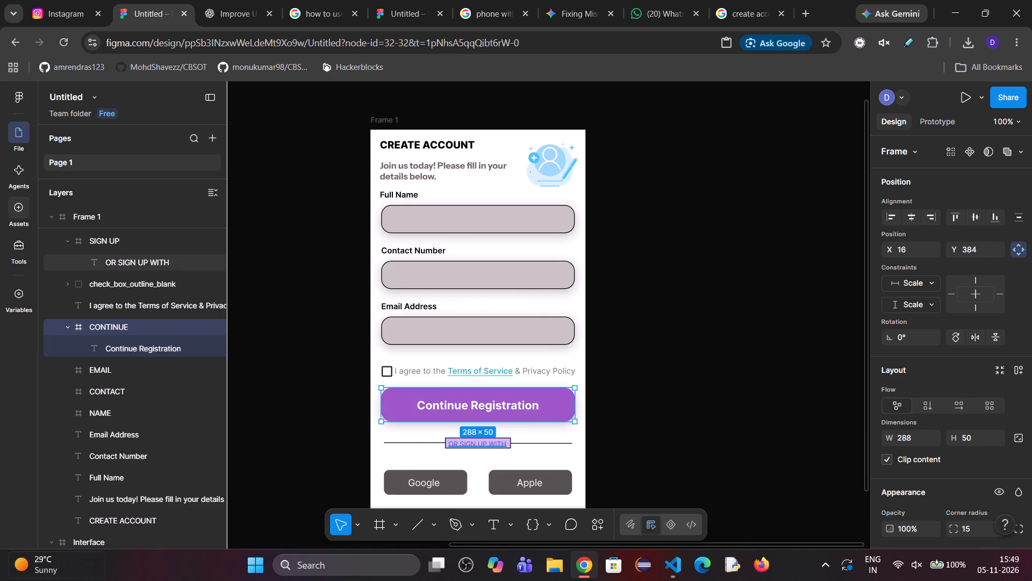
Change the fill of the OR SIGN UP WITH text to black 000000.
double_click(475, 444)
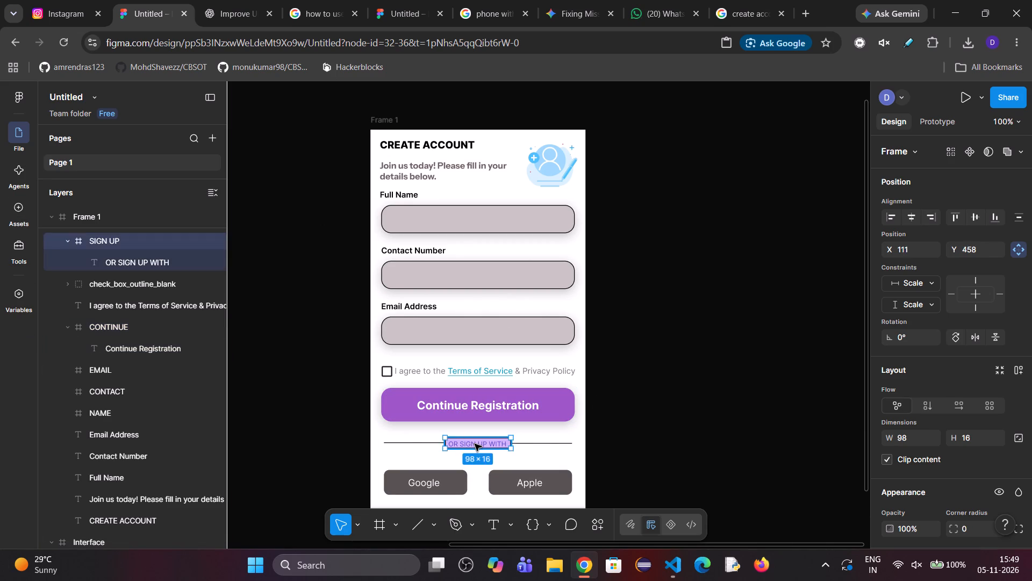
double_click(113, 260)
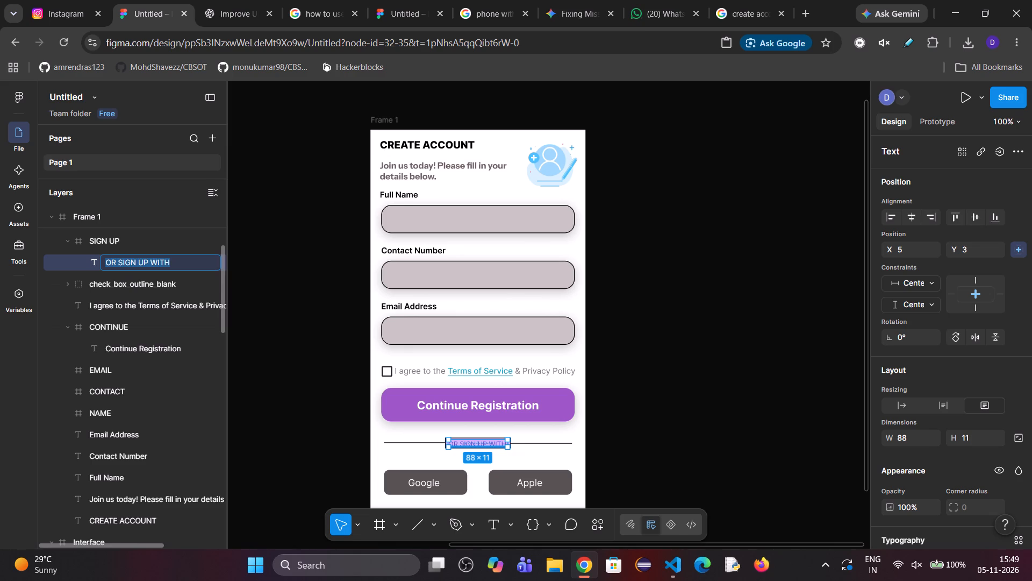
double_click(474, 445)
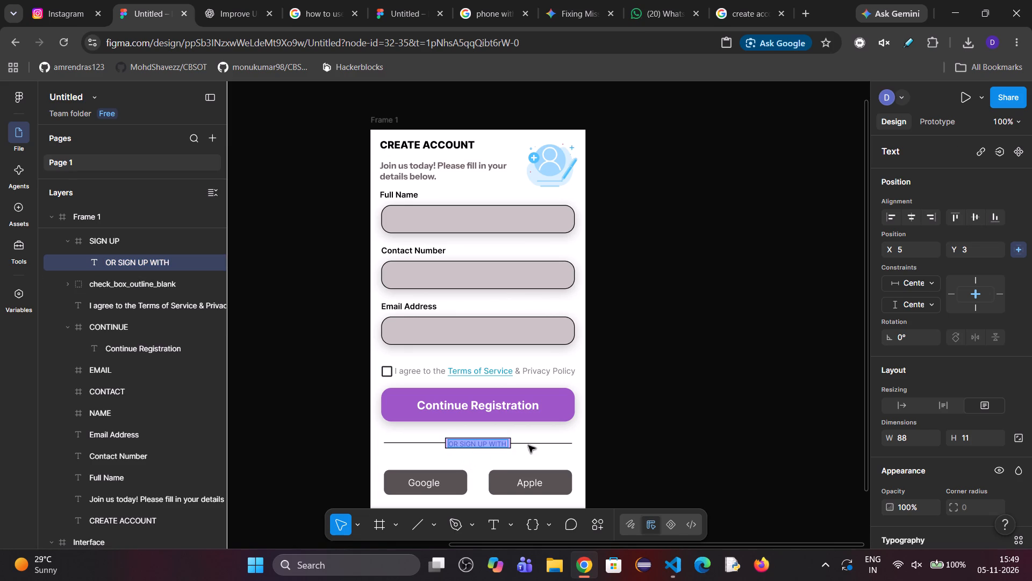
scroll(972, 348, down, 4)
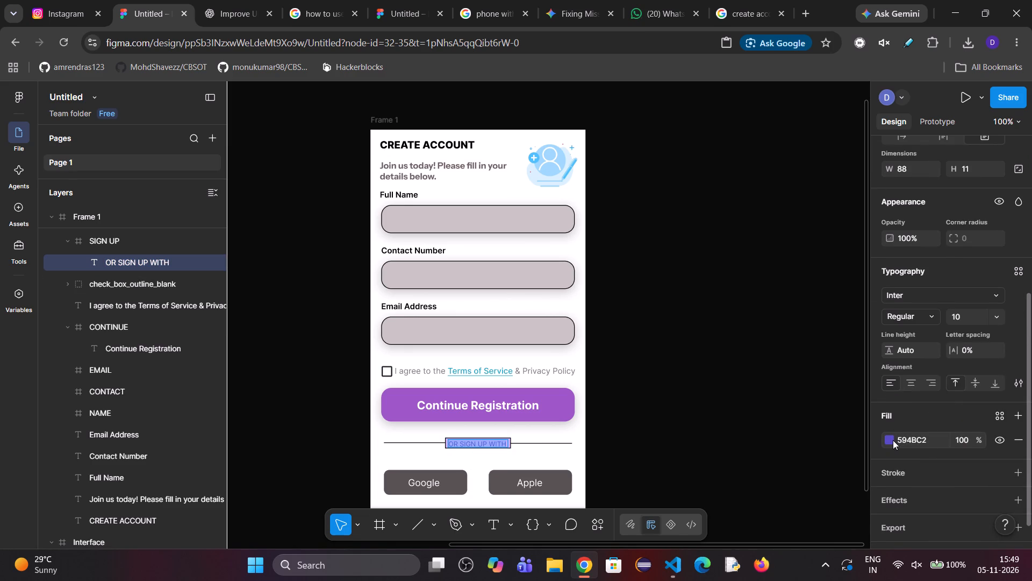
click(893, 440)
click(727, 486)
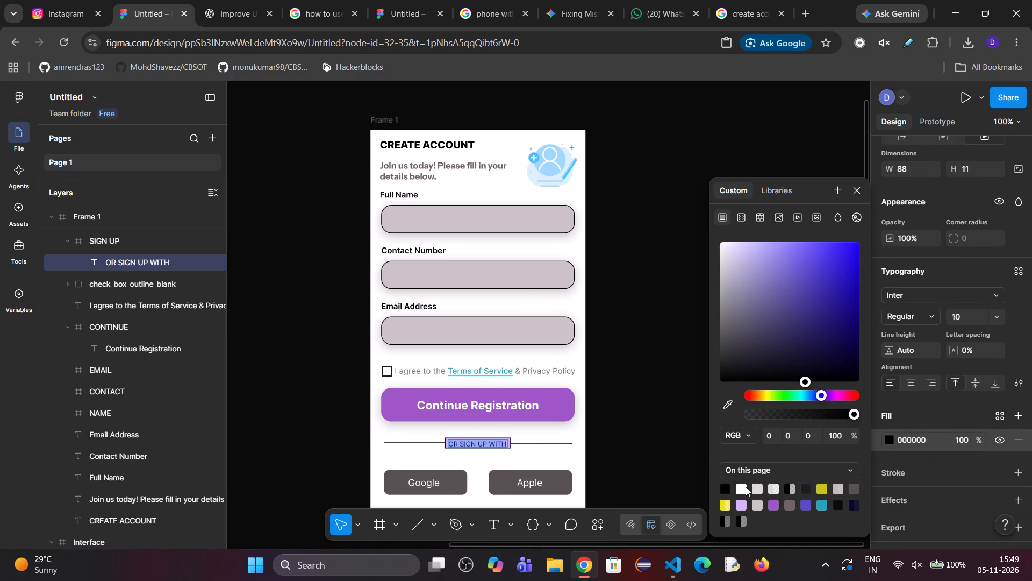
click(743, 488)
click(729, 491)
Set the font weight of the OR SIGN UP WITH text to Semi Bold.
click(909, 319)
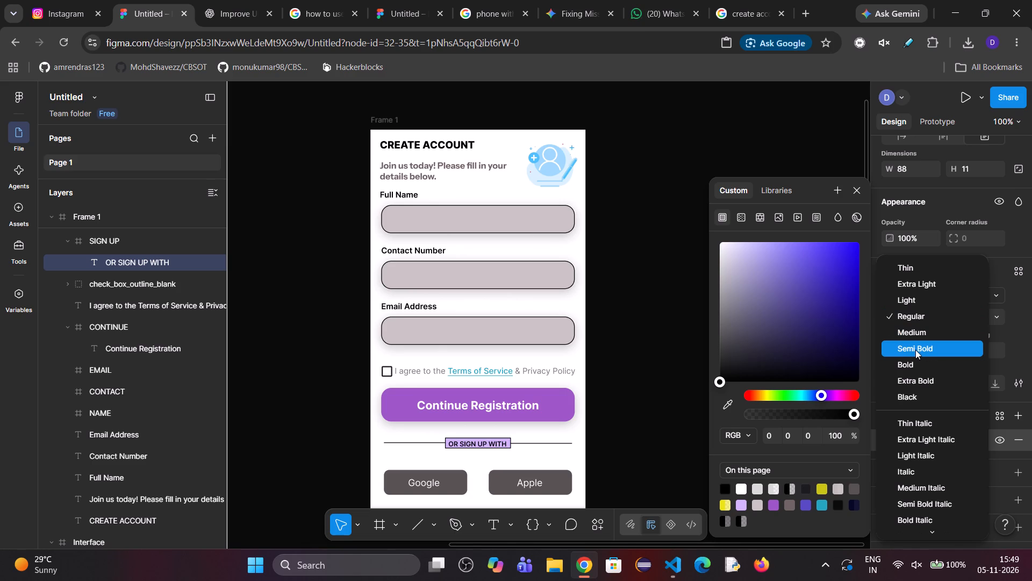
click(915, 350)
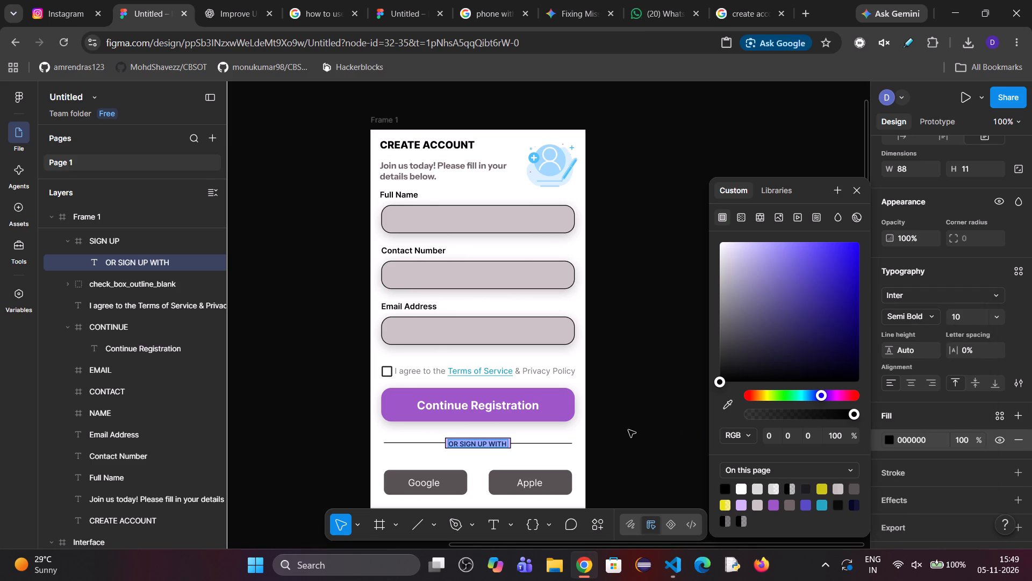
click(628, 430)
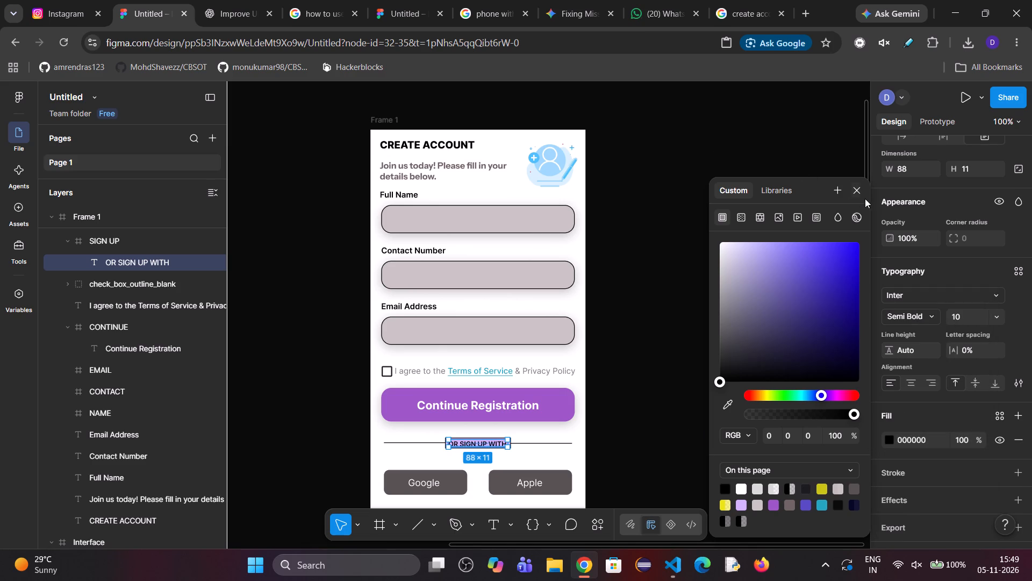
click(862, 193)
click(750, 280)
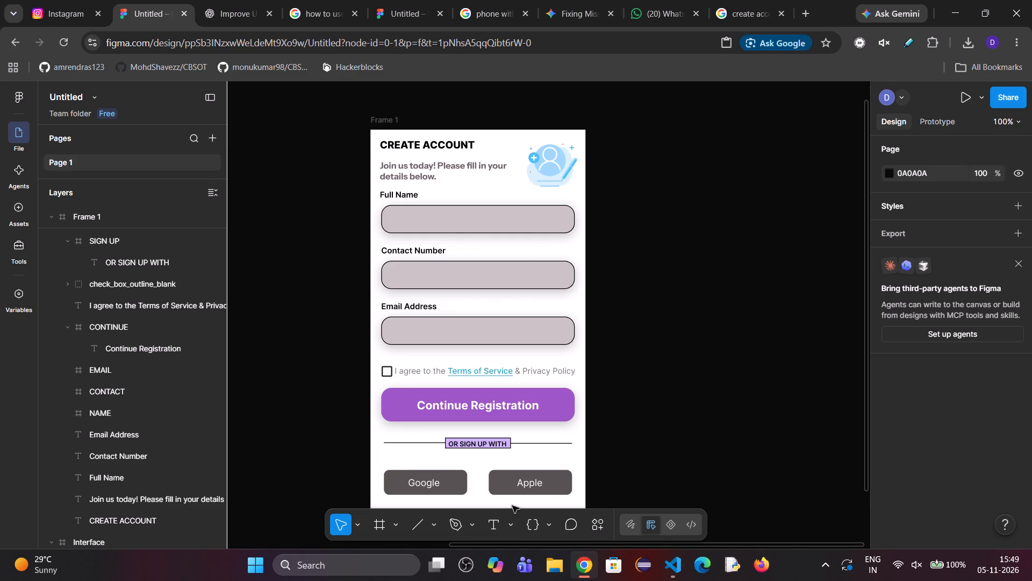
Change the fill of both the Google and Apple buttons together to muted blue 495599.
click(427, 488)
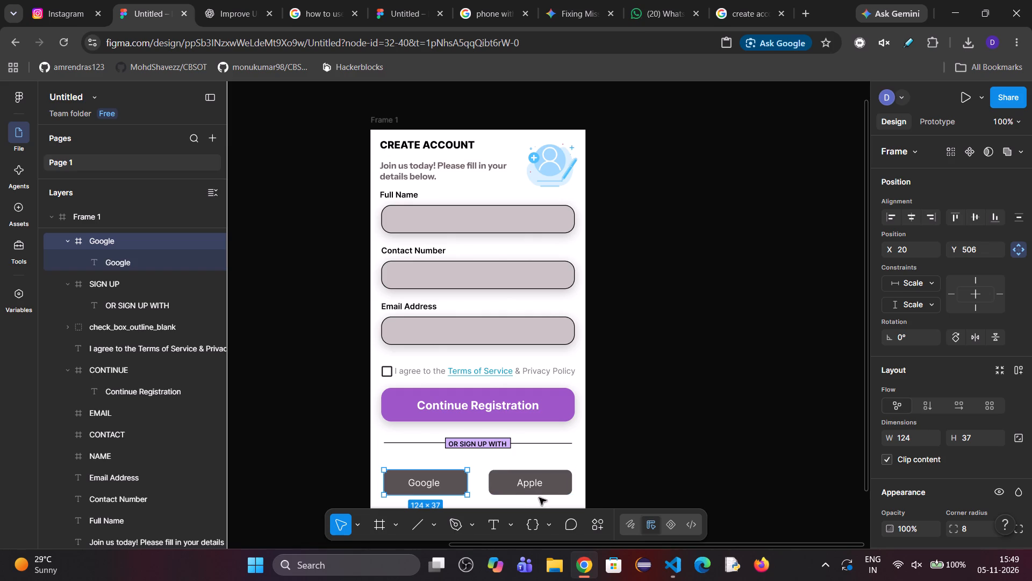
ctrl+click(558, 490)
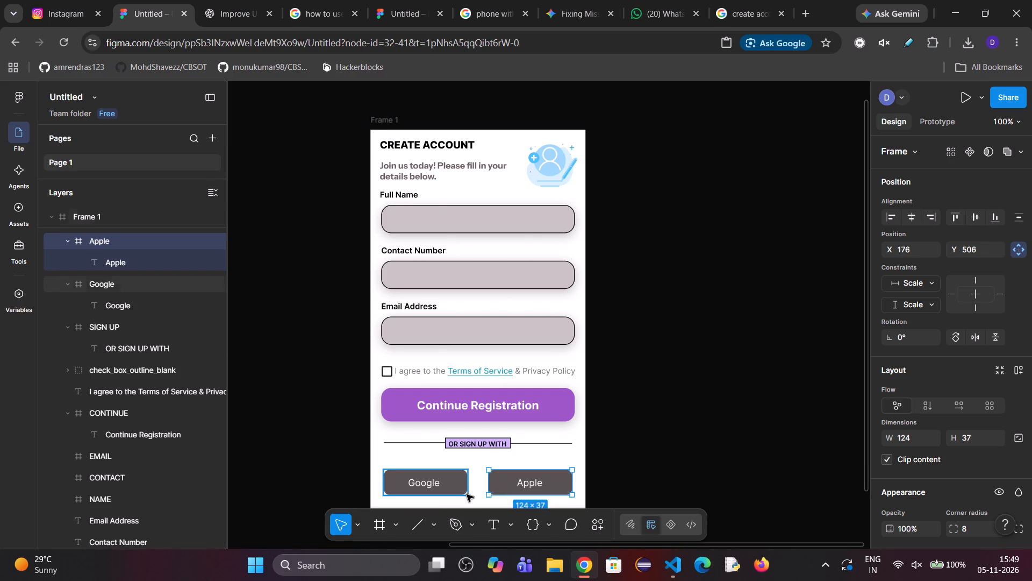
ctrl+click(463, 493)
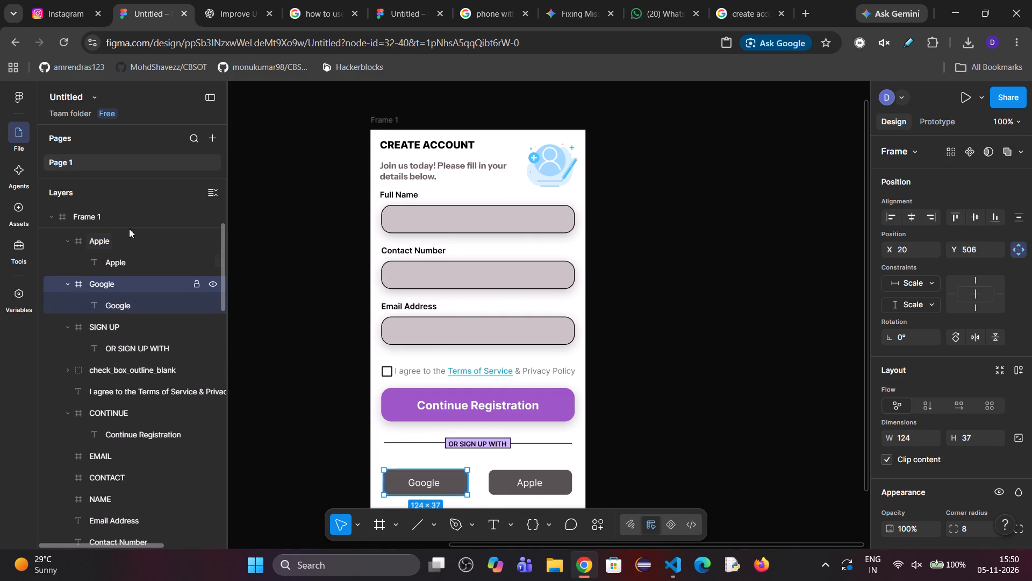
ctrl+click(124, 239)
scroll(950, 440, down, 2)
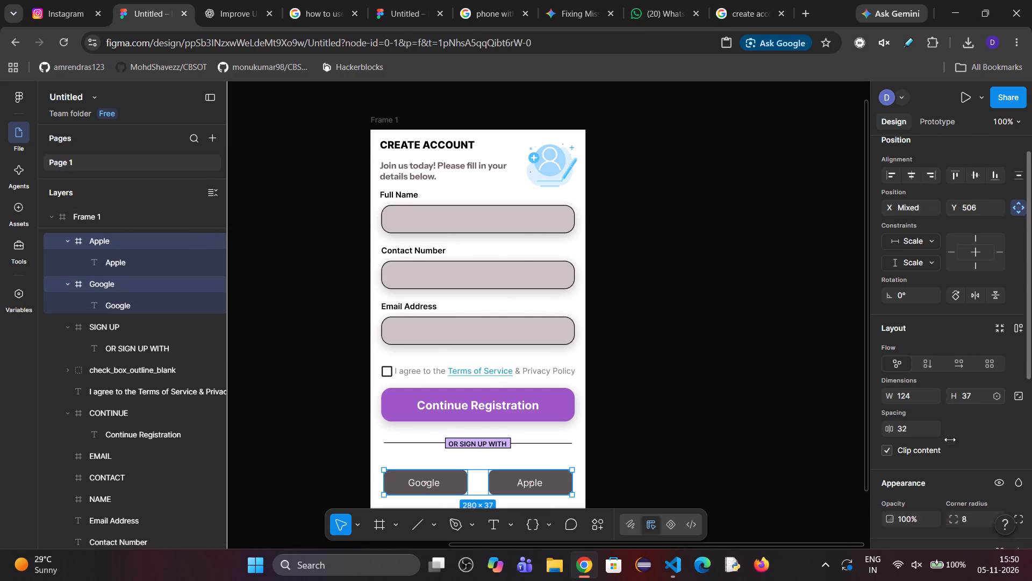
click(891, 483)
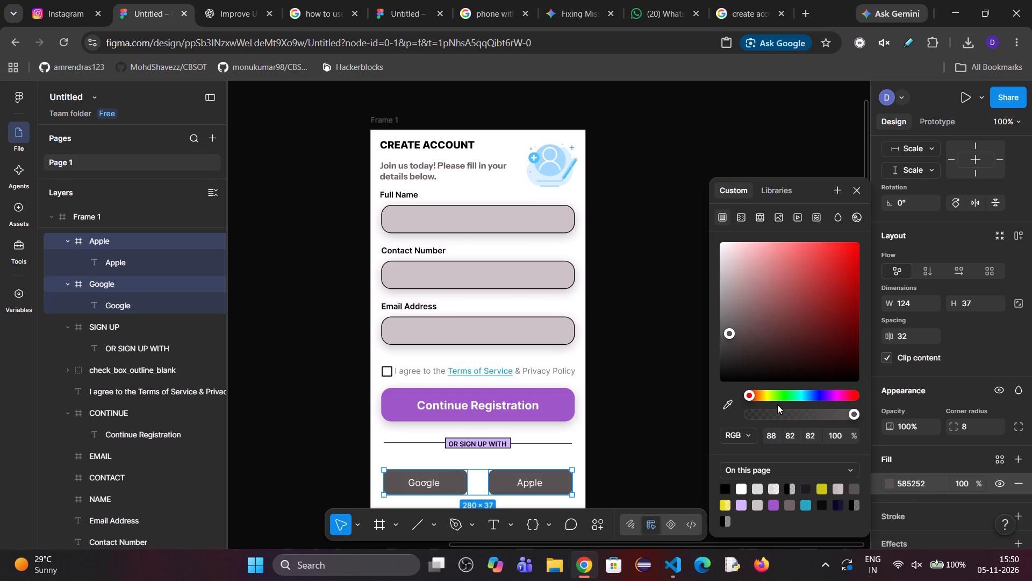
click(816, 396)
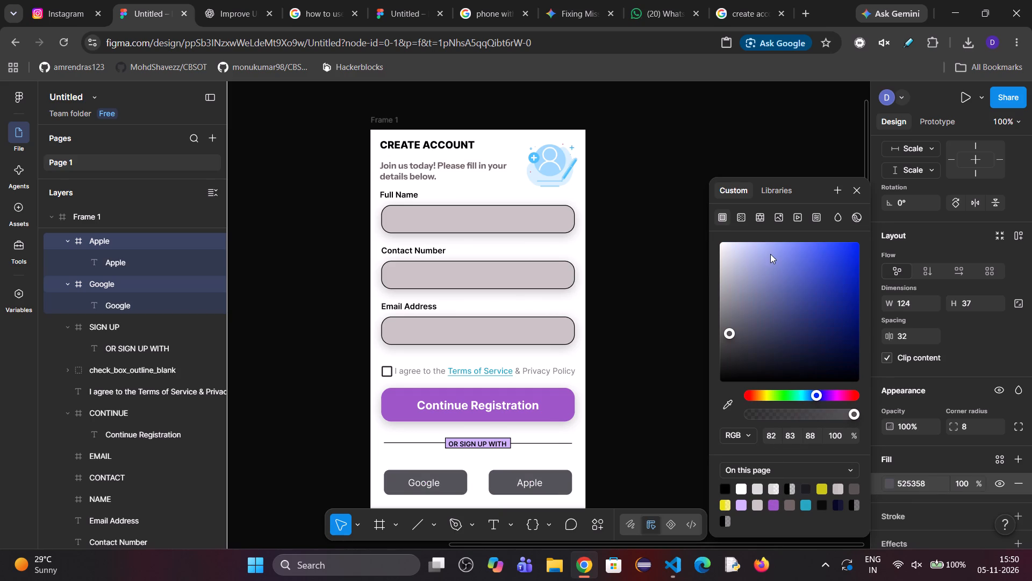
click(770, 254)
click(806, 284)
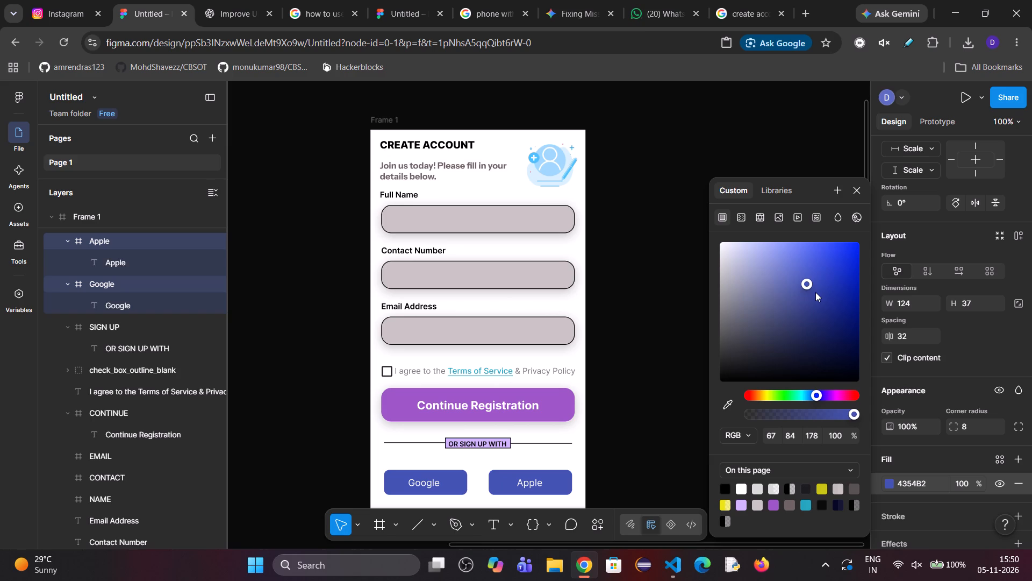
click(792, 300)
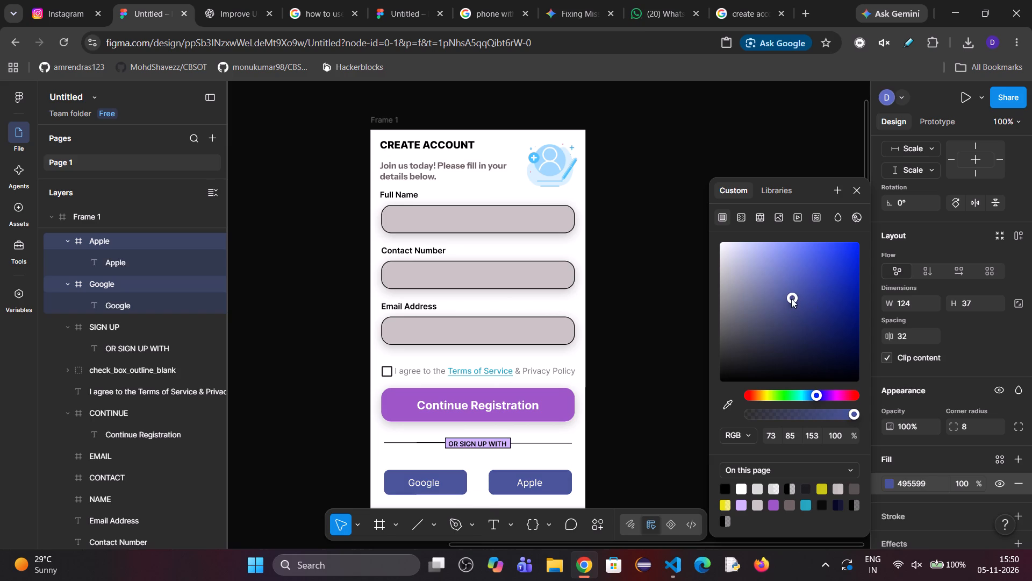
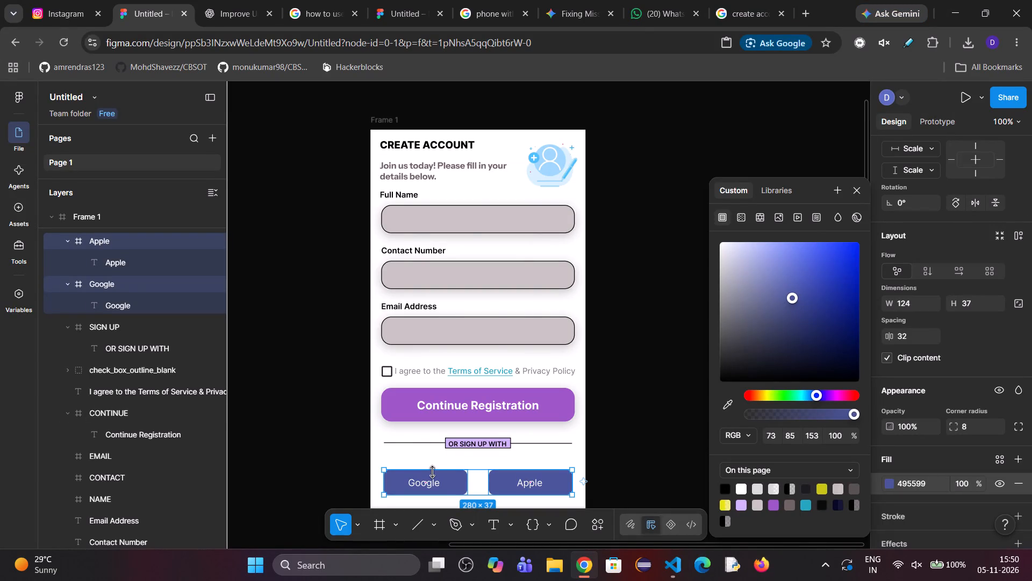
Change the fill of both the Google and Apple buttons together to light aqua 9BE7E0, trying pink and lavender tones first.
click(830, 395)
click(840, 395)
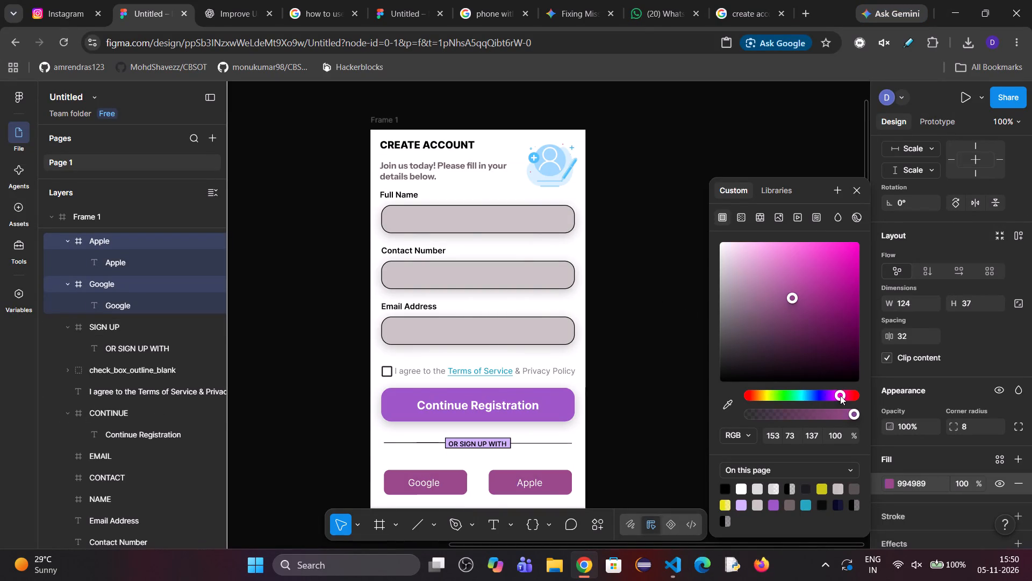
click(843, 391)
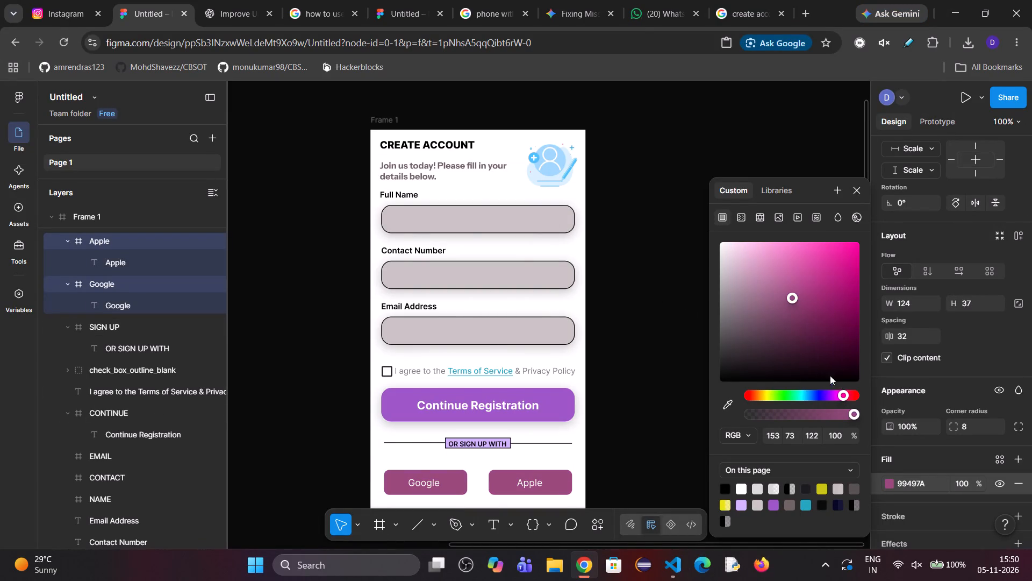
drag(789, 299, 765, 315)
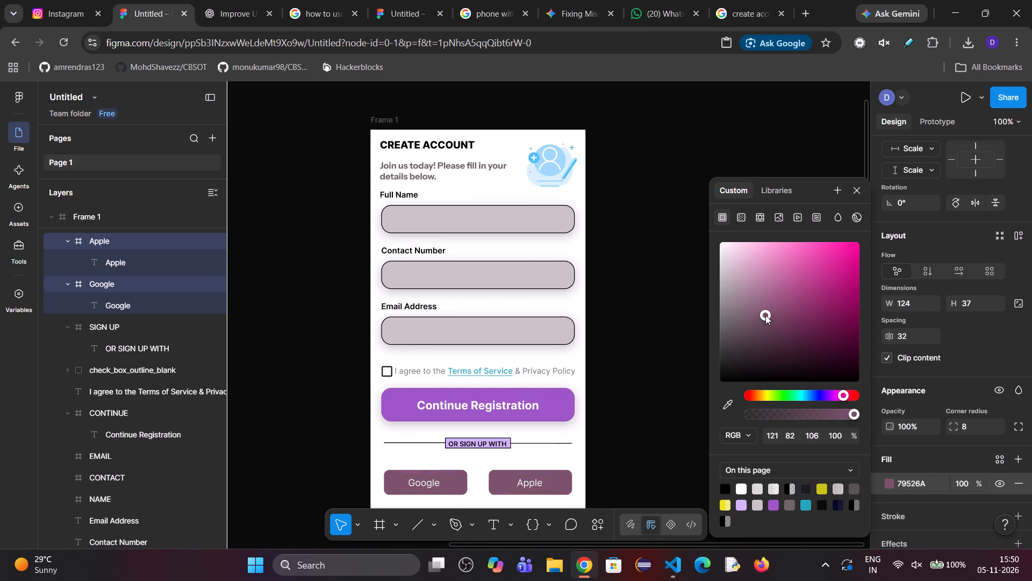
drag(765, 315, 765, 297)
drag(764, 285, 758, 266)
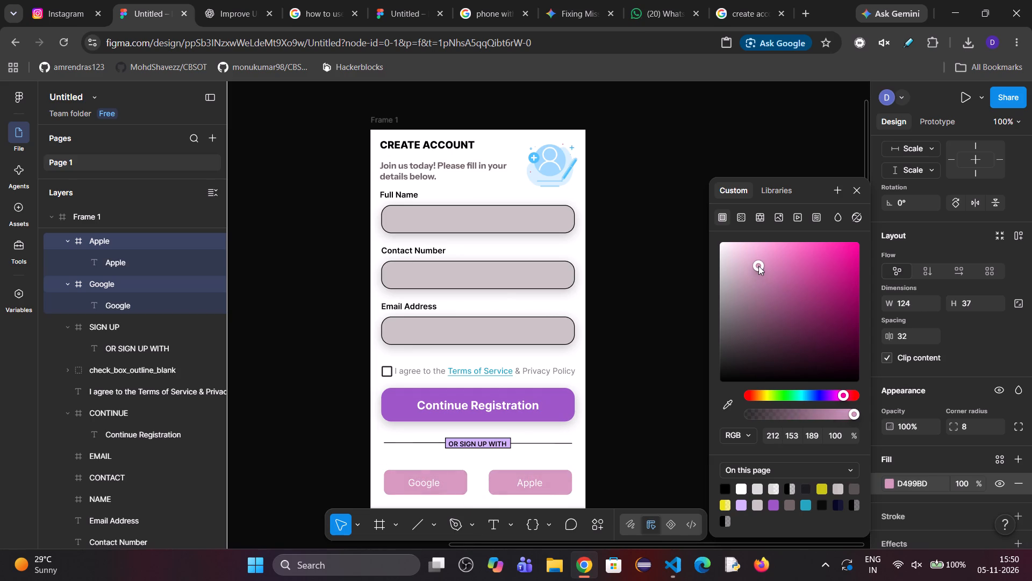
drag(758, 266, 769, 254)
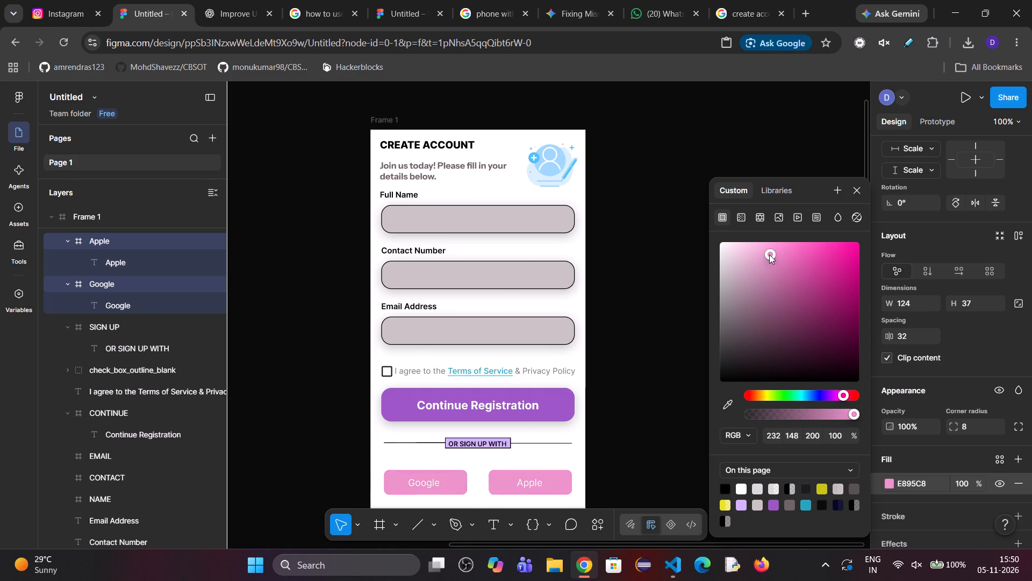
drag(769, 254, 766, 255)
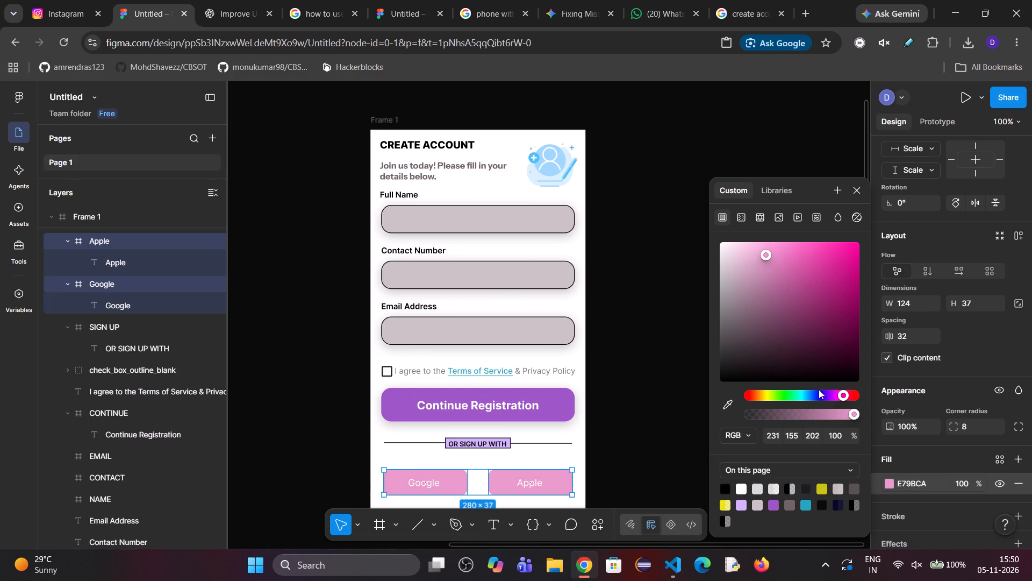
click(823, 395)
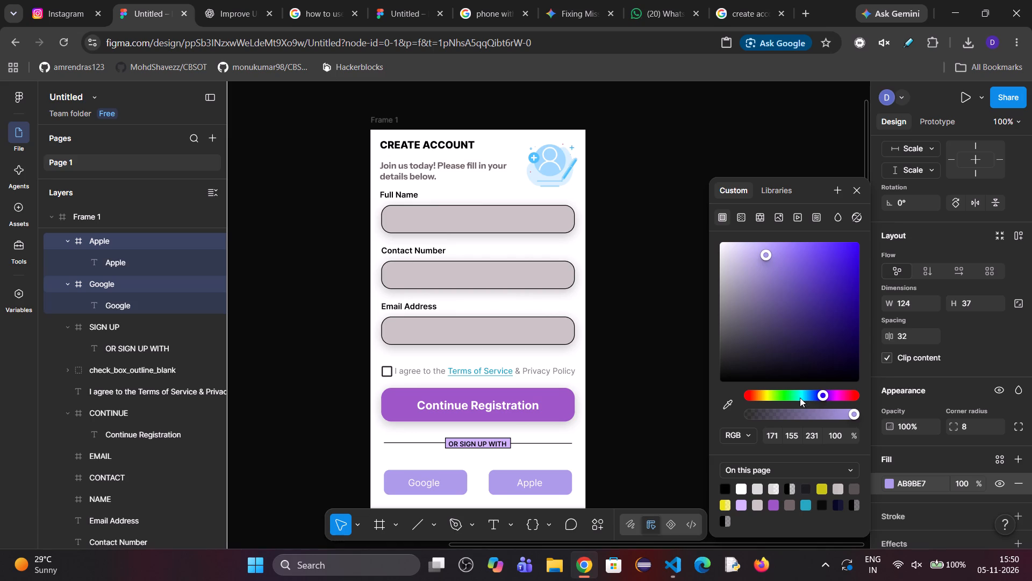
click(800, 398)
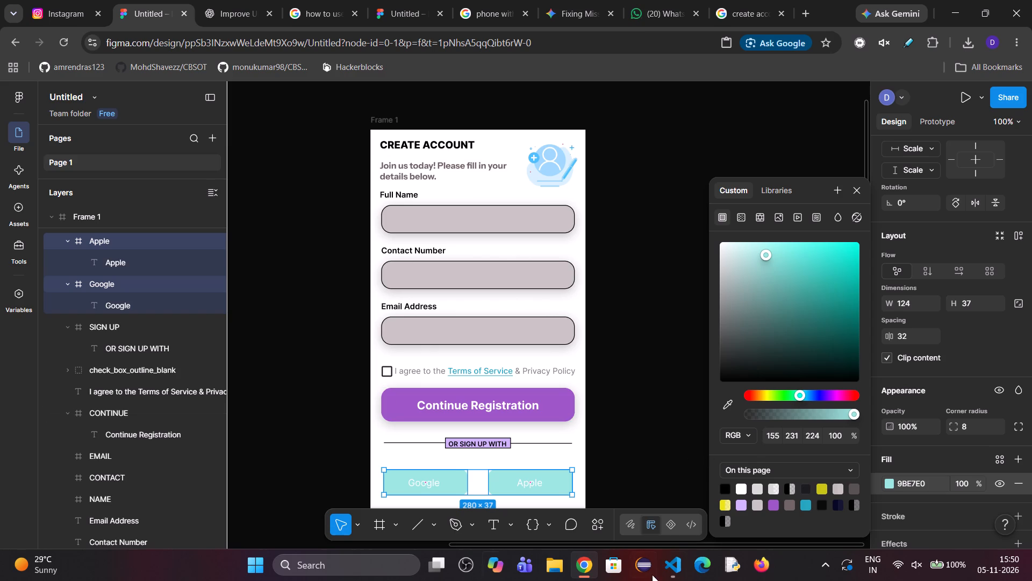
Change the Apple button's label text to black 000000 and set its font weight to Bold.
double_click(420, 486)
double_click(420, 485)
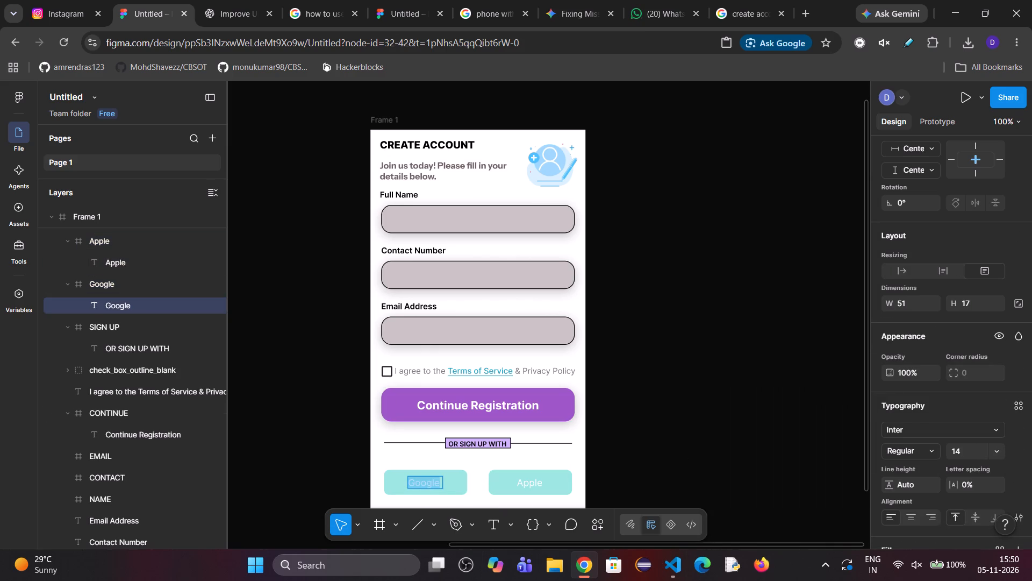
ctrl+click(119, 260)
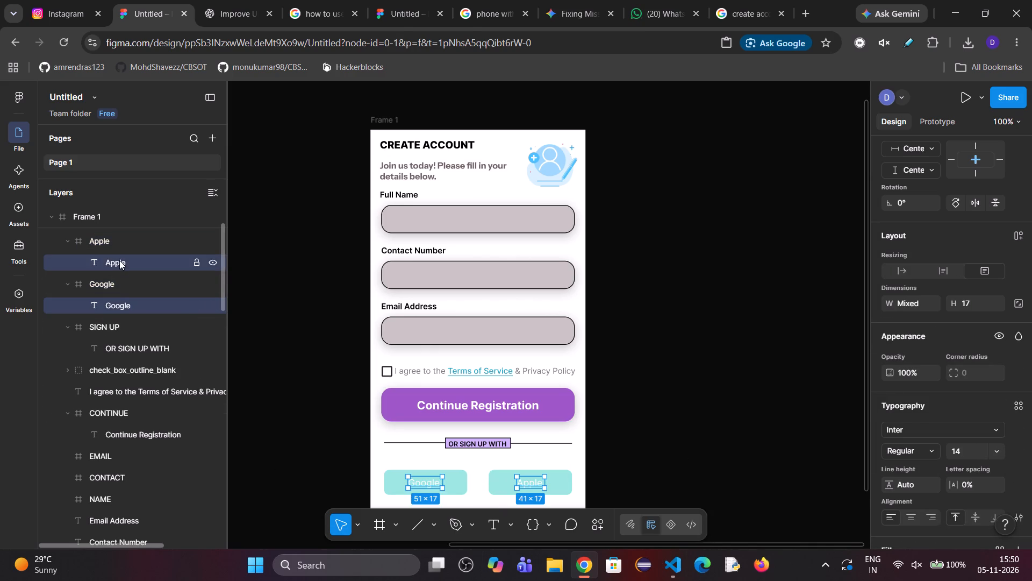
double_click(426, 482)
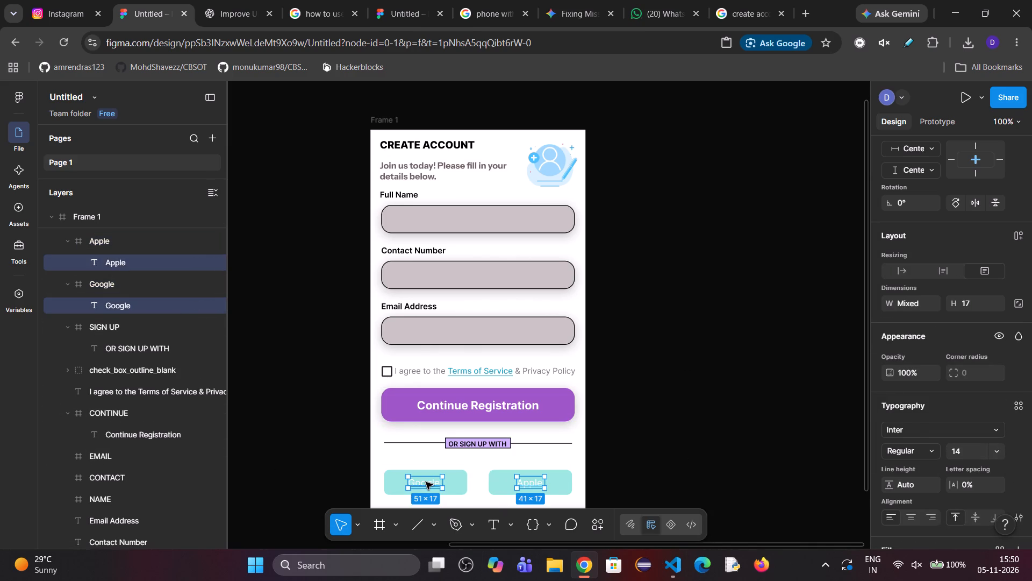
ctrl+double_click(521, 483)
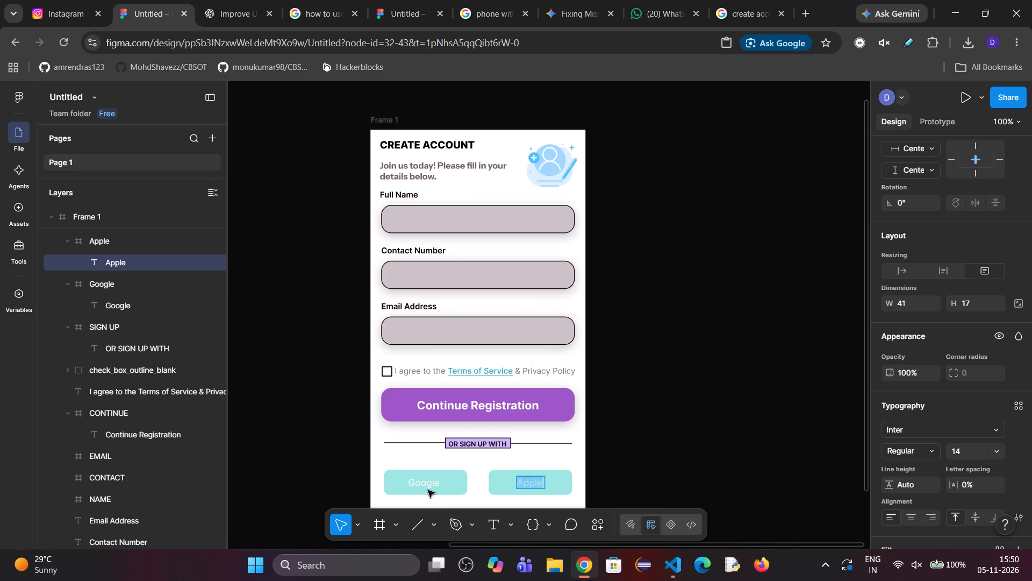
scroll(928, 451, down, 2)
click(889, 443)
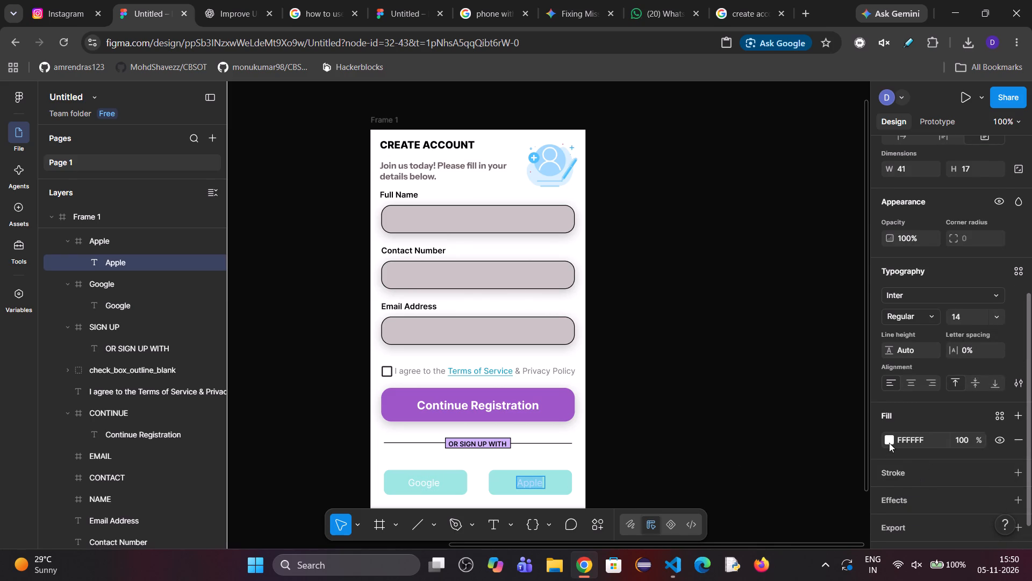
click(725, 490)
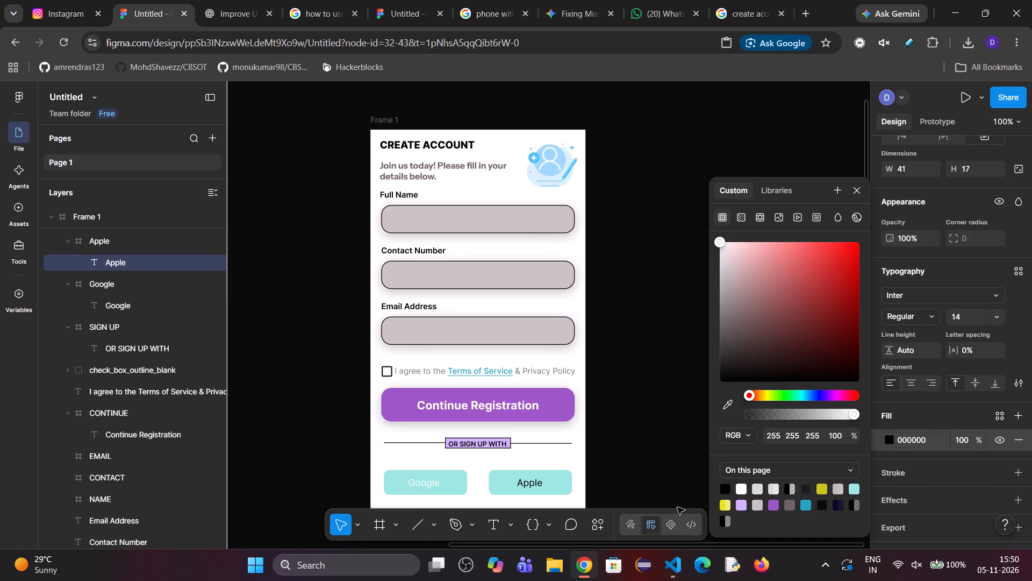
click(915, 320)
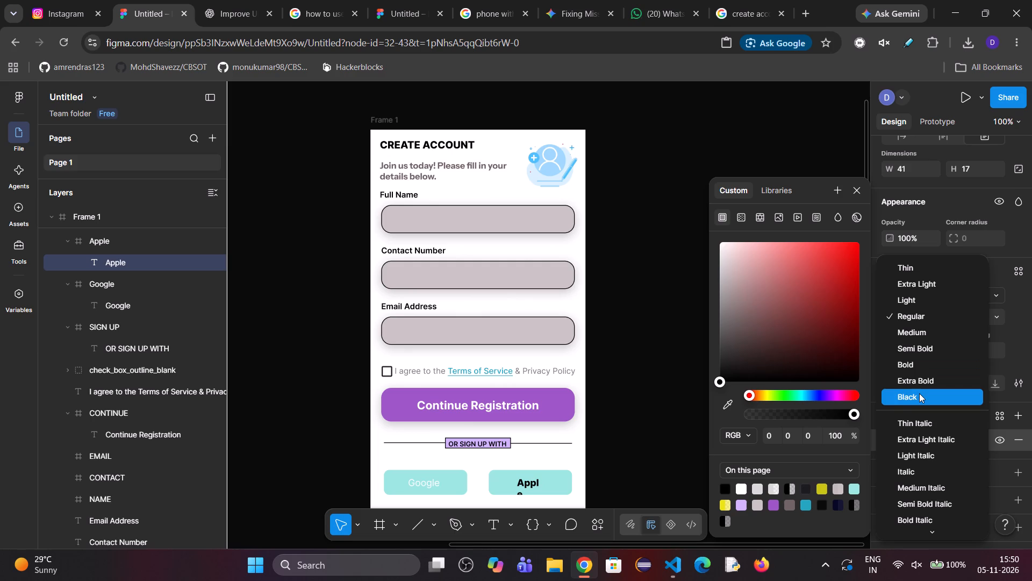
click(912, 361)
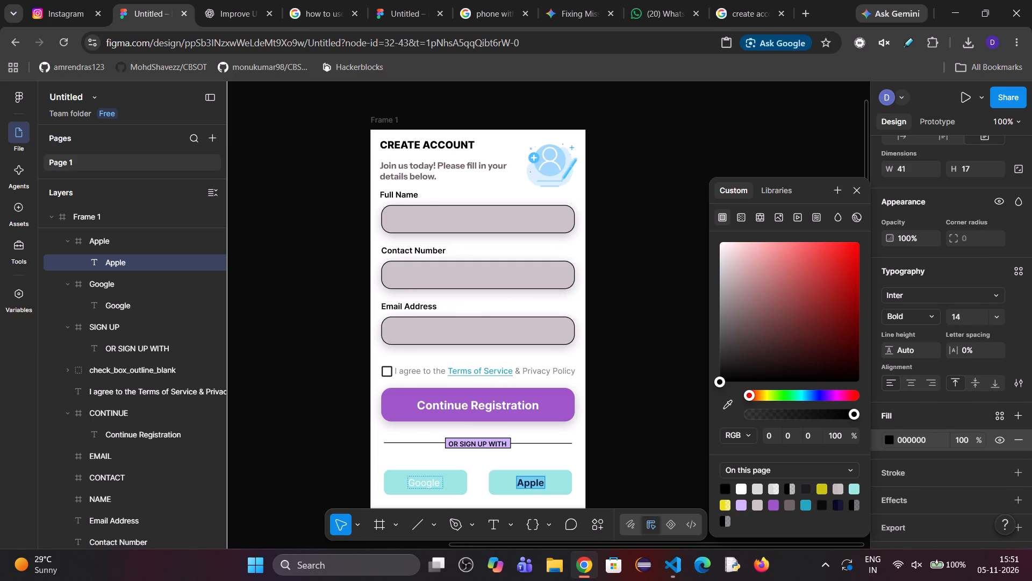
Set the Google button's label text to Bold and change its fill to black 000000.
double_click(432, 479)
click(895, 318)
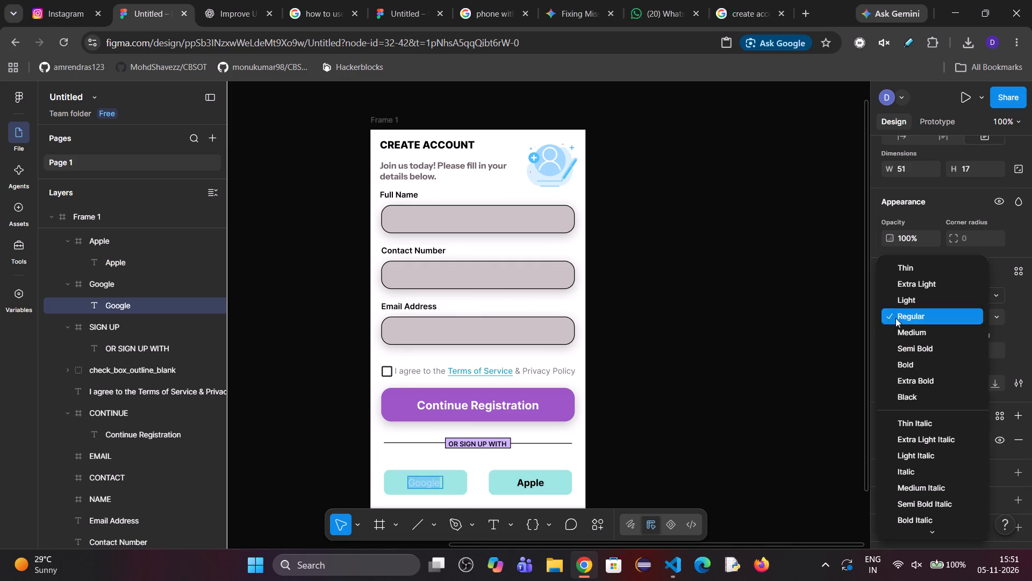
click(906, 368)
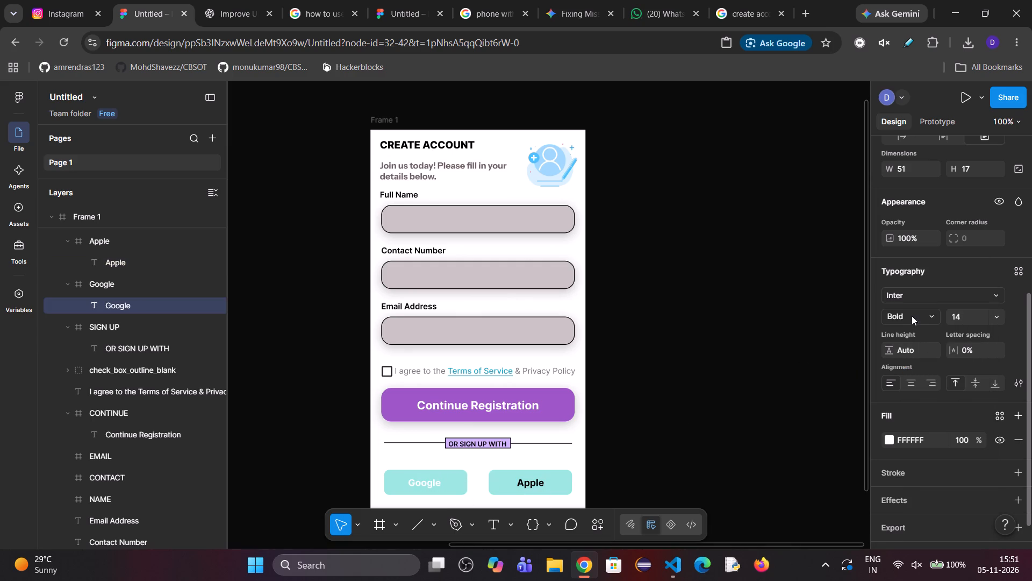
click(888, 438)
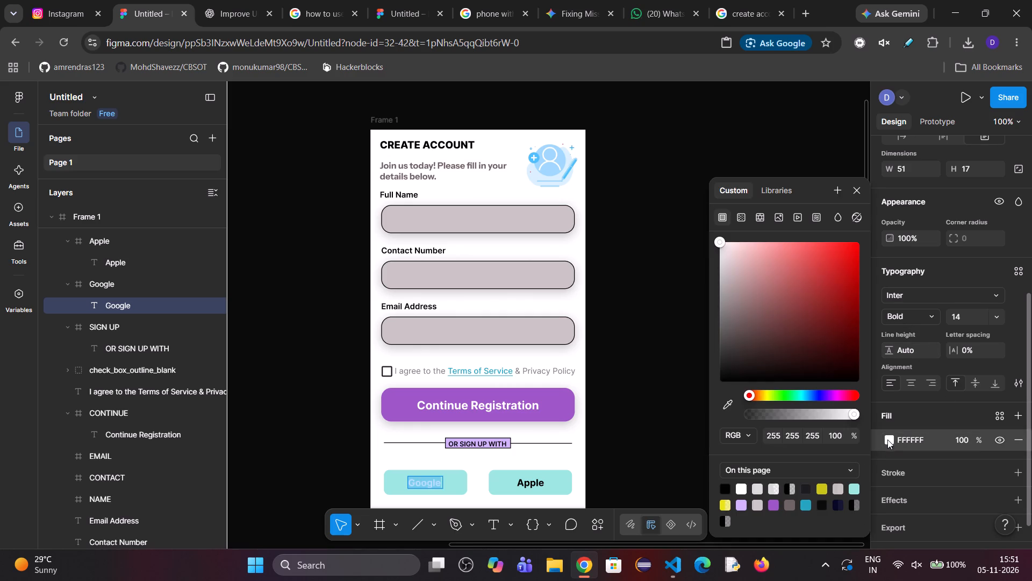
click(727, 487)
click(646, 425)
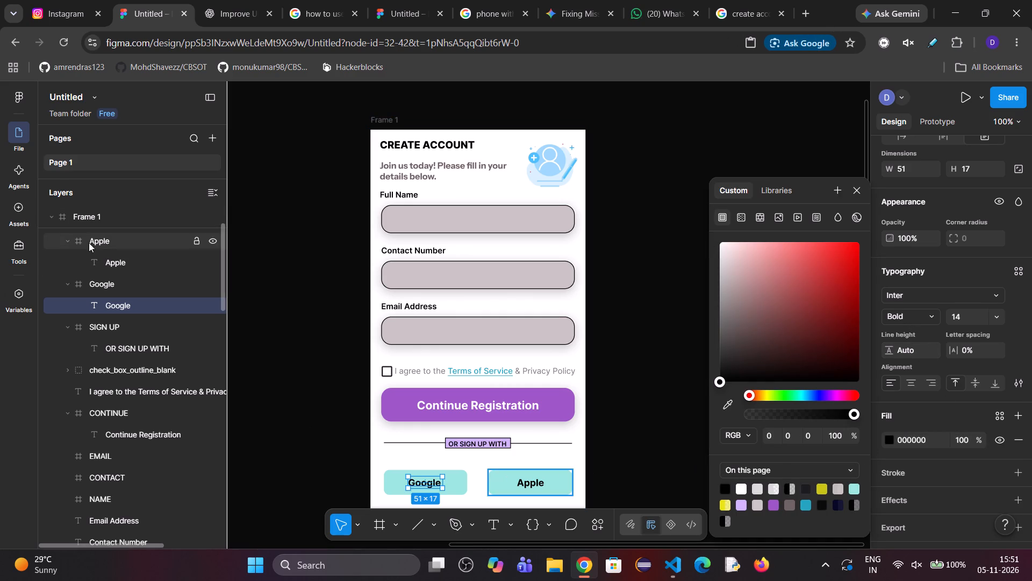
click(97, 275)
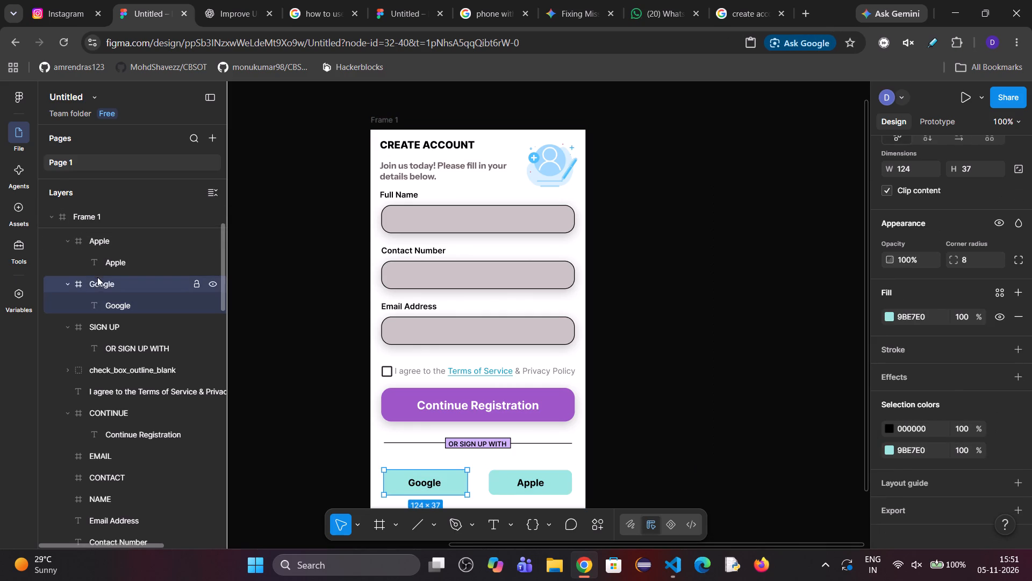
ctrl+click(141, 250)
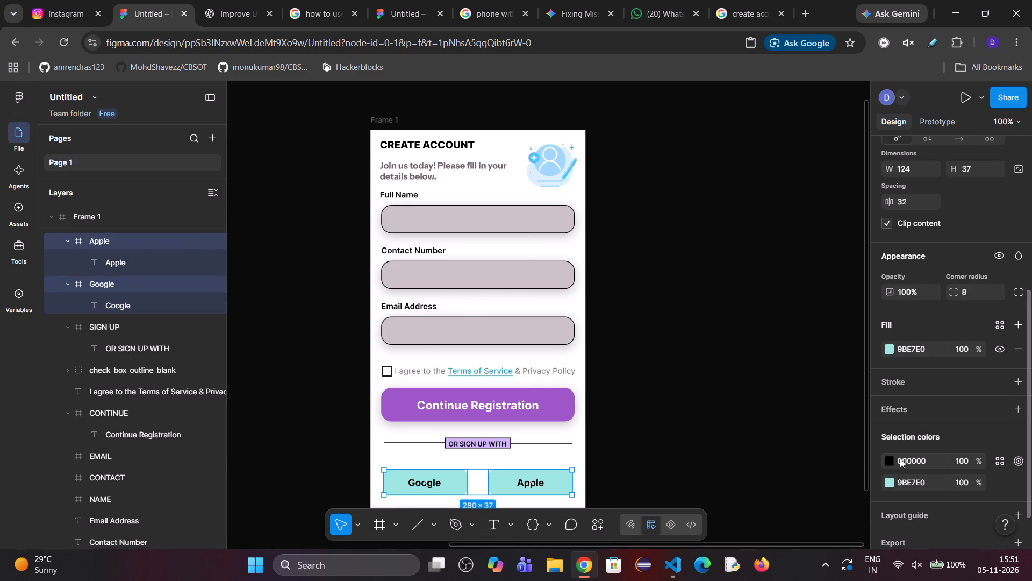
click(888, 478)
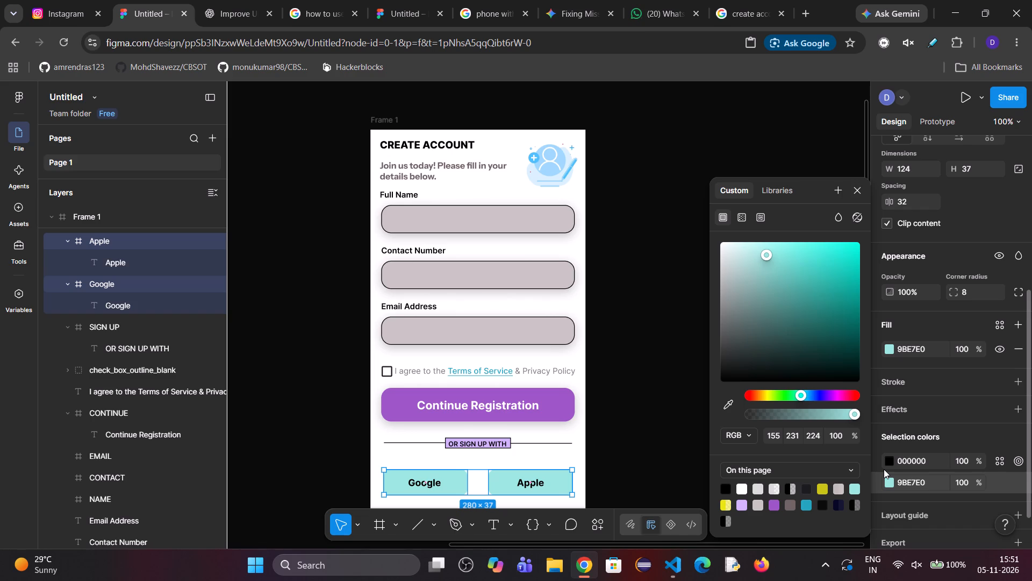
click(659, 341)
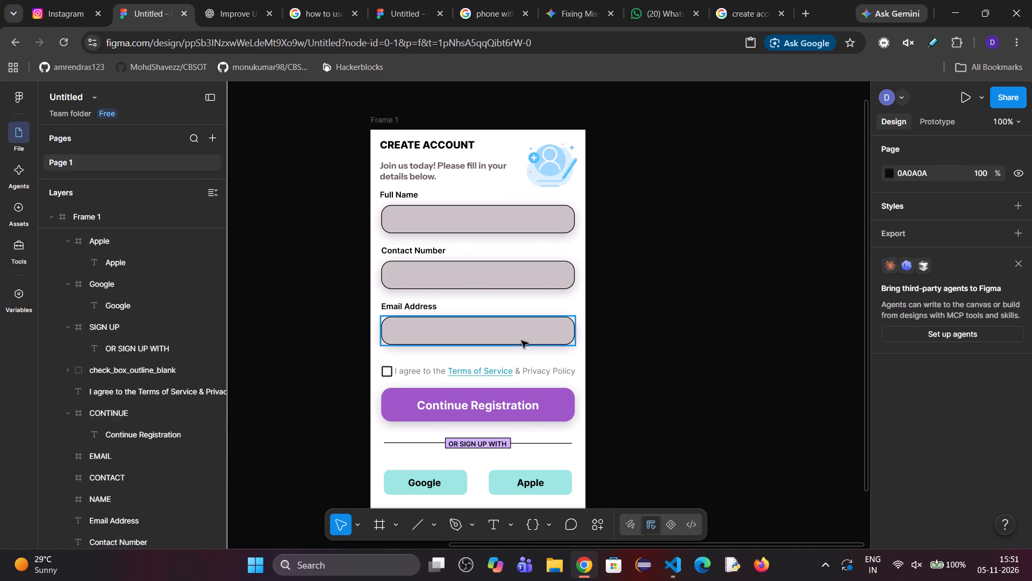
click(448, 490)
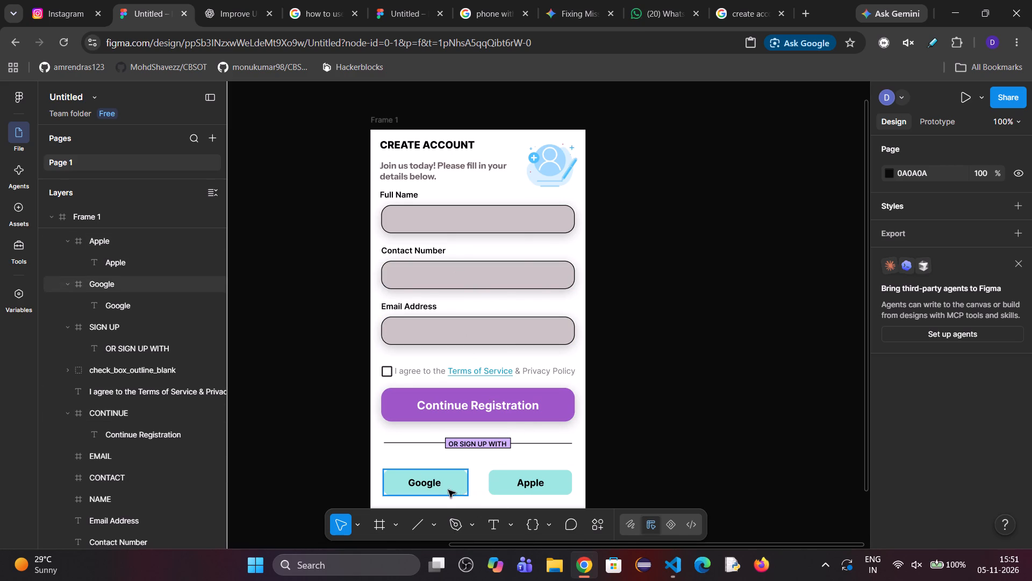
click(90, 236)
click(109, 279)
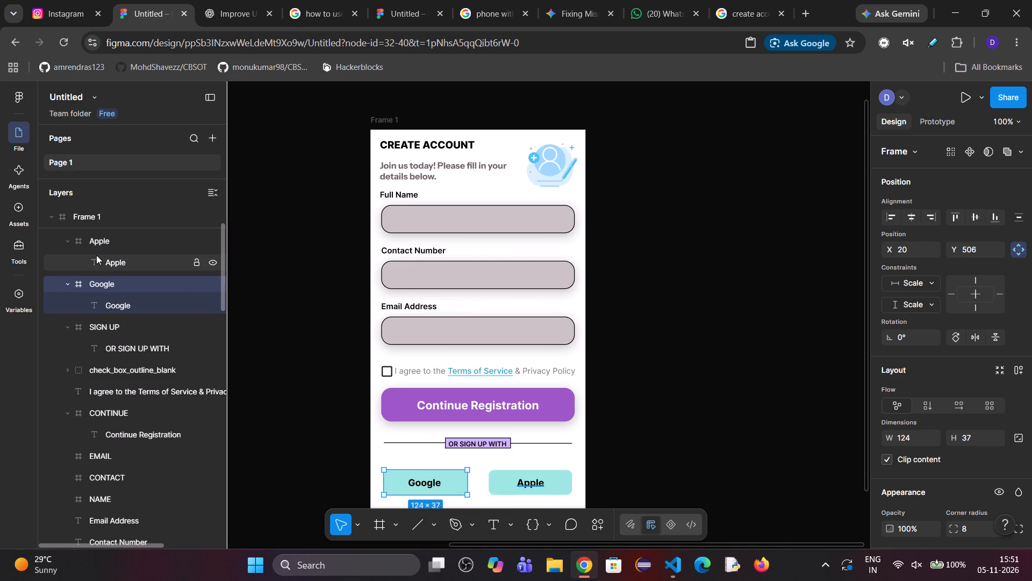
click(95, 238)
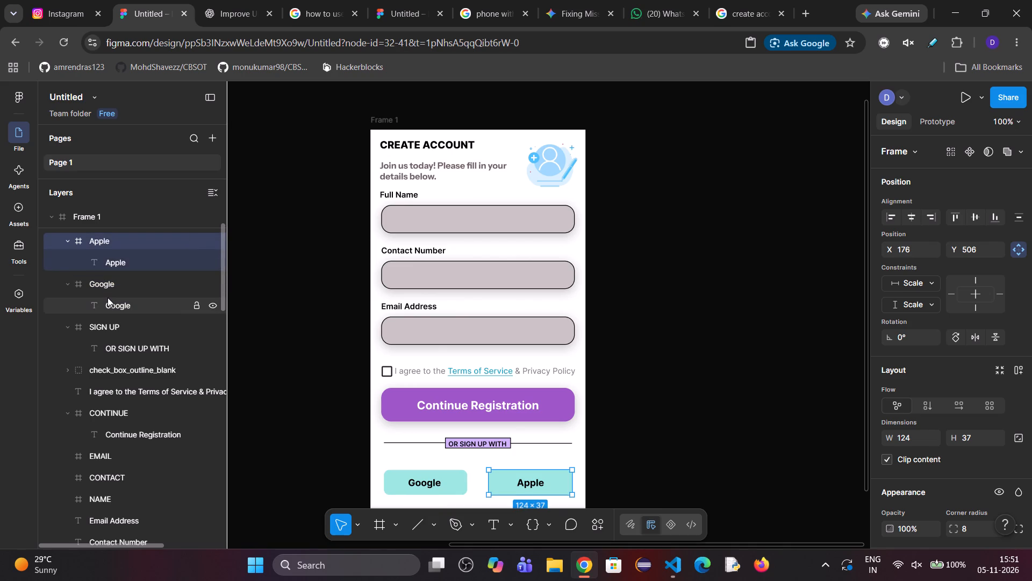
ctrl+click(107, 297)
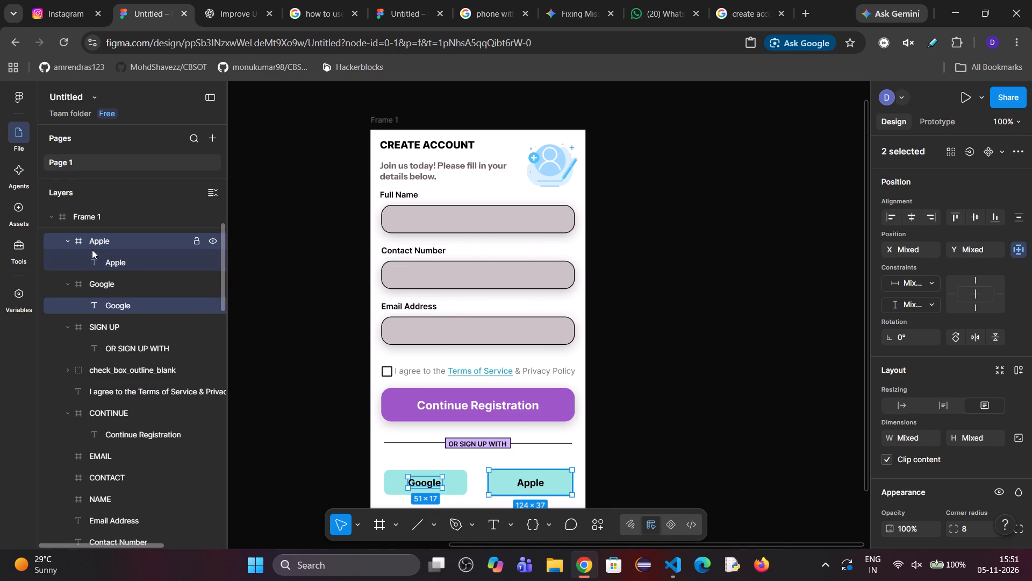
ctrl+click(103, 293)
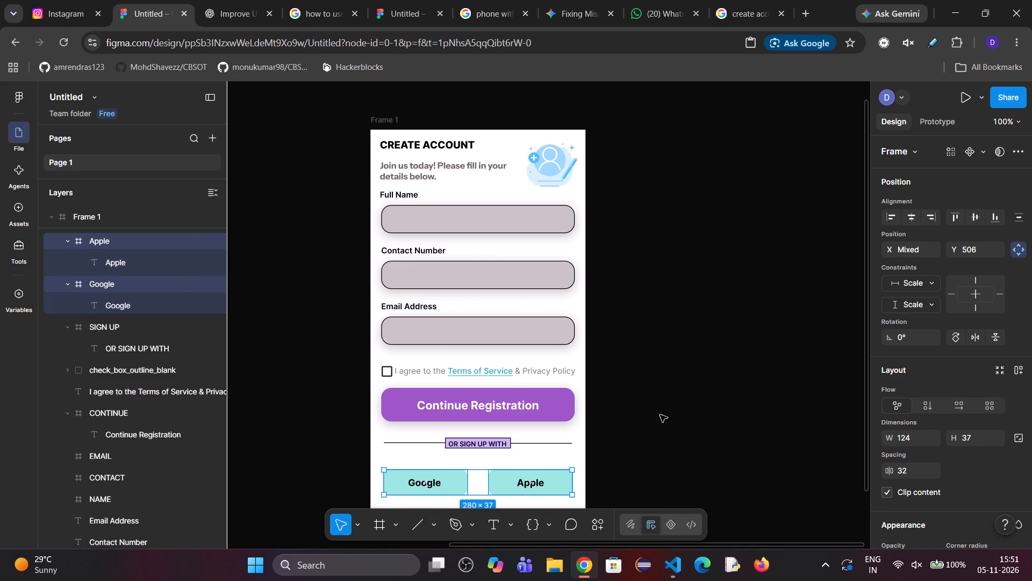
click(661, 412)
Add a black 000000 stroke to both the Google and Apple buttons together.
ctrl+click(75, 278)
ctrl+click(87, 247)
scroll(991, 438, down, 2)
scroll(921, 487, down, 1)
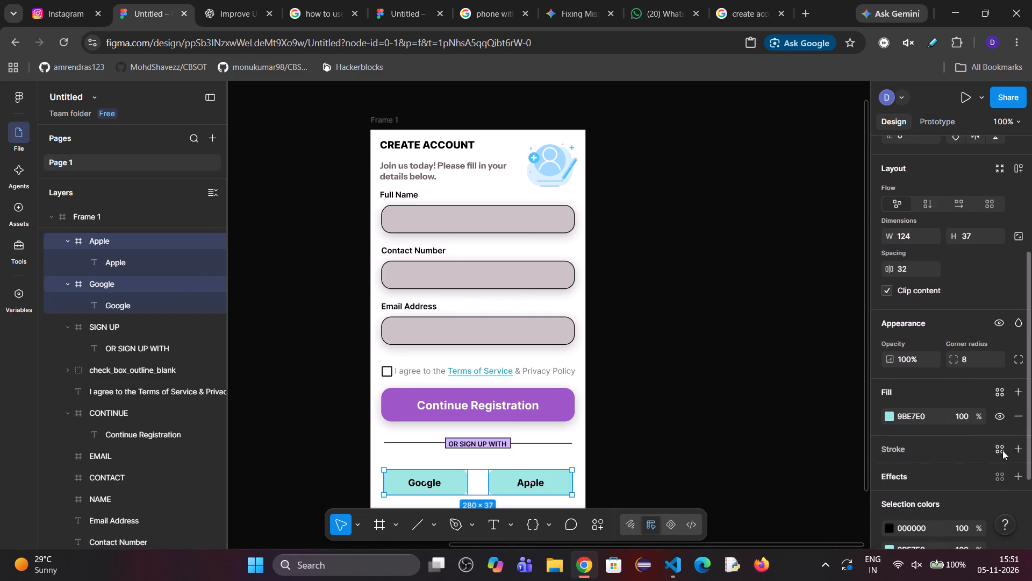
click(1024, 451)
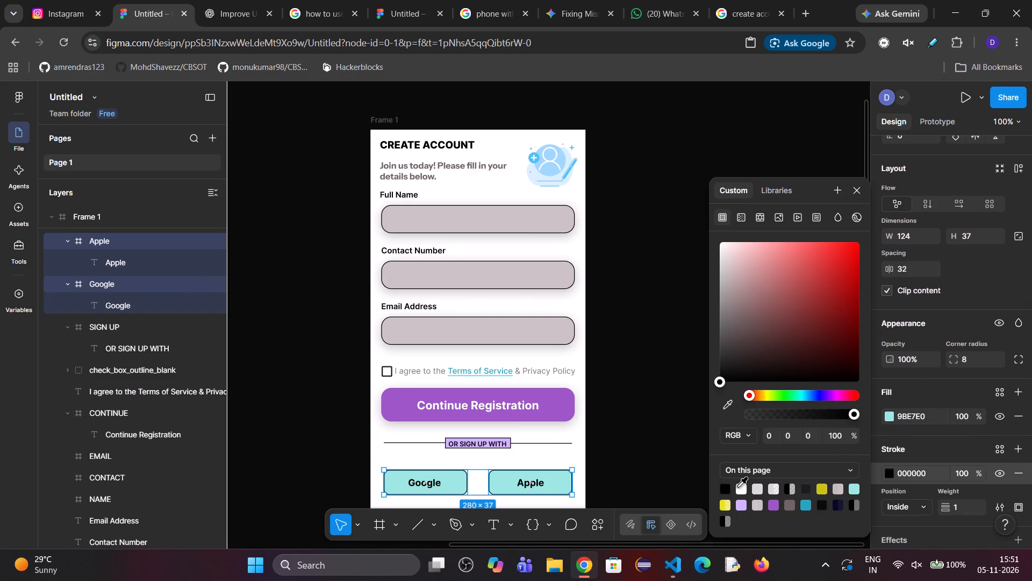
click(732, 488)
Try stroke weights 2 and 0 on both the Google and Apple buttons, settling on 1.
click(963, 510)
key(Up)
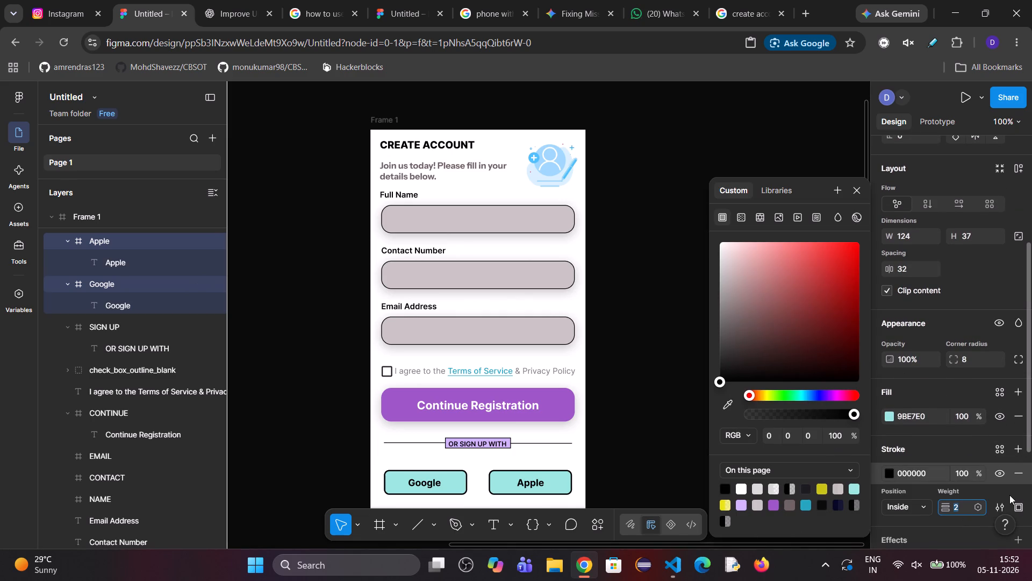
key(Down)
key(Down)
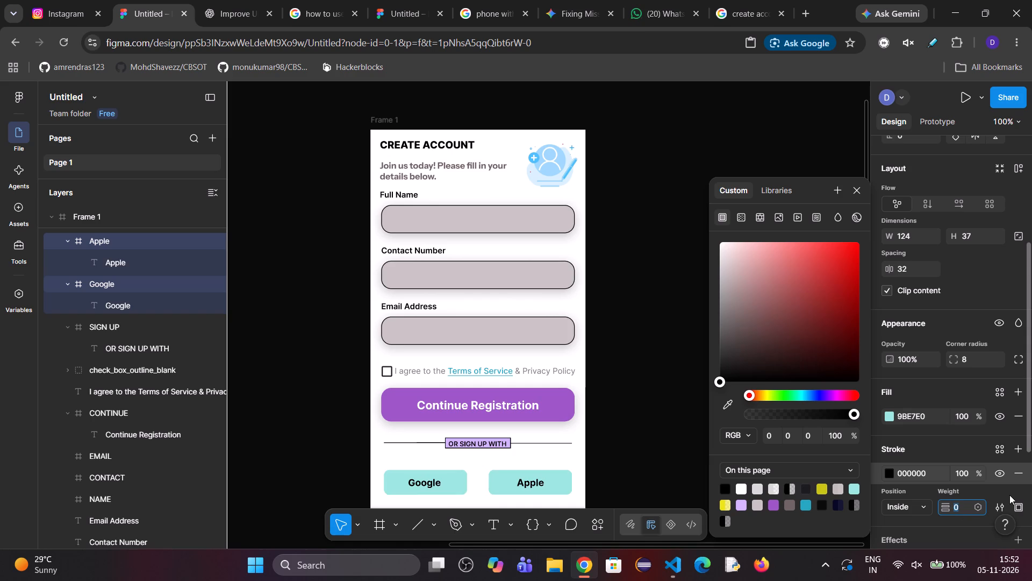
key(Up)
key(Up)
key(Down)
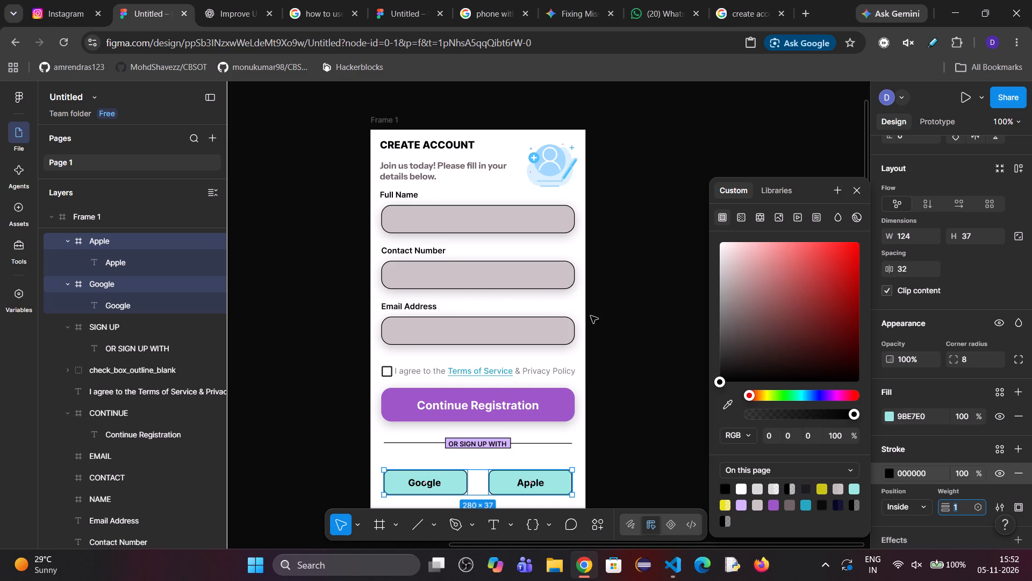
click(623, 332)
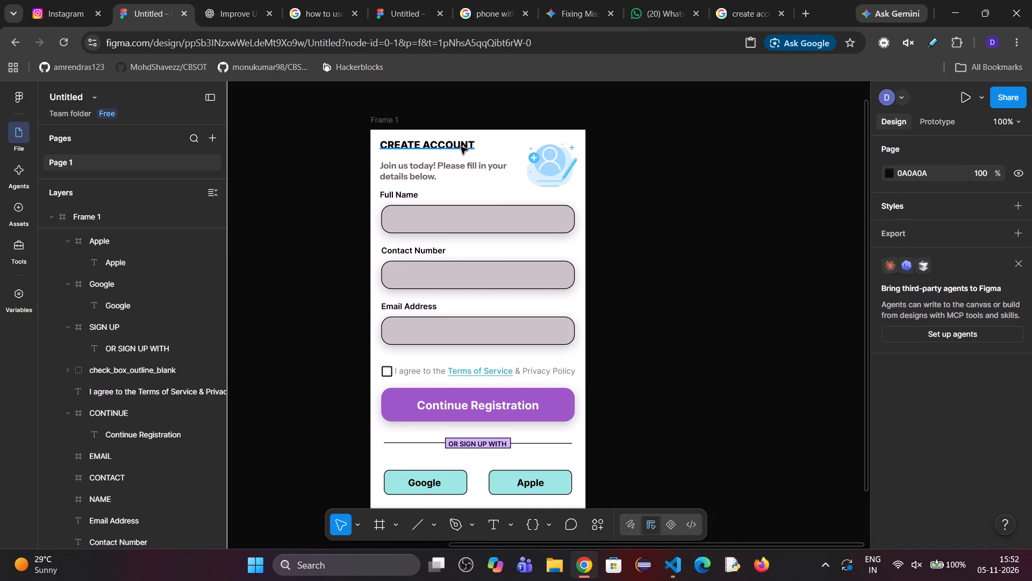
Increase the CREATE ACCOUNT heading's font size to 17.
click(460, 147)
double_click(453, 146)
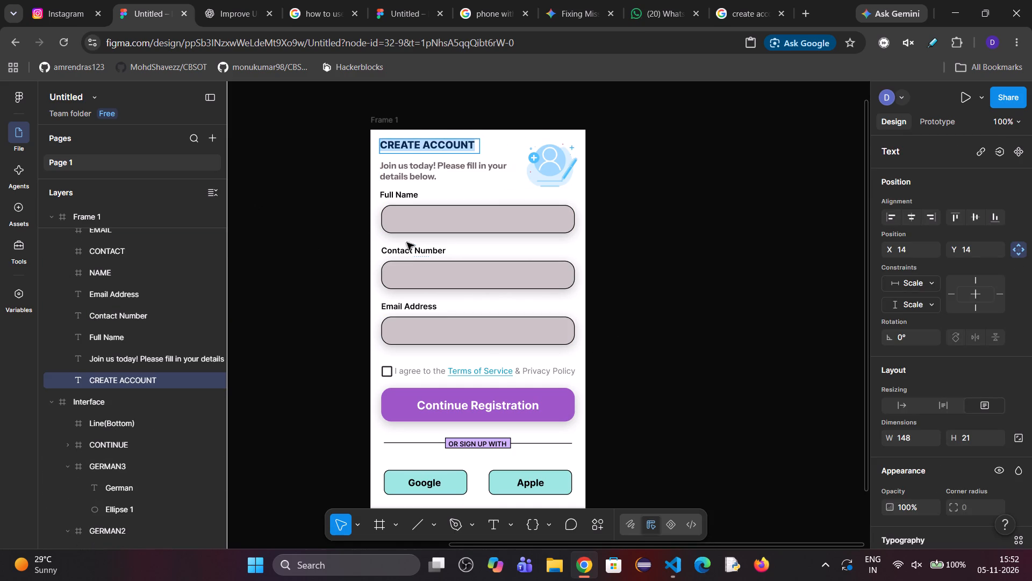
scroll(935, 486, down, 2)
click(958, 451)
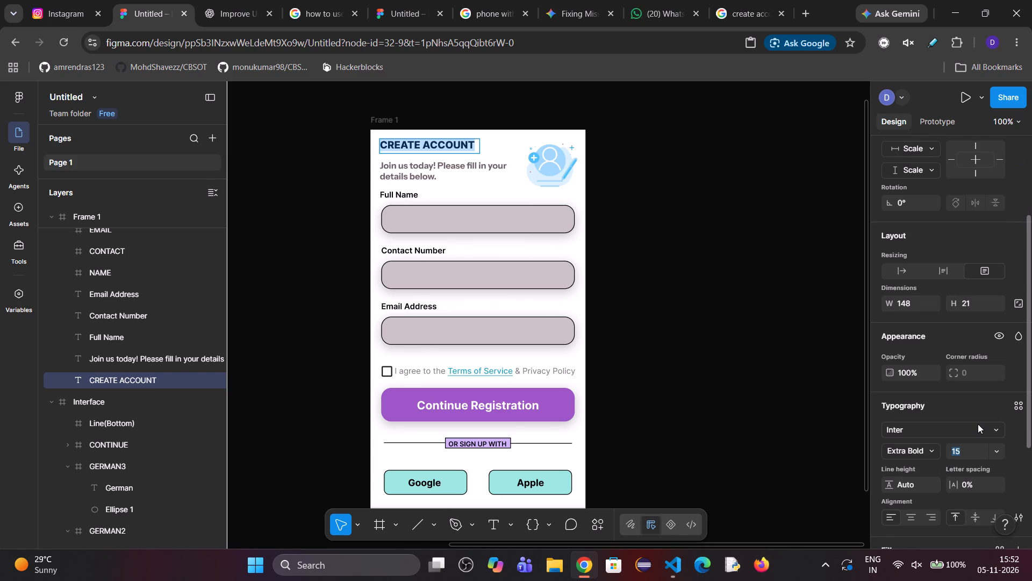
key(Up)
key(Up)
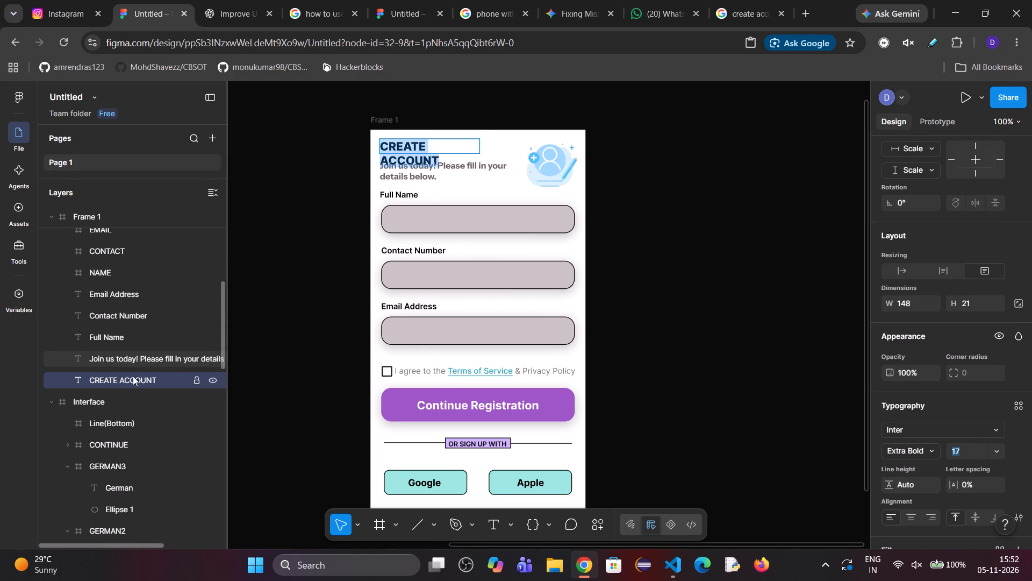
Widen the CREATE ACCOUNT heading's text box so that the heading fits on one line.
click(285, 306)
click(171, 373)
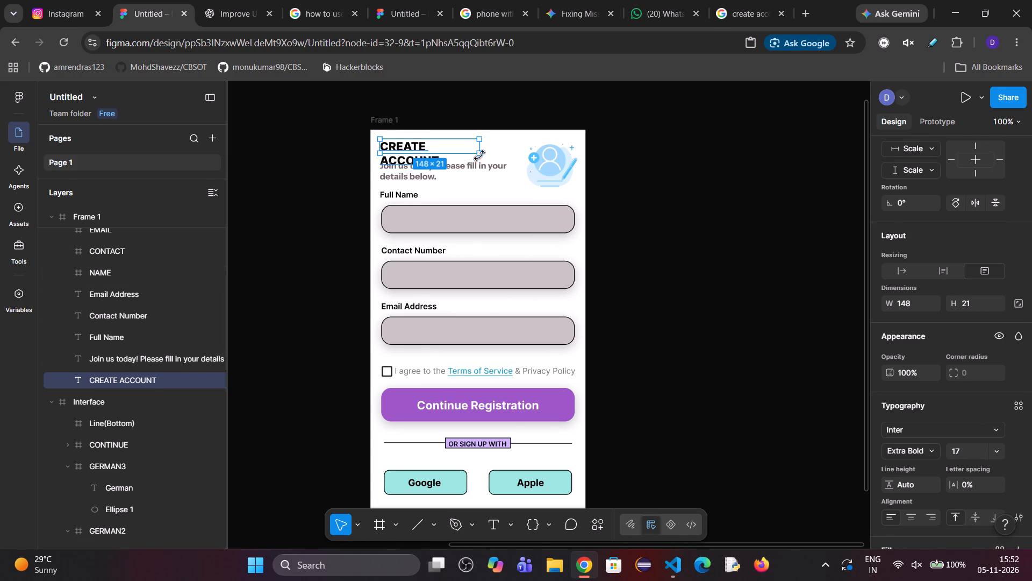
drag(481, 147, 493, 148)
click(641, 222)
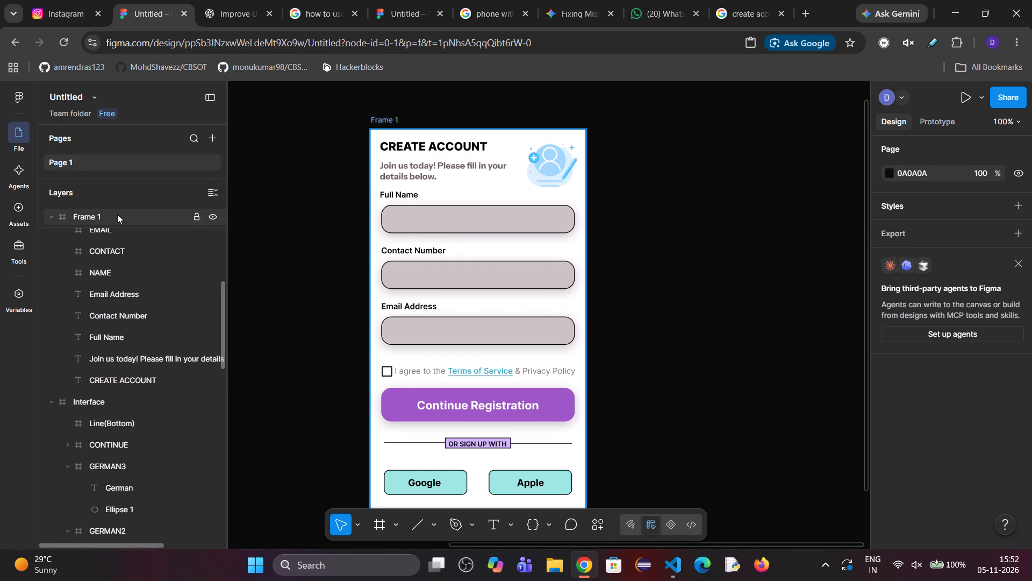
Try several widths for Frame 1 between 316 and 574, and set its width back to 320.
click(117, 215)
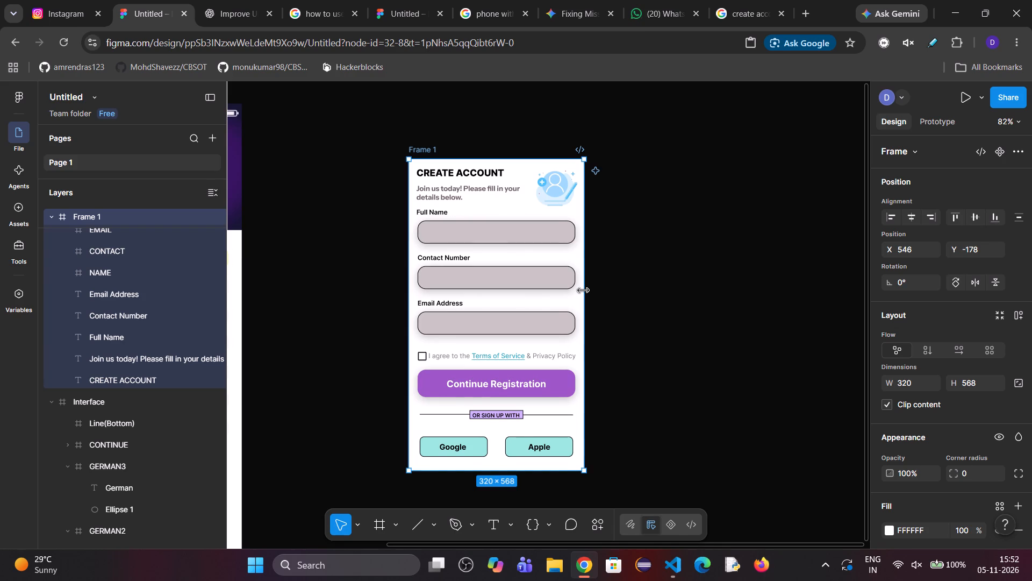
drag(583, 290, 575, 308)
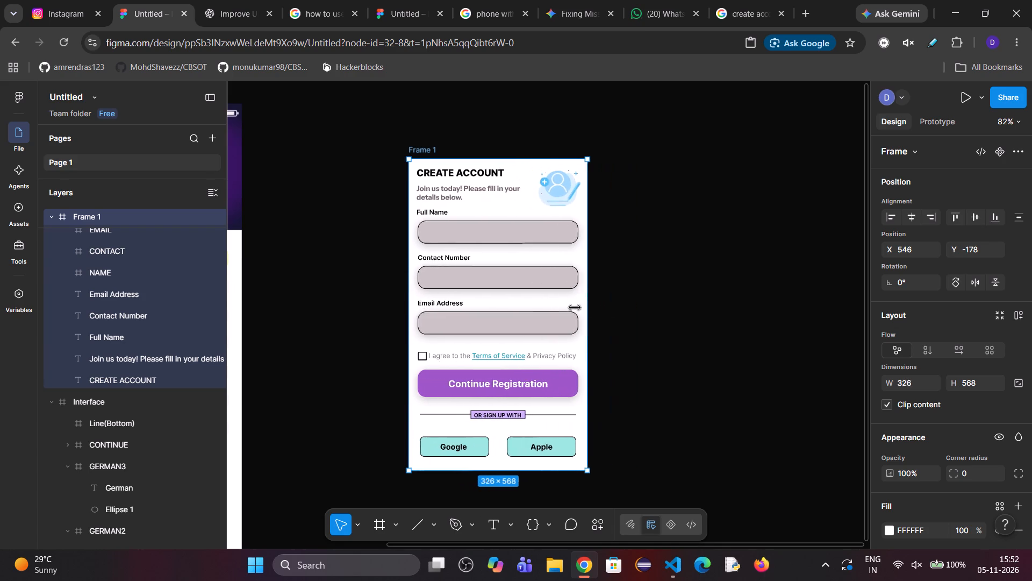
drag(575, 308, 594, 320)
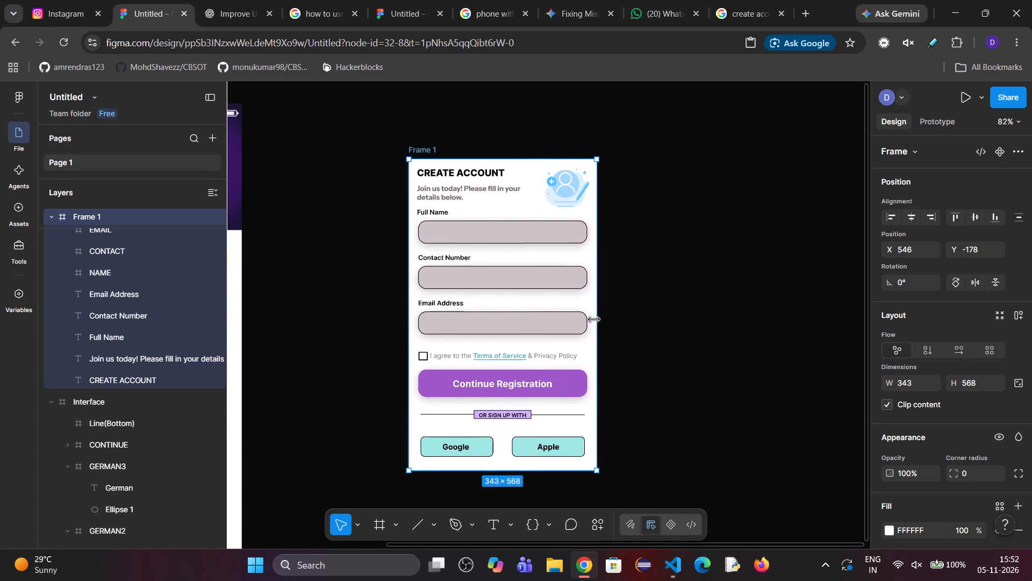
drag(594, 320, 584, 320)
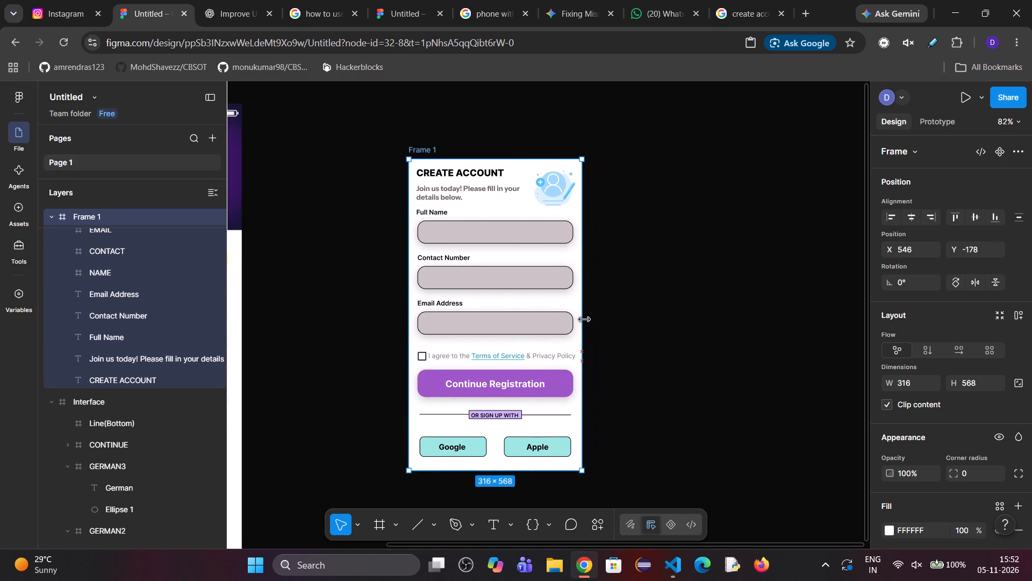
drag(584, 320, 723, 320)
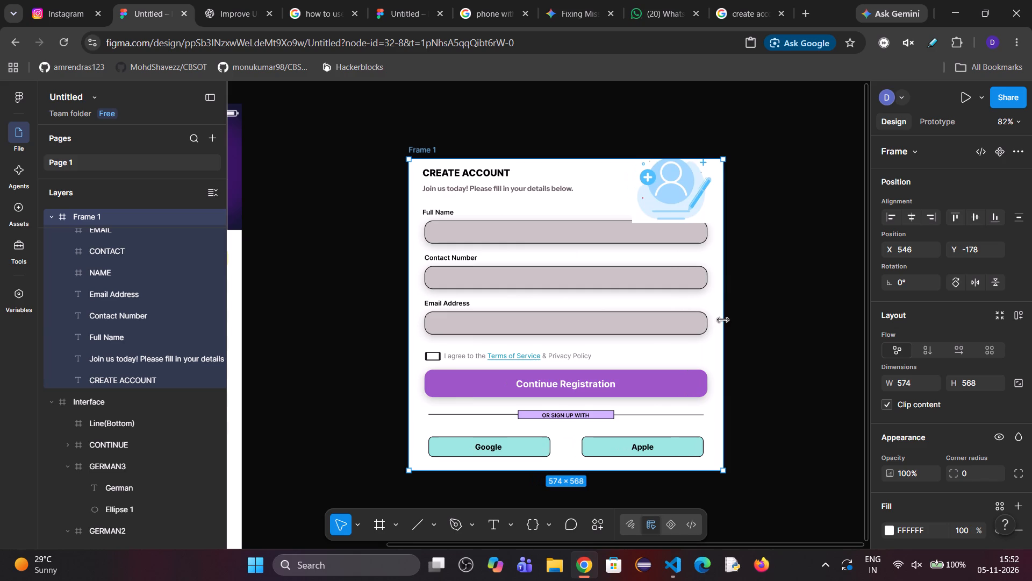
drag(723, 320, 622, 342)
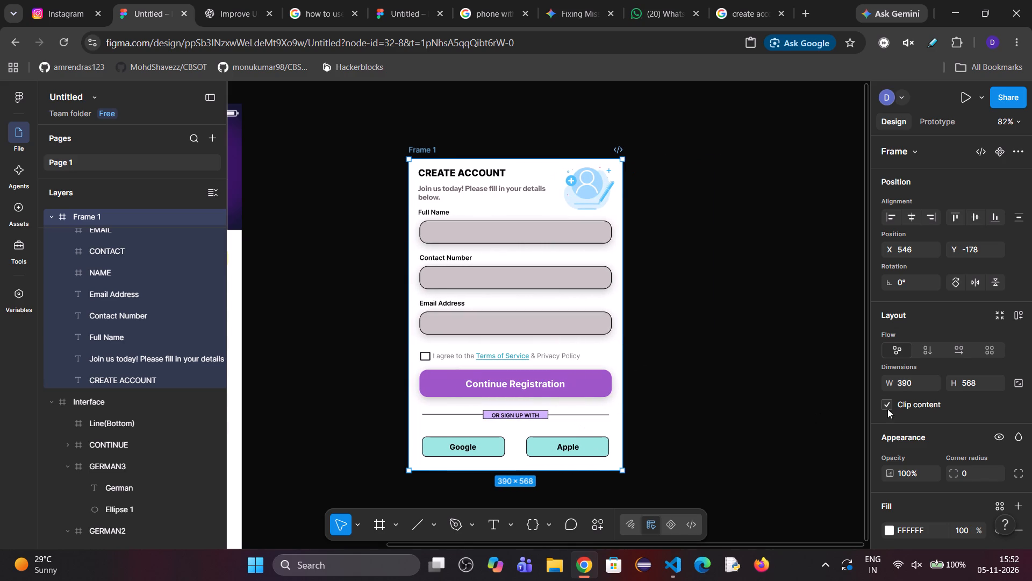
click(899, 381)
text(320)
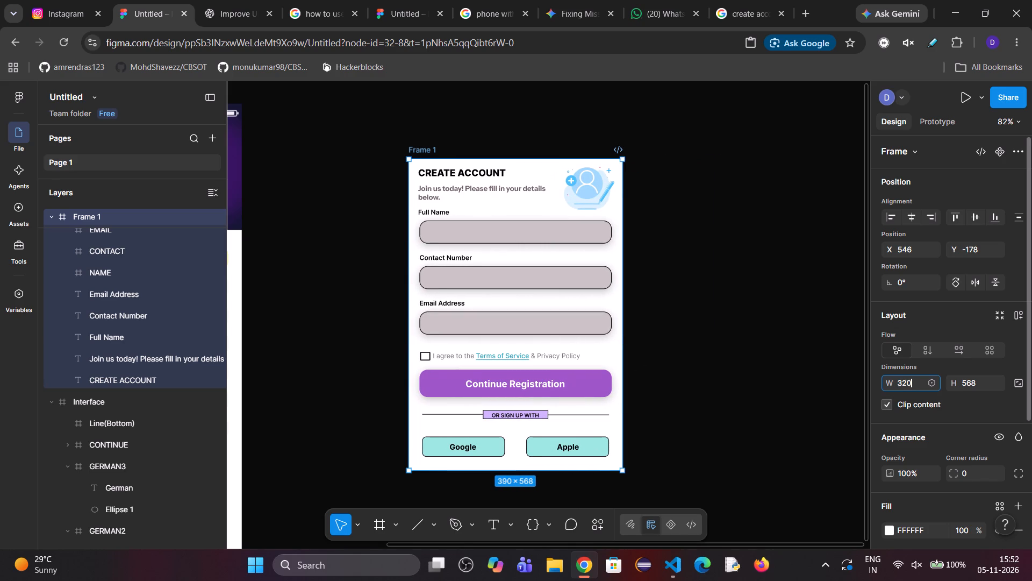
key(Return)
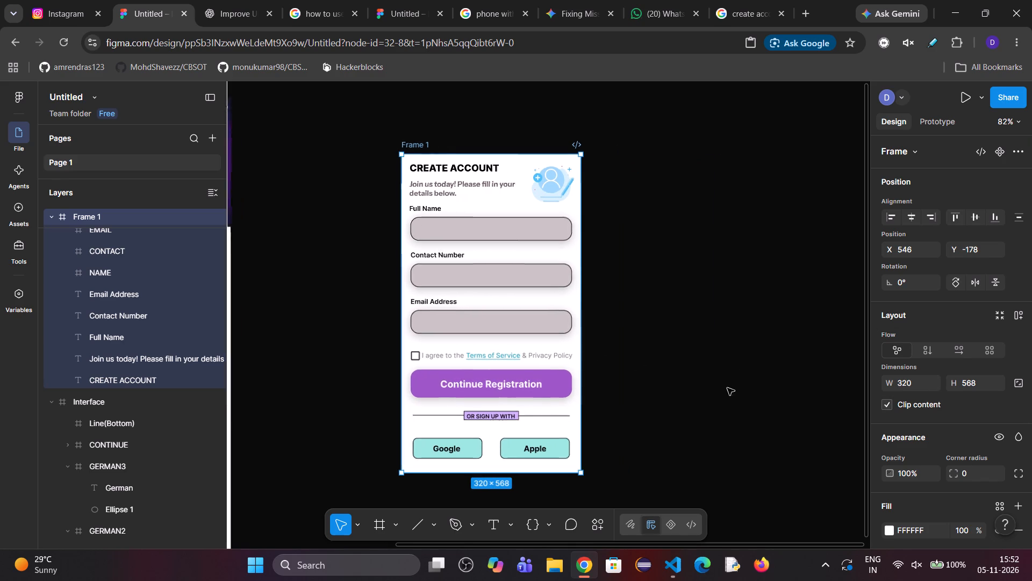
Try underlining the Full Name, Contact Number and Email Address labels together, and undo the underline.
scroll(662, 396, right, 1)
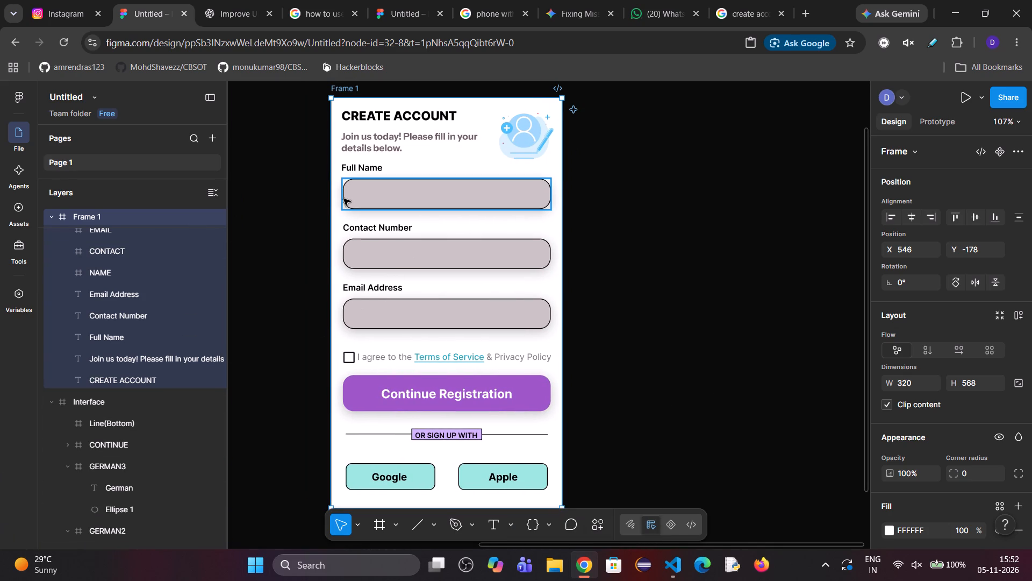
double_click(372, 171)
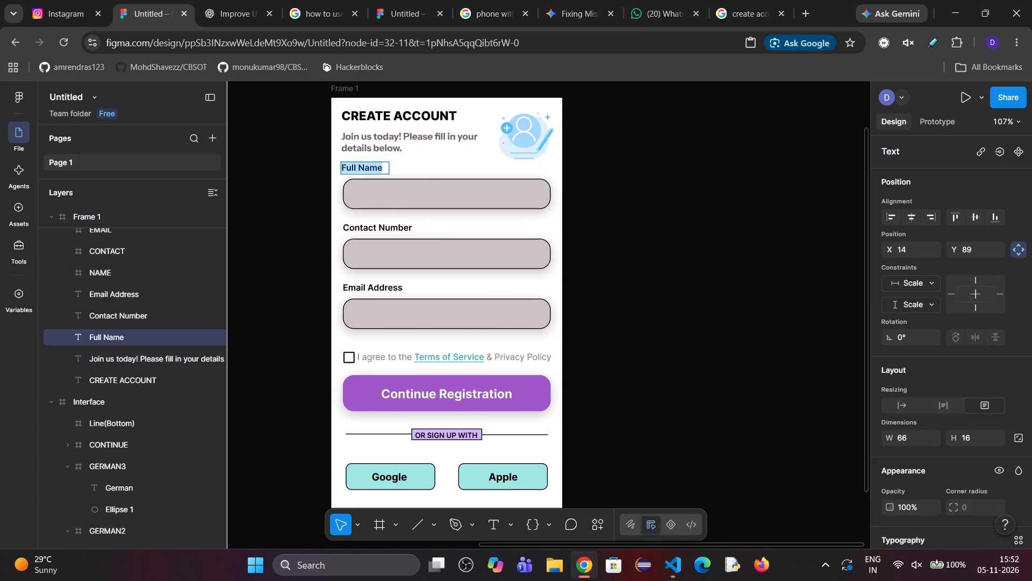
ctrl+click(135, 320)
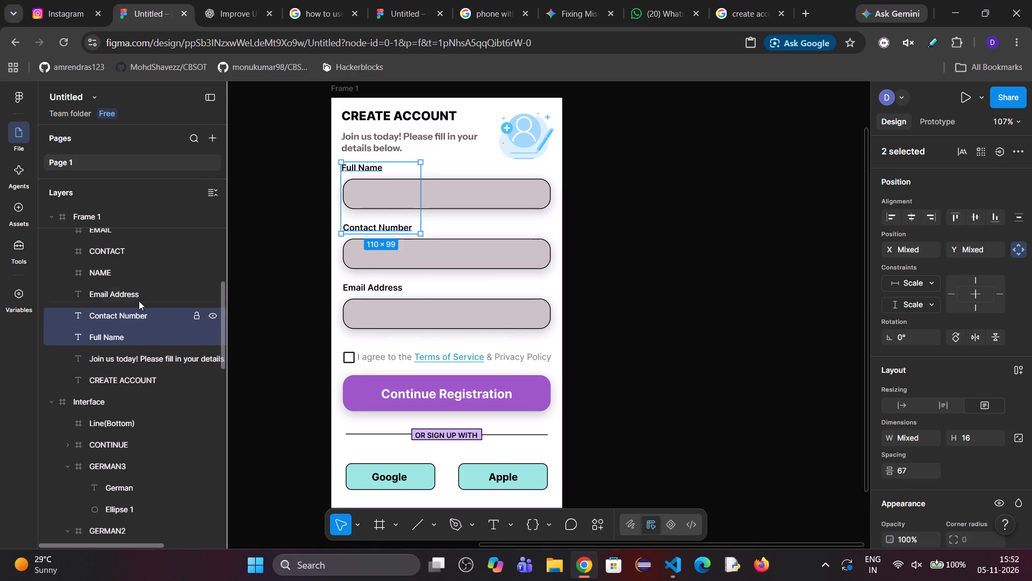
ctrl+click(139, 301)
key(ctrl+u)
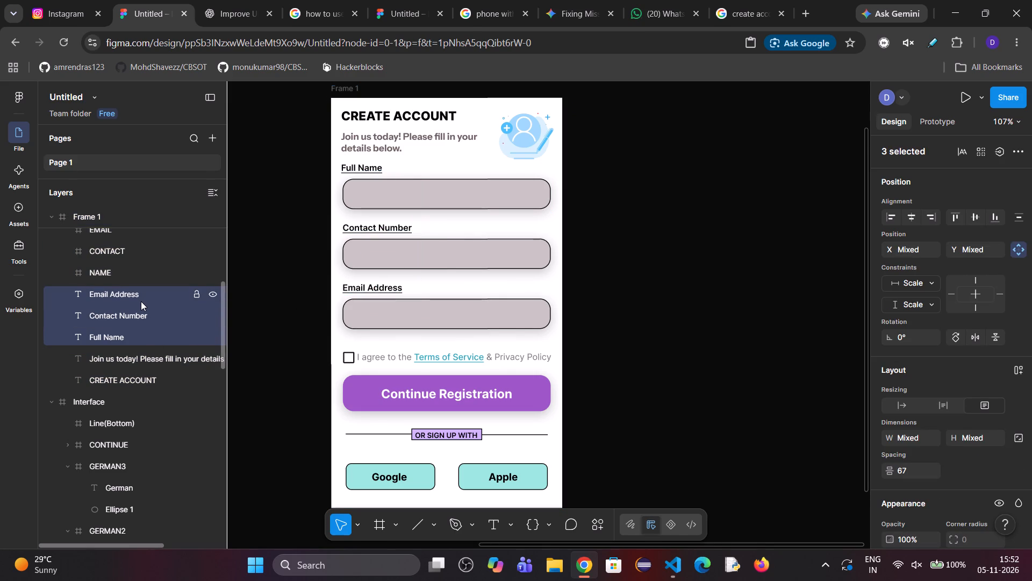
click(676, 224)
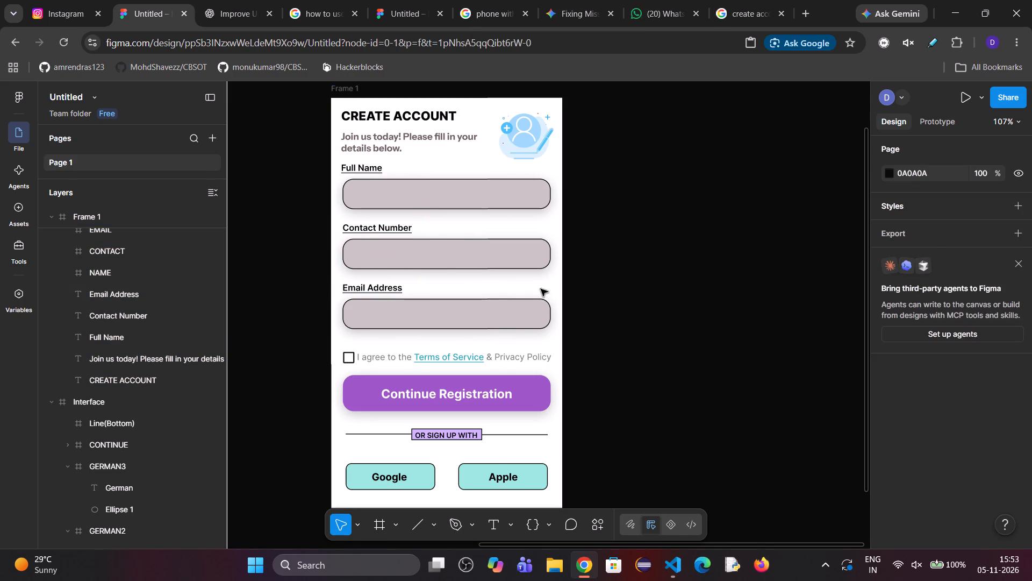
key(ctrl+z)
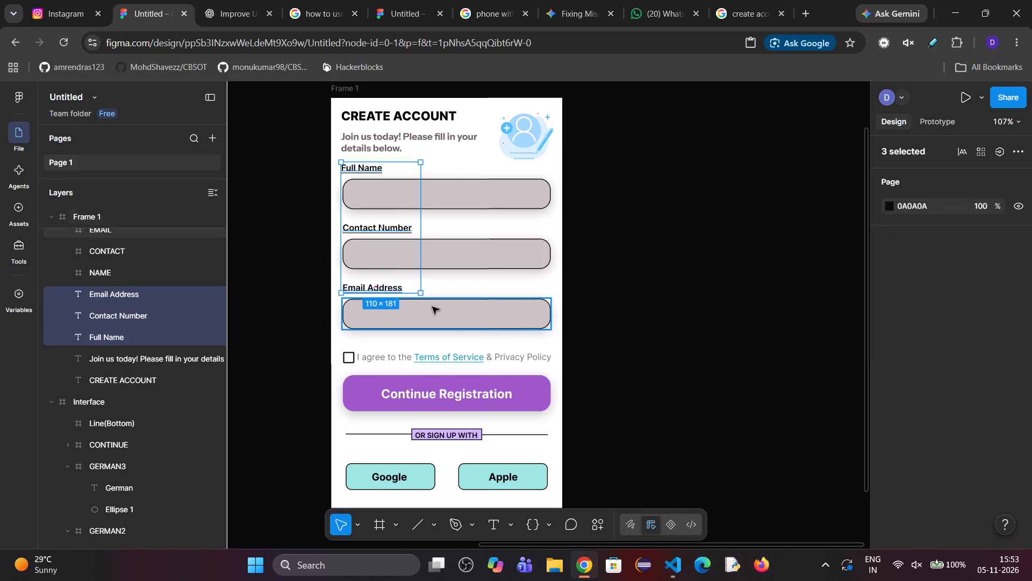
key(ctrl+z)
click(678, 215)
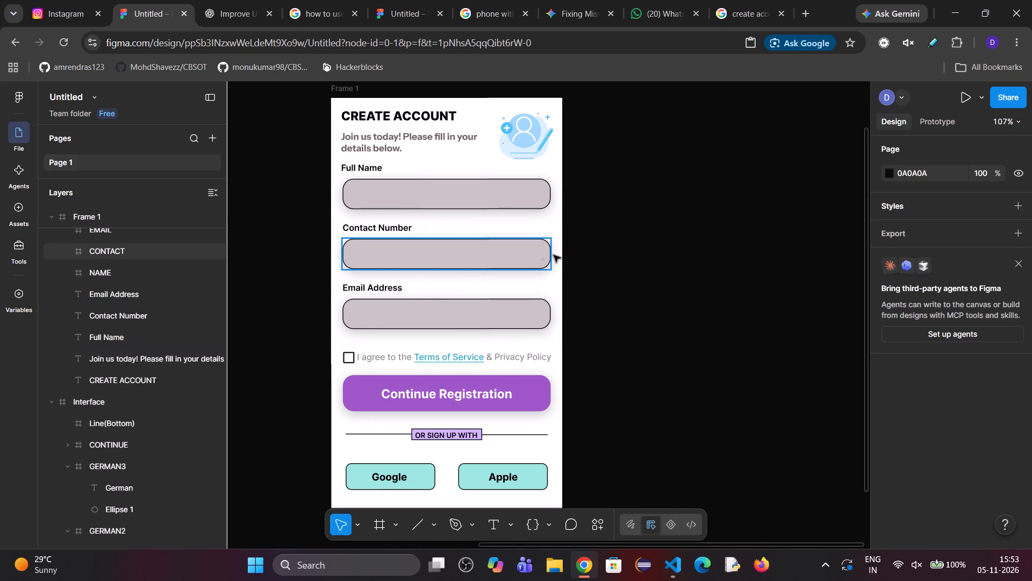
Delete the account illustration image beside the CREATE ACCOUNT heading.
click(527, 153)
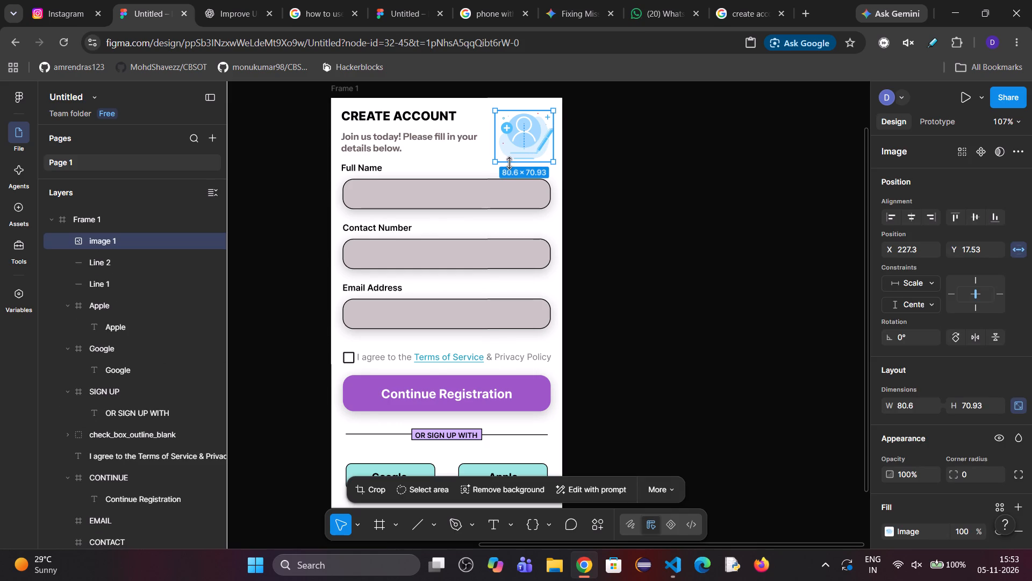
key(Delete)
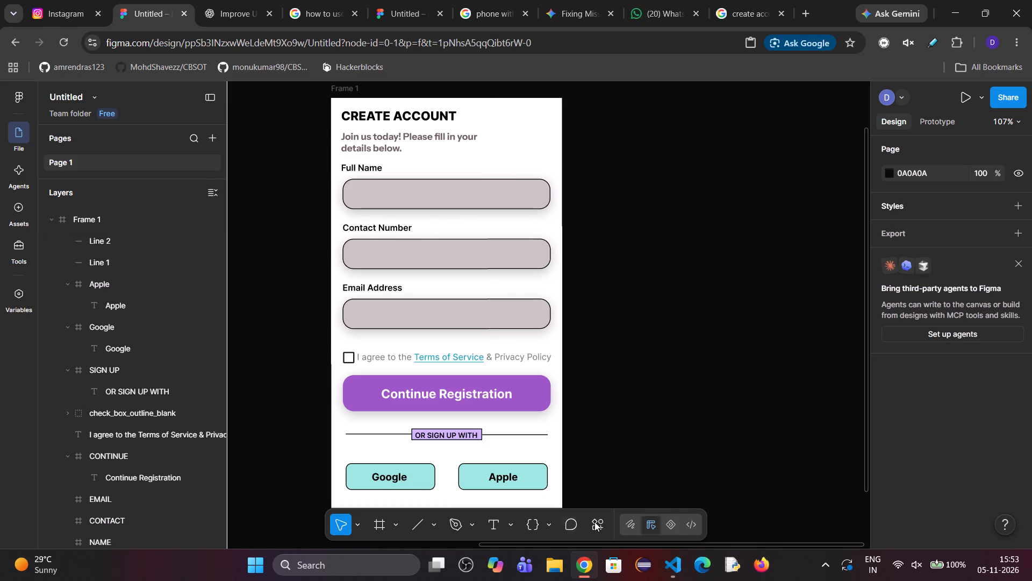
Search Material Symbols for "contact", insert the contacts_product icon, and place it beside the CREATE ACCOUNT heading.
click(599, 513)
click(600, 523)
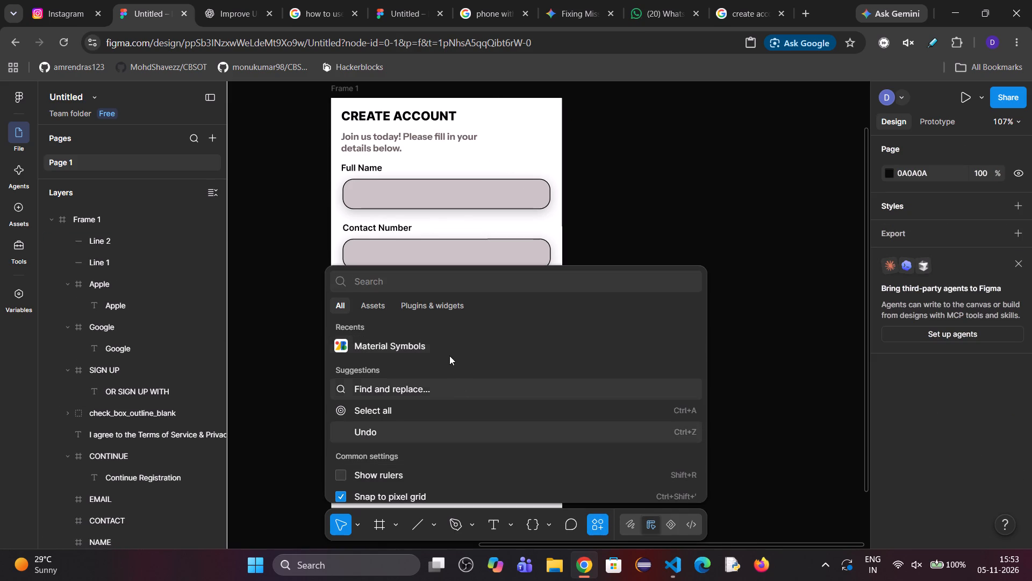
click(449, 356)
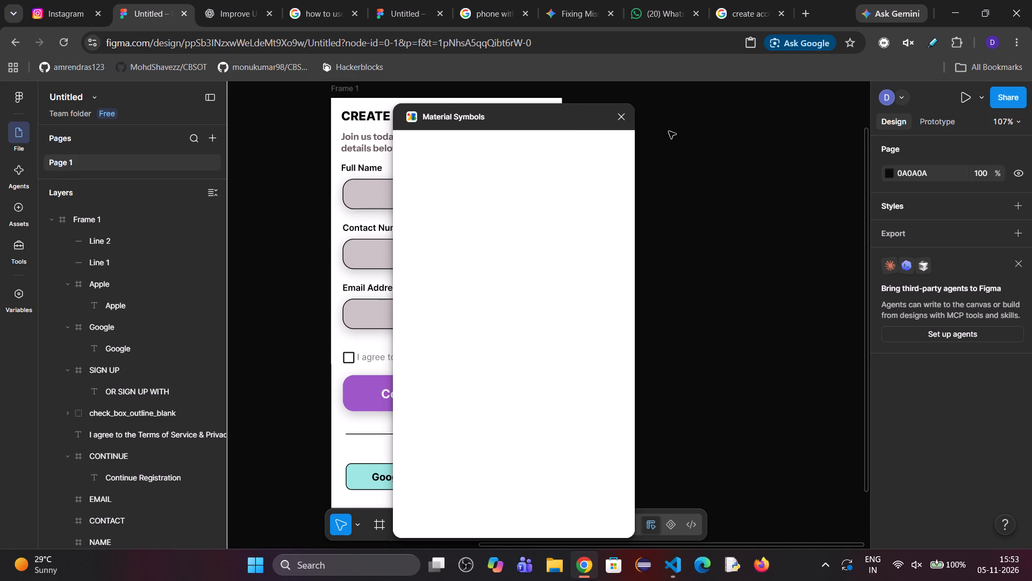
click(518, 143)
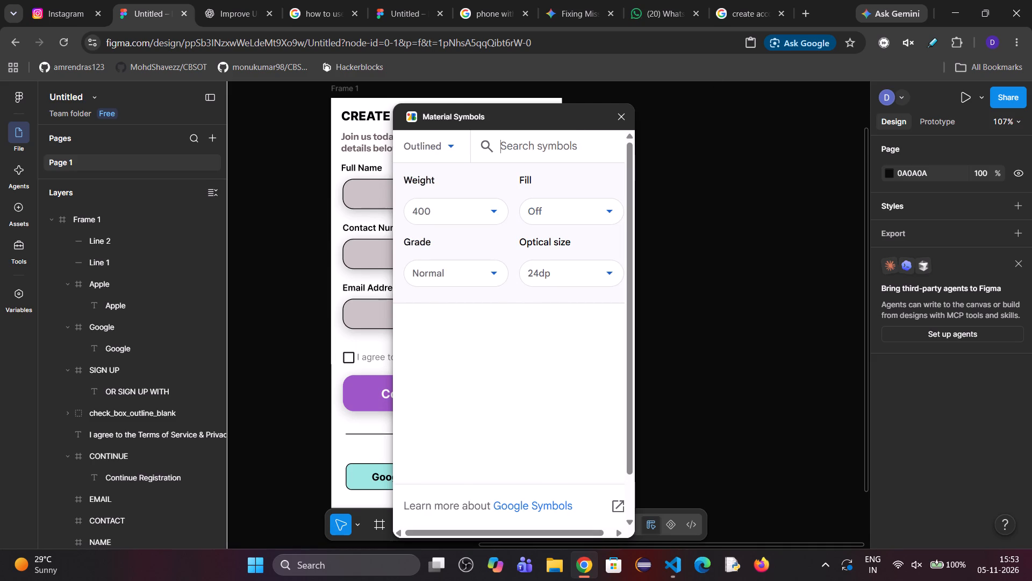
text(contact)
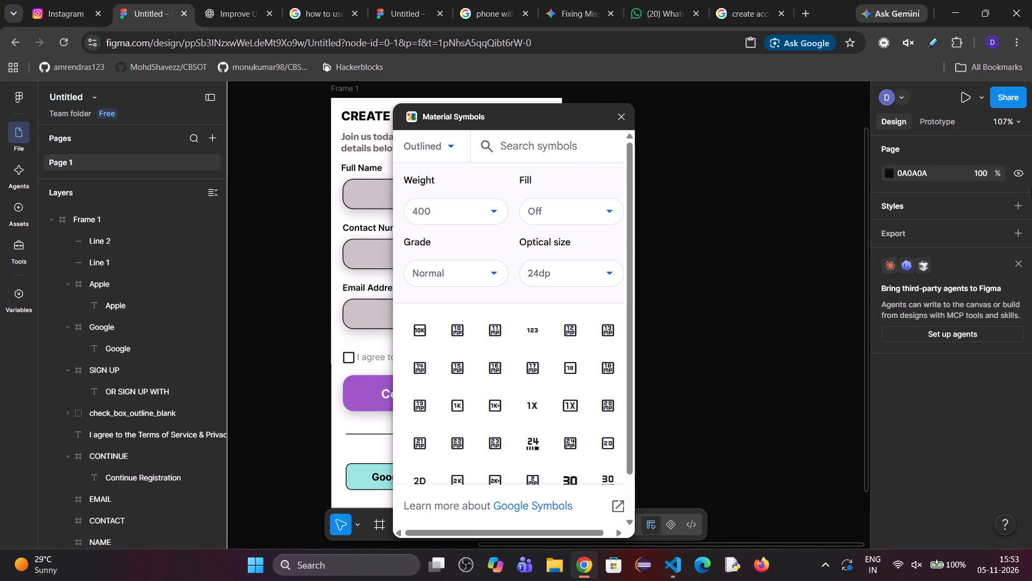
click(550, 152)
text(contact)
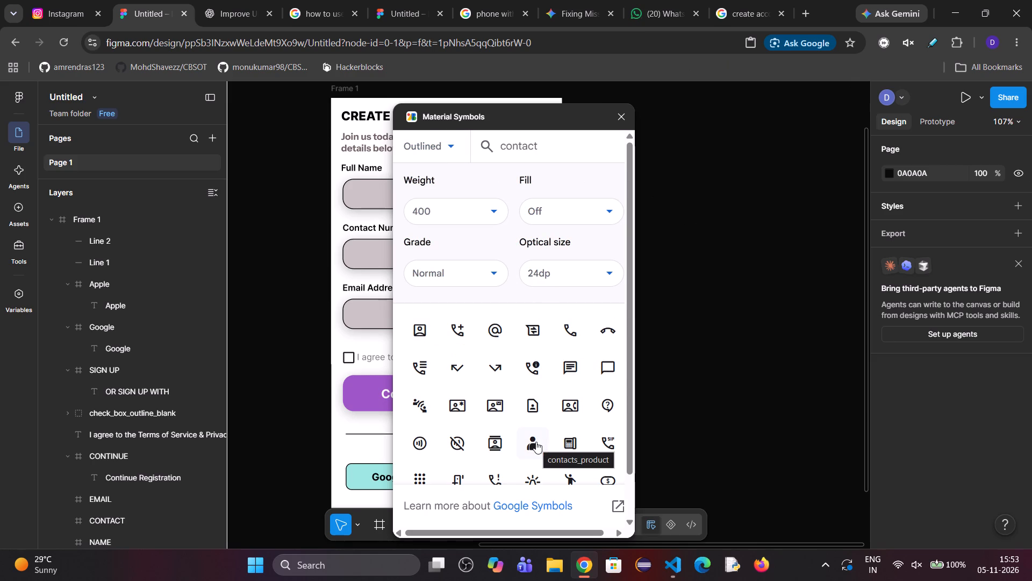
scroll(537, 444, down, 1)
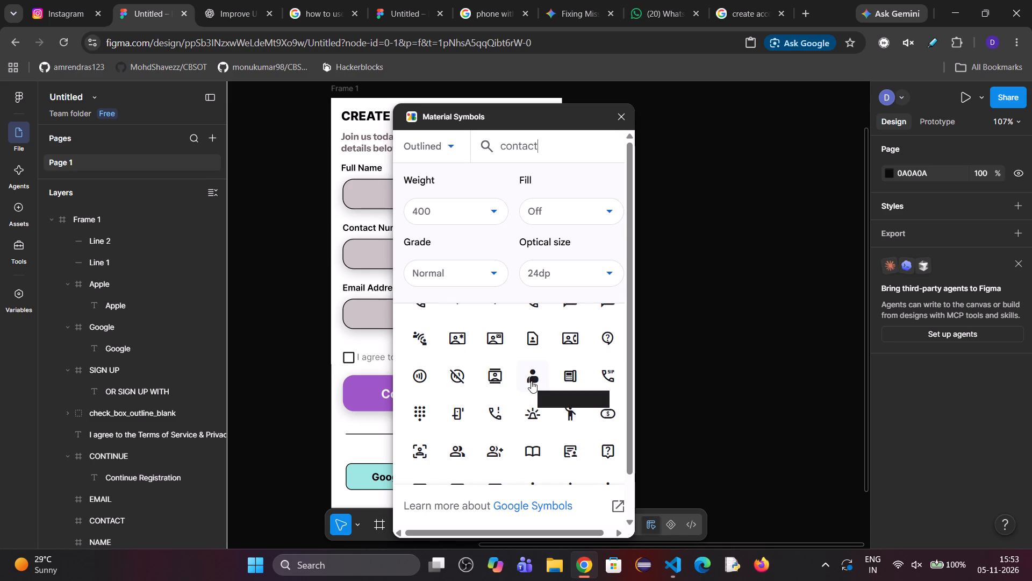
scroll(536, 395, down, 5)
scroll(535, 400, up, 5)
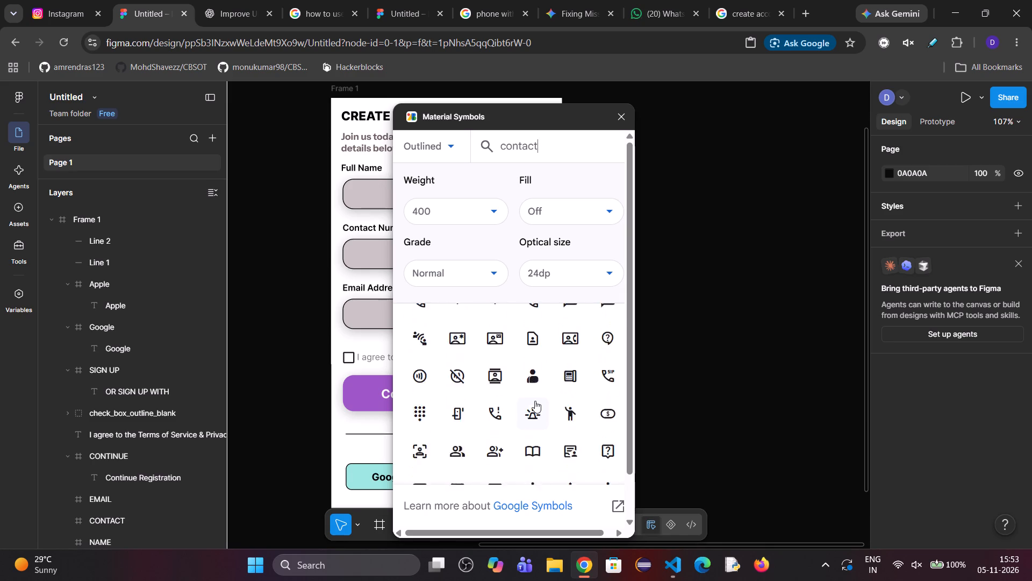
click(533, 418)
click(625, 116)
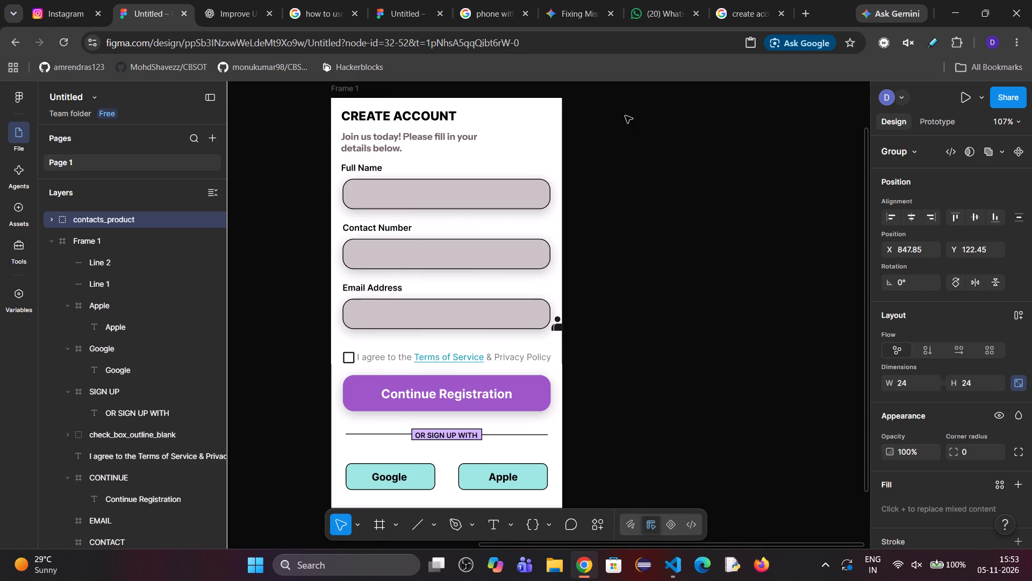
drag(558, 326, 507, 125)
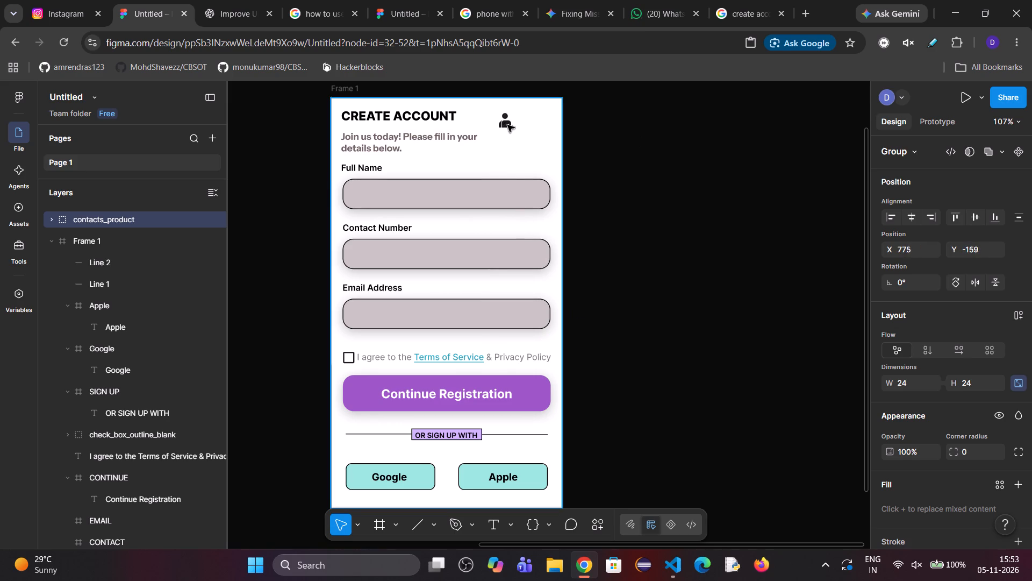
Enlarge the contacts_product icon to 79 × 79 and position it beside the CREATE ACCOUNT heading.
drag(507, 125, 509, 127)
drag(521, 137, 546, 162)
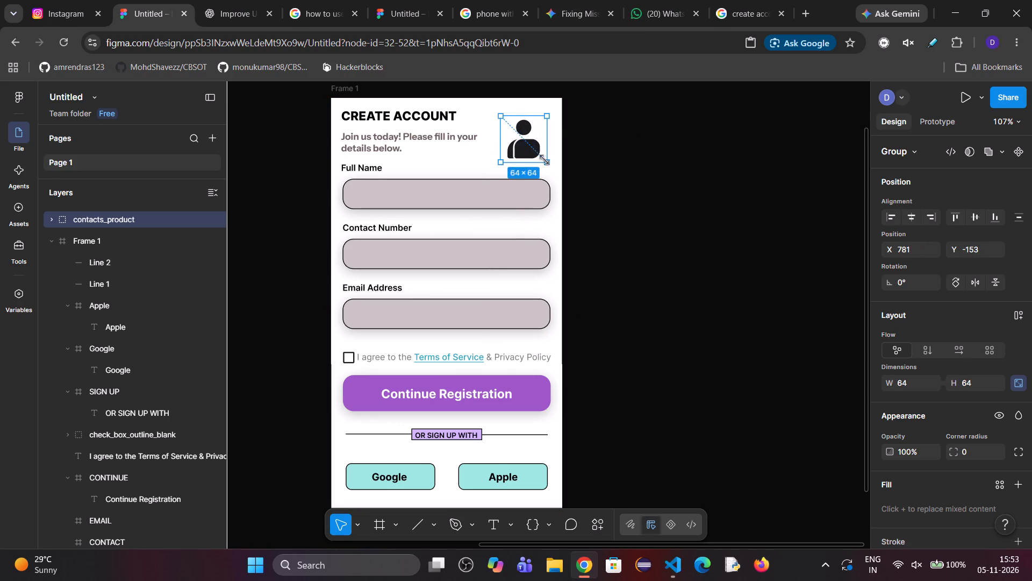
drag(501, 164, 490, 168)
drag(505, 146, 499, 140)
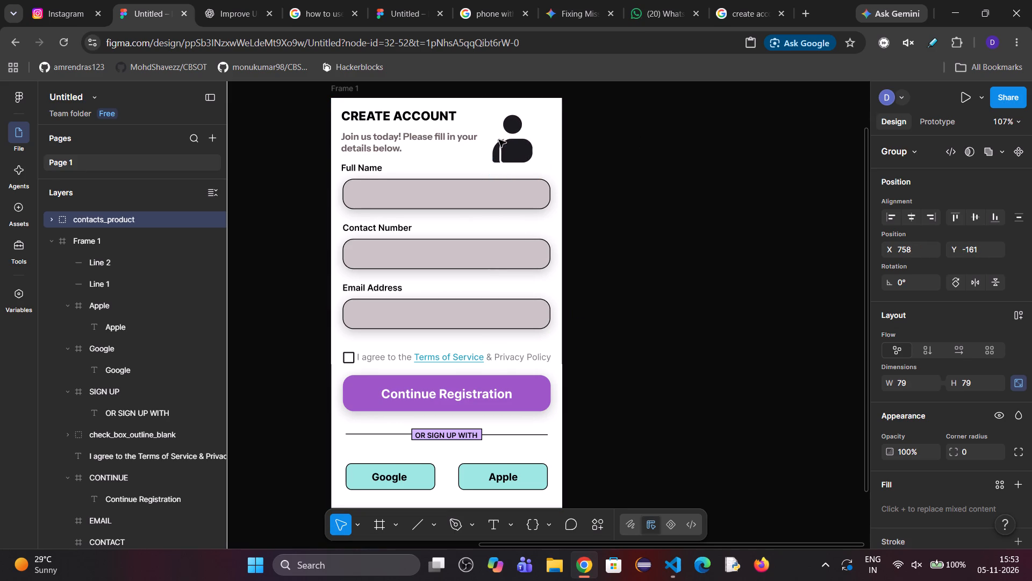
drag(499, 140, 501, 137)
Move the contacts_product group into Frame 1 in the layer hierarchy.
double_click(519, 138)
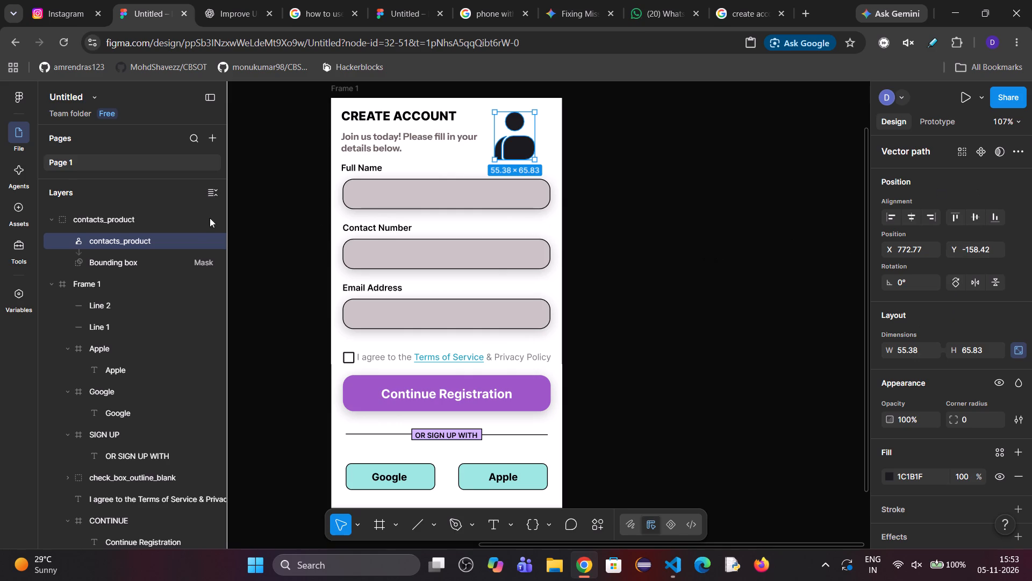
drag(111, 219, 106, 301)
Set both the horizontal and vertical constraints of the contacts_product group to Scale.
click(1016, 254)
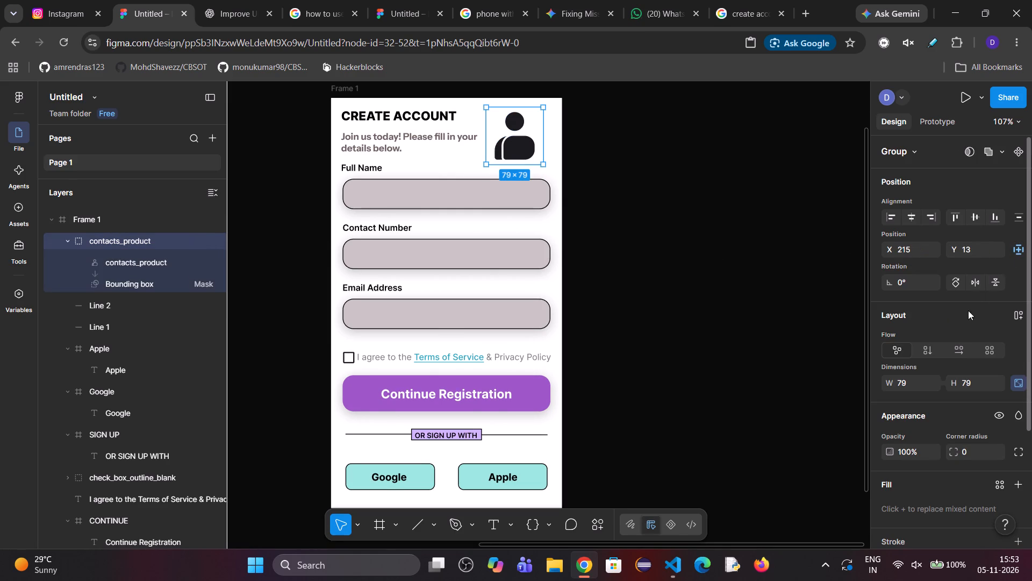
click(1023, 221)
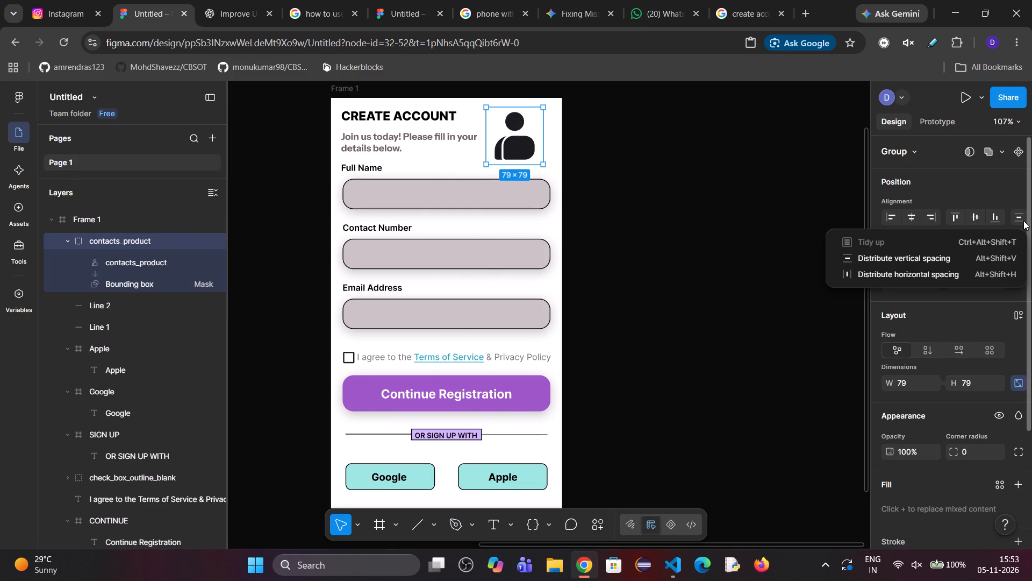
click(854, 212)
click(511, 142)
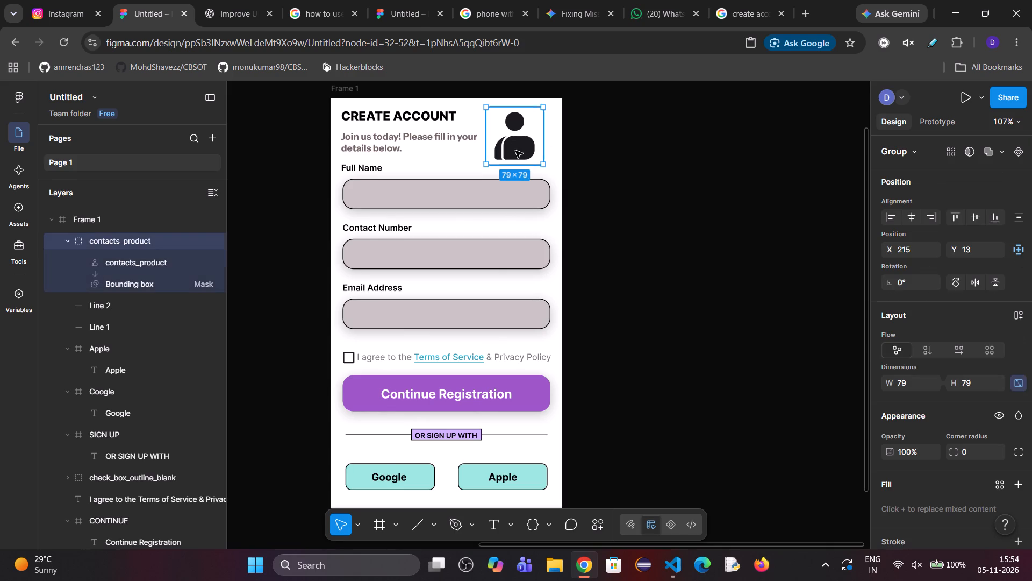
click(1018, 249)
click(939, 284)
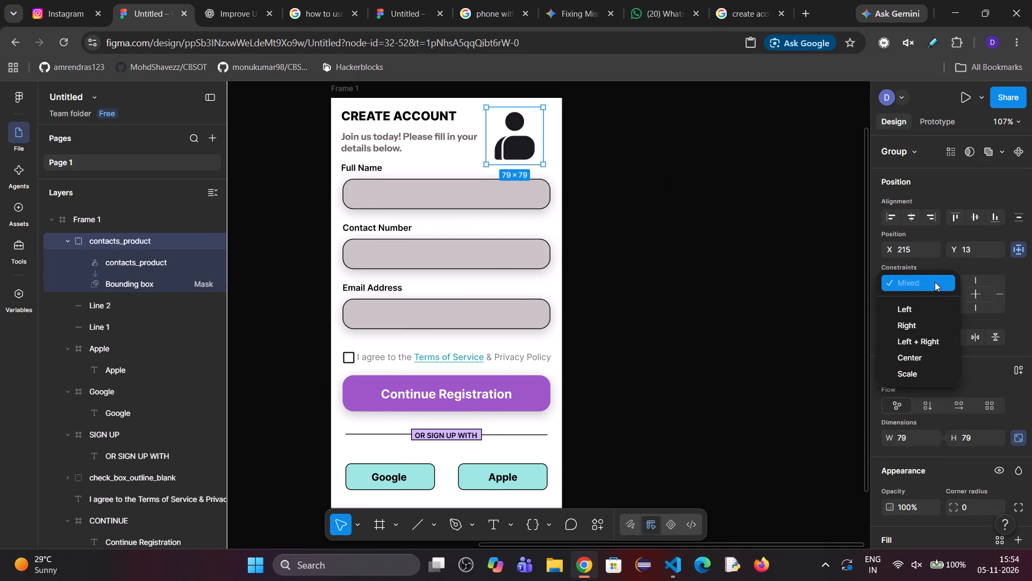
click(921, 365)
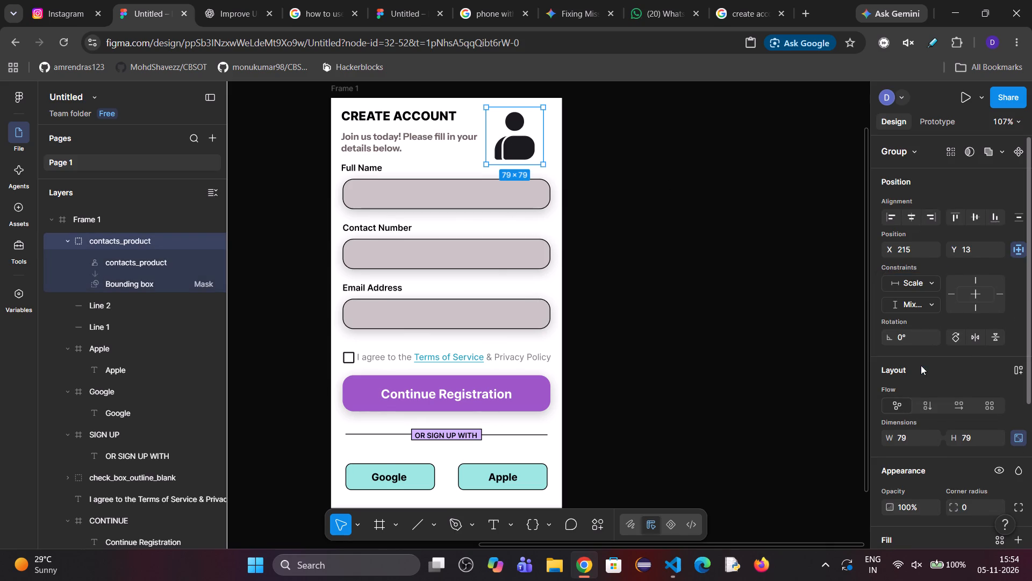
click(920, 298)
click(925, 392)
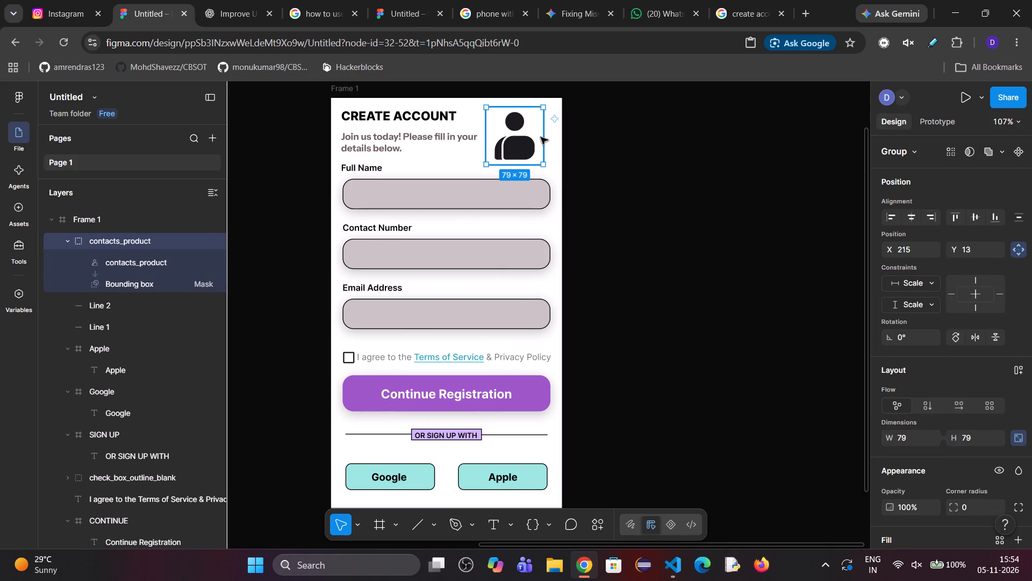
Enlarge the vector path inside the contacts_product group to 71 × 84 and then somewhat larger.
double_click(522, 138)
click(522, 138)
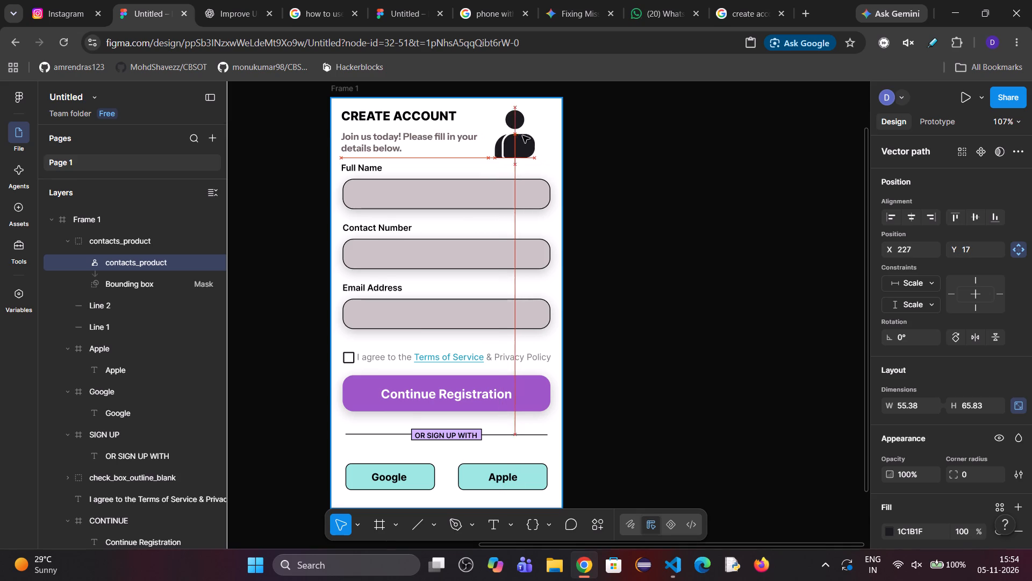
drag(534, 137, 543, 136)
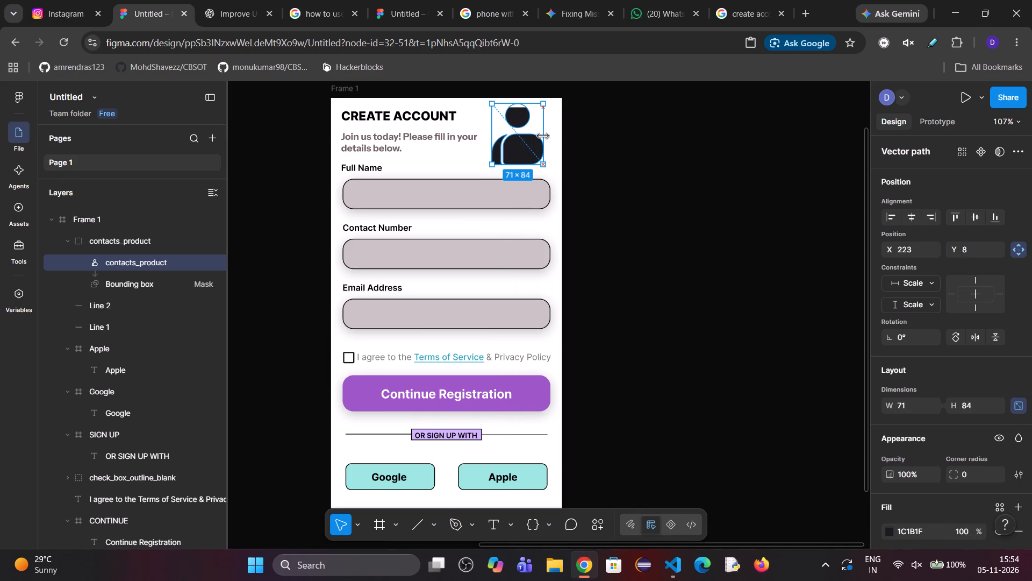
drag(543, 136, 541, 137)
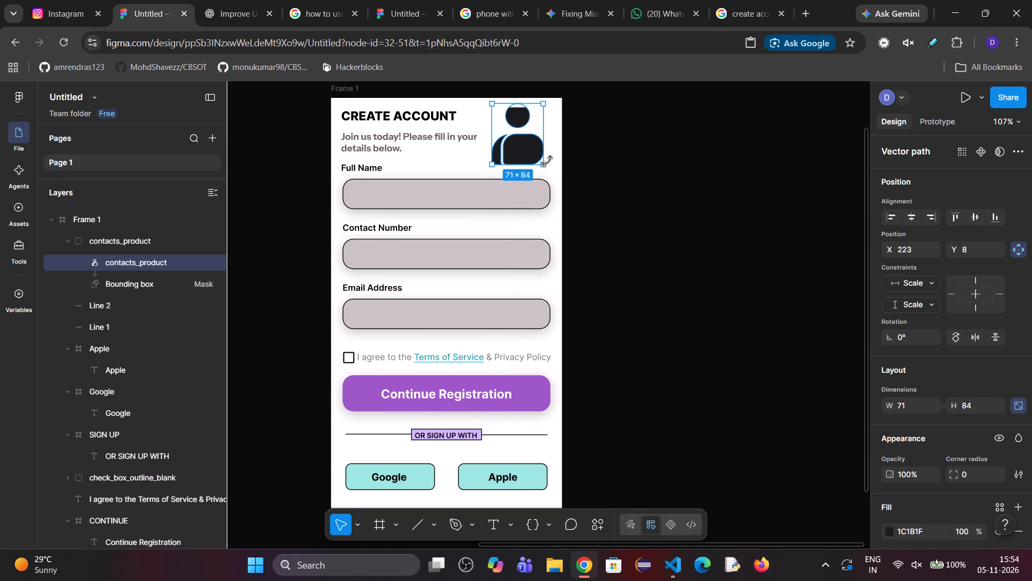
drag(546, 161, 554, 176)
click(612, 196)
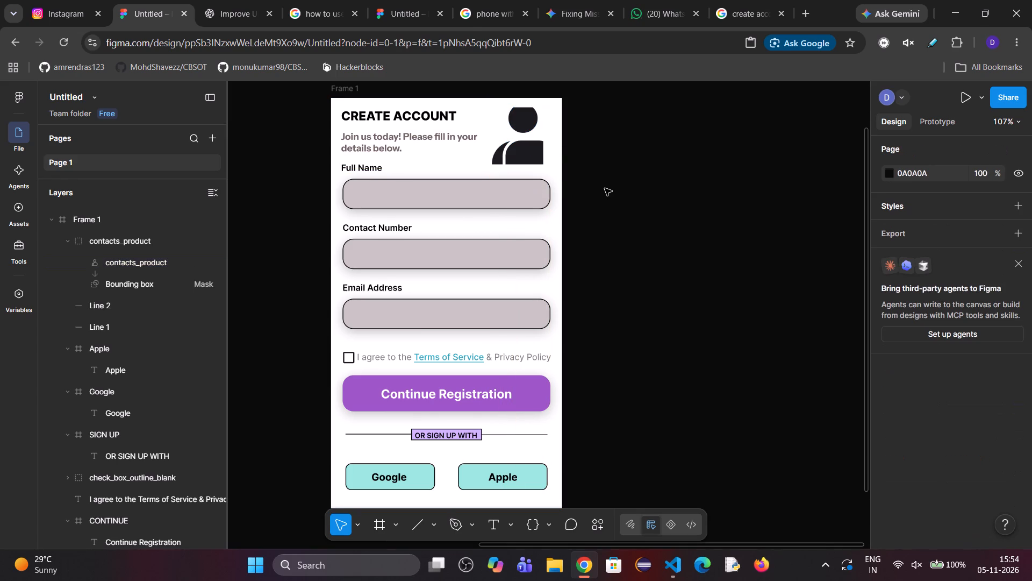
Move the contacts_product group to X 218, Y 14 and enlarge it to 82 × 82.
click(527, 139)
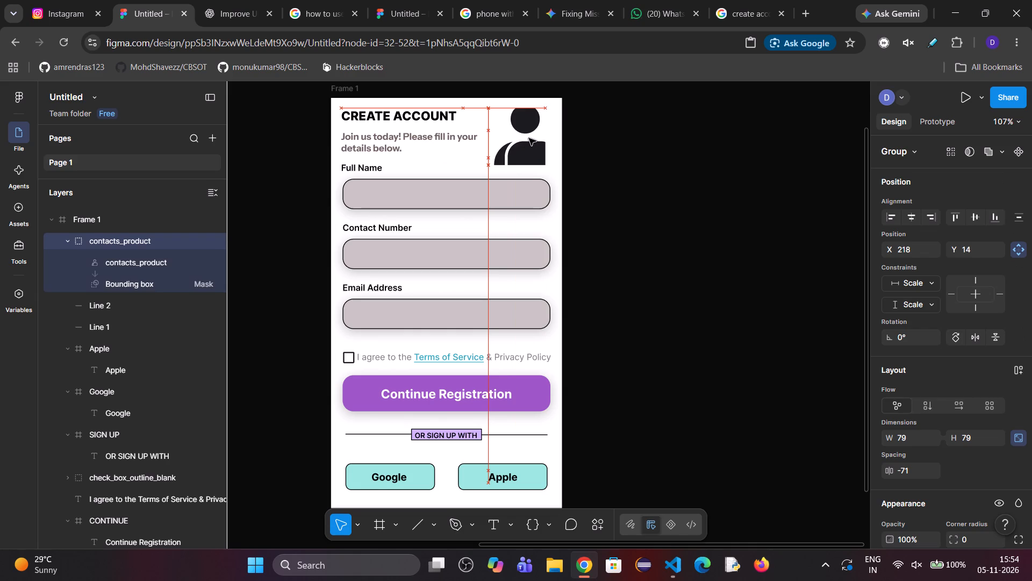
click(590, 162)
click(537, 148)
click(548, 164)
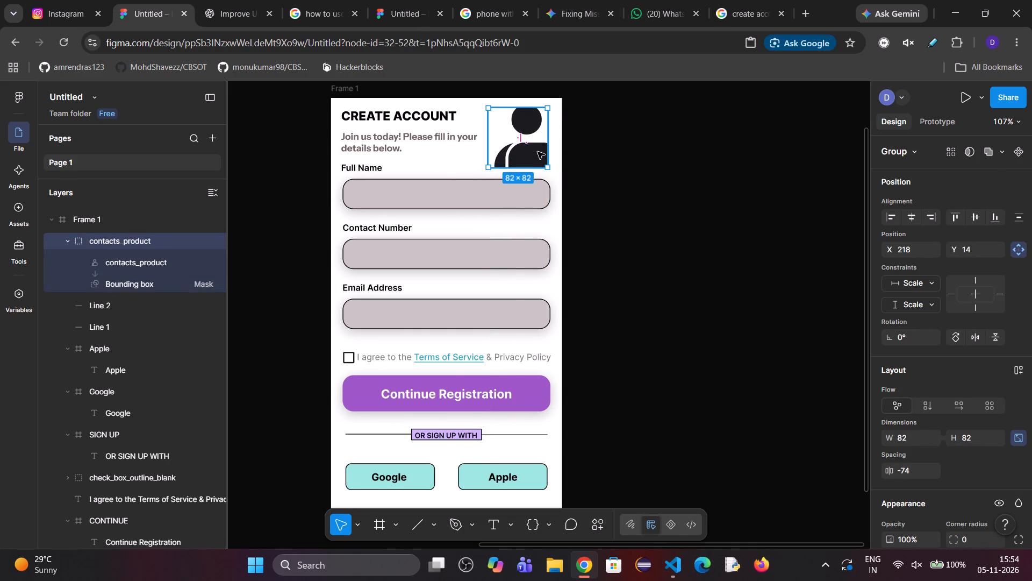
click(536, 147)
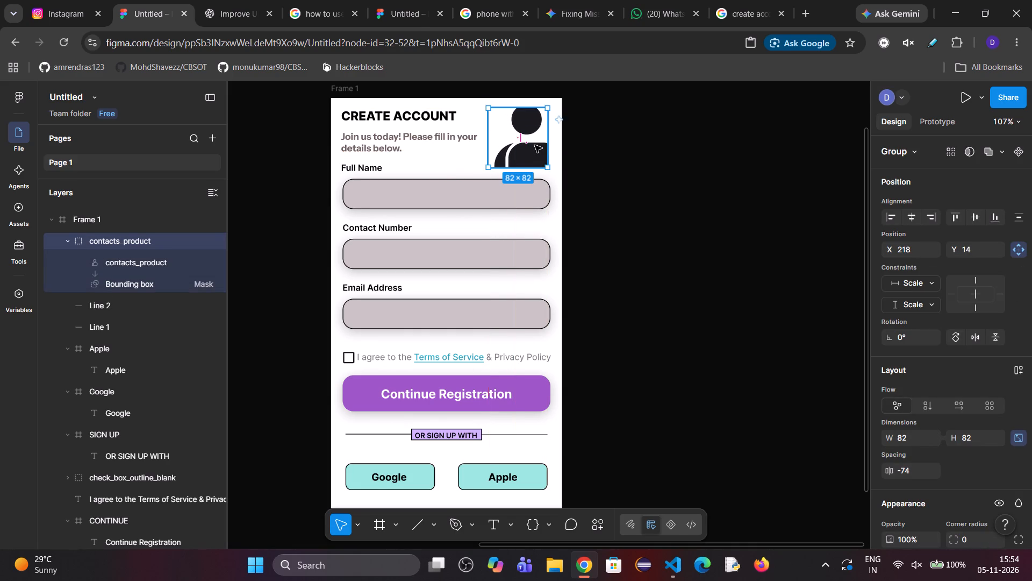
Resize the vector path inside the contacts_product group, trying 77 × 92 before making it 85 × 102.
double_click(534, 145)
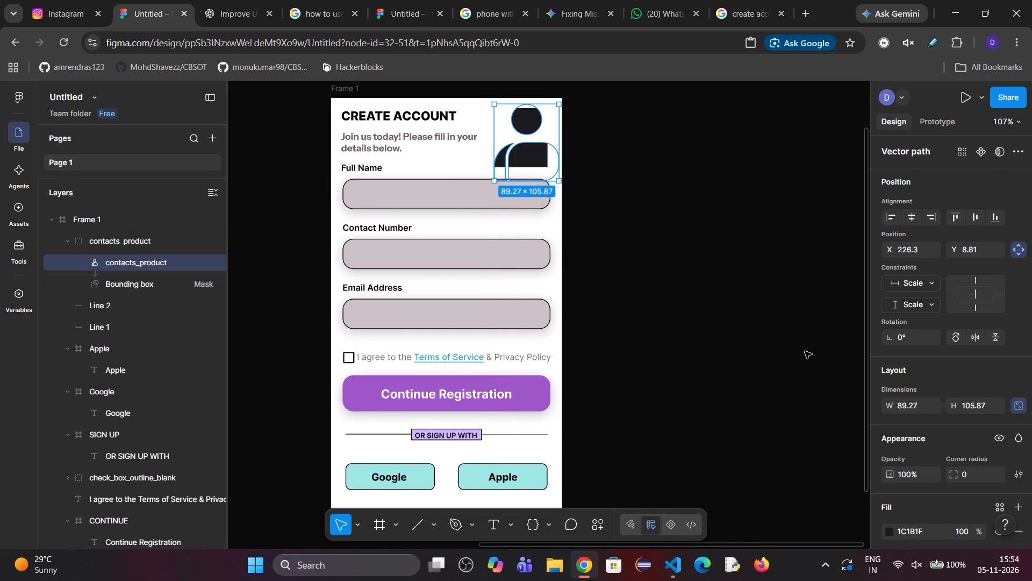
click(887, 530)
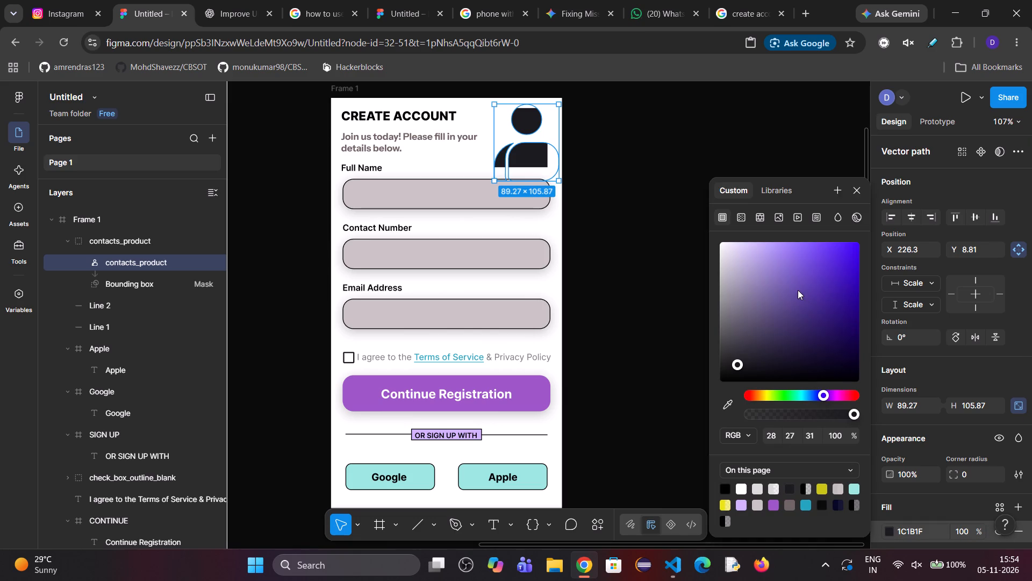
drag(562, 180, 559, 174)
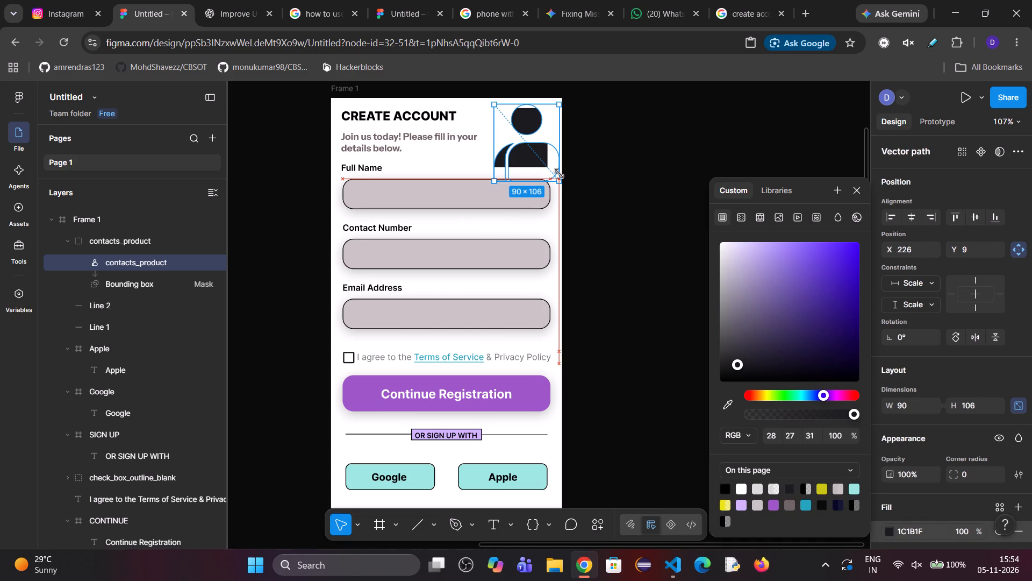
drag(559, 174, 559, 173)
drag(559, 181, 553, 172)
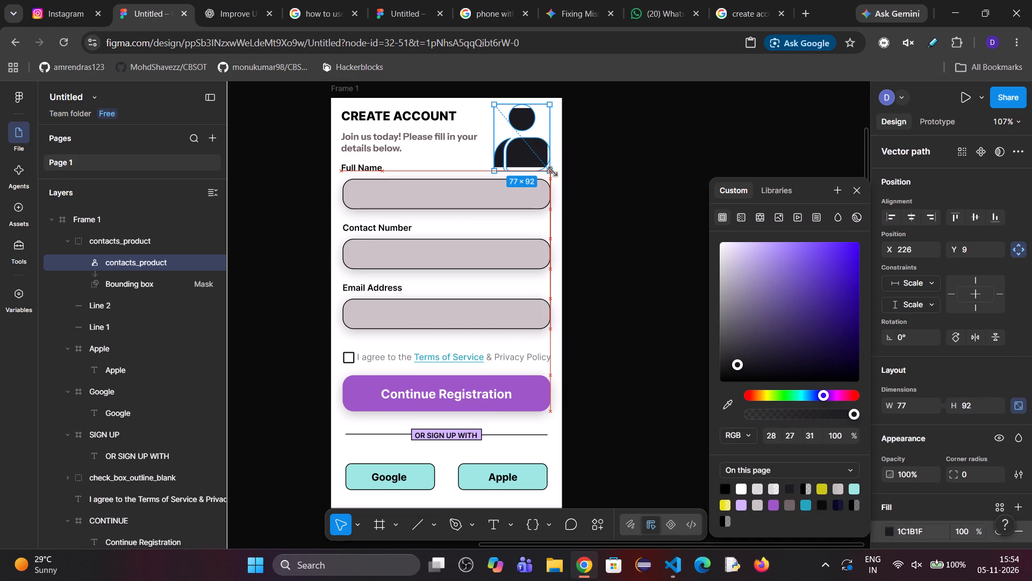
drag(553, 172, 551, 162)
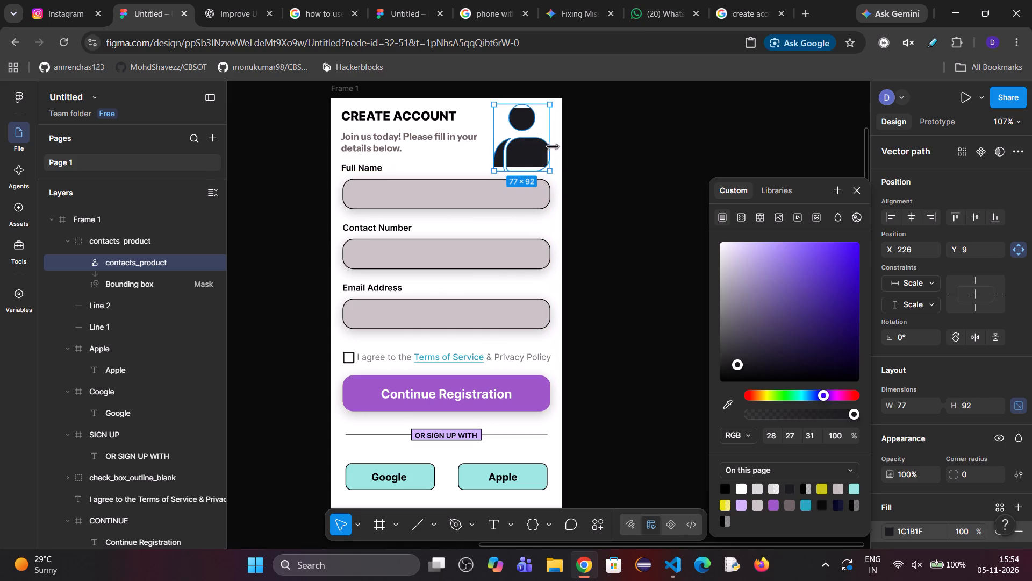
click(551, 146)
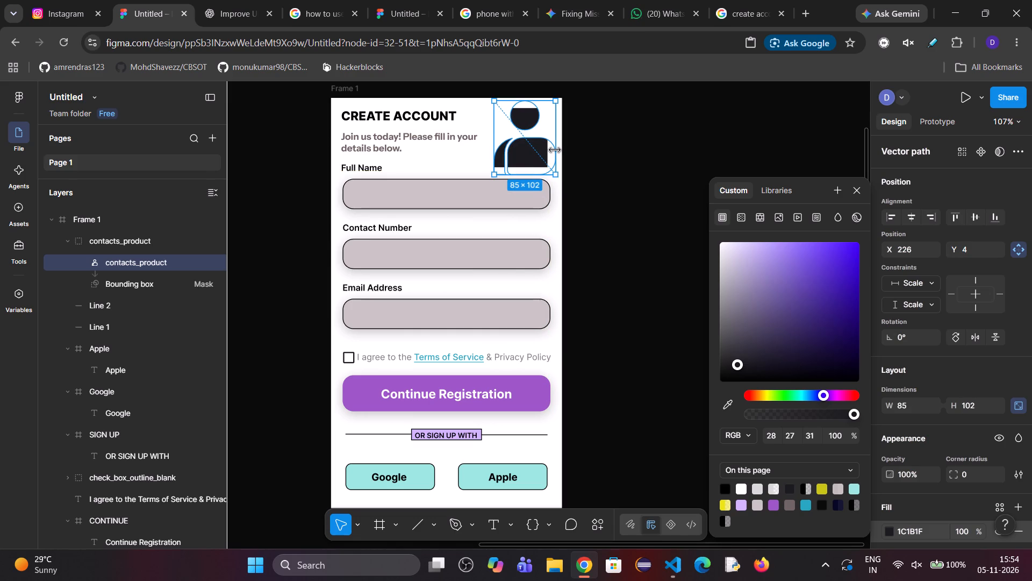
click(608, 158)
click(514, 156)
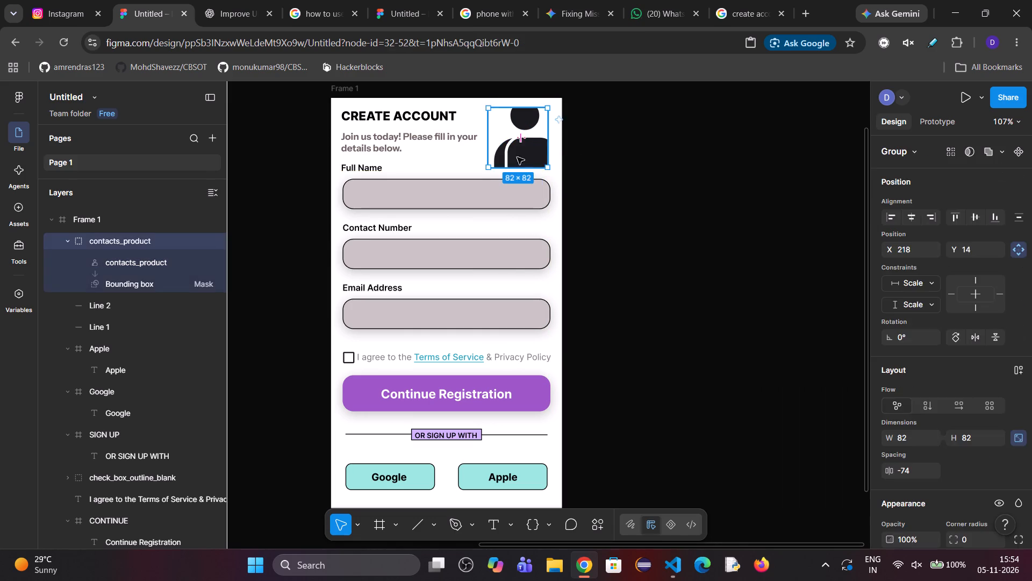
Add a fill to the contacts_product group and set it to the solid purple 524282.
click(579, 171)
click(537, 146)
scroll(856, 428, down, 2)
scroll(927, 445, down, 2)
scroll(689, 441, up, 3)
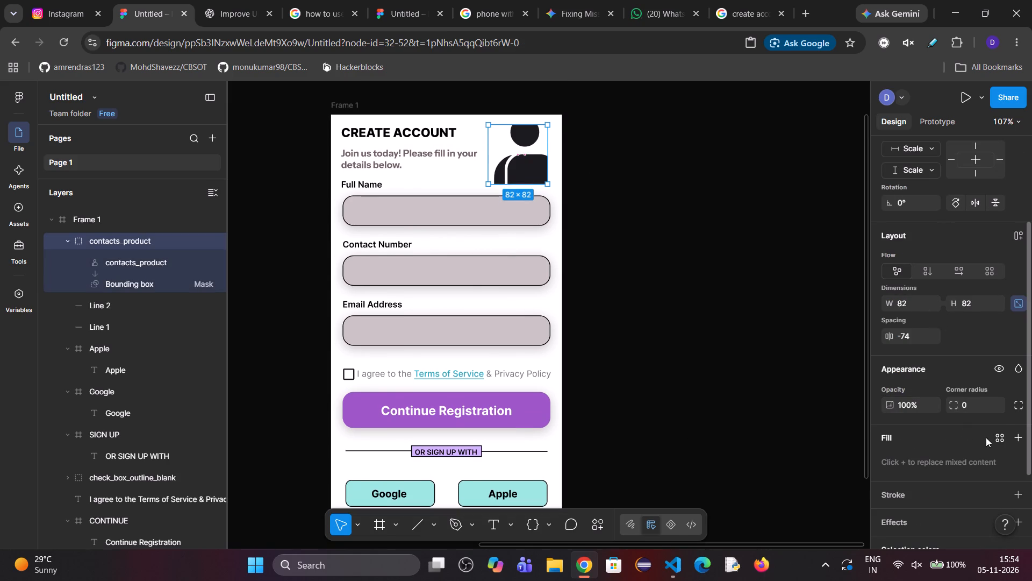
click(1014, 433)
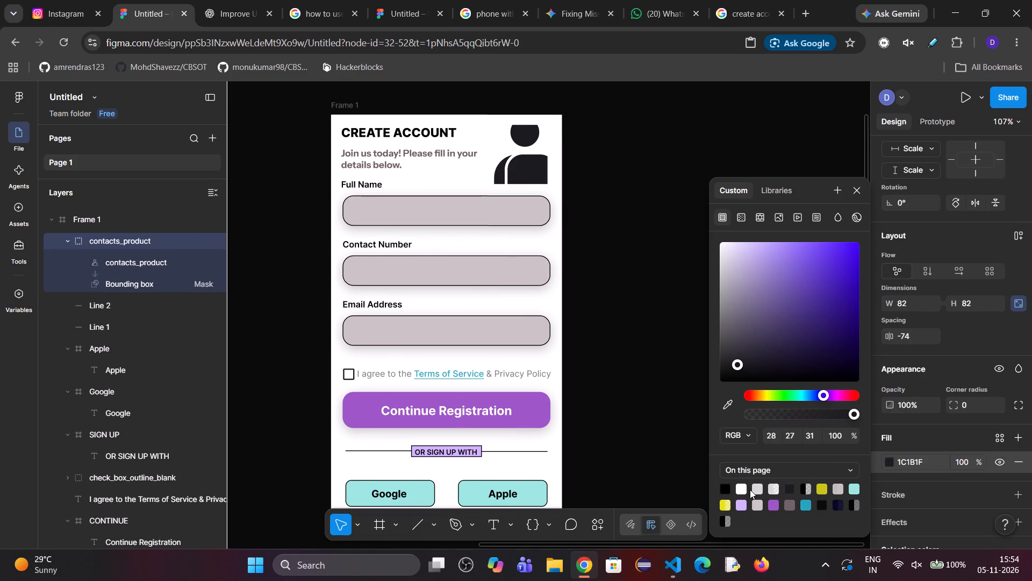
click(750, 490)
click(758, 492)
click(788, 310)
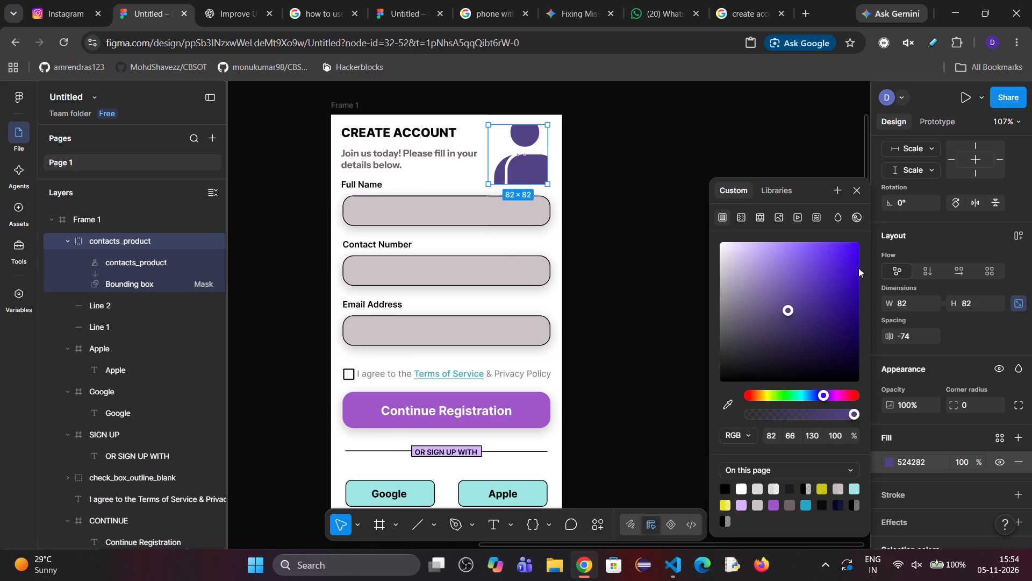
Change the contacts_product group's fill to a linear gradient.
click(739, 217)
click(778, 245)
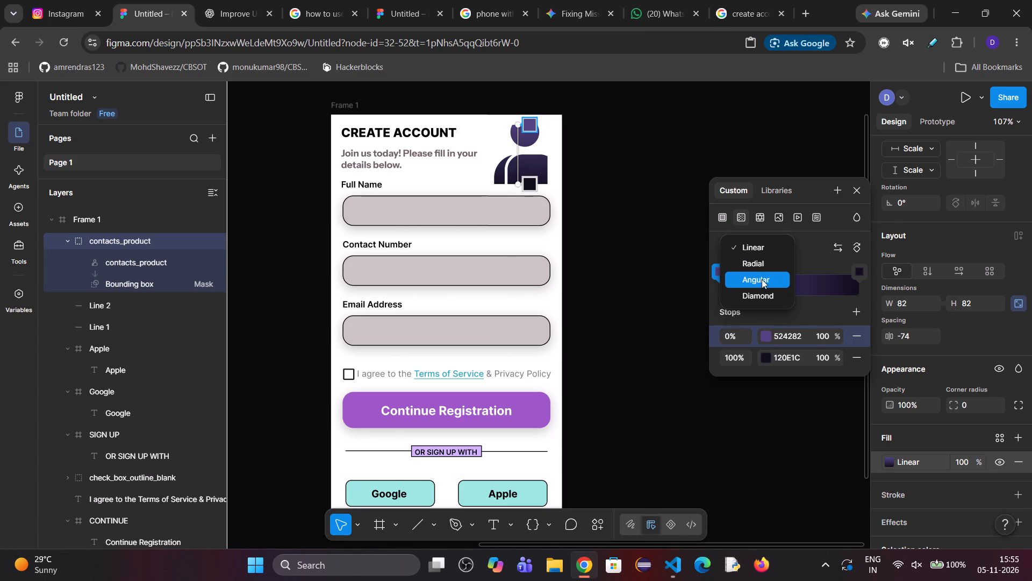
click(746, 246)
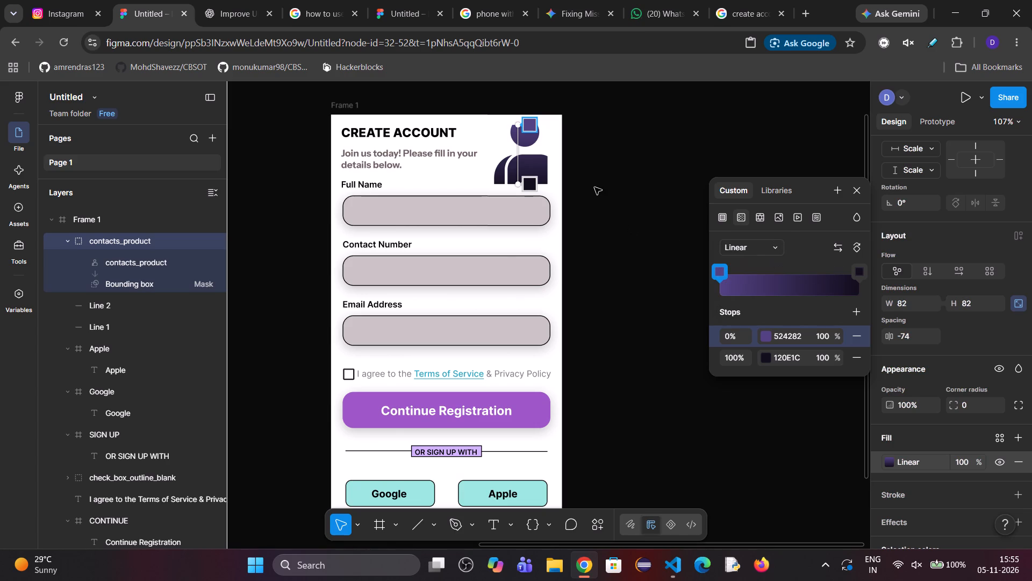
Set the icon's gradient stops to F7F5FF at 0% and 000000 at 100%.
click(717, 273)
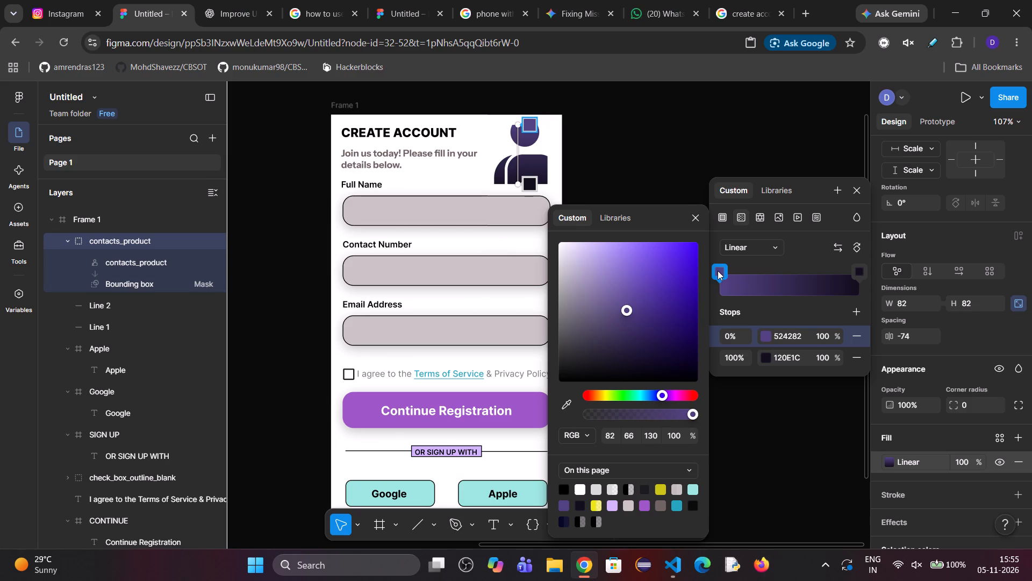
drag(649, 310, 661, 237)
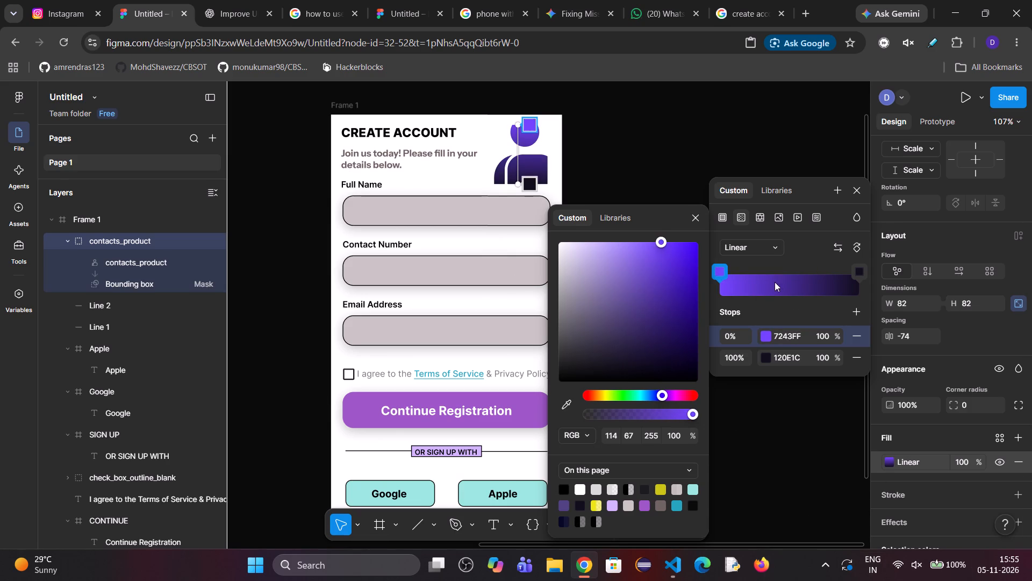
drag(657, 244, 613, 233)
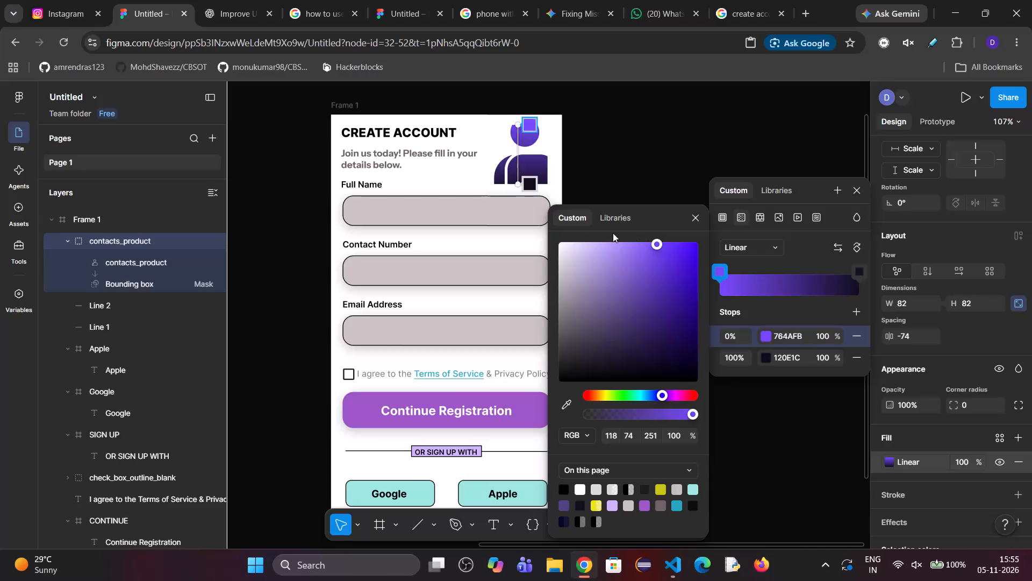
drag(613, 233, 564, 225)
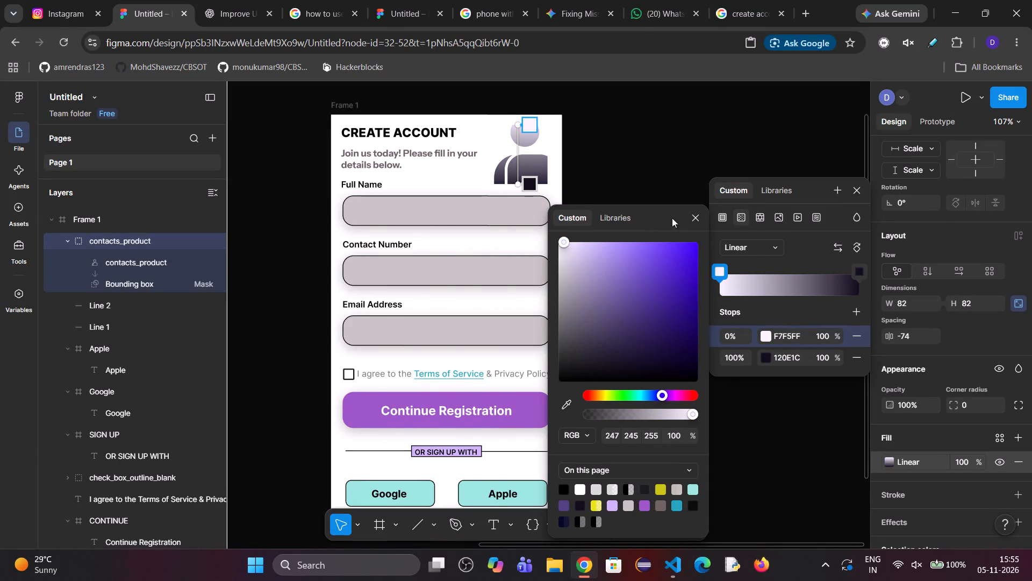
click(858, 270)
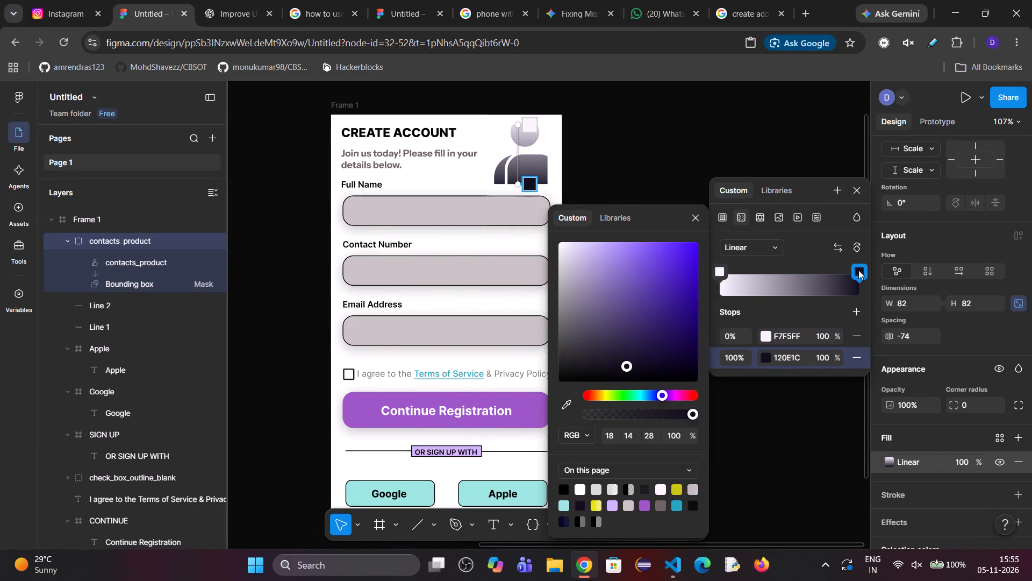
drag(620, 363, 562, 396)
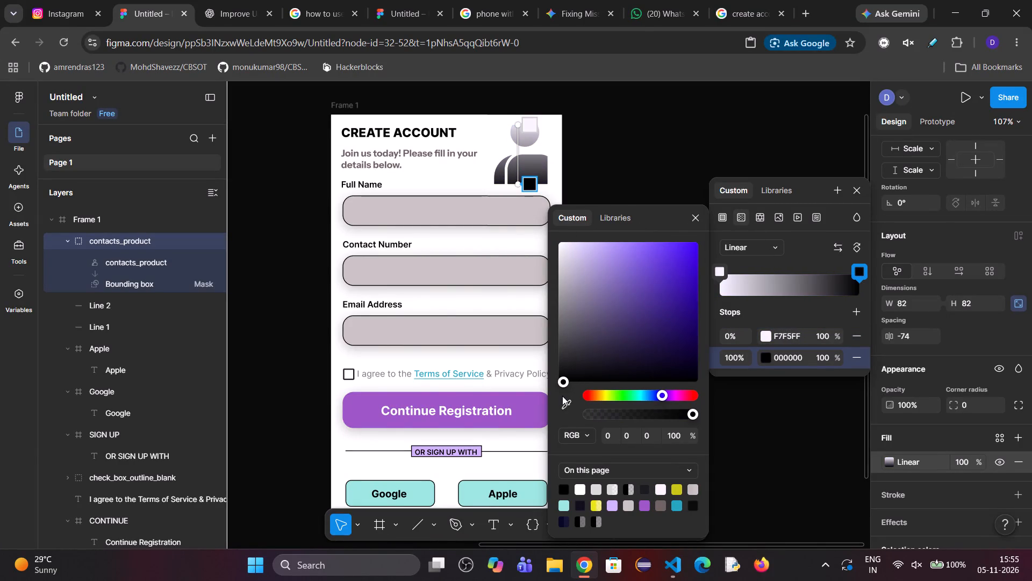
drag(562, 396, 692, 433)
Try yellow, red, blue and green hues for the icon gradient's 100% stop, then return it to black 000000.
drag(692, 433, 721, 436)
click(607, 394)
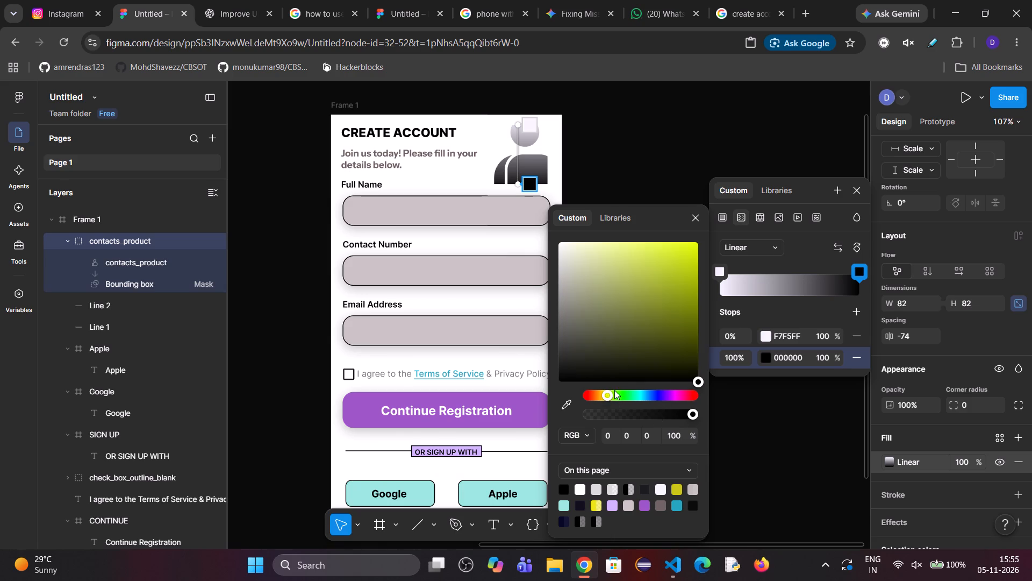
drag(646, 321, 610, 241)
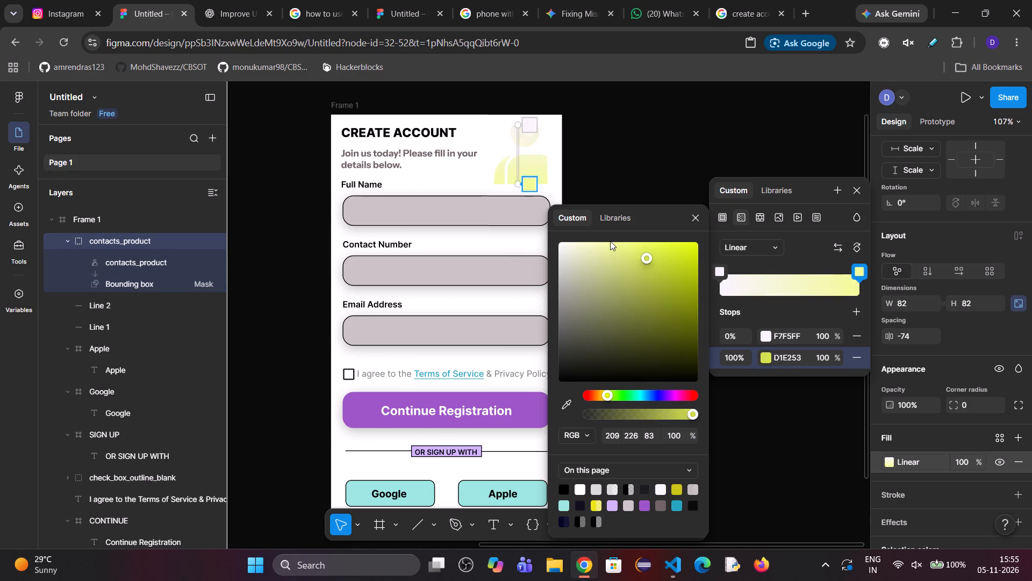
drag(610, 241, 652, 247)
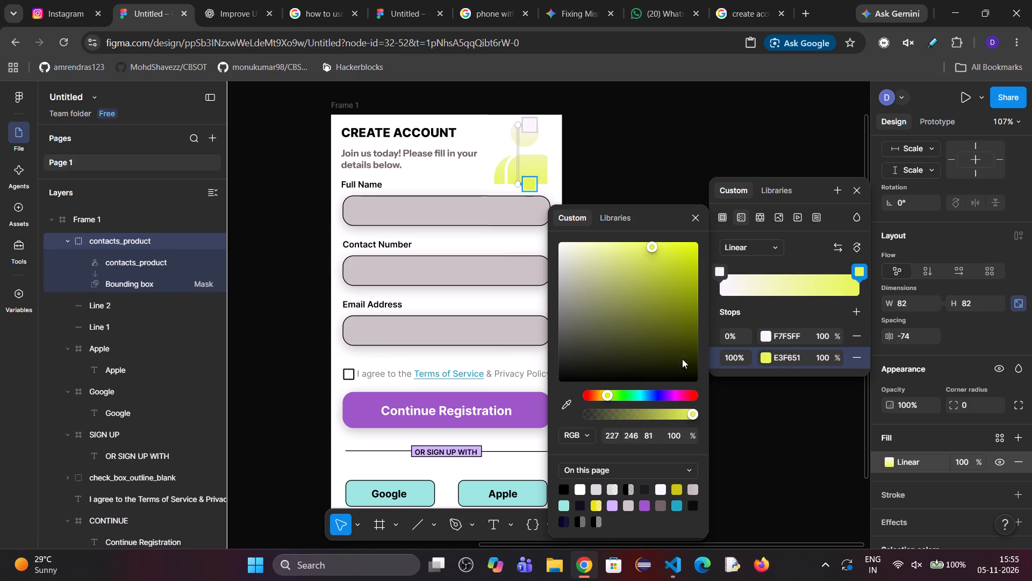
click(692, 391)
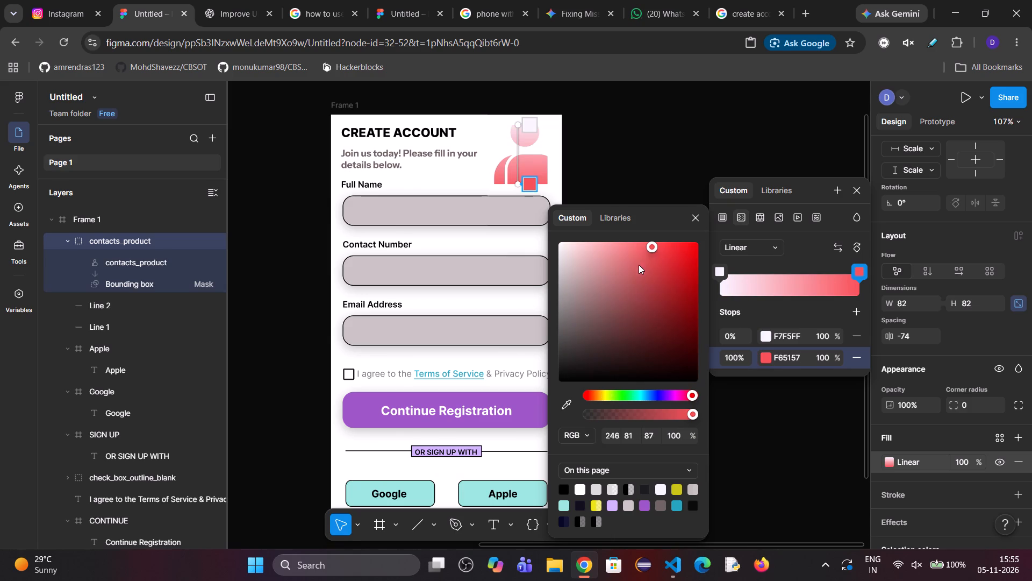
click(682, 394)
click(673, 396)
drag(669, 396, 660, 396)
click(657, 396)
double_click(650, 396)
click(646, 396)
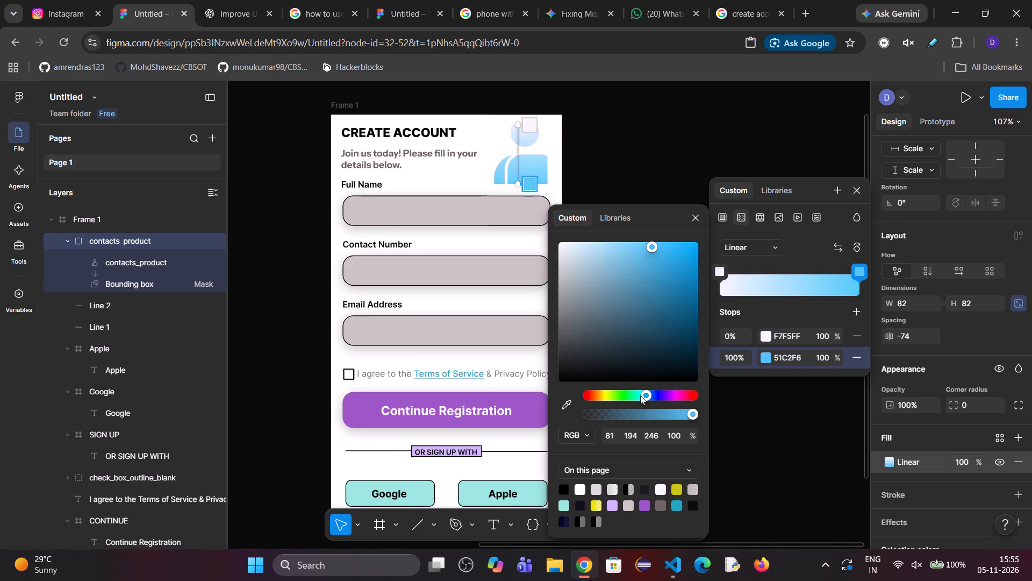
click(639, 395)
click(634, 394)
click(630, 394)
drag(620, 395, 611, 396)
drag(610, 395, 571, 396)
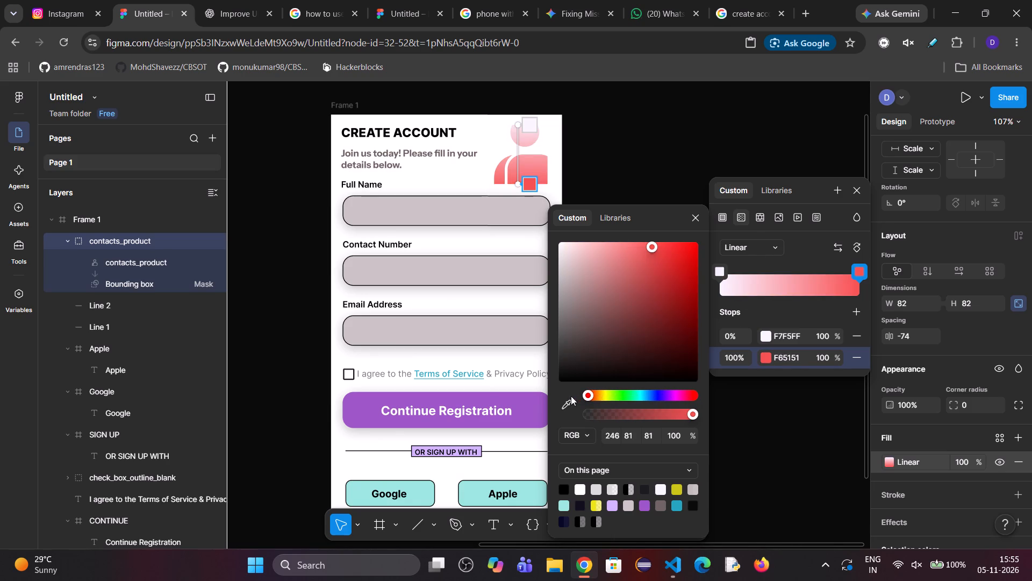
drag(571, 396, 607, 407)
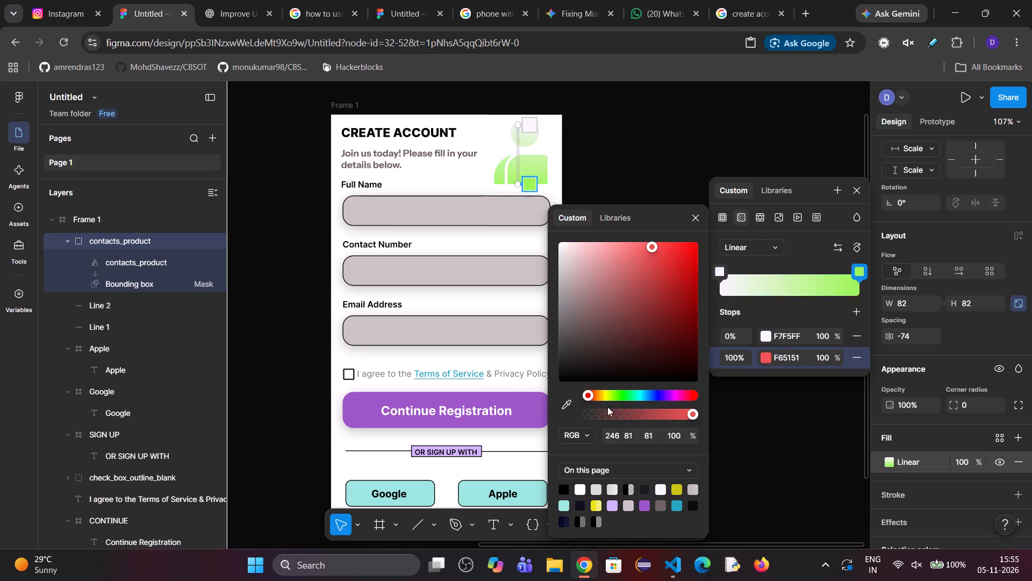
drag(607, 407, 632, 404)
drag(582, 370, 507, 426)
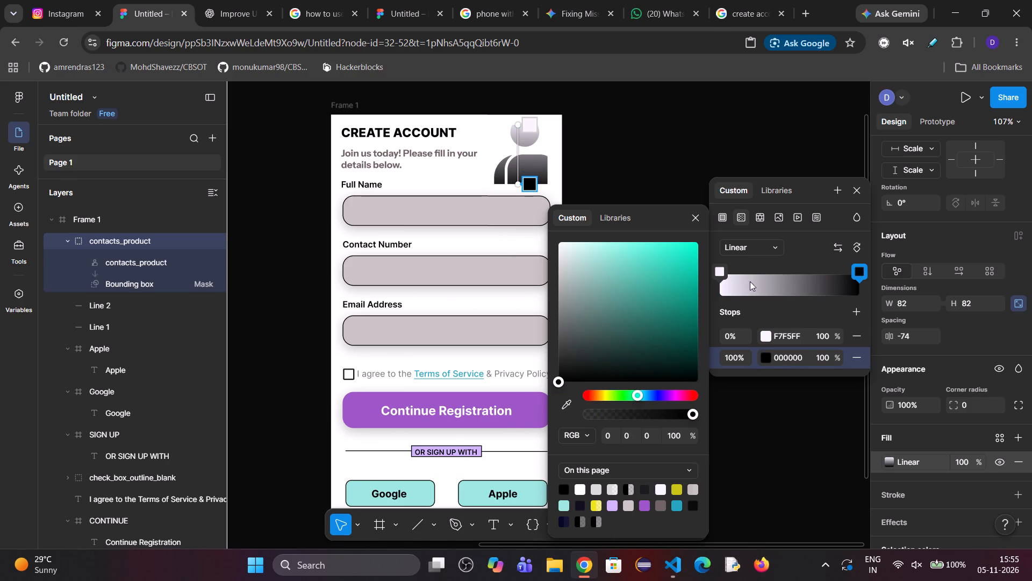
Set the icon gradient's 0% stop to white FFFFFF.
click(722, 268)
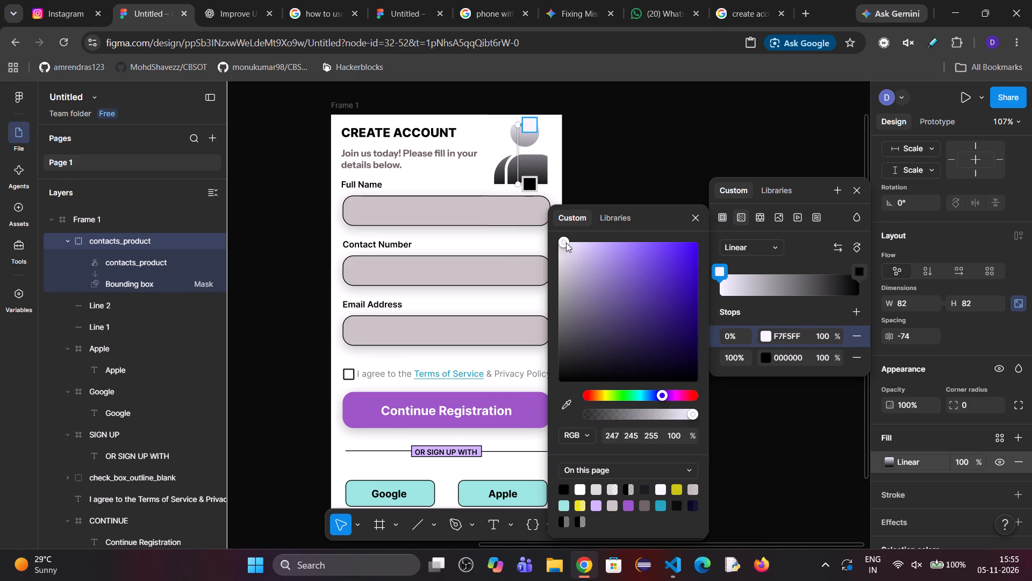
drag(566, 243, 540, 228)
drag(557, 236, 586, 237)
click(596, 238)
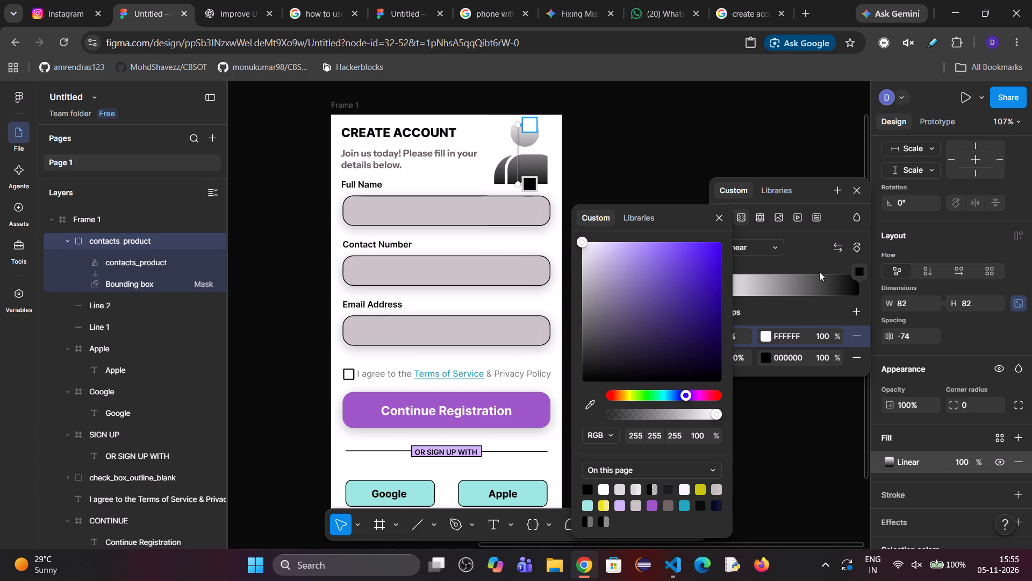
Add a grey 808080 stop at 92% to the icon's gradient and reposition the black stop to 36%.
drag(856, 271, 799, 271)
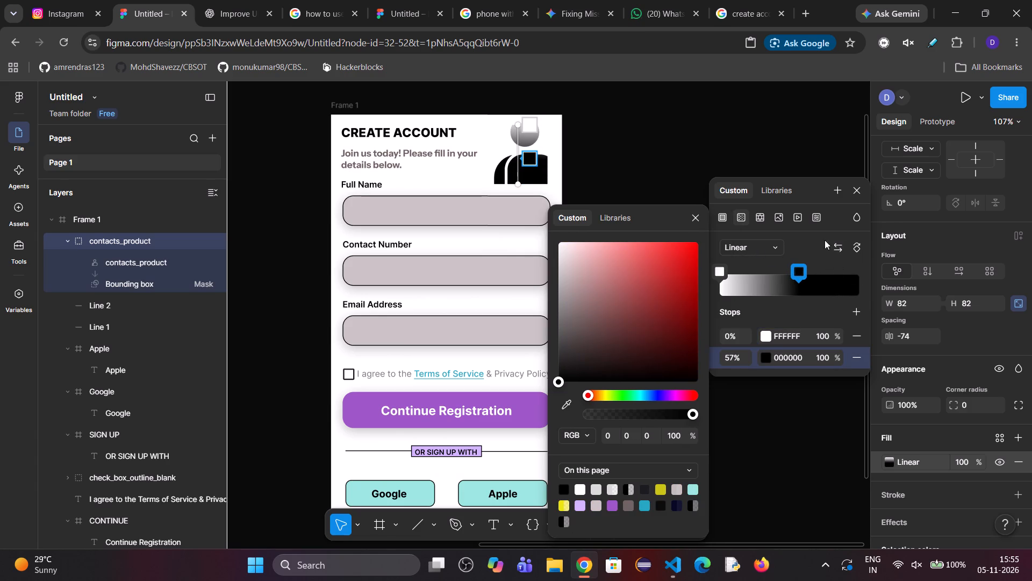
click(852, 312)
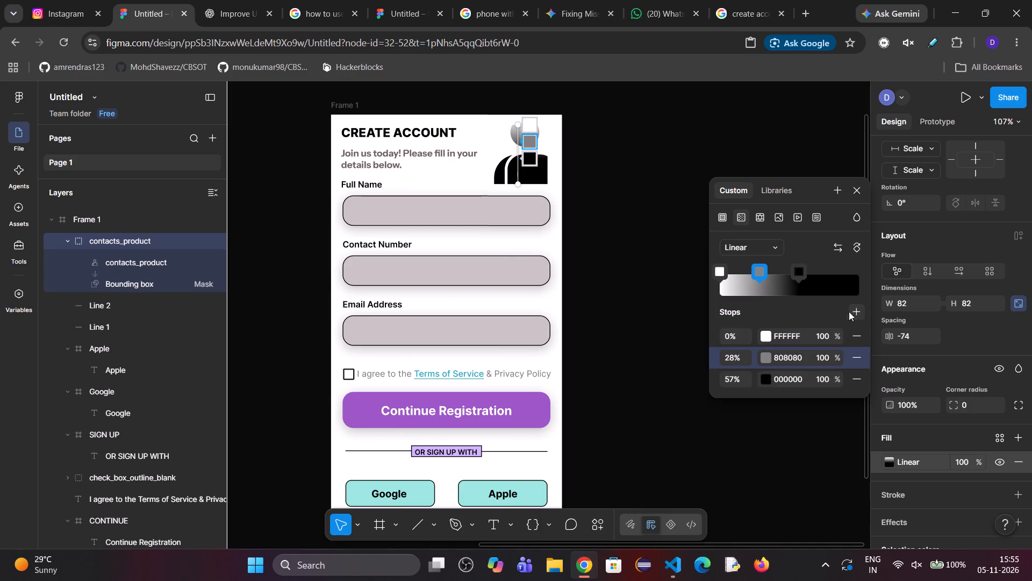
drag(759, 271, 840, 267)
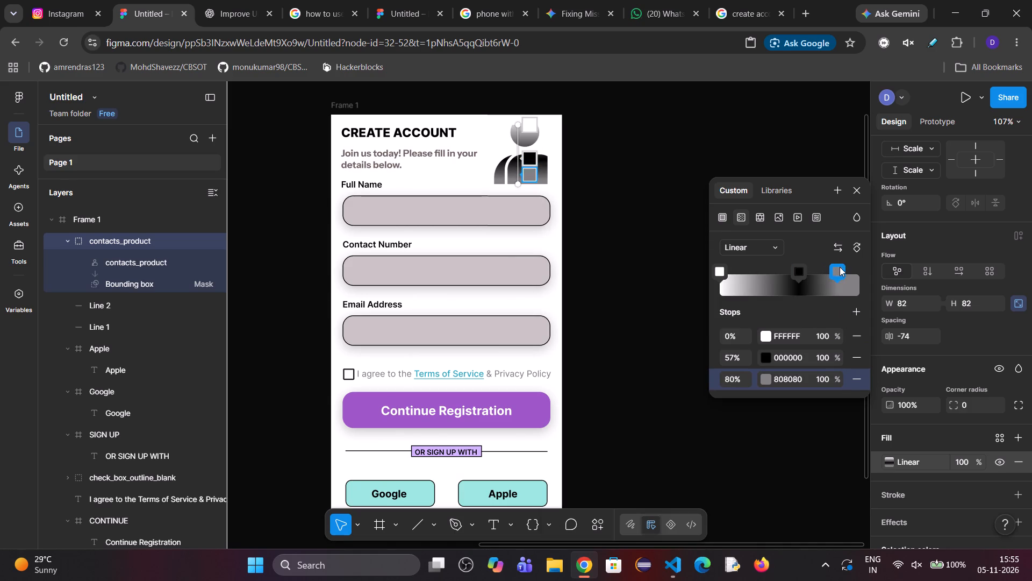
drag(840, 267, 849, 266)
drag(799, 272, 785, 271)
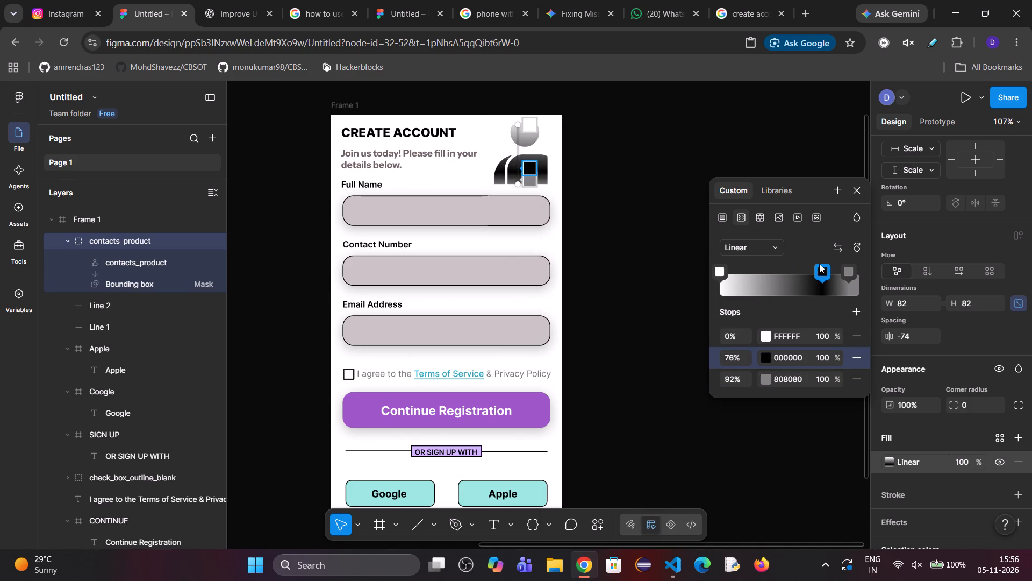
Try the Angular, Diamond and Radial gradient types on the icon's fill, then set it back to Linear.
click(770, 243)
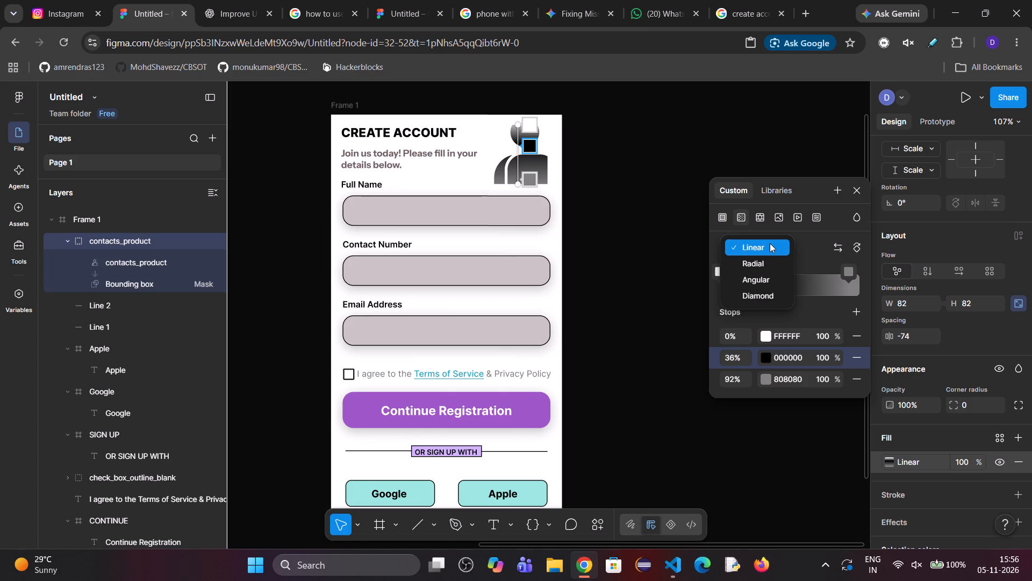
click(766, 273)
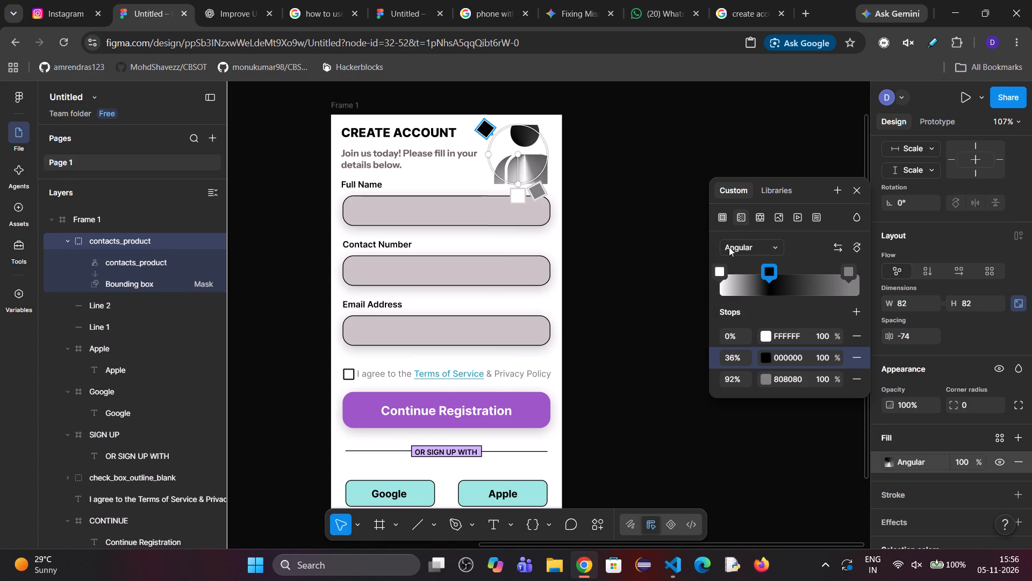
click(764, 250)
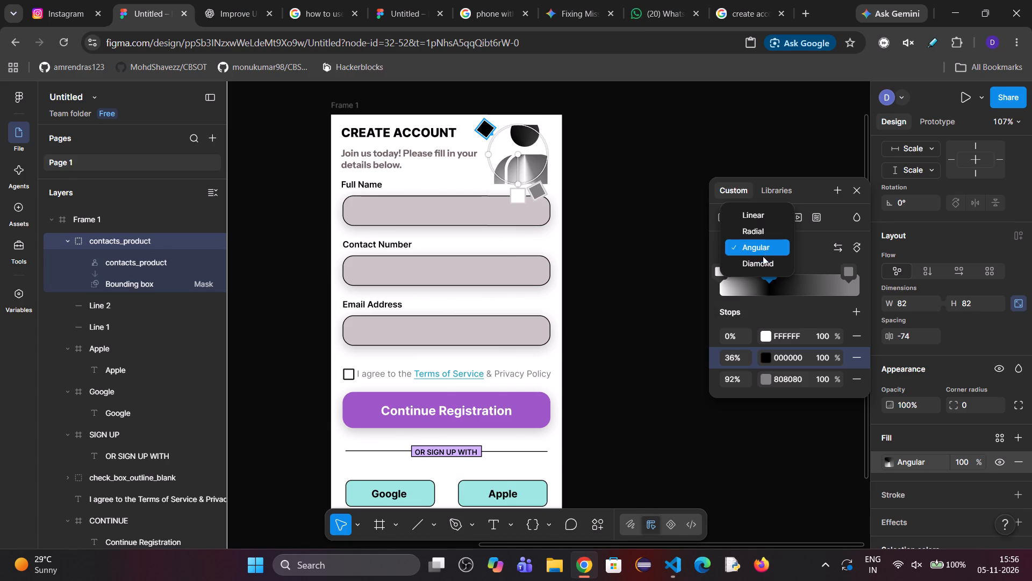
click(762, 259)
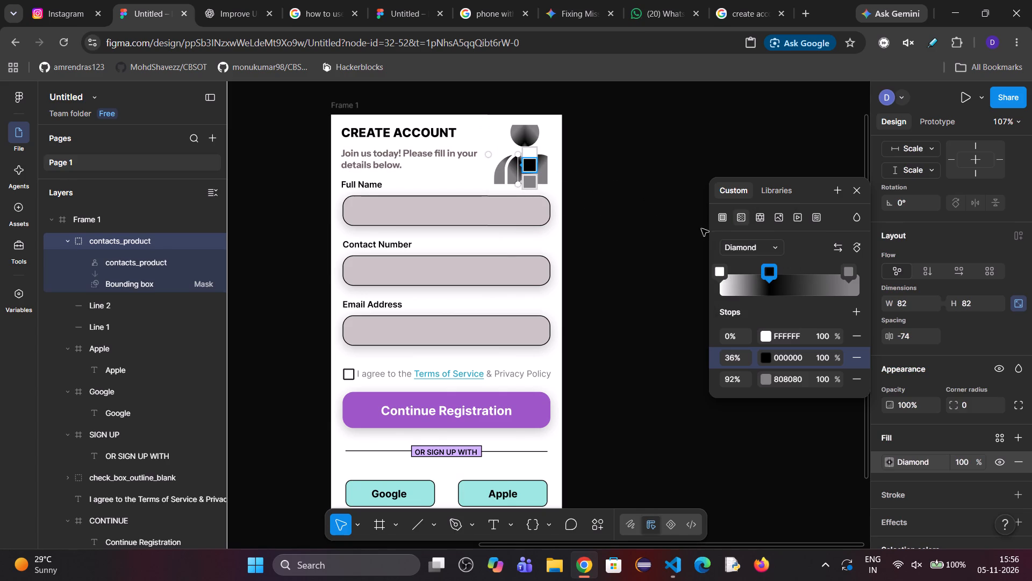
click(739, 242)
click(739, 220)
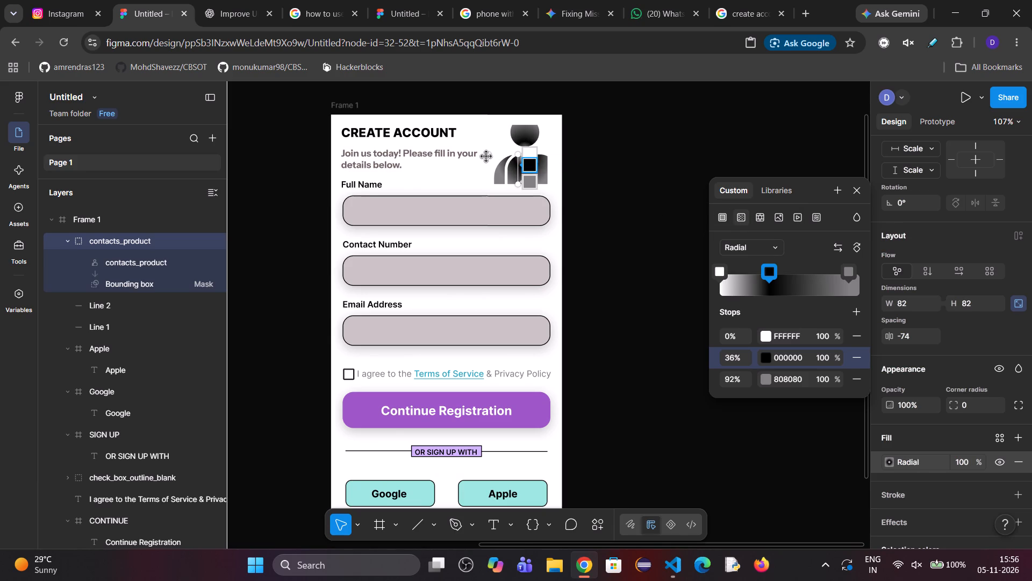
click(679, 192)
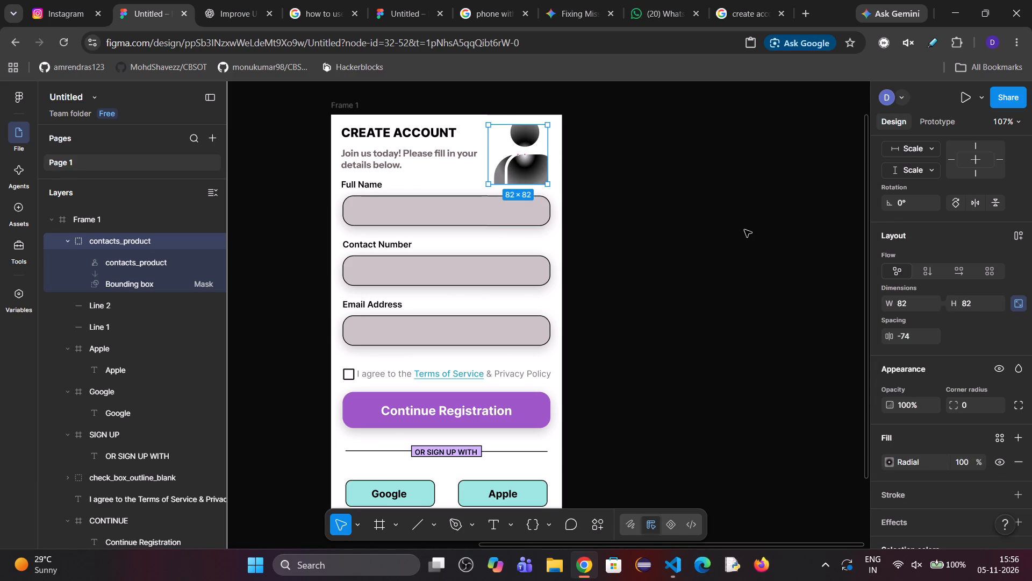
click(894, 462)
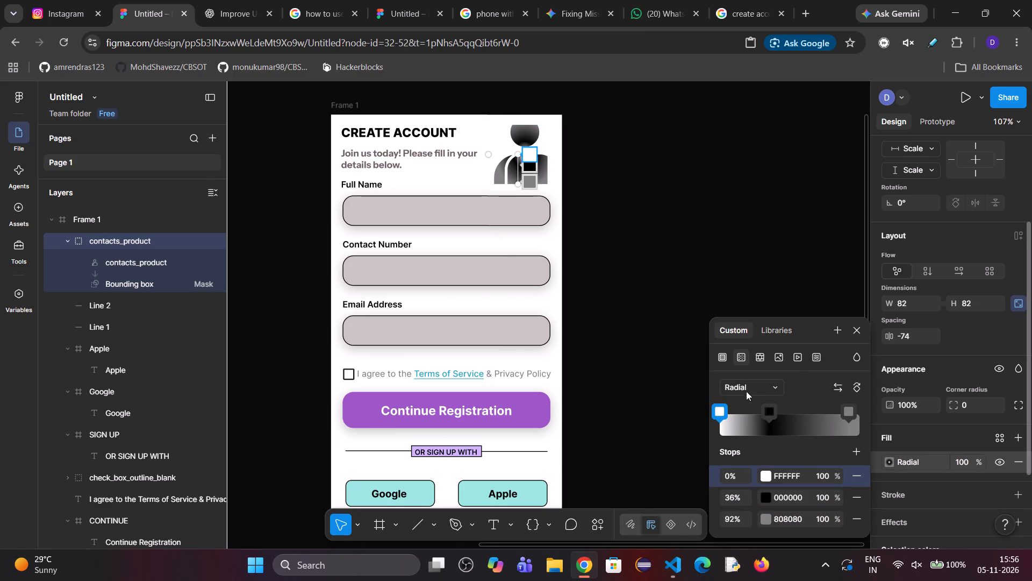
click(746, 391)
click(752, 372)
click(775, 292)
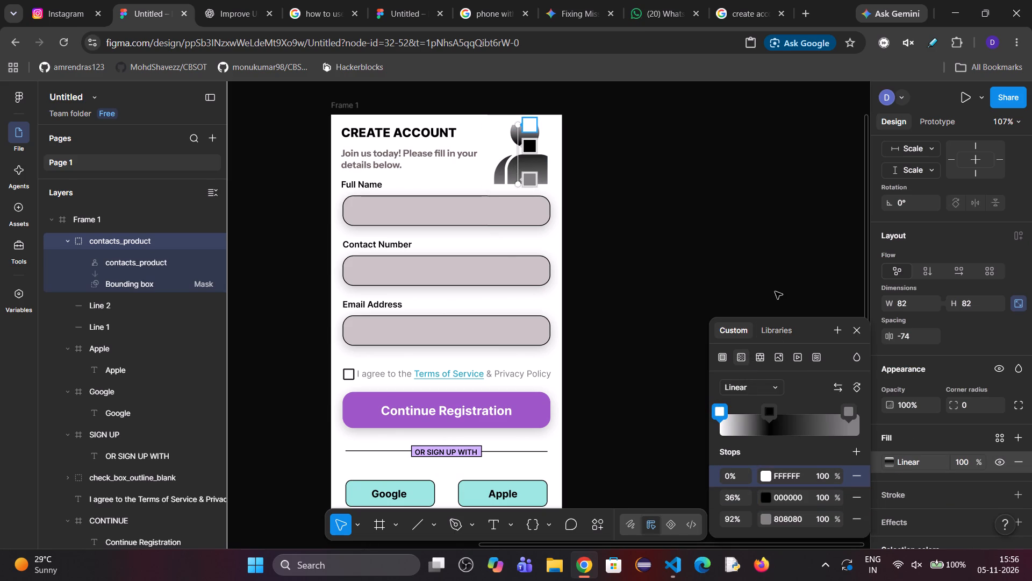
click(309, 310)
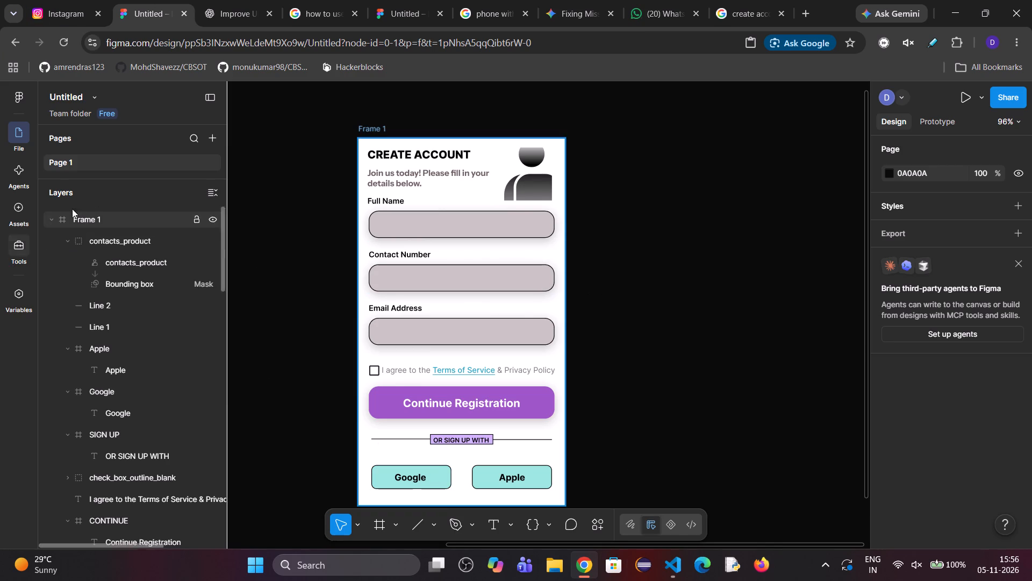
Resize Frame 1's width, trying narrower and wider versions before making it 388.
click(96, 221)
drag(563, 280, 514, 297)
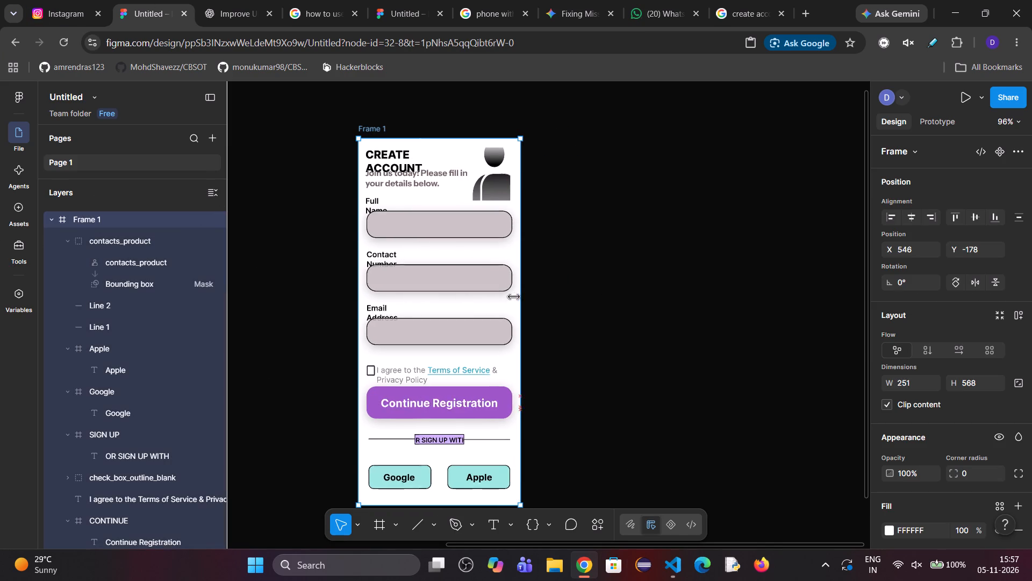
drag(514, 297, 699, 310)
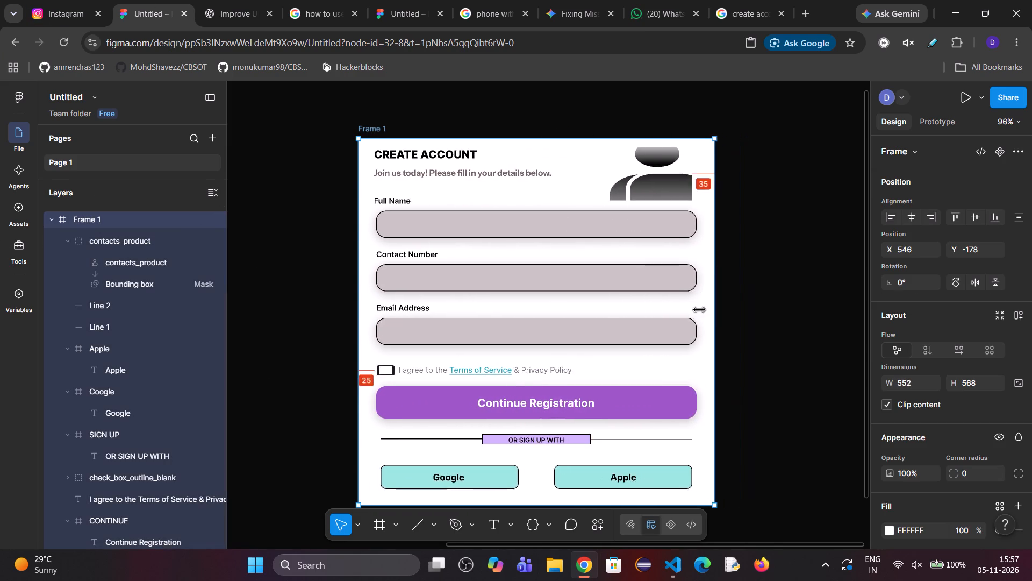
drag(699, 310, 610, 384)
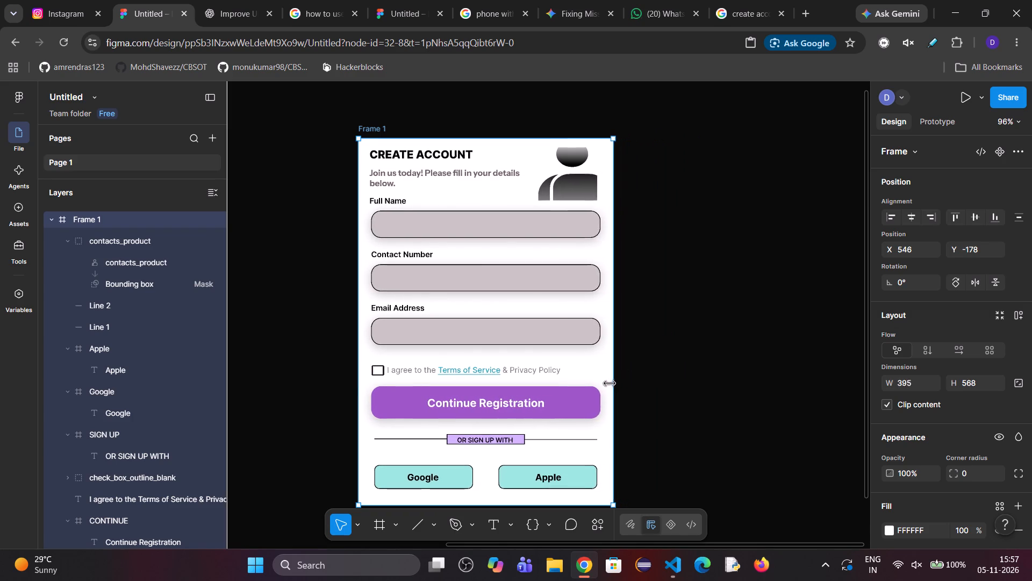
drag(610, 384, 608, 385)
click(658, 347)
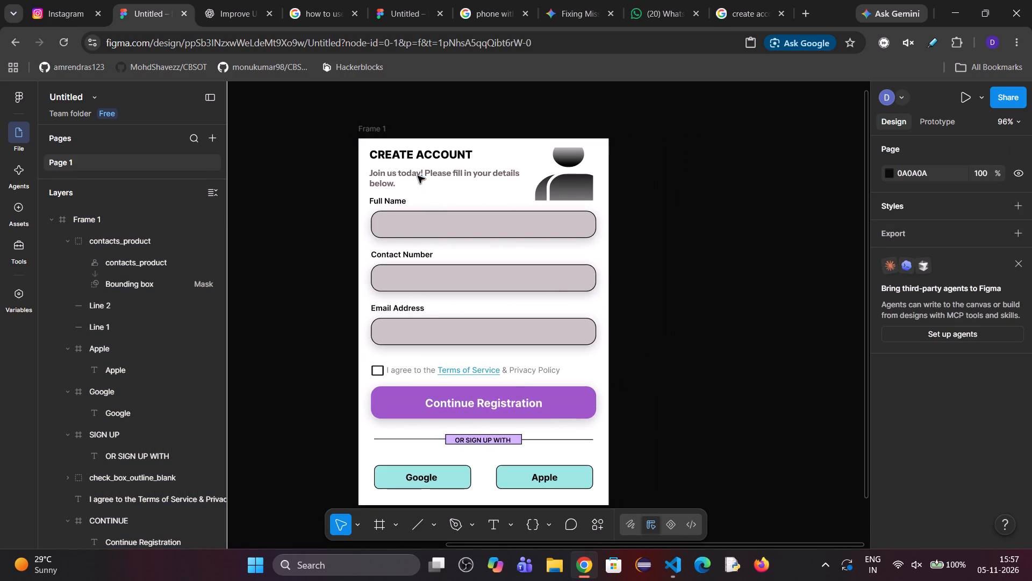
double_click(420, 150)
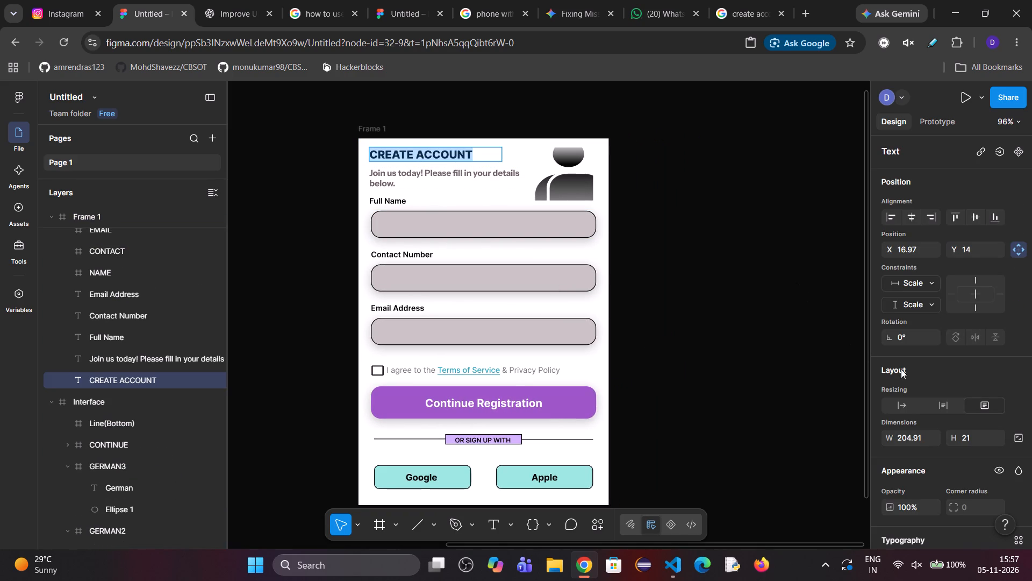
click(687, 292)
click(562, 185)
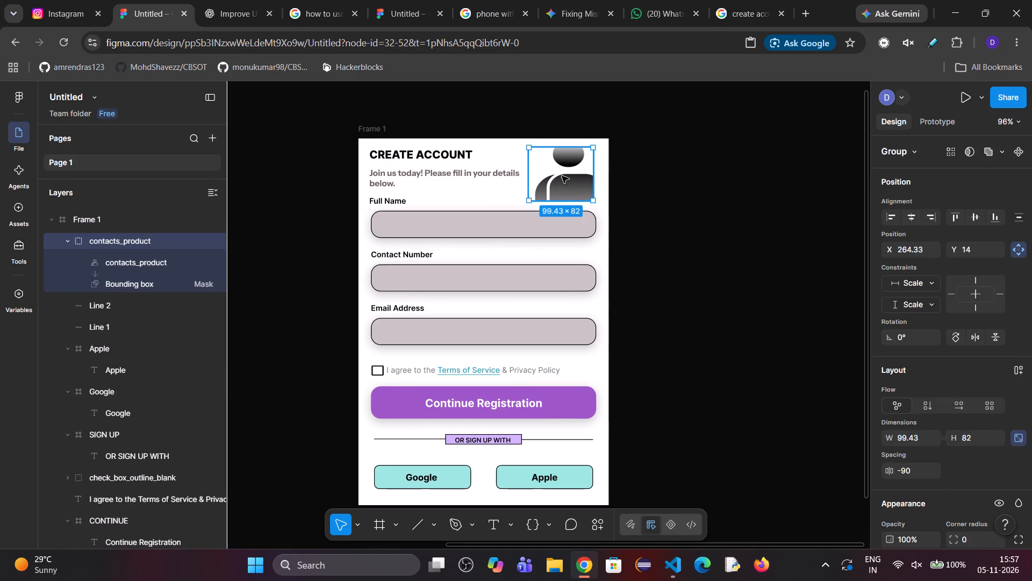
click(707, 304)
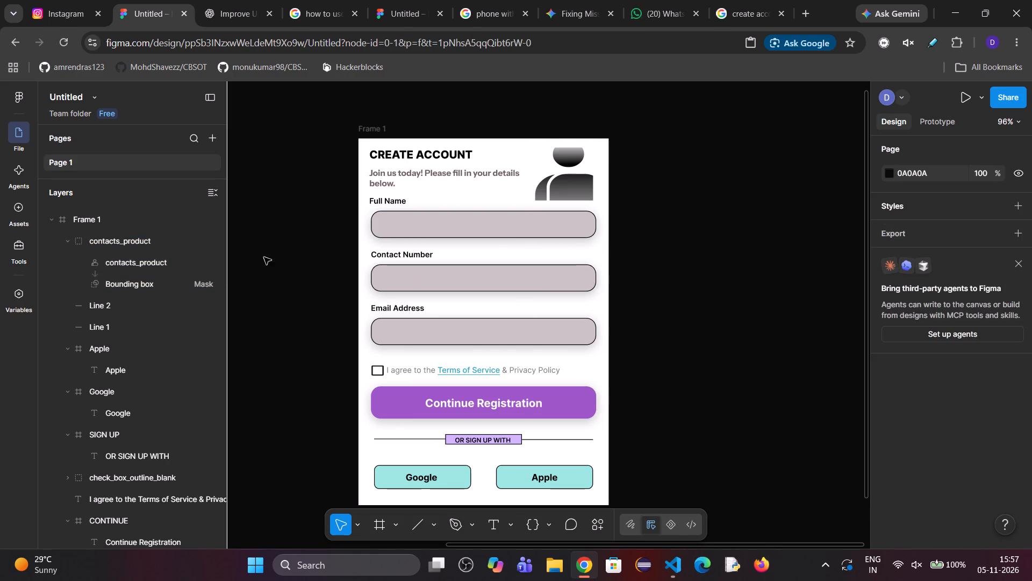
Widen Frame 1 to 405, trying 499 and 413 on the way.
click(123, 220)
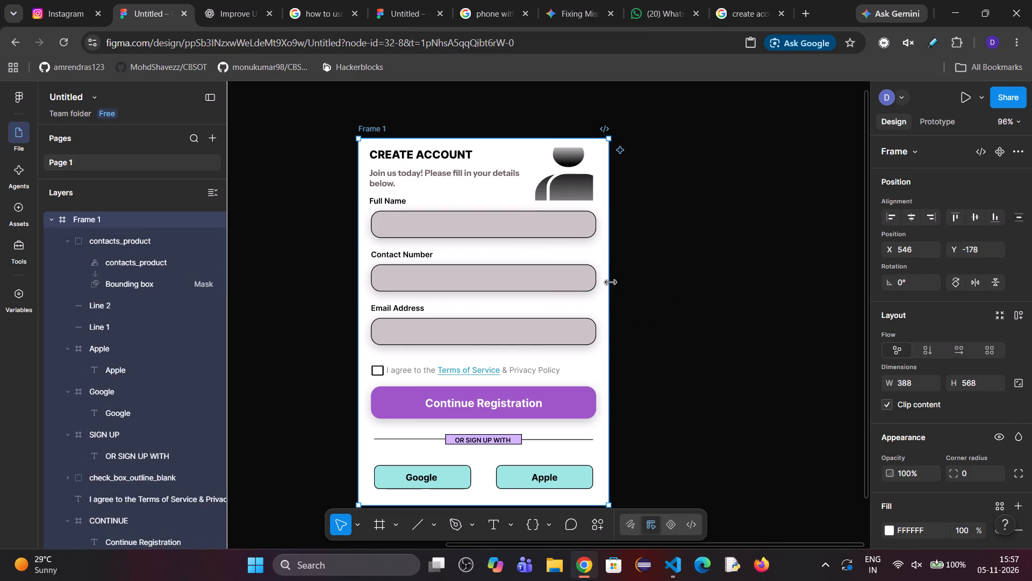
drag(611, 282, 616, 279)
drag(616, 279, 681, 323)
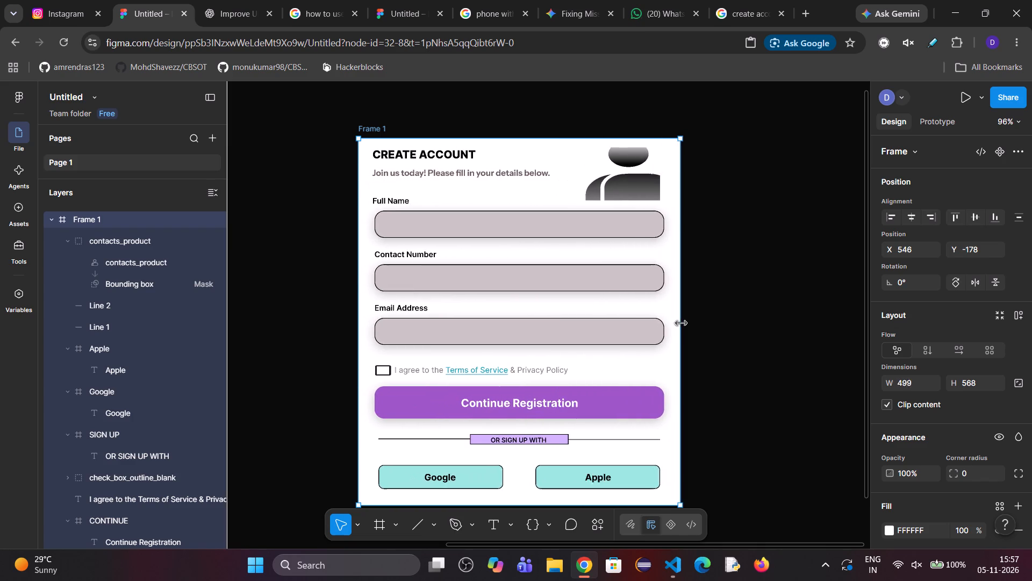
drag(681, 323, 625, 373)
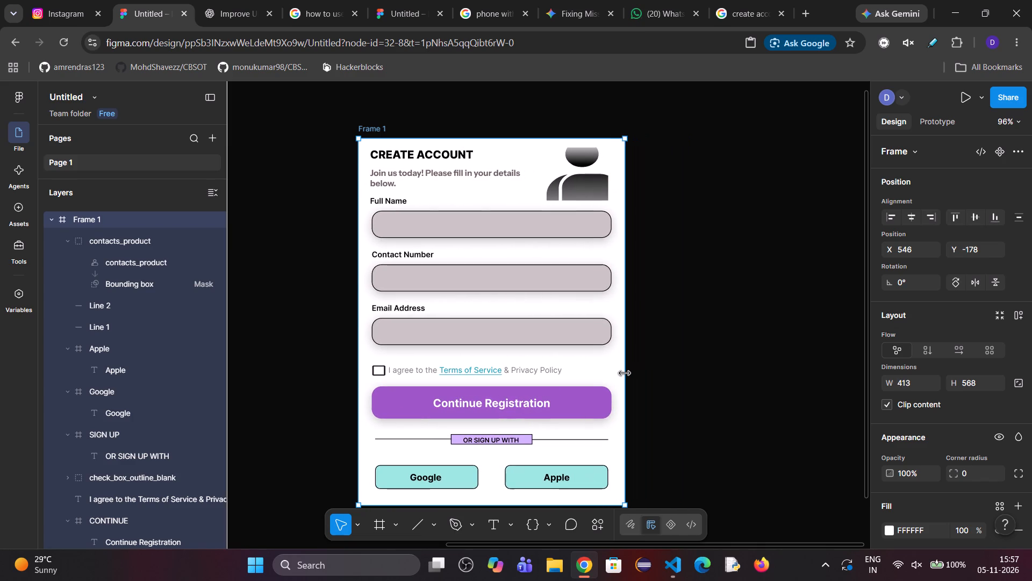
drag(625, 373, 620, 374)
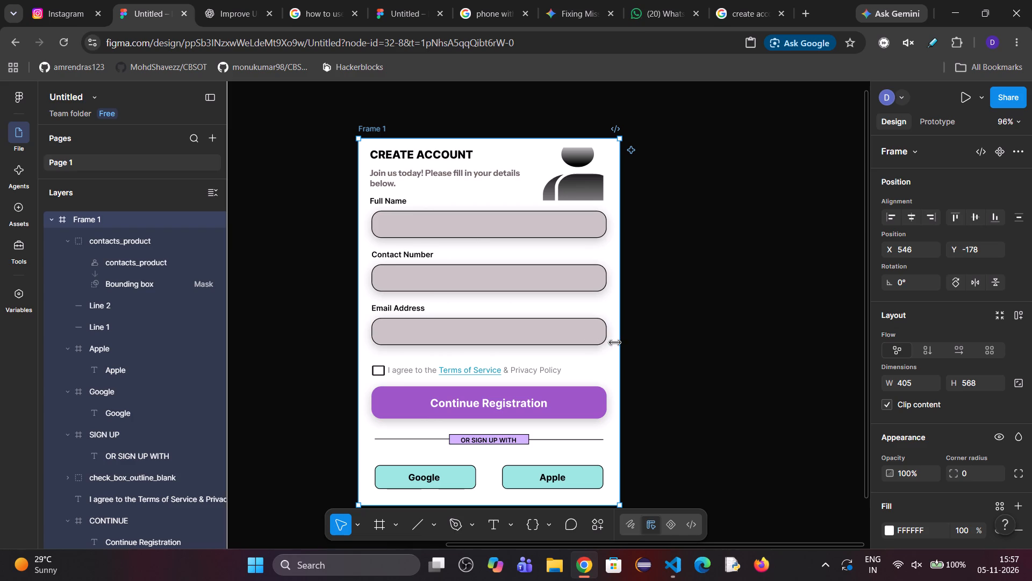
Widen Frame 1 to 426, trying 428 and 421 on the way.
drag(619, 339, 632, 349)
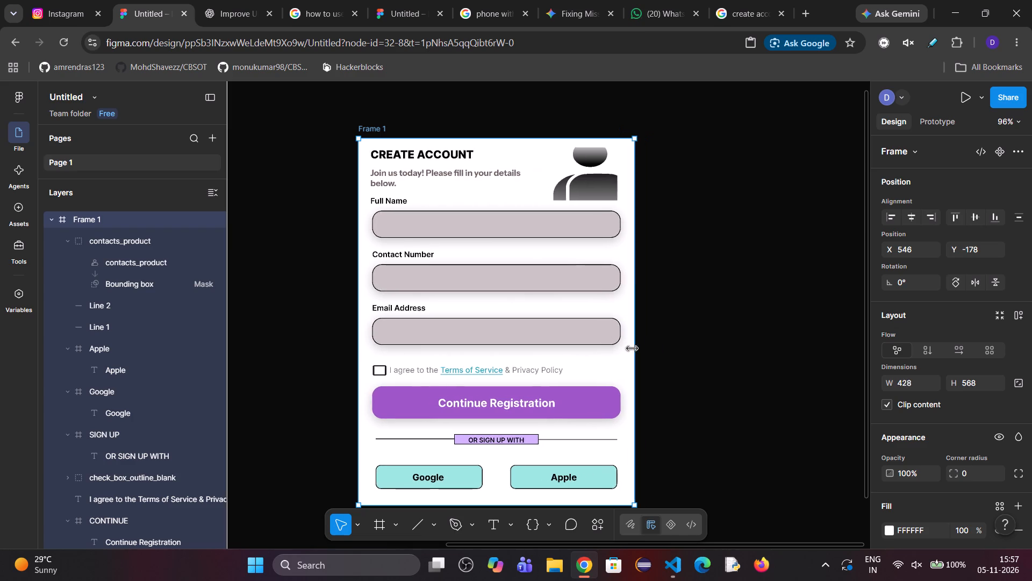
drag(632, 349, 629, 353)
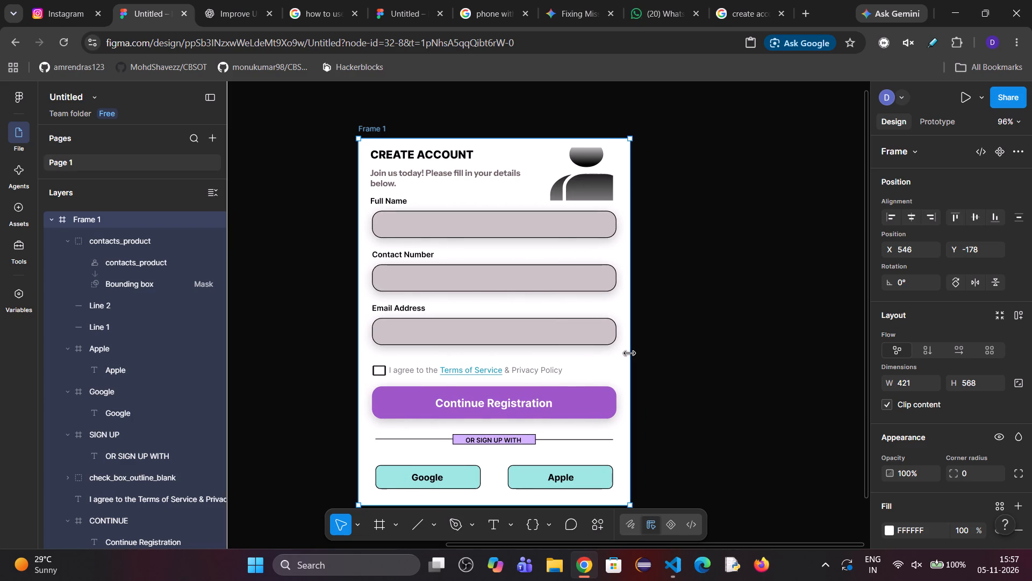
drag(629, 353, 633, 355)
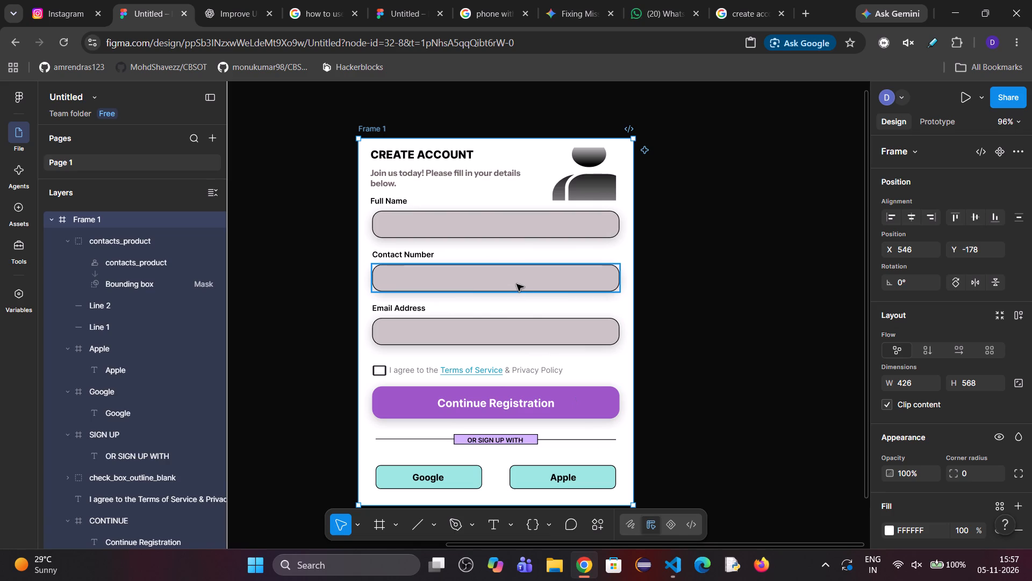
Remove the black stroke from the NAME, CONTACT and EMAIL input fields together.
click(514, 281)
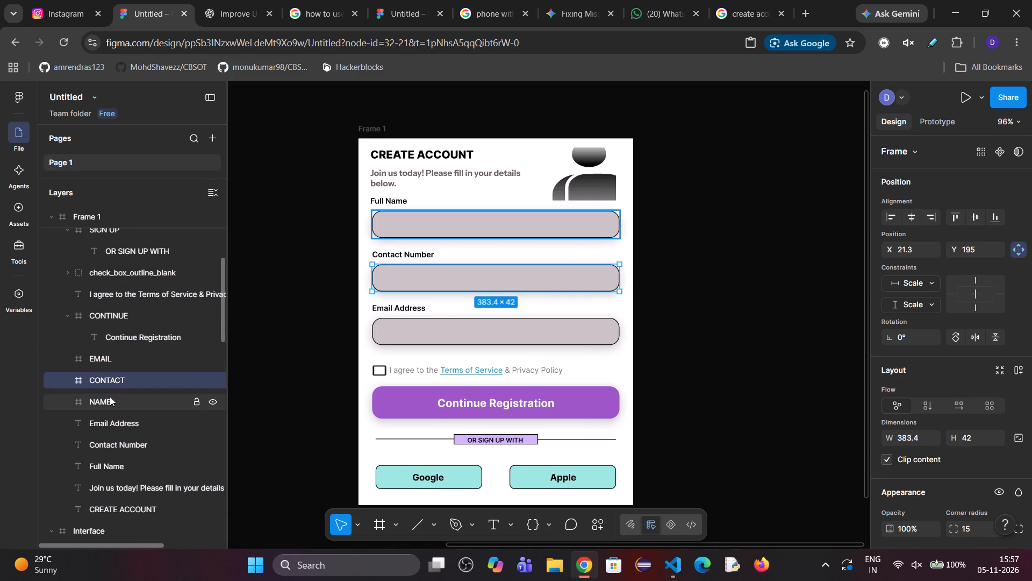
ctrl+click(110, 396)
ctrl+click(98, 363)
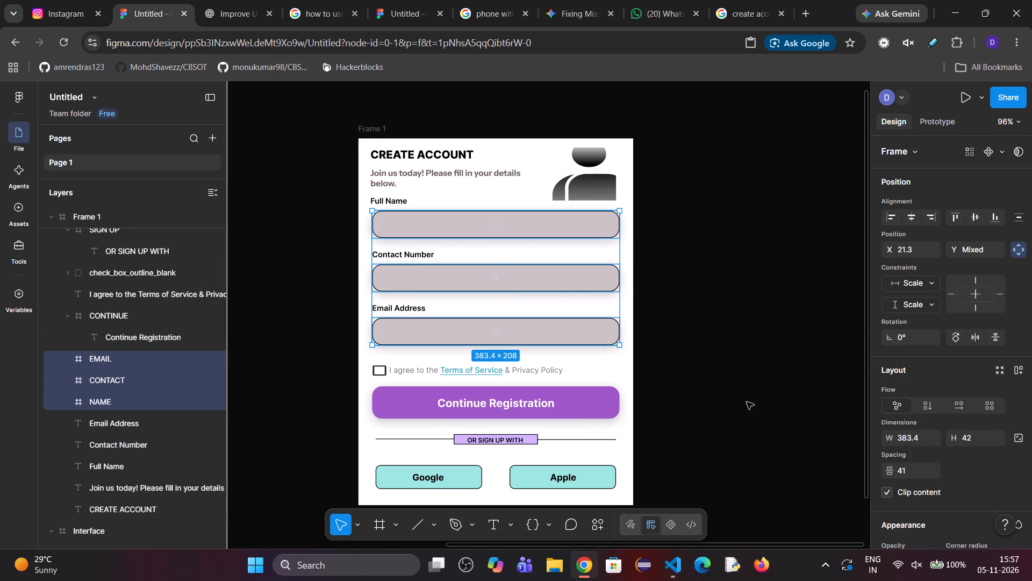
scroll(914, 409, down, 3)
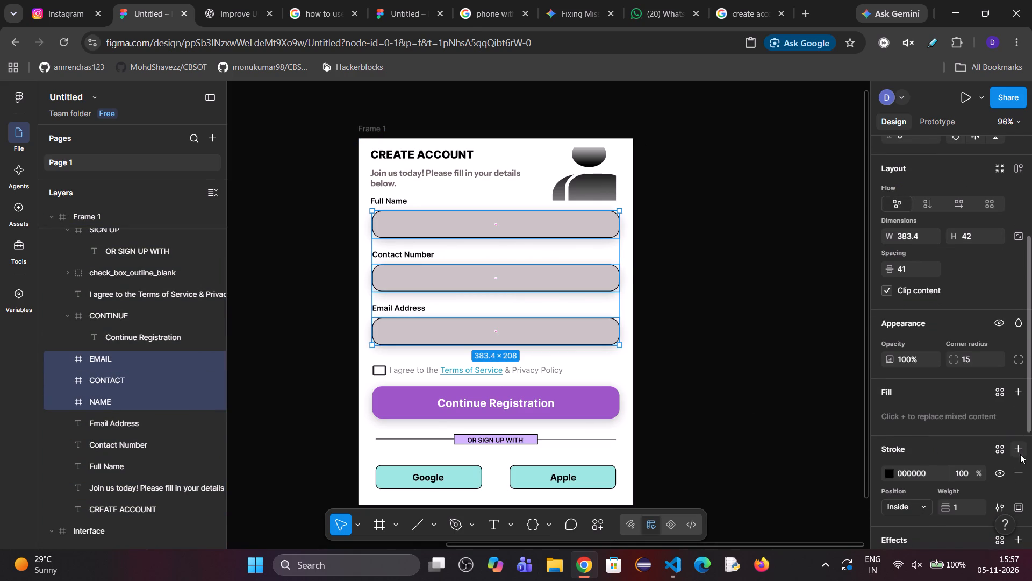
click(1022, 471)
click(749, 364)
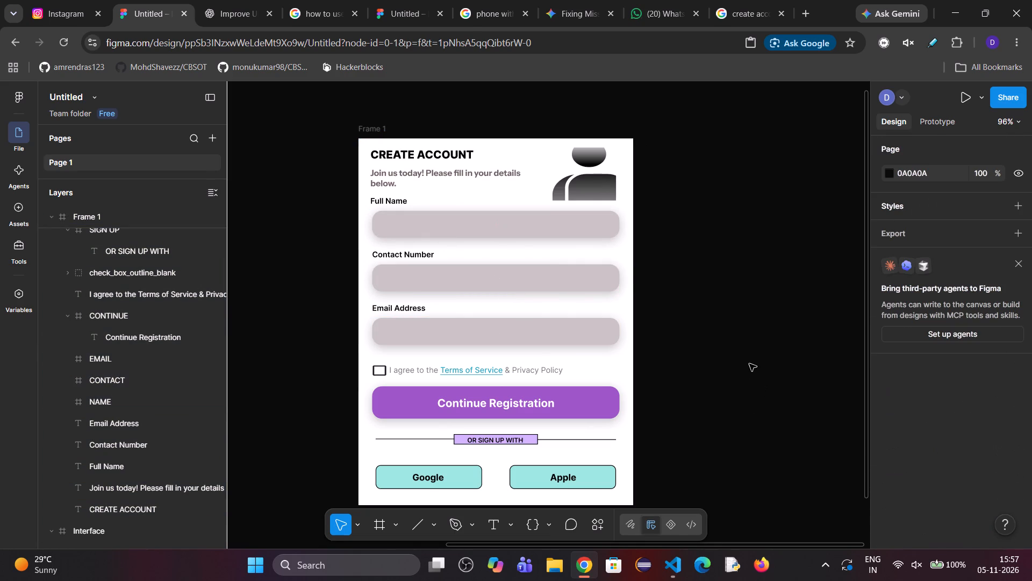
Remove the drop shadow effect from the NAME, CONTACT and EMAIL input fields together.
click(470, 236)
ctrl+click(493, 281)
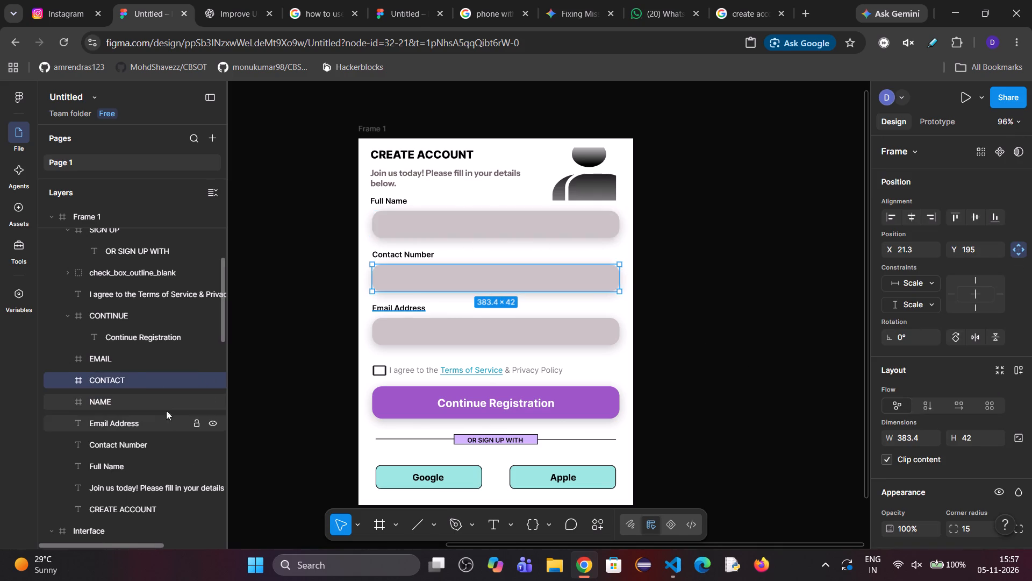
ctrl+click(126, 368)
ctrl+click(134, 396)
scroll(1002, 400, down, 1)
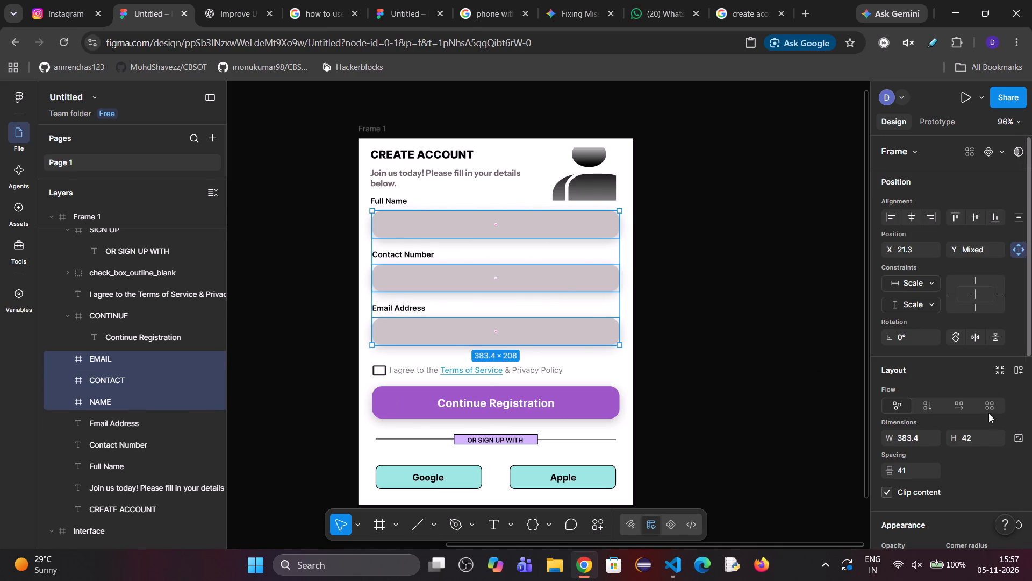
scroll(988, 413, down, 1)
scroll(928, 432, down, 3)
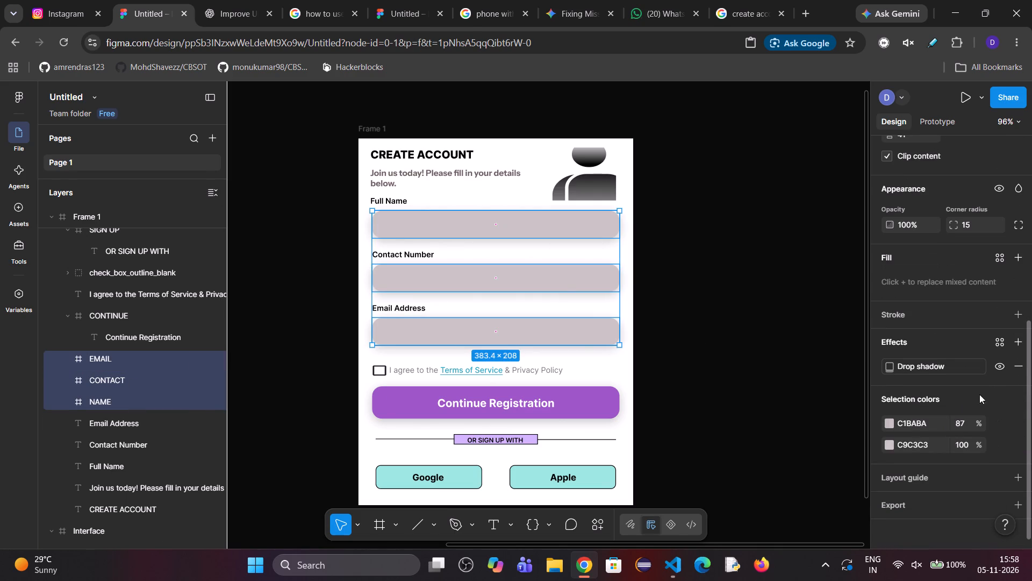
click(1014, 364)
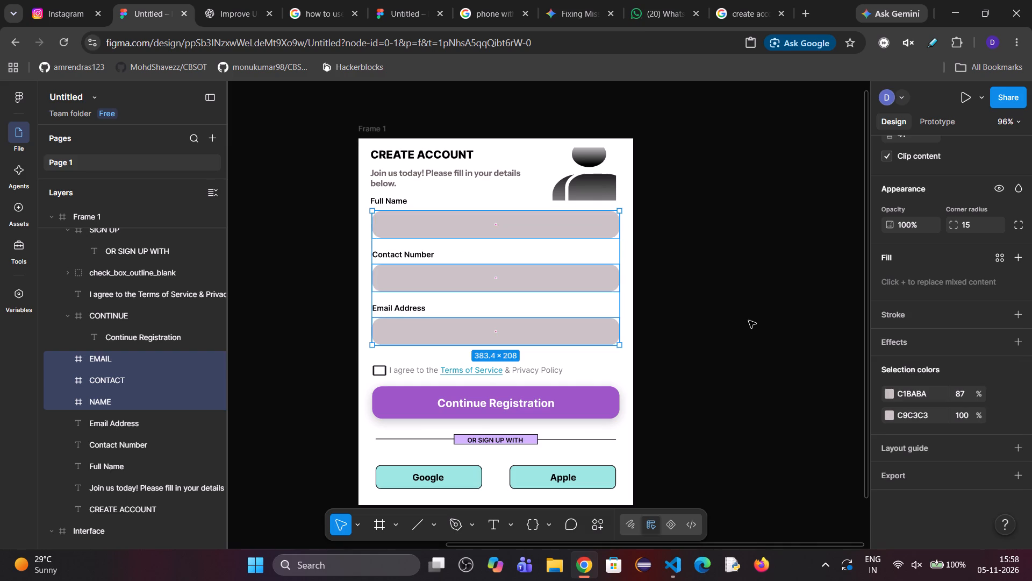
click(749, 321)
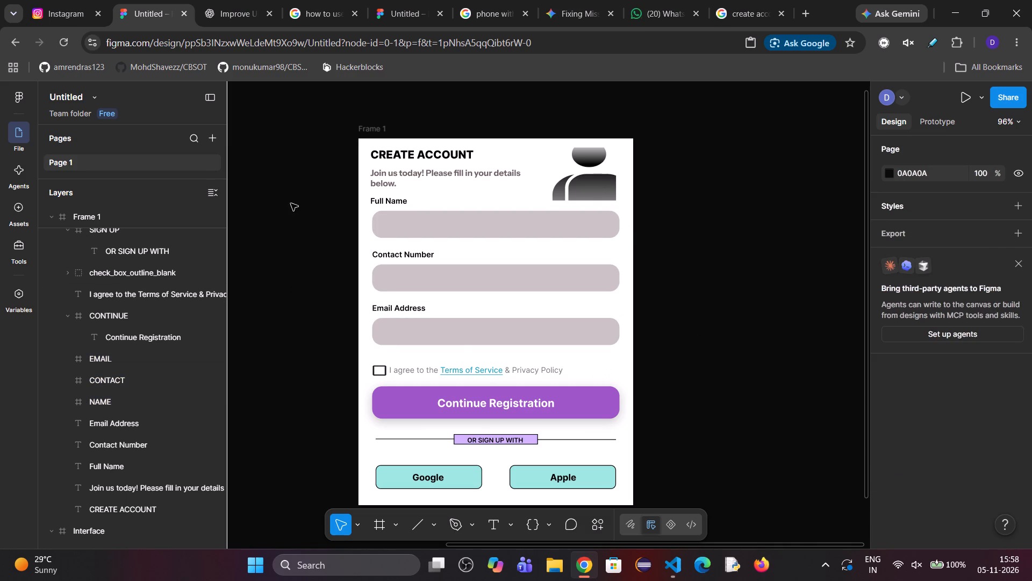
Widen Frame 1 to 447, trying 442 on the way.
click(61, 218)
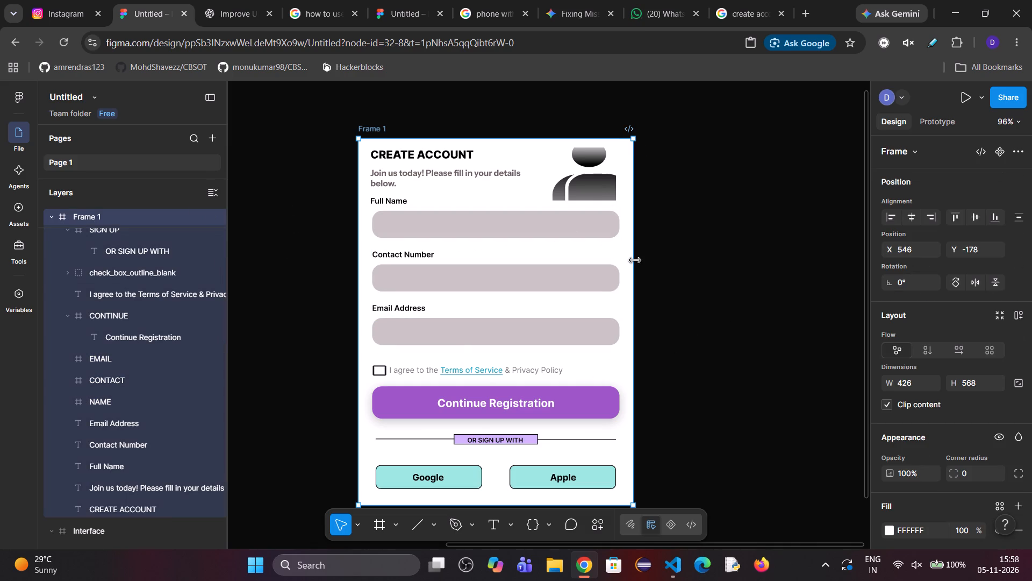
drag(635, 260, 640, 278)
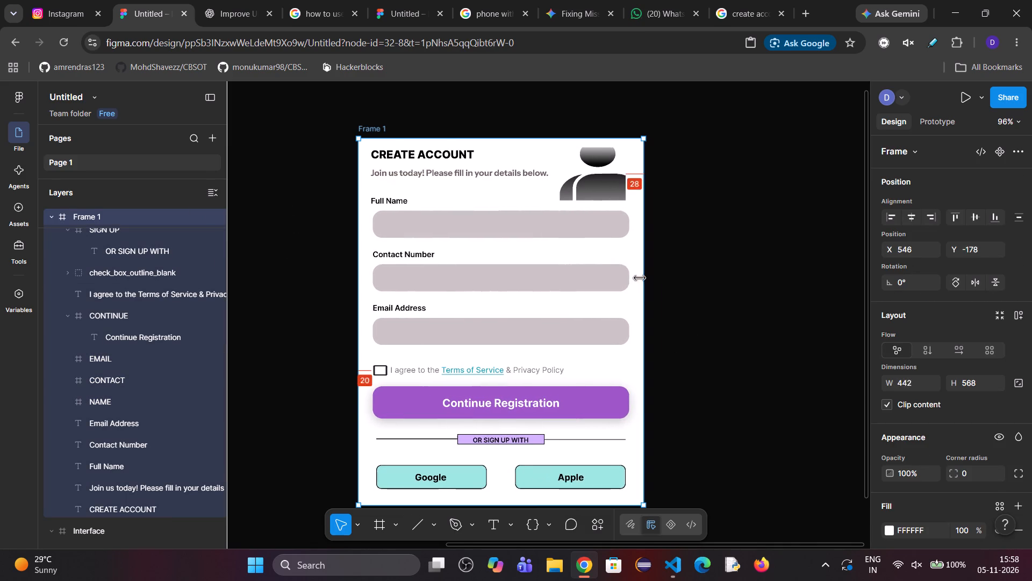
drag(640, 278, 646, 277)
Remove the black stroke from the OR SIGN UP WITH label box.
scroll(685, 337, down, 1)
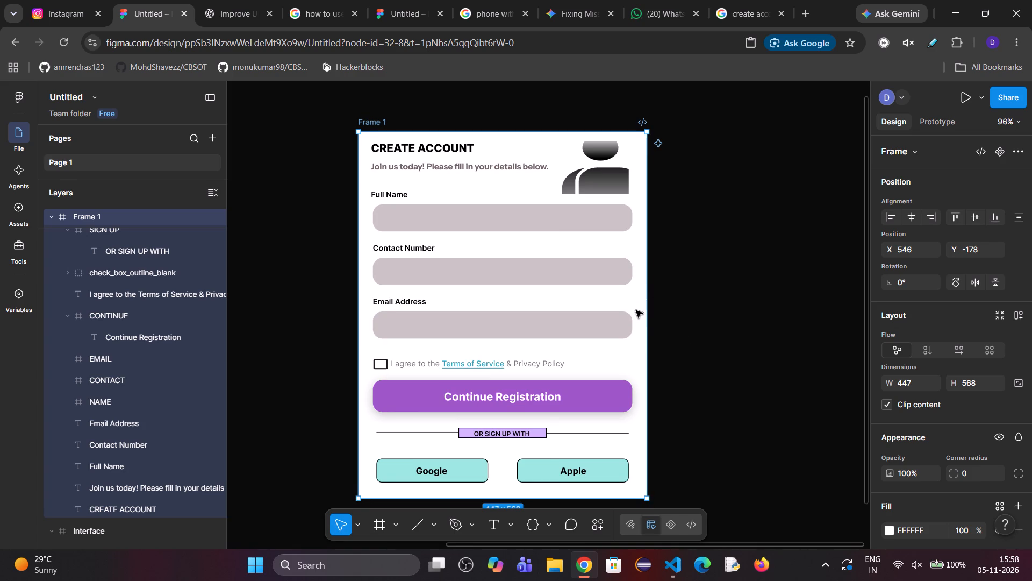
click(534, 437)
scroll(945, 408, down, 3)
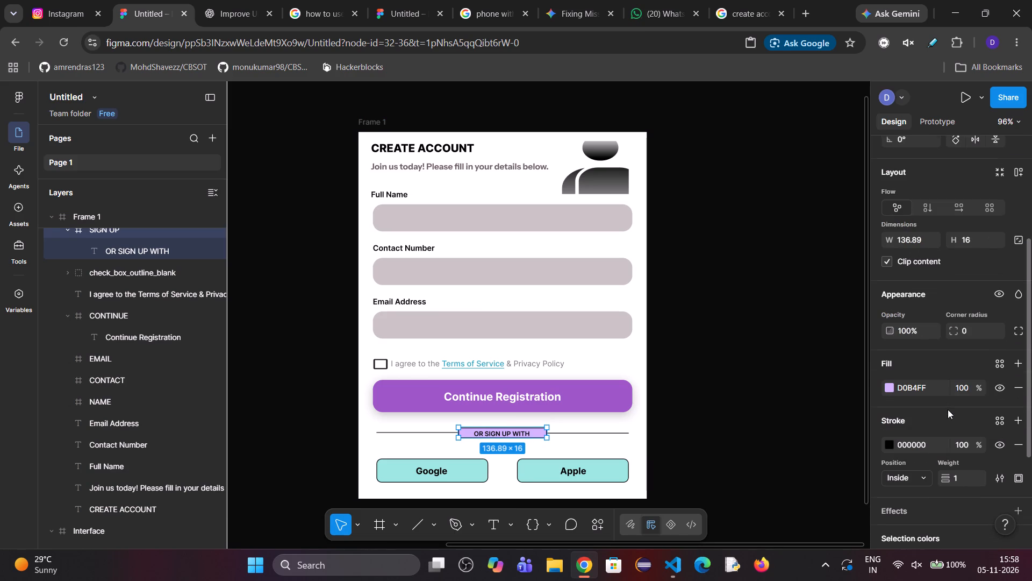
click(1014, 441)
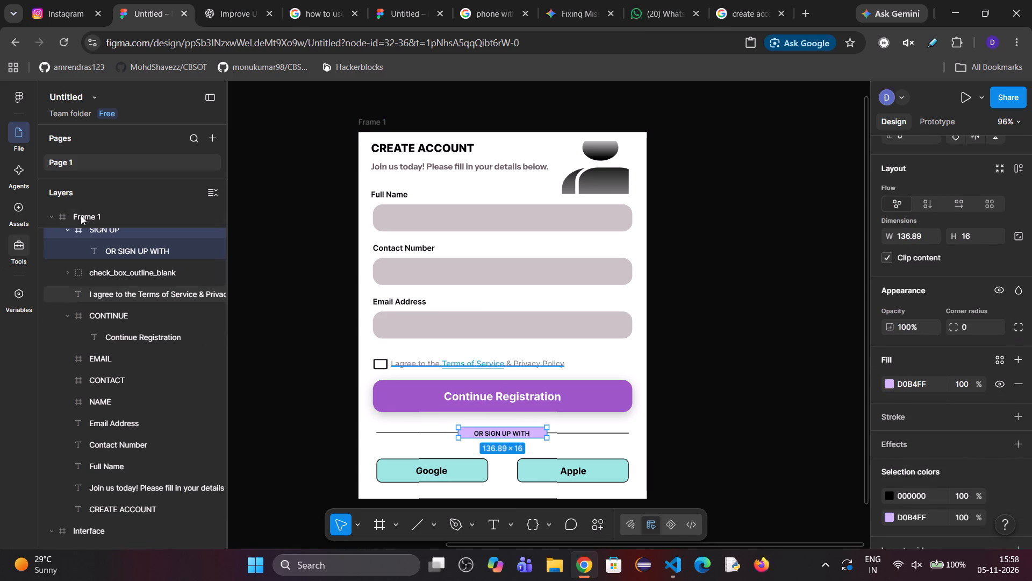
Resize Frame 1's width to 475, trying 419, 393 and 481 first, and shift the frame slightly down the canvas.
click(99, 212)
drag(651, 278, 622, 283)
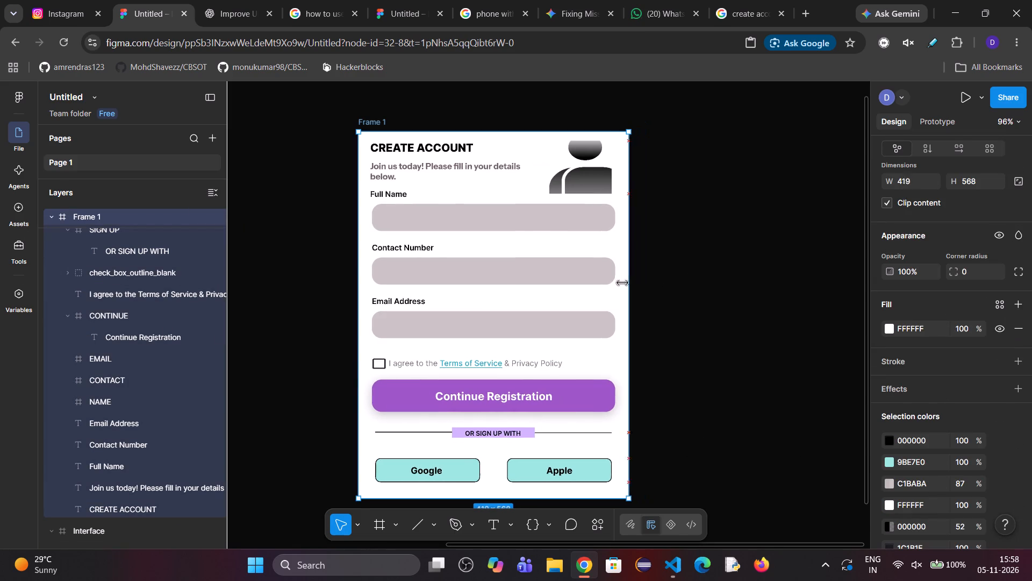
drag(622, 283, 611, 297)
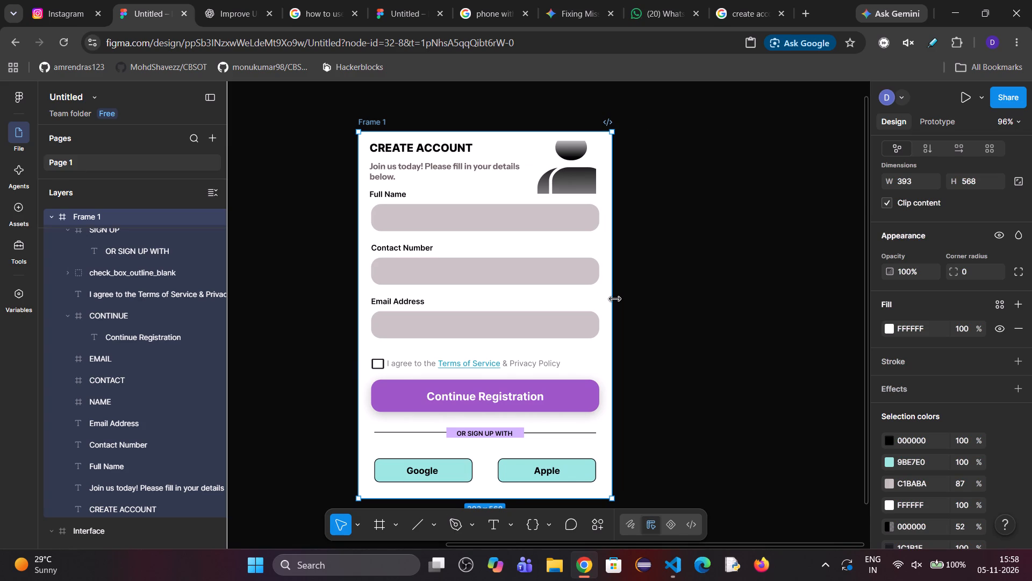
drag(615, 299, 669, 297)
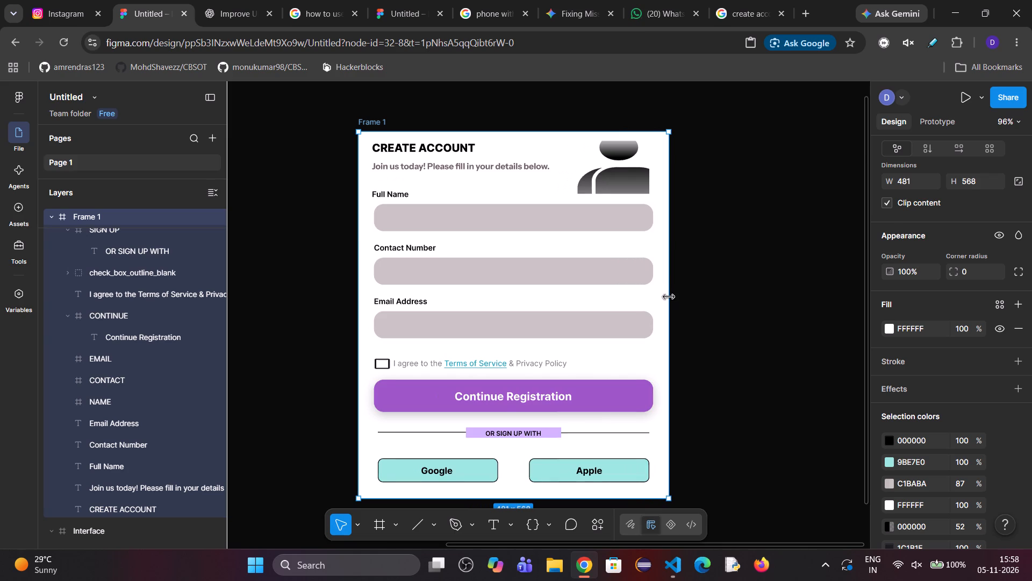
drag(669, 297, 664, 300)
drag(620, 174, 621, 196)
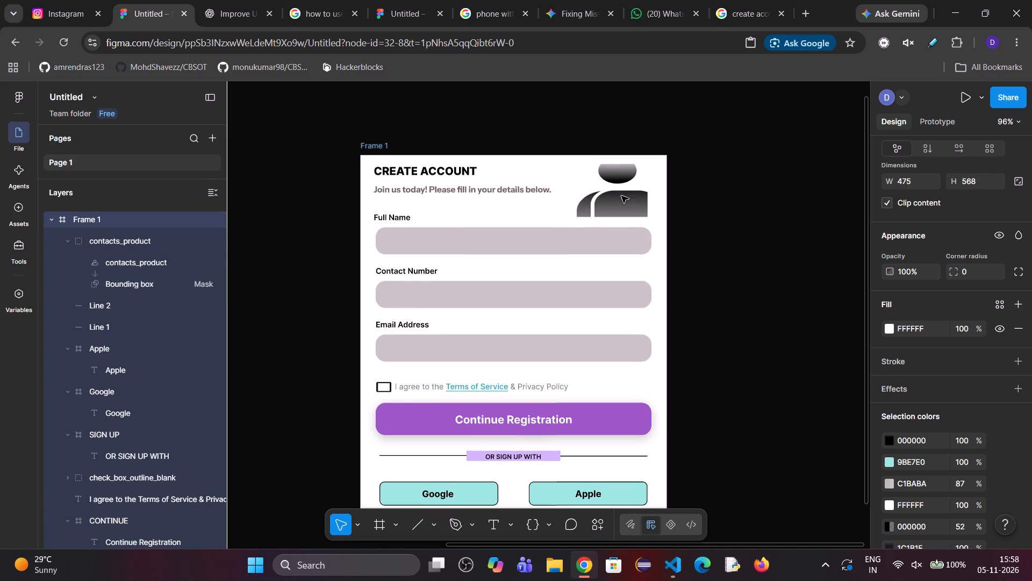
drag(621, 196, 621, 194)
Move the contact icon group inward from the header corner so it sits beside the subtitle's end, overlapping the Full Name field.
click(611, 177)
drag(611, 186, 609, 228)
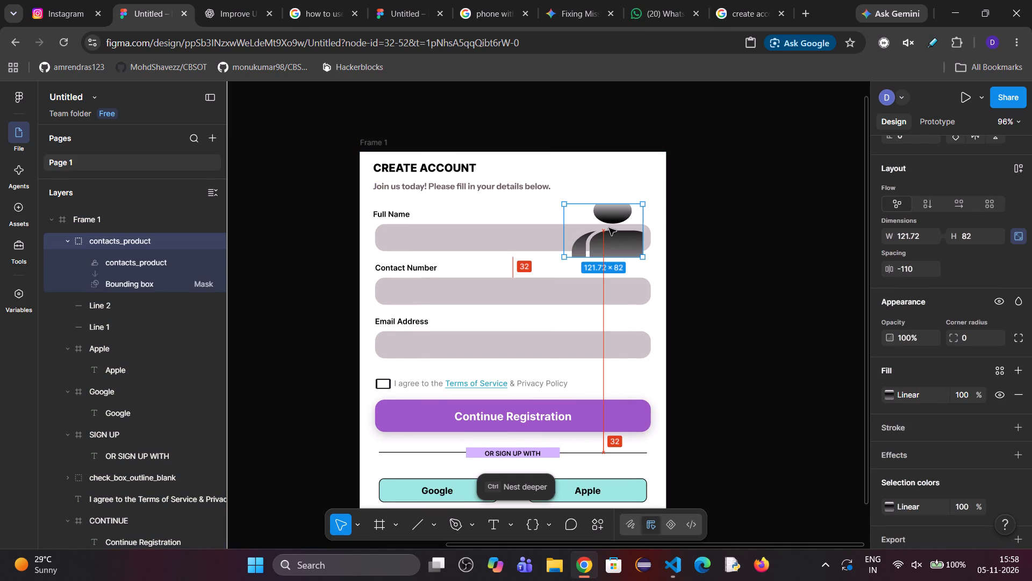
drag(609, 228, 594, 238)
drag(597, 233, 590, 197)
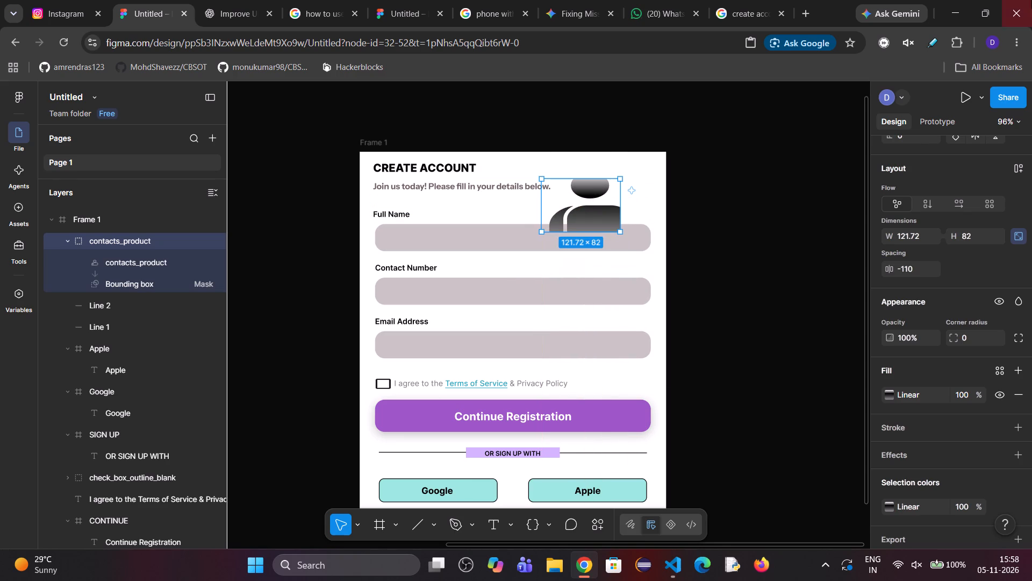
Resize the contact icon group to about 117 × 79, trying about 138 × 93 first.
click(575, 179)
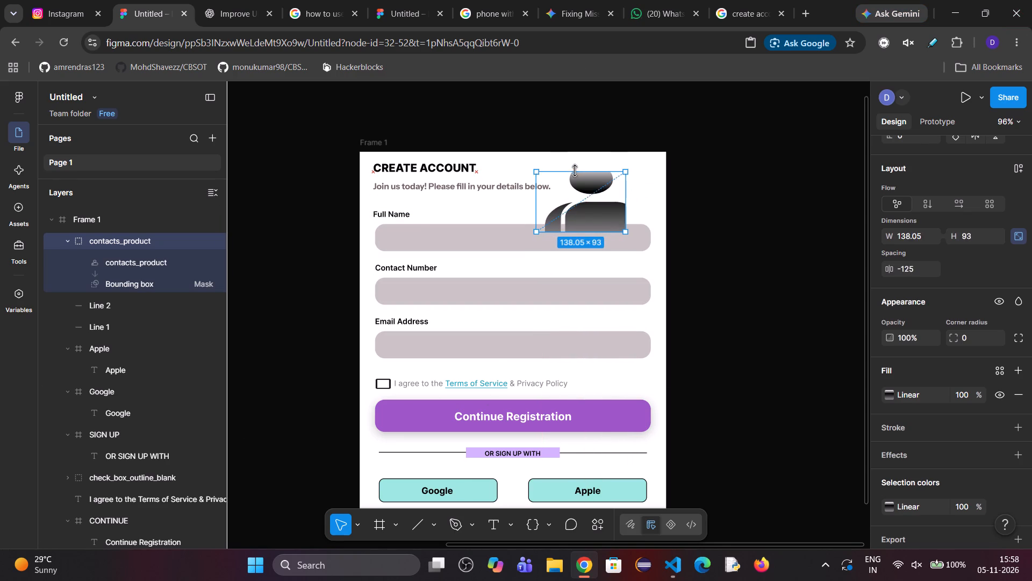
click(580, 202)
click(582, 194)
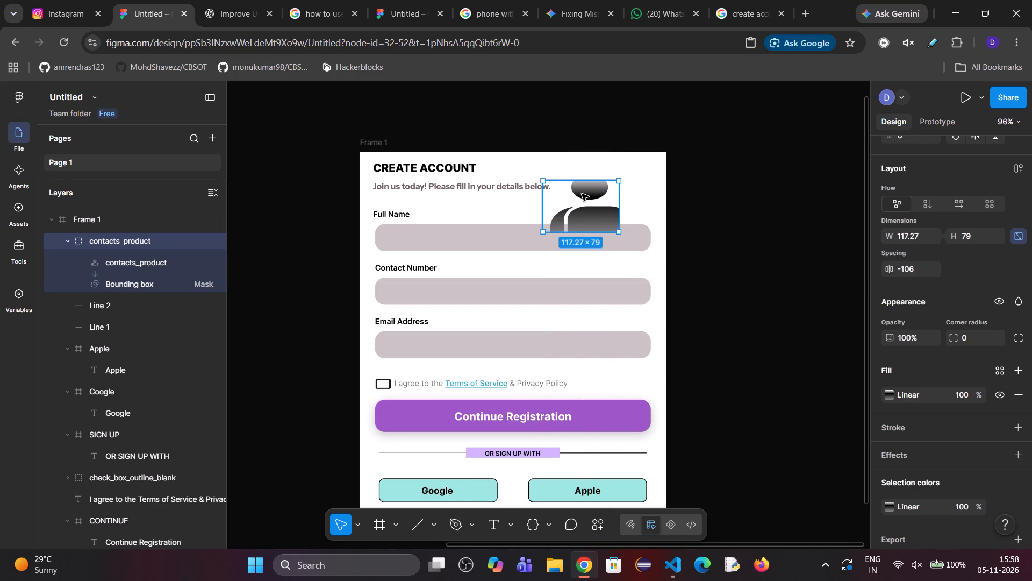
Resize the contacts_product shape inside the icon group to 63 × 74, trying 109 × 130 first.
click(94, 244)
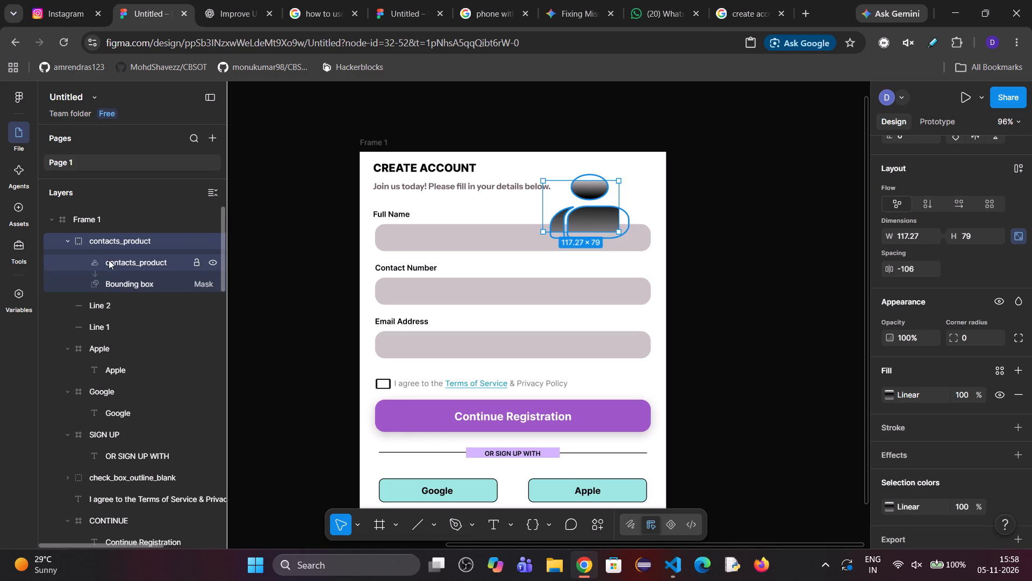
click(109, 260)
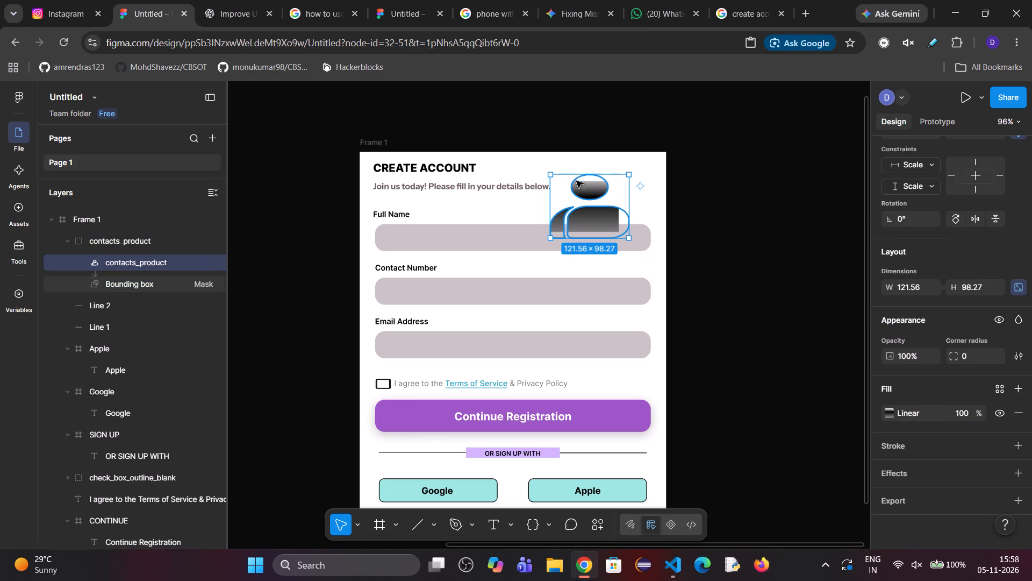
drag(577, 174, 573, 185)
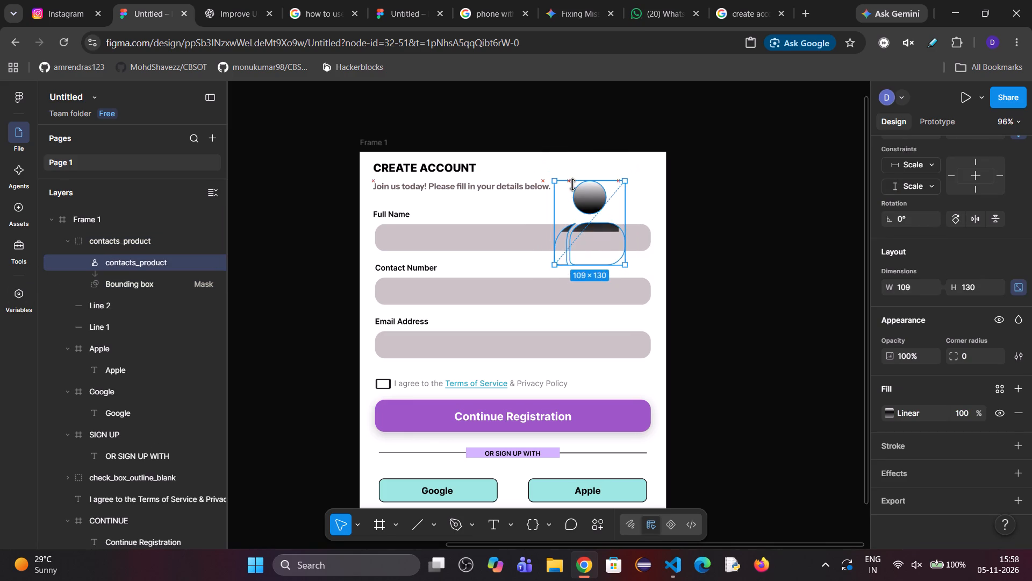
drag(573, 185, 576, 204)
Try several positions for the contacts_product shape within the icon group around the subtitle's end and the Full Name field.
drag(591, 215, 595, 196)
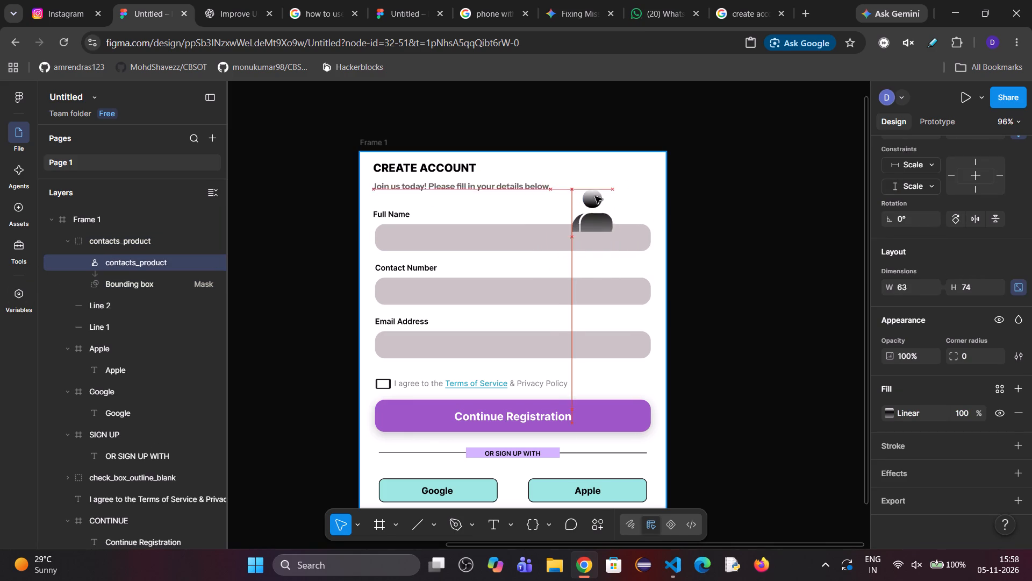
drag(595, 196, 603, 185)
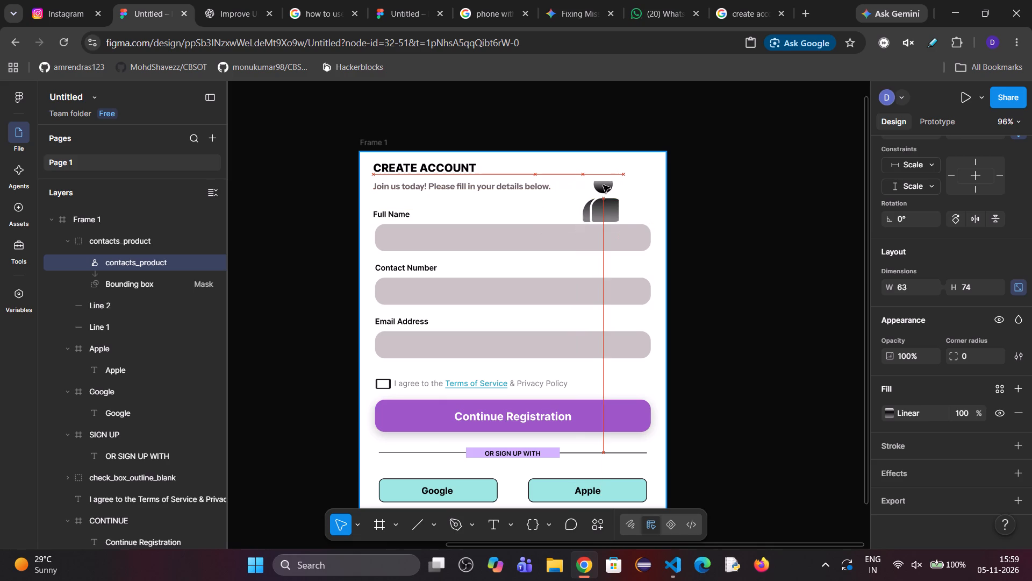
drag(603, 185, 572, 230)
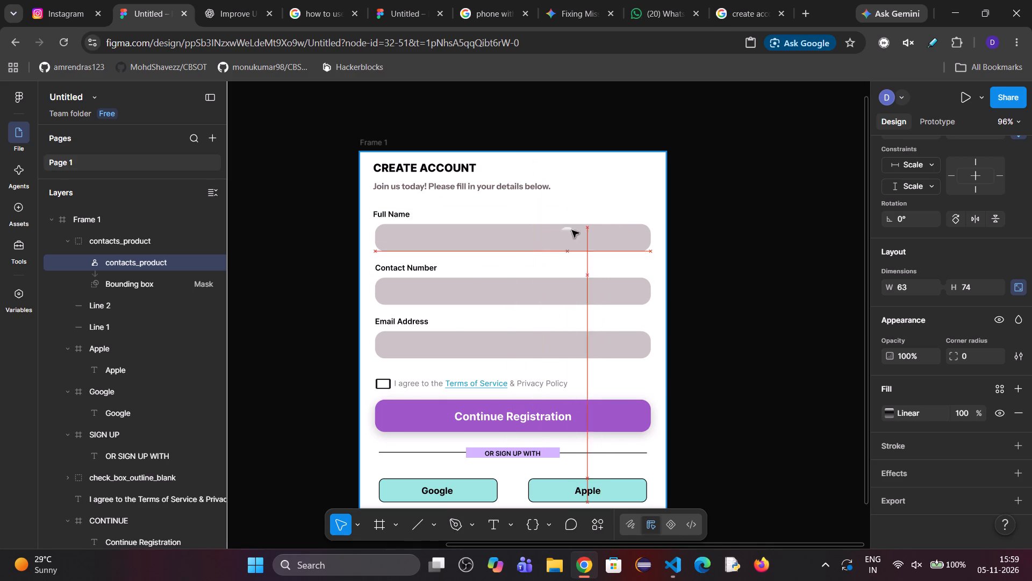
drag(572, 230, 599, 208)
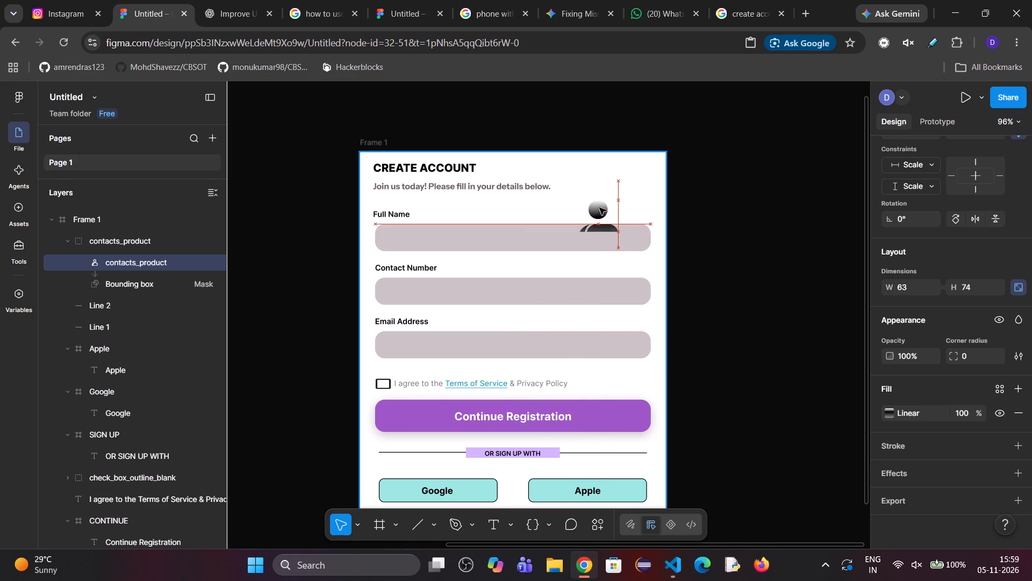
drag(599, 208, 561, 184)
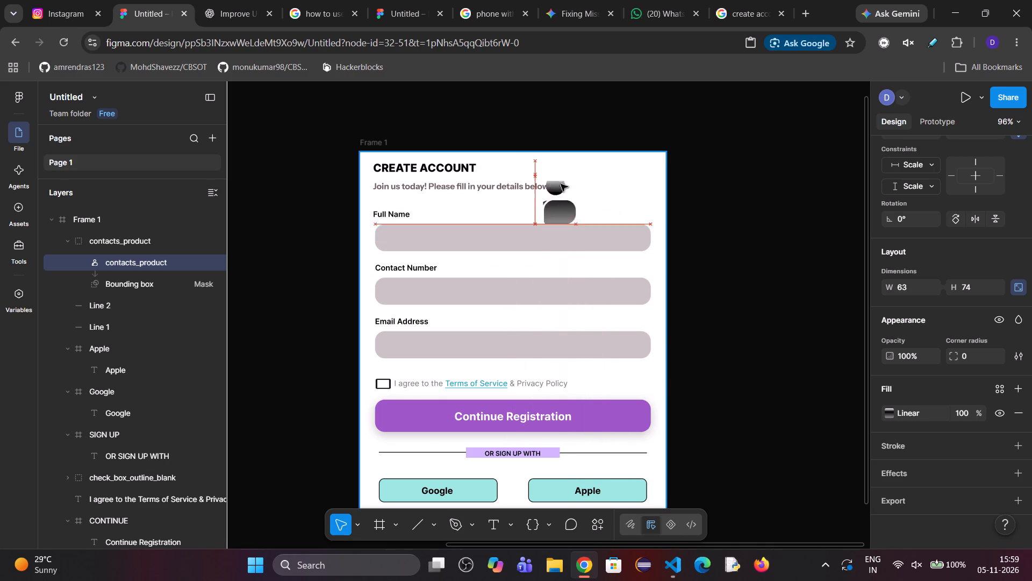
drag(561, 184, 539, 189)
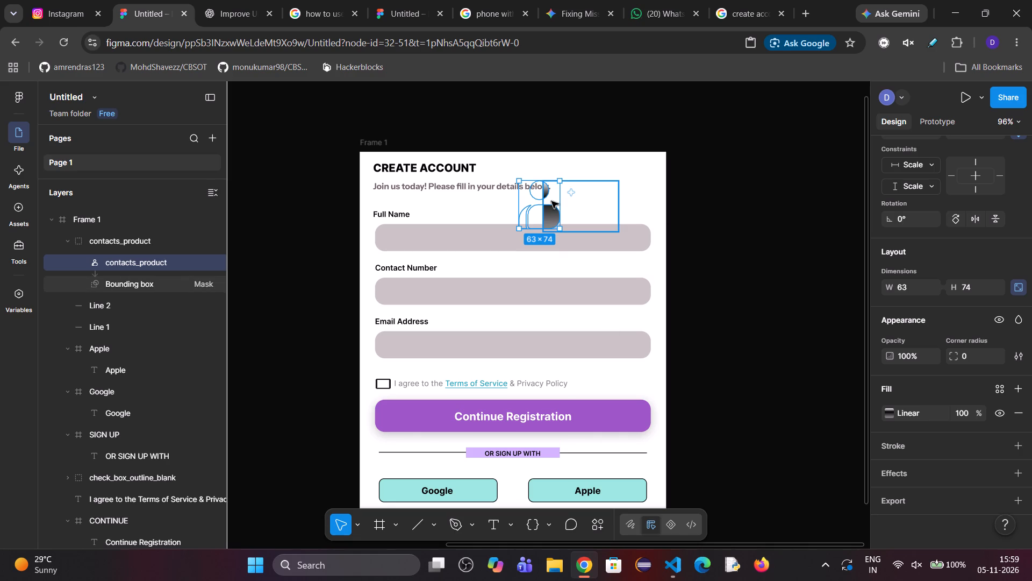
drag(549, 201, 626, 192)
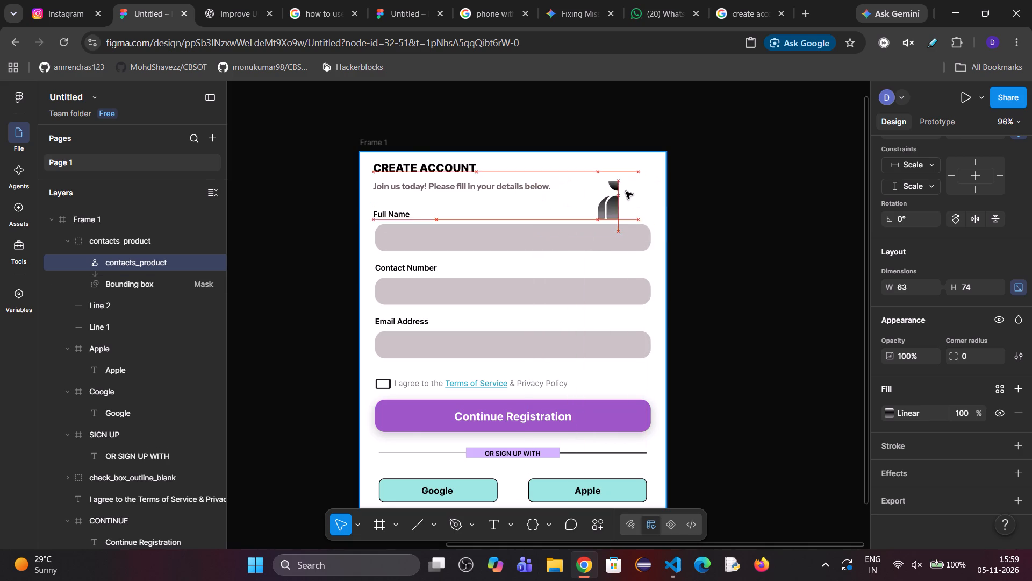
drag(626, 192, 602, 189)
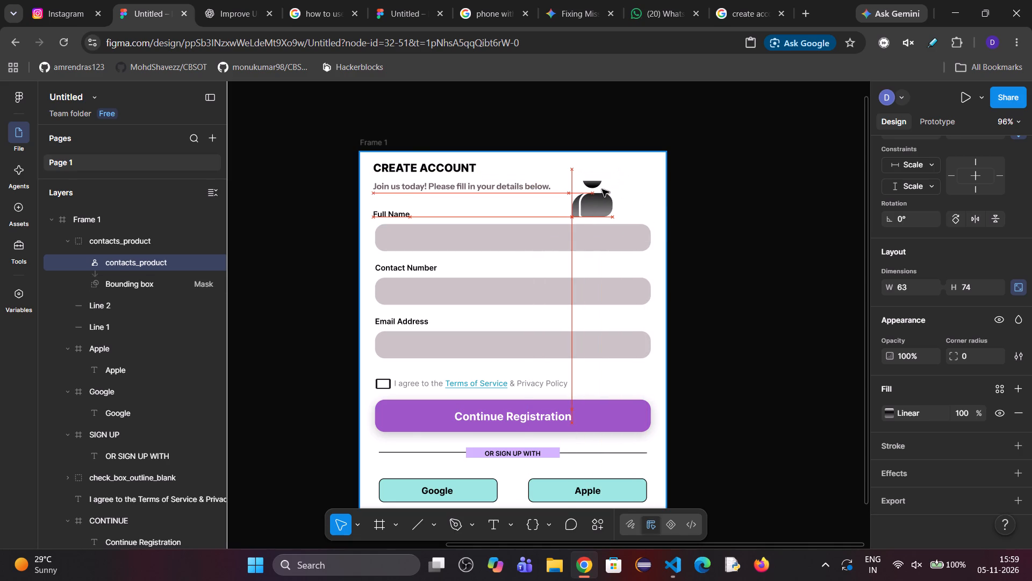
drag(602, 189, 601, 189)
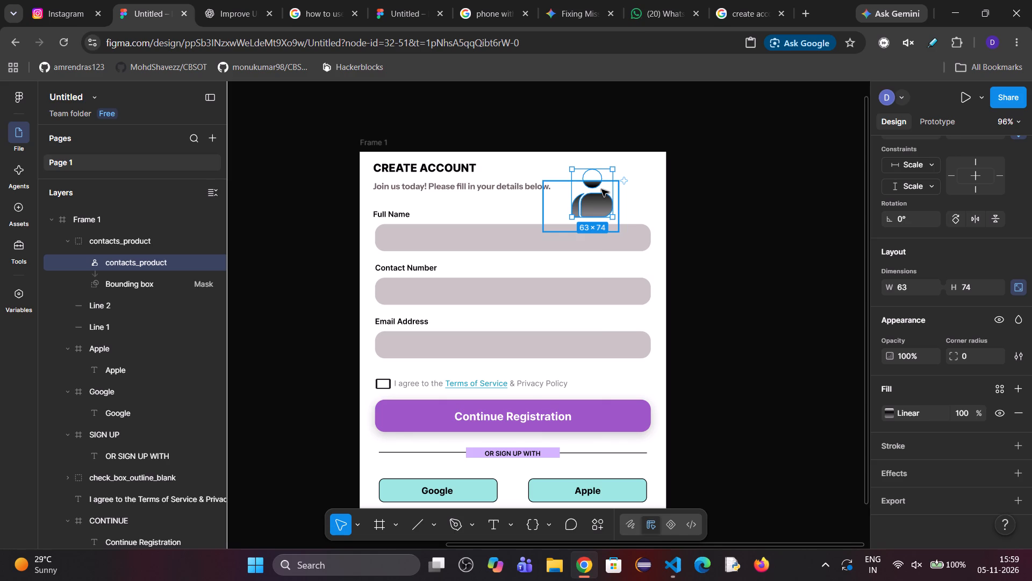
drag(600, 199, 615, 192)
Delete the gradient-filled contacts_product shape from the icon group in Frame 1.
click(611, 197)
key(Delete)
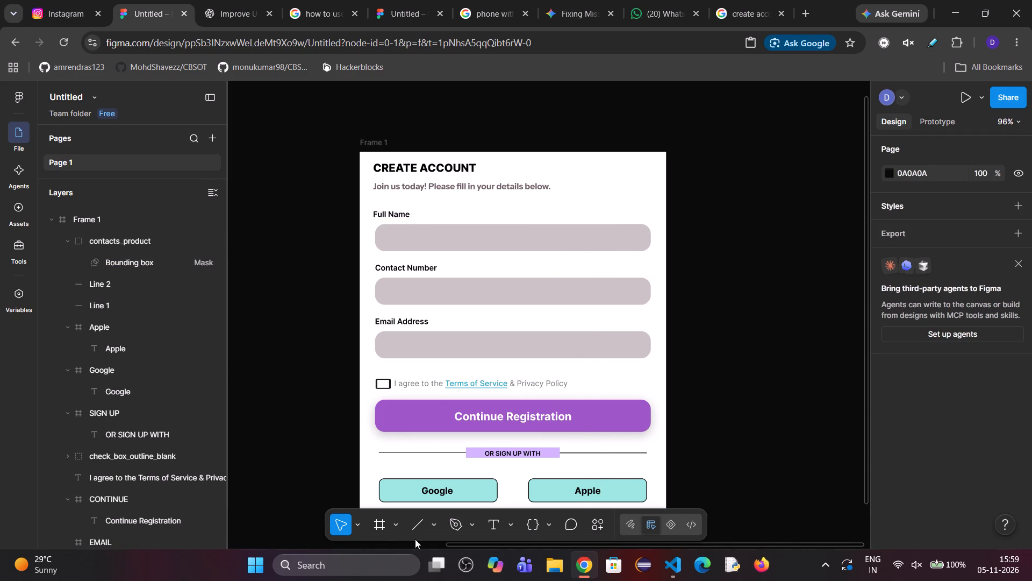
Insert the contacts_product symbol with the Material Symbols plugin, searching for "contact".
click(591, 520)
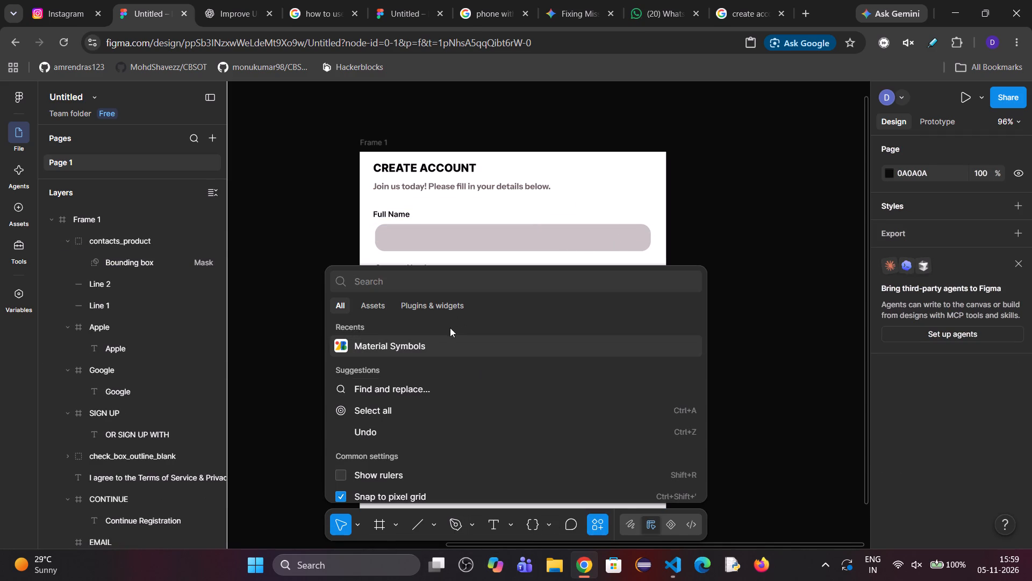
click(453, 343)
click(514, 161)
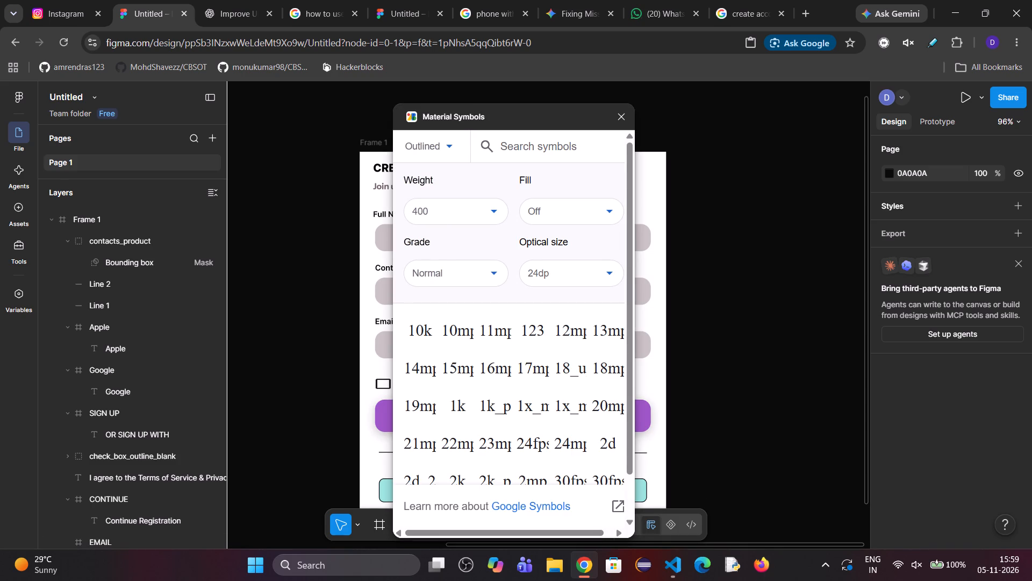
text(con)
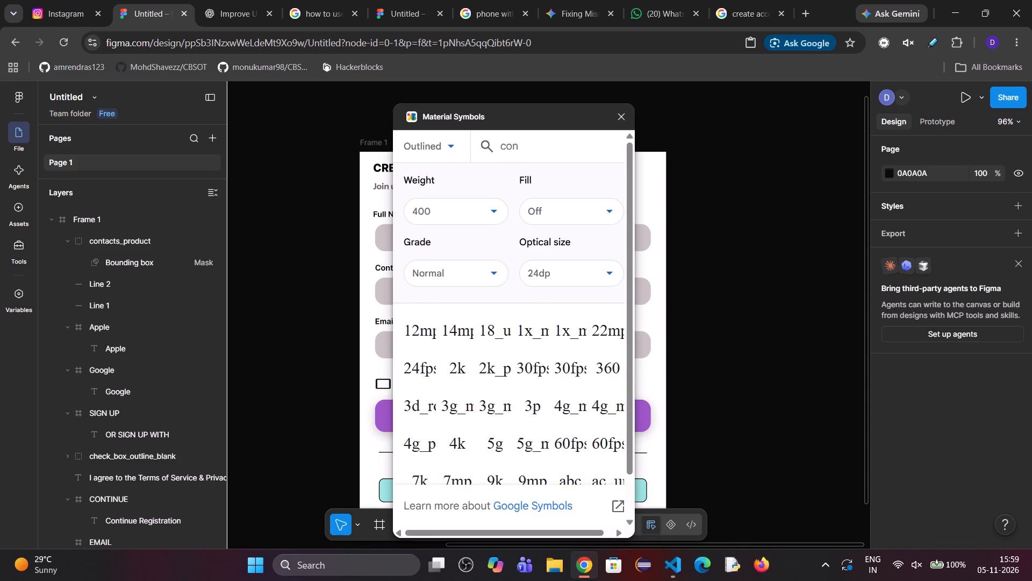
text(tact)
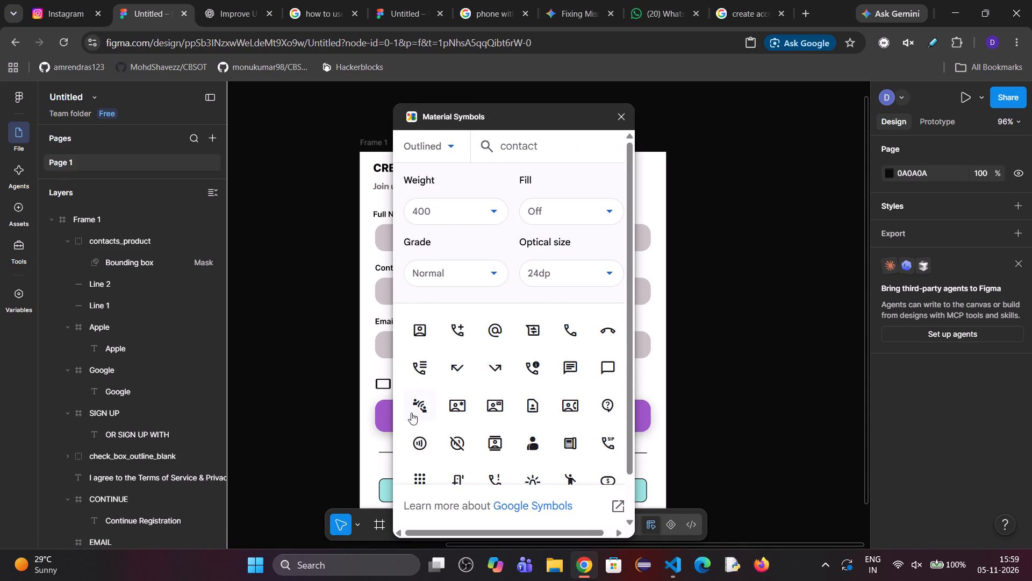
scroll(537, 439, down, 1)
click(531, 381)
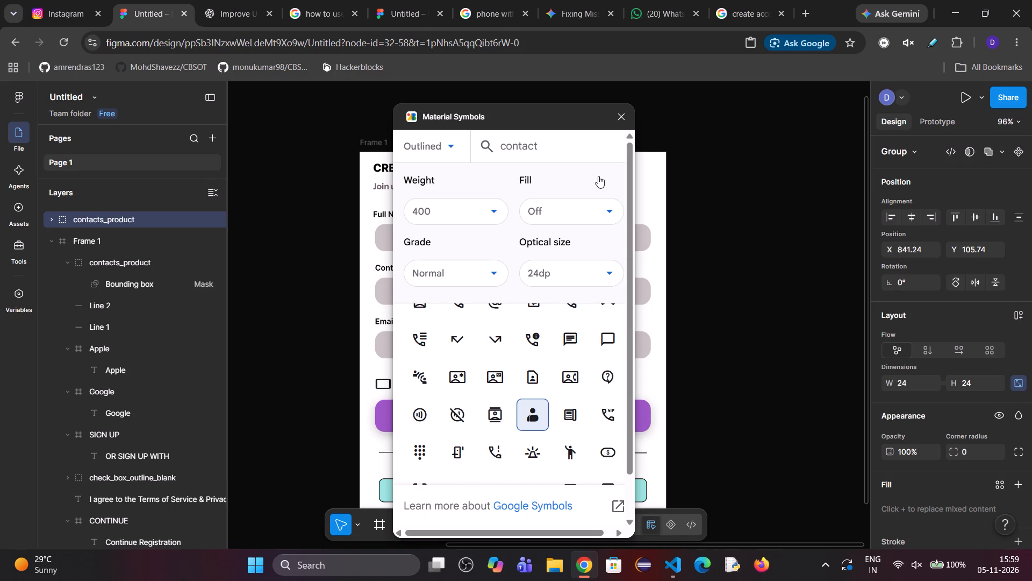
click(625, 114)
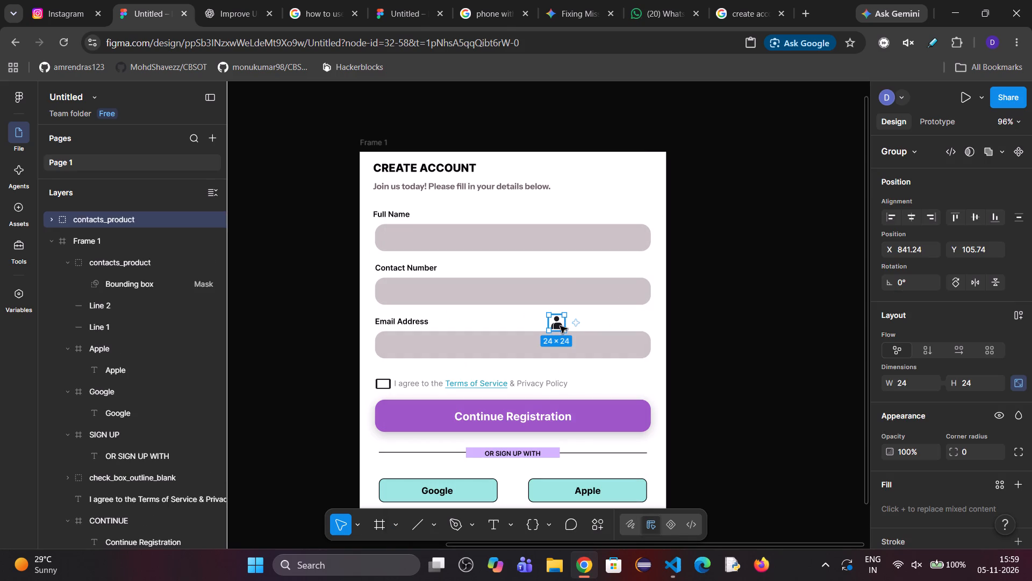
Move the new contact icon into the header's upper corner beside the title and enlarge it to 105 × 105, trying 75 × 75 first.
drag(560, 326, 597, 175)
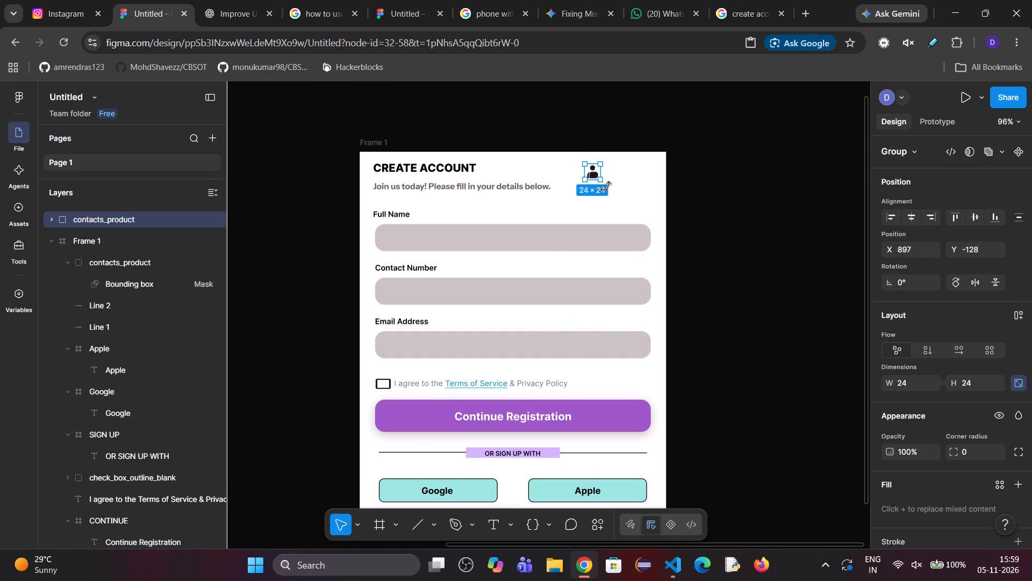
drag(601, 179, 633, 205)
drag(613, 179, 620, 191)
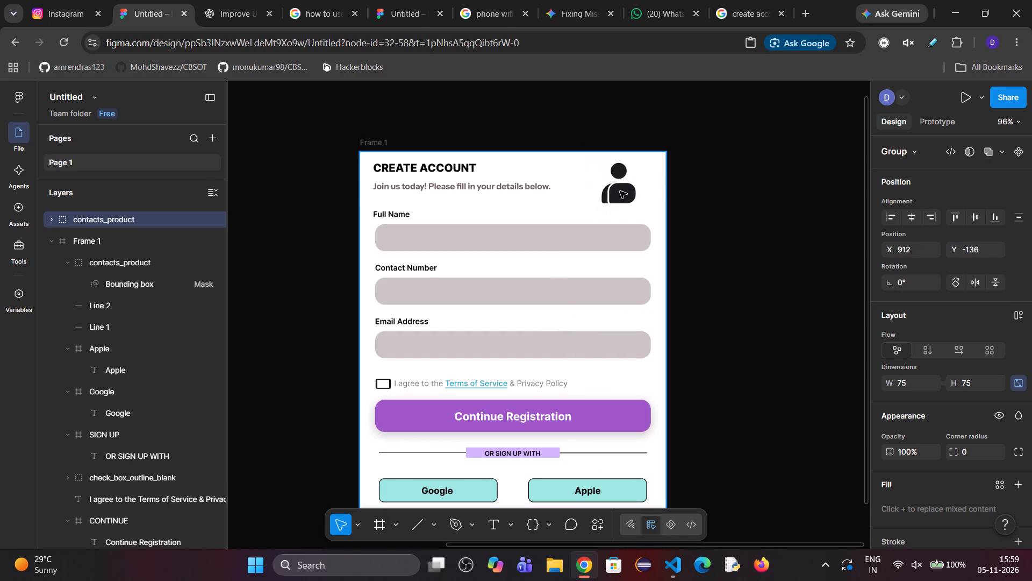
drag(620, 191, 600, 187)
drag(621, 204, 640, 215)
drag(612, 198, 628, 196)
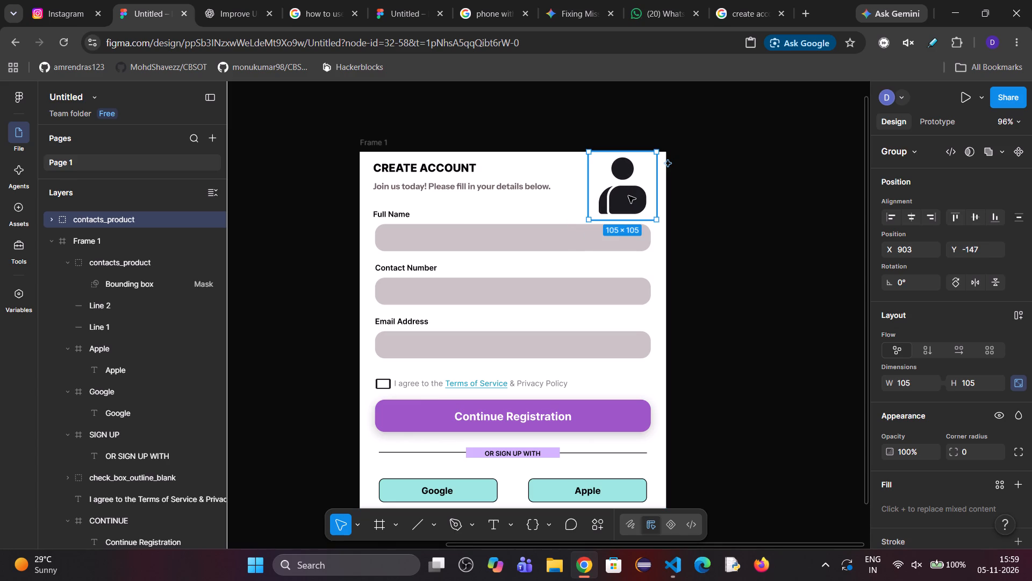
click(714, 208)
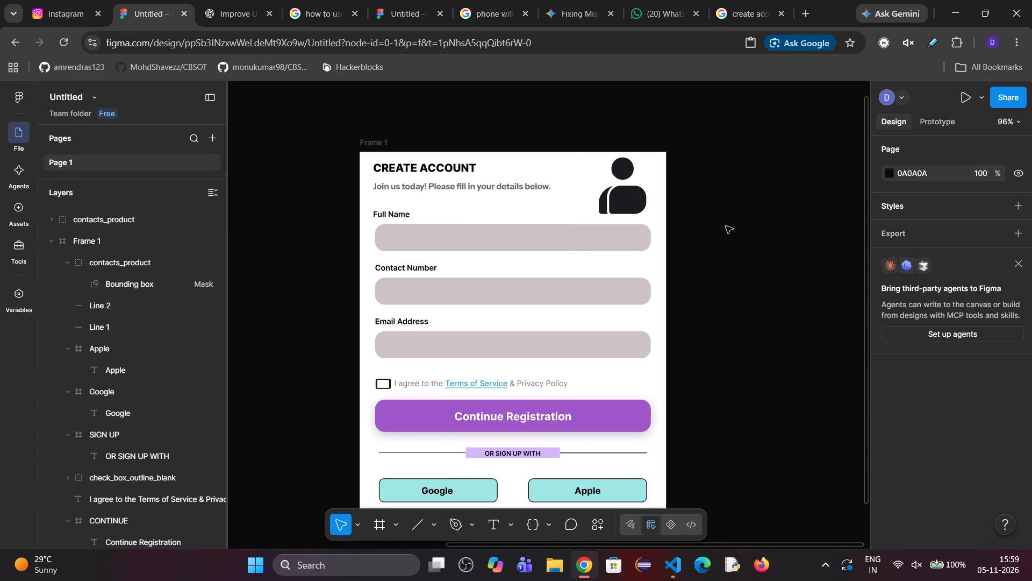
Set the fill opacity of the new icon's contacts_product shape to 93%, trying 91% and 54% first.
double_click(630, 197)
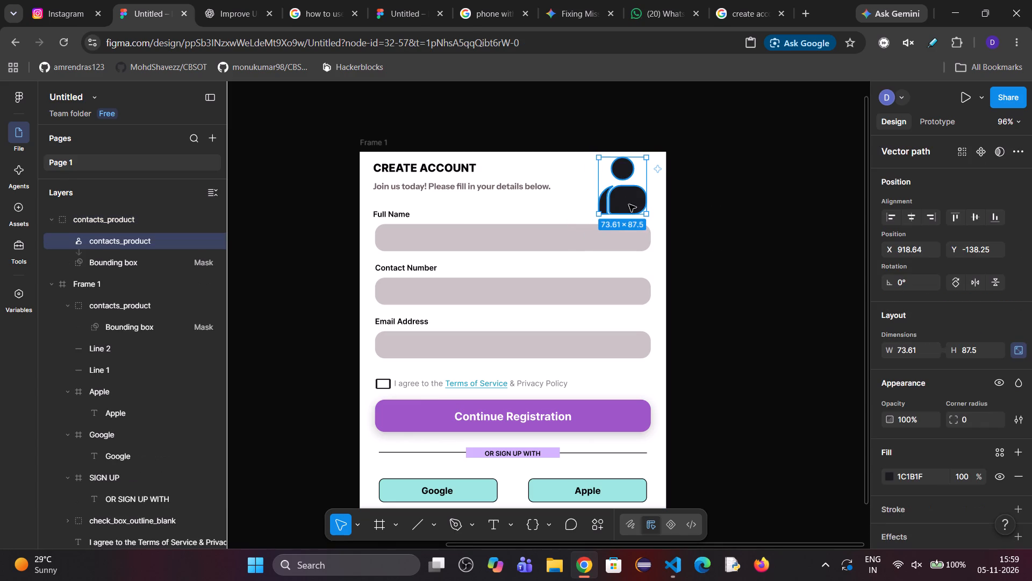
click(894, 476)
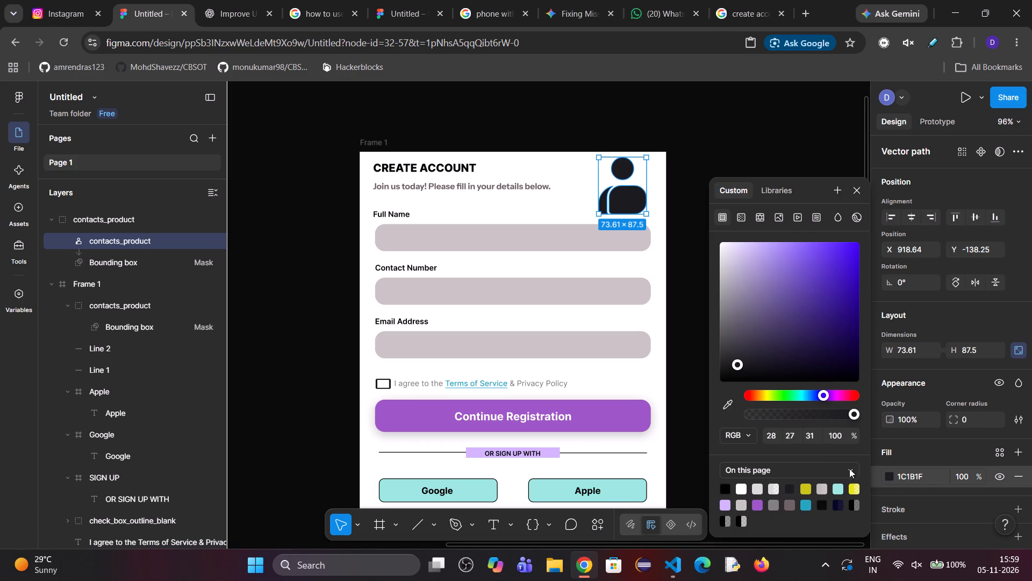
drag(855, 414, 845, 417)
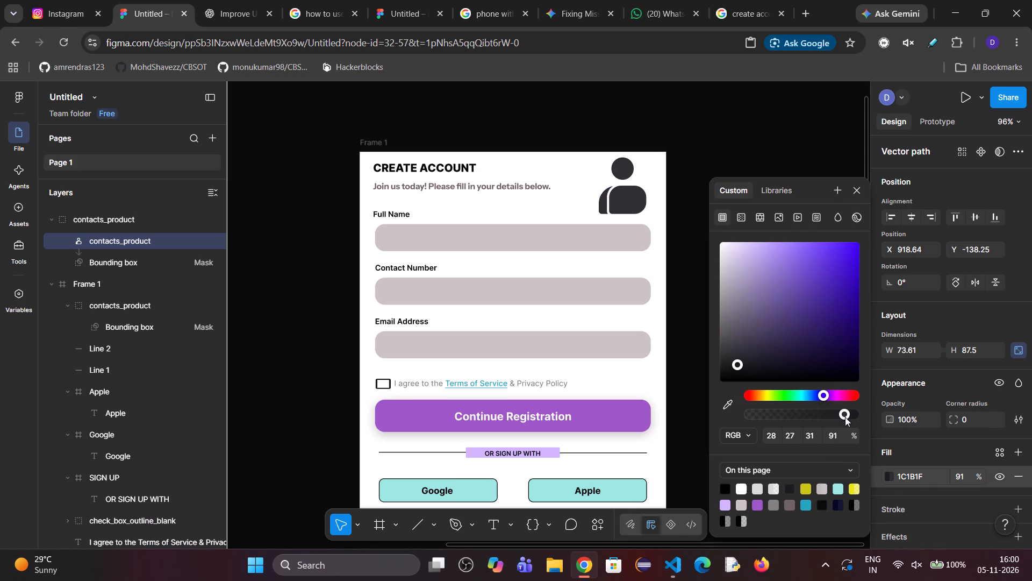
drag(845, 417, 832, 419)
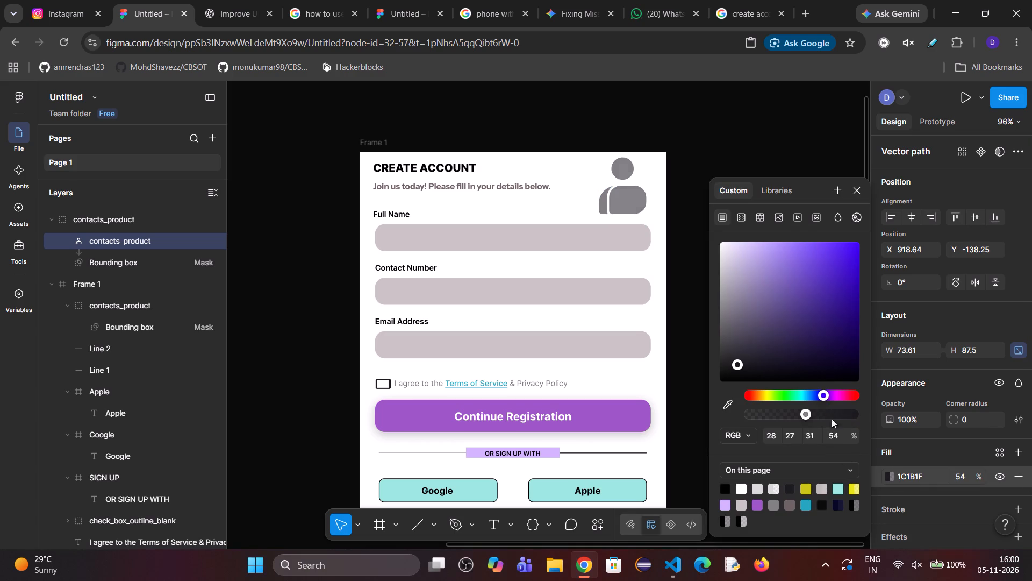
drag(832, 419, 847, 417)
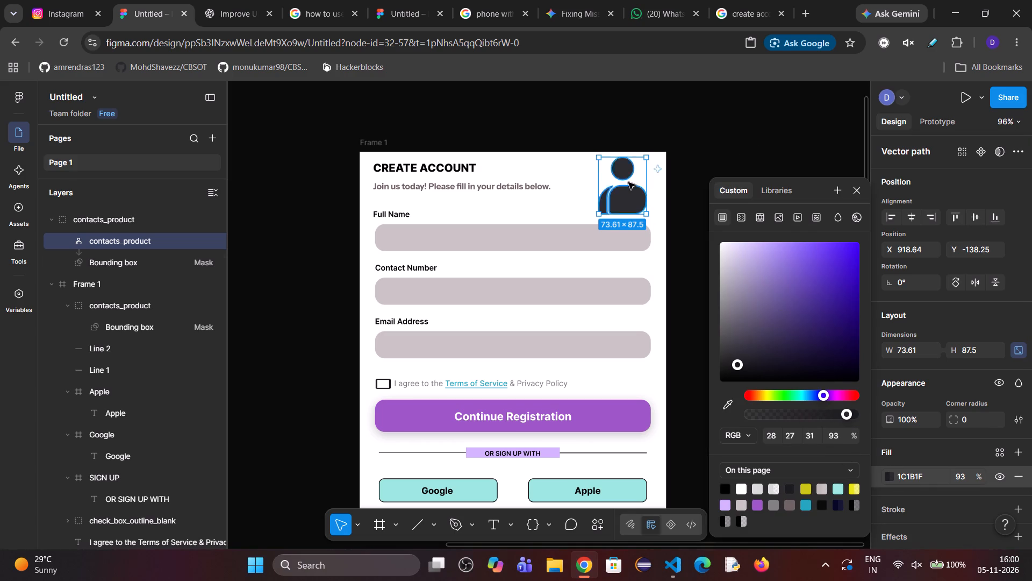
Resize the new icon's contacts_product shape to 75 × 89, trying 78 × 93 first, and shift it slightly toward the subtitle.
click(594, 186)
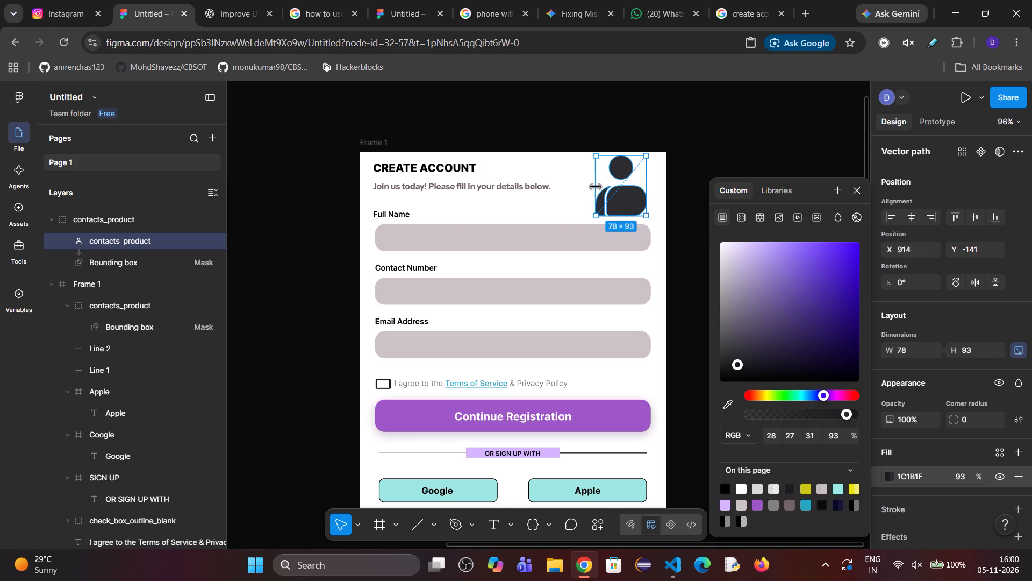
drag(625, 189, 613, 189)
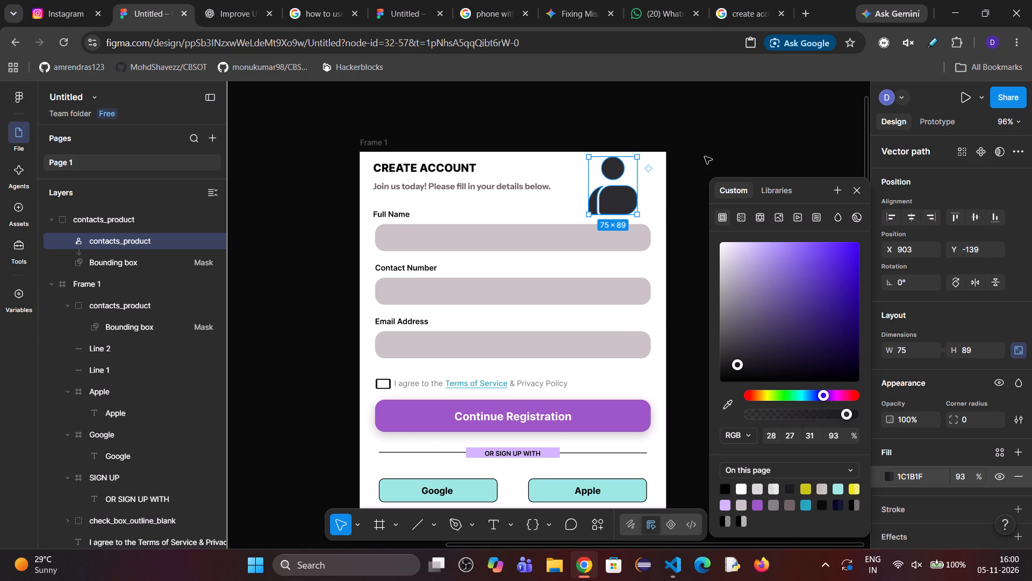
click(735, 144)
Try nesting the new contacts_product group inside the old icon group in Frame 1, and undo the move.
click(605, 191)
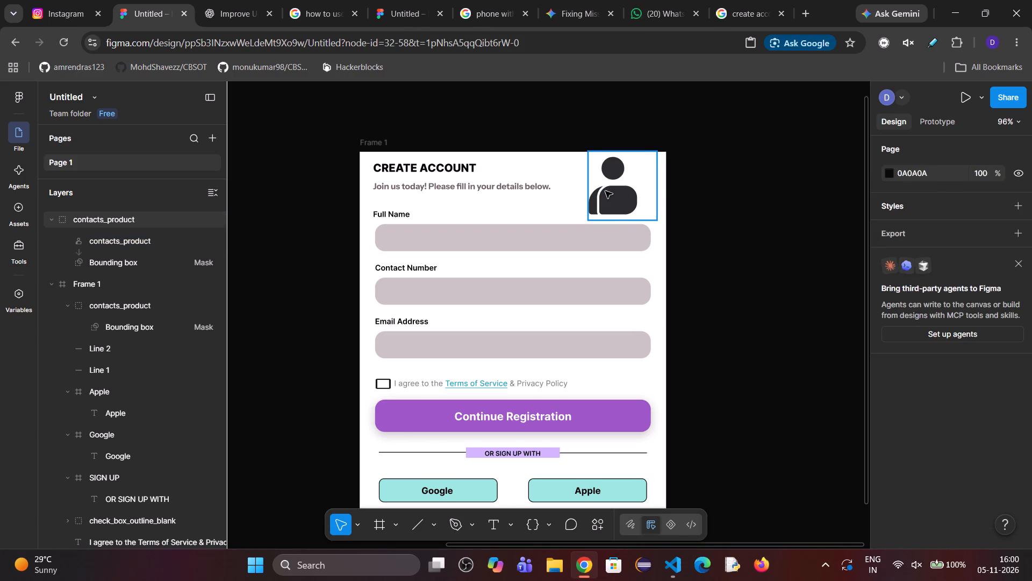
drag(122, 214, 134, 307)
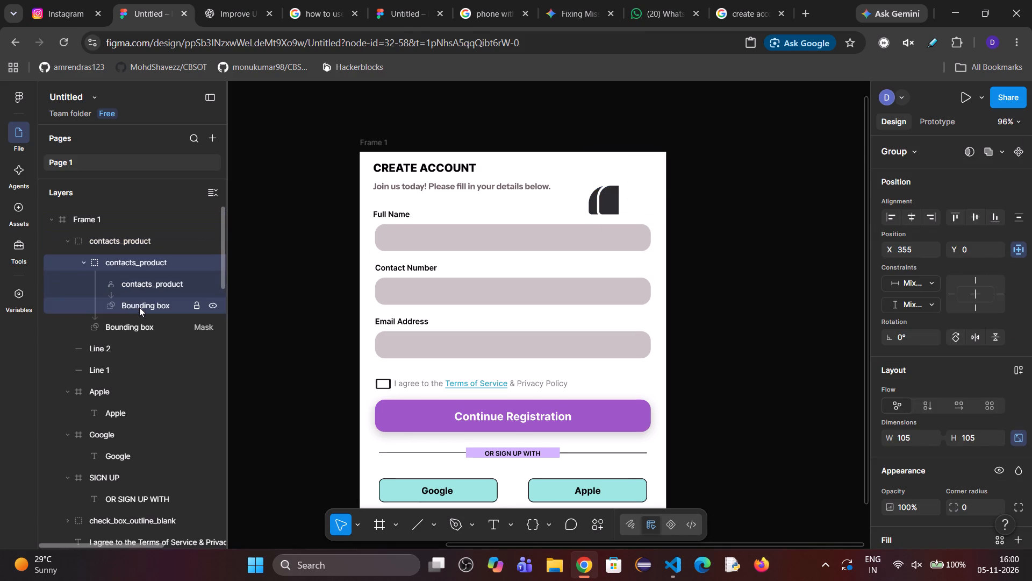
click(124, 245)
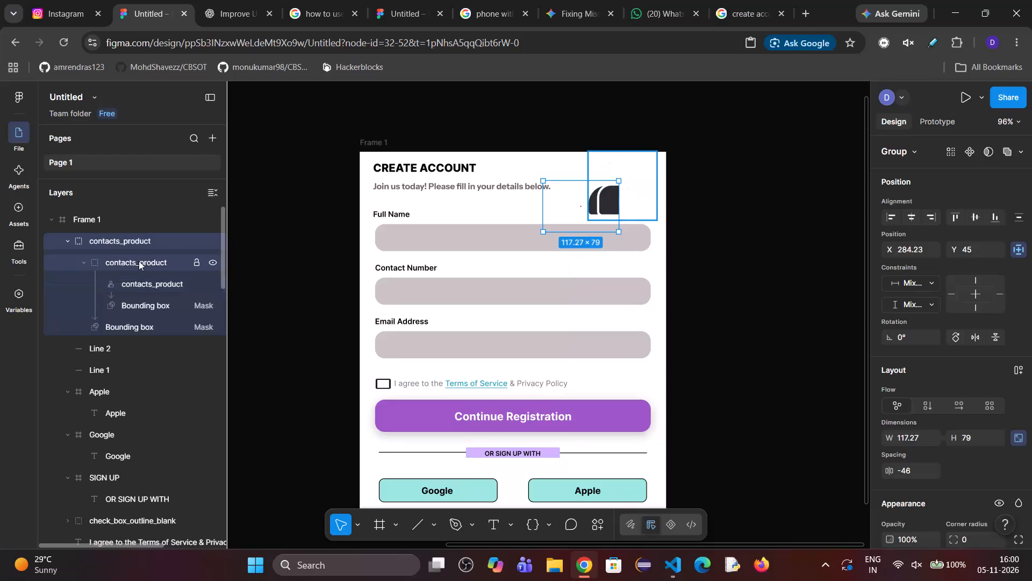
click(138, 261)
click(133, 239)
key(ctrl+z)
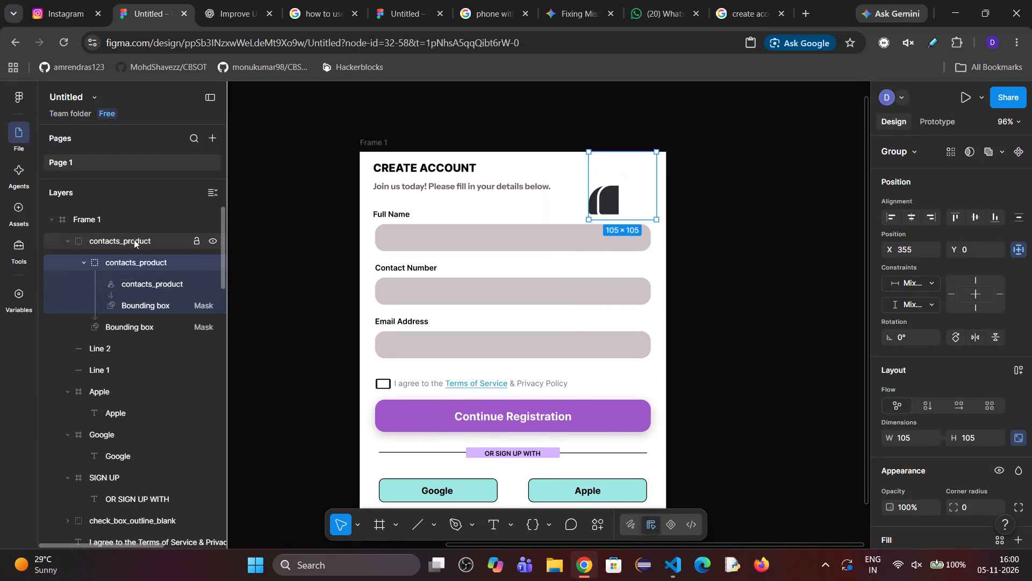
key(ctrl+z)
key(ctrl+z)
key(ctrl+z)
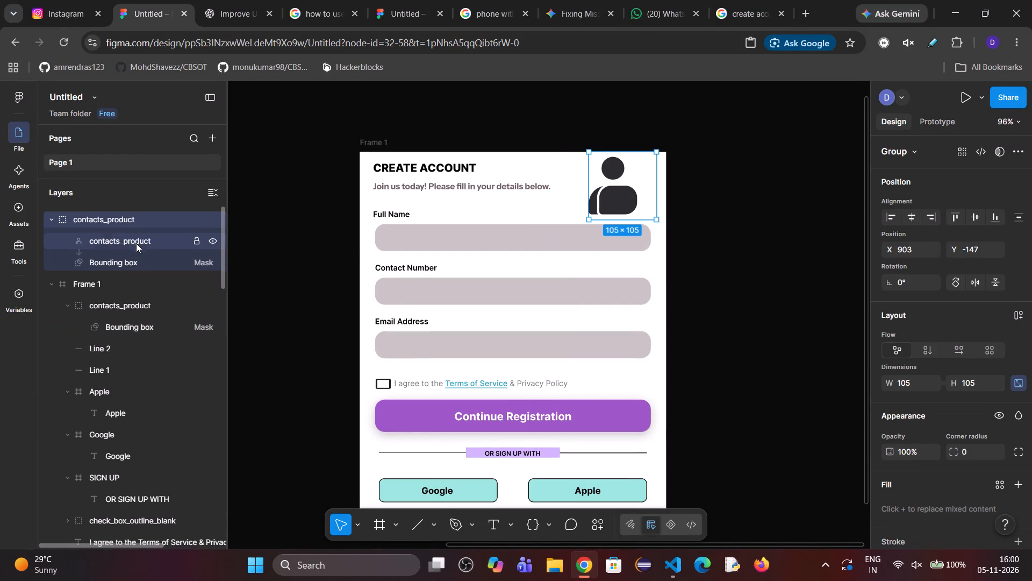
Delete the old contacts_product group, holding only a bounding box mask, from Frame 1.
click(110, 286)
click(128, 303)
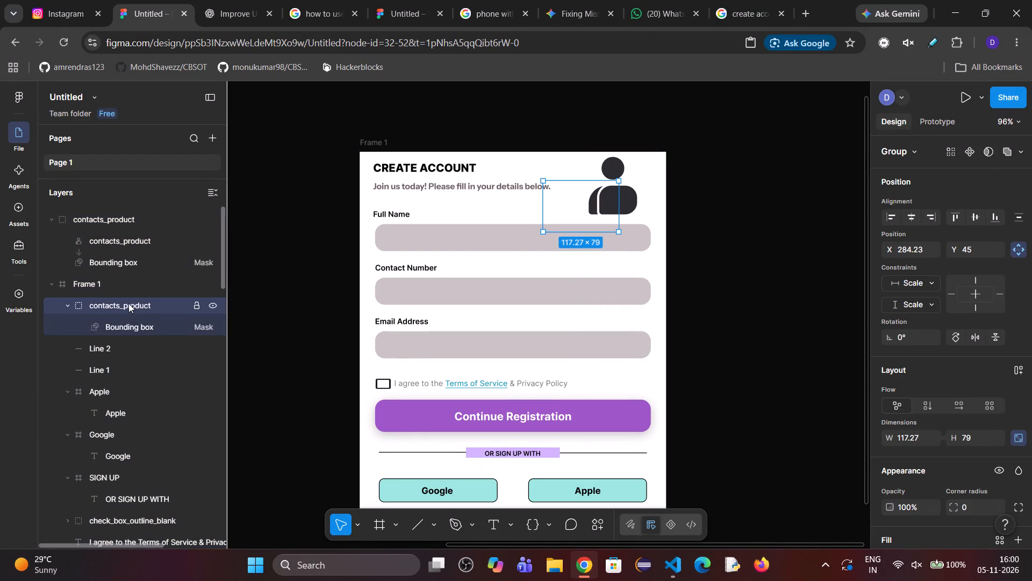
key(Delete)
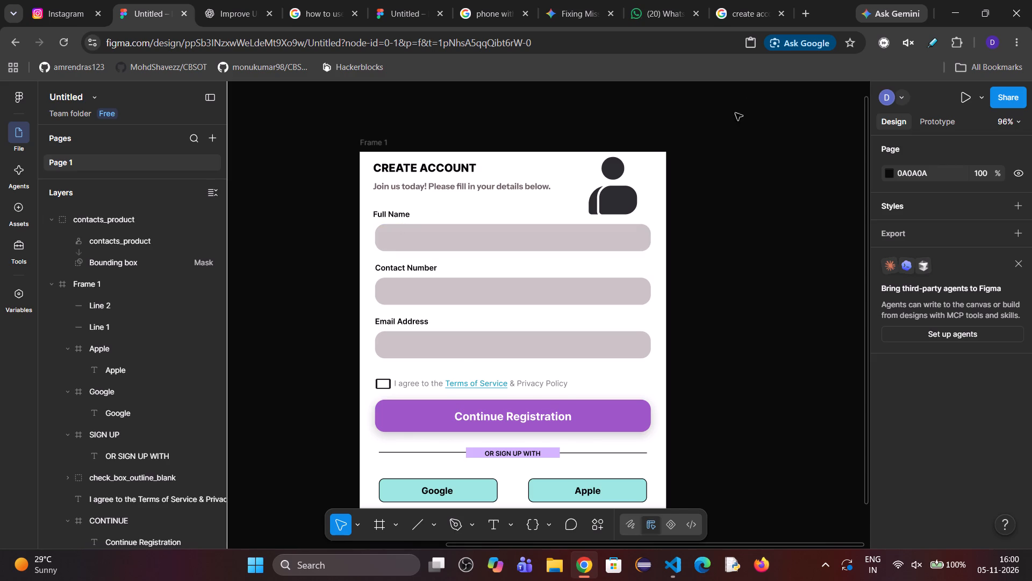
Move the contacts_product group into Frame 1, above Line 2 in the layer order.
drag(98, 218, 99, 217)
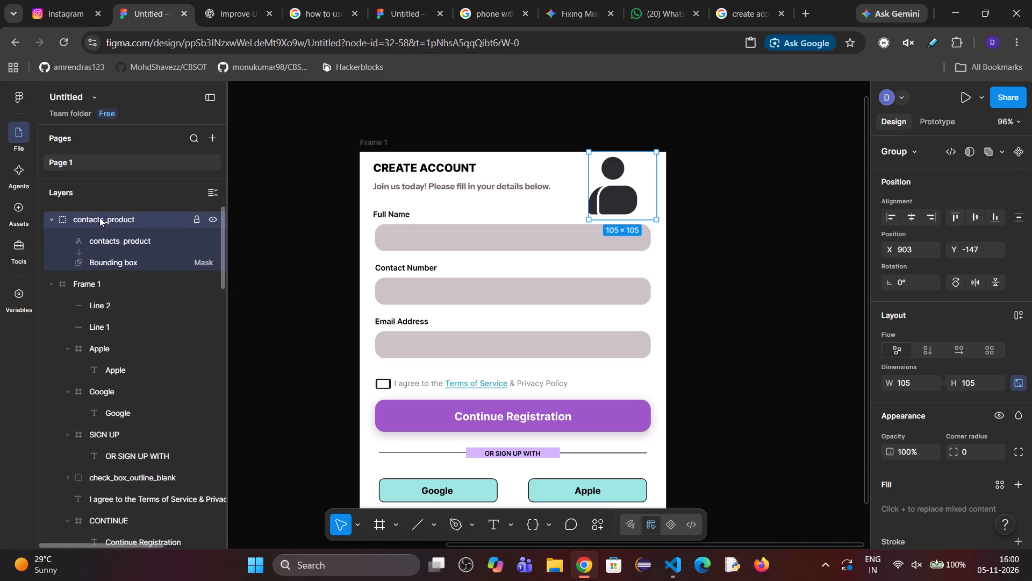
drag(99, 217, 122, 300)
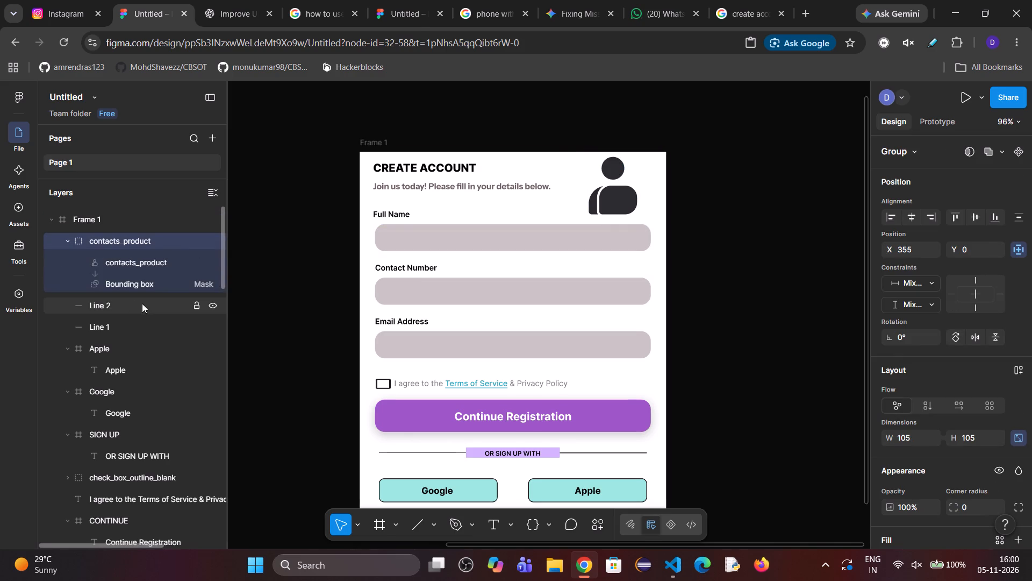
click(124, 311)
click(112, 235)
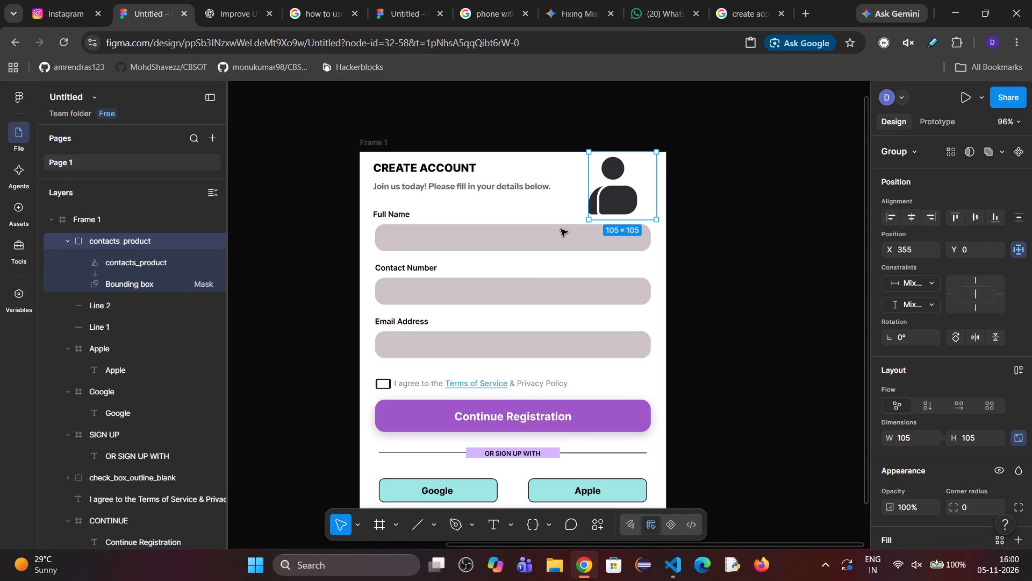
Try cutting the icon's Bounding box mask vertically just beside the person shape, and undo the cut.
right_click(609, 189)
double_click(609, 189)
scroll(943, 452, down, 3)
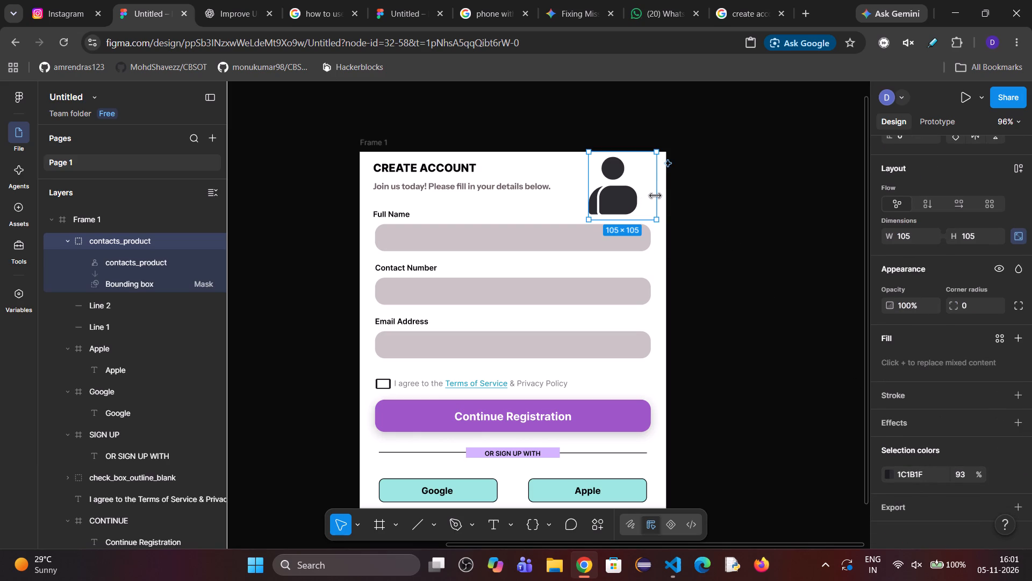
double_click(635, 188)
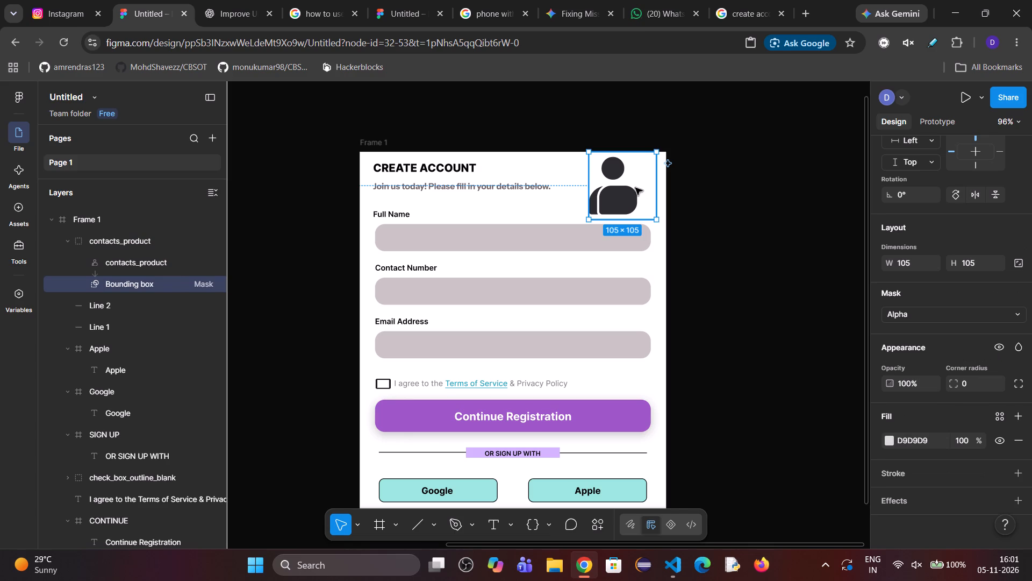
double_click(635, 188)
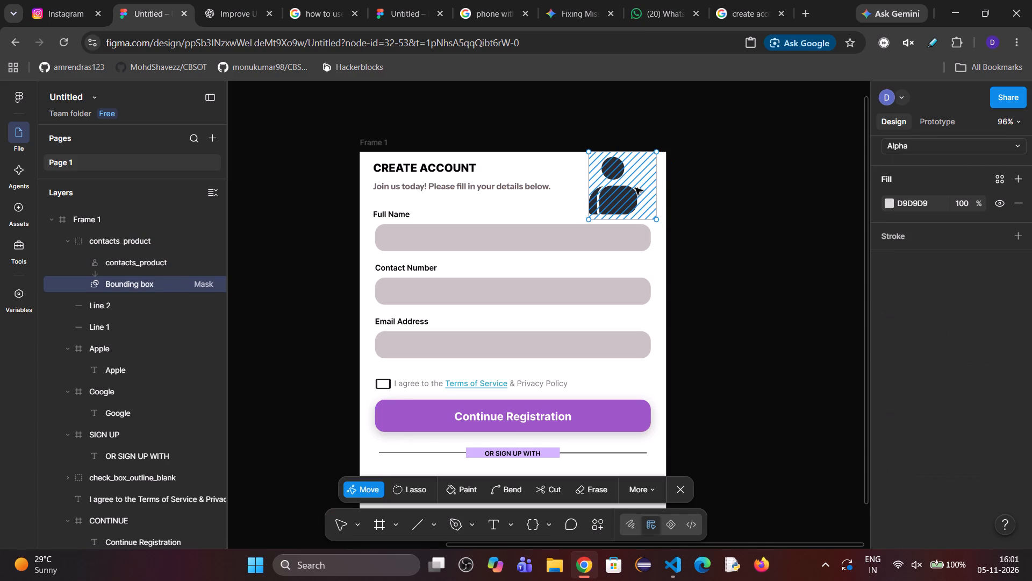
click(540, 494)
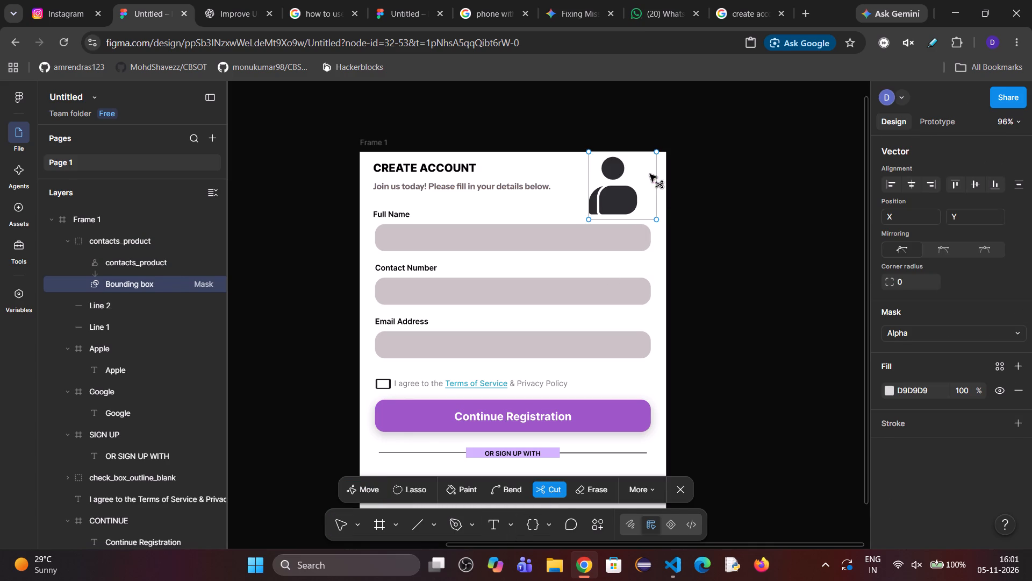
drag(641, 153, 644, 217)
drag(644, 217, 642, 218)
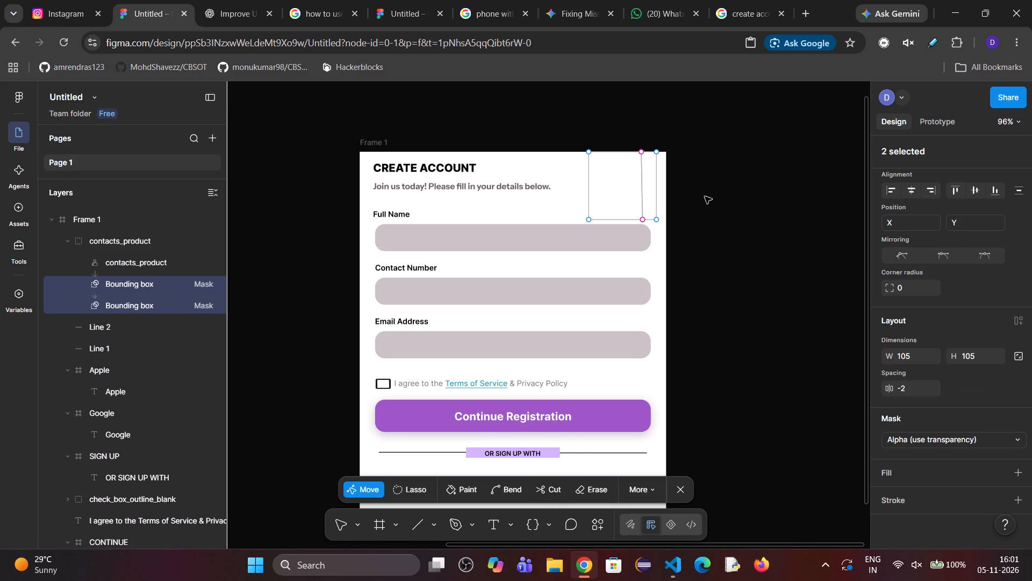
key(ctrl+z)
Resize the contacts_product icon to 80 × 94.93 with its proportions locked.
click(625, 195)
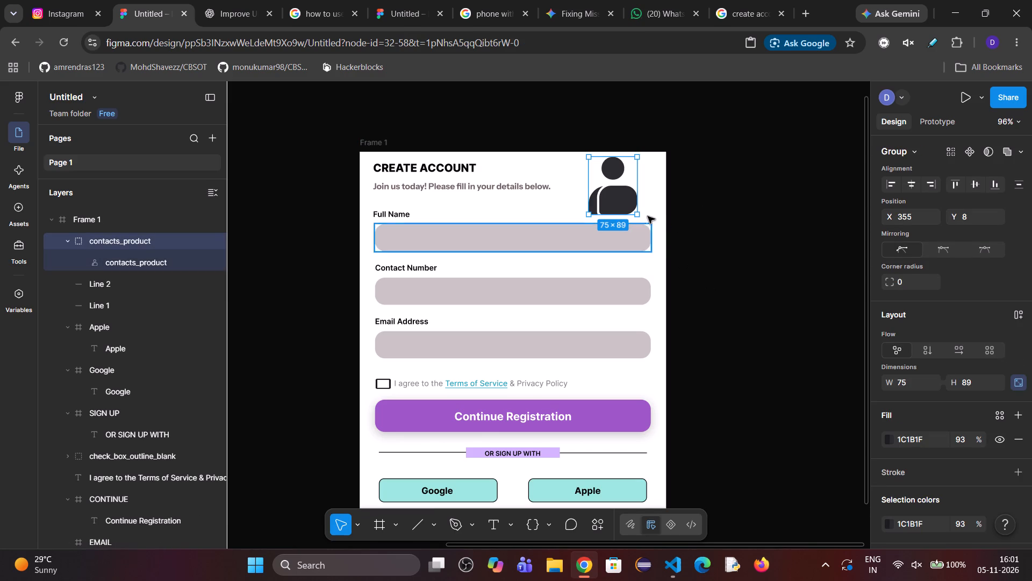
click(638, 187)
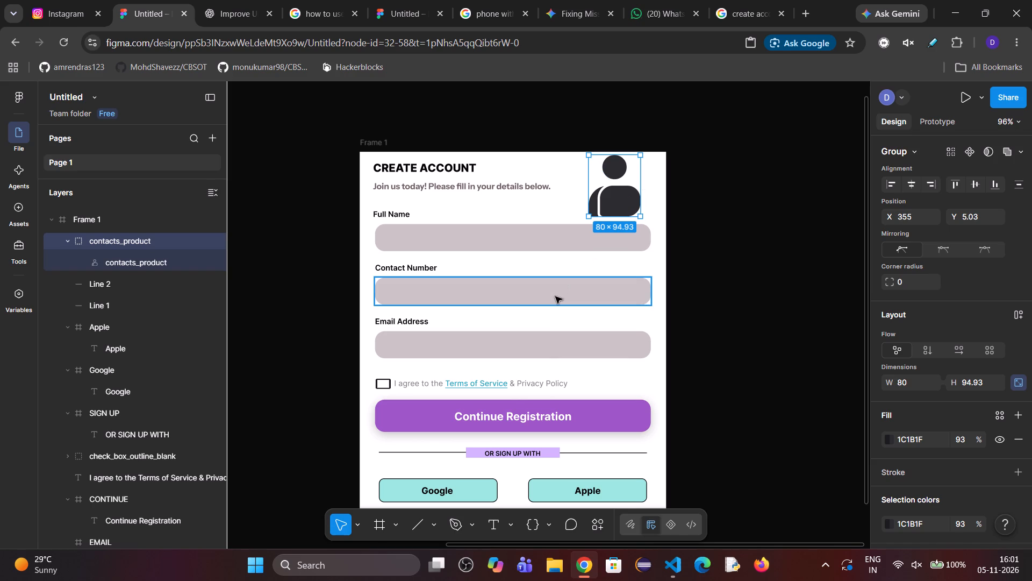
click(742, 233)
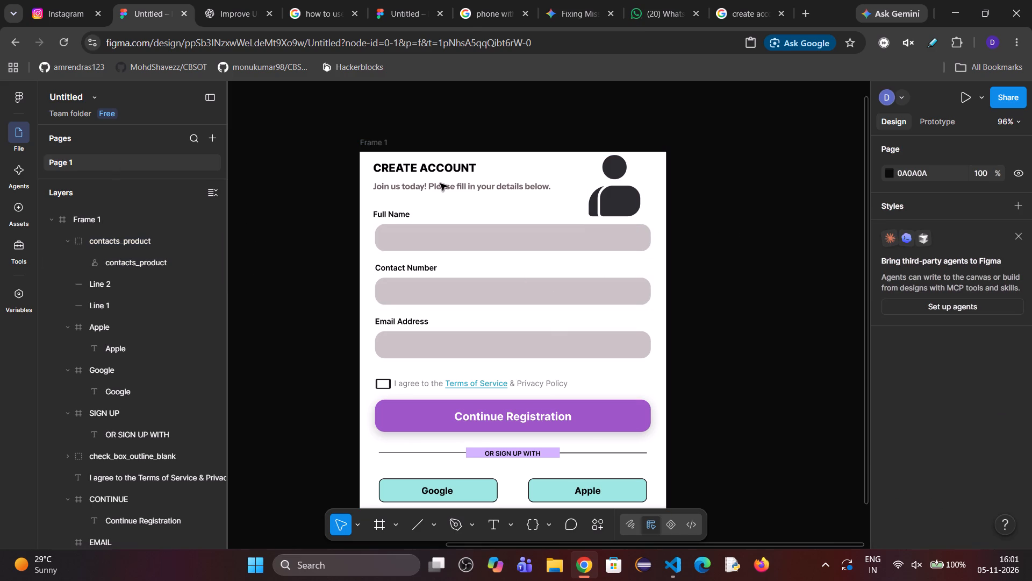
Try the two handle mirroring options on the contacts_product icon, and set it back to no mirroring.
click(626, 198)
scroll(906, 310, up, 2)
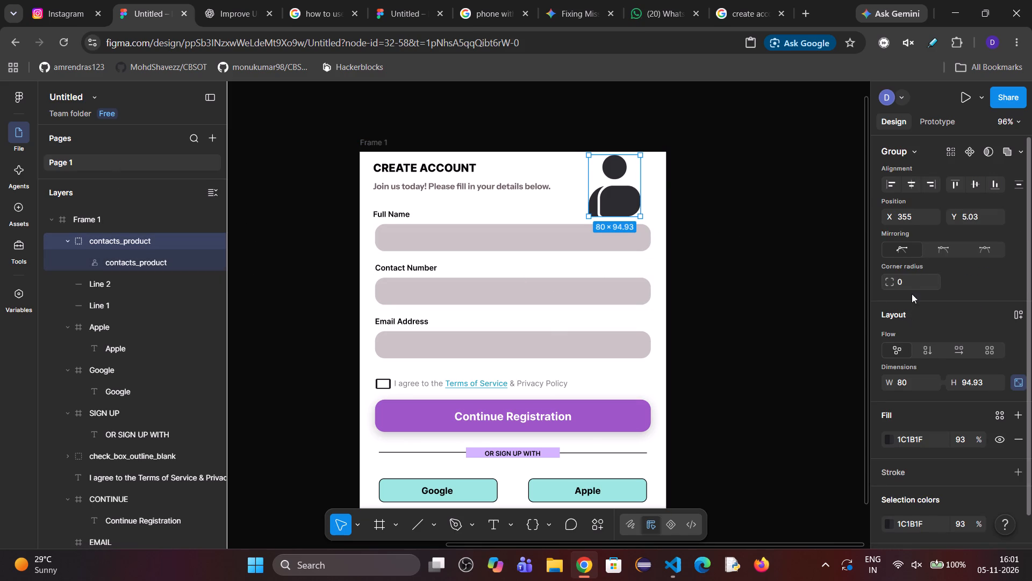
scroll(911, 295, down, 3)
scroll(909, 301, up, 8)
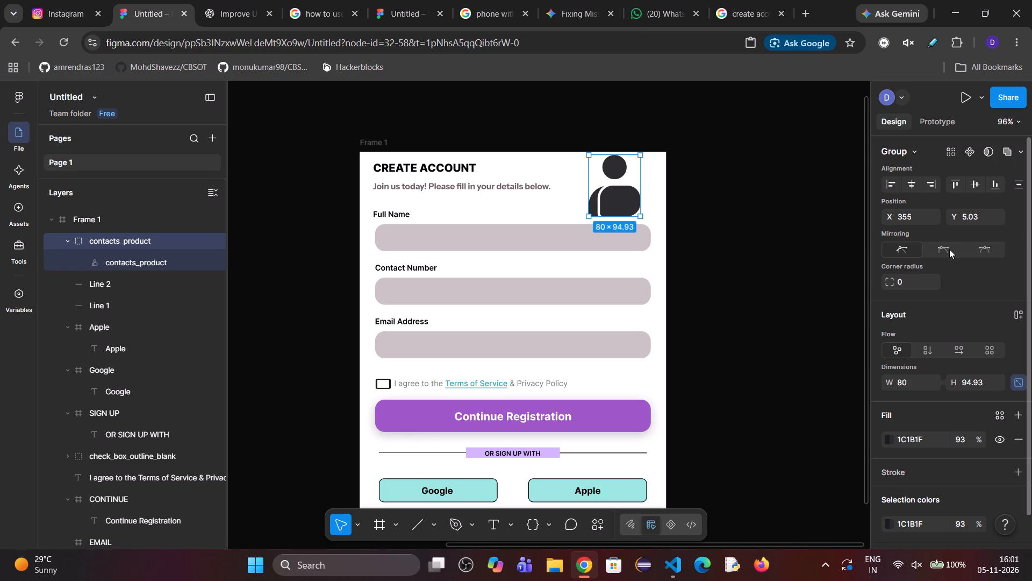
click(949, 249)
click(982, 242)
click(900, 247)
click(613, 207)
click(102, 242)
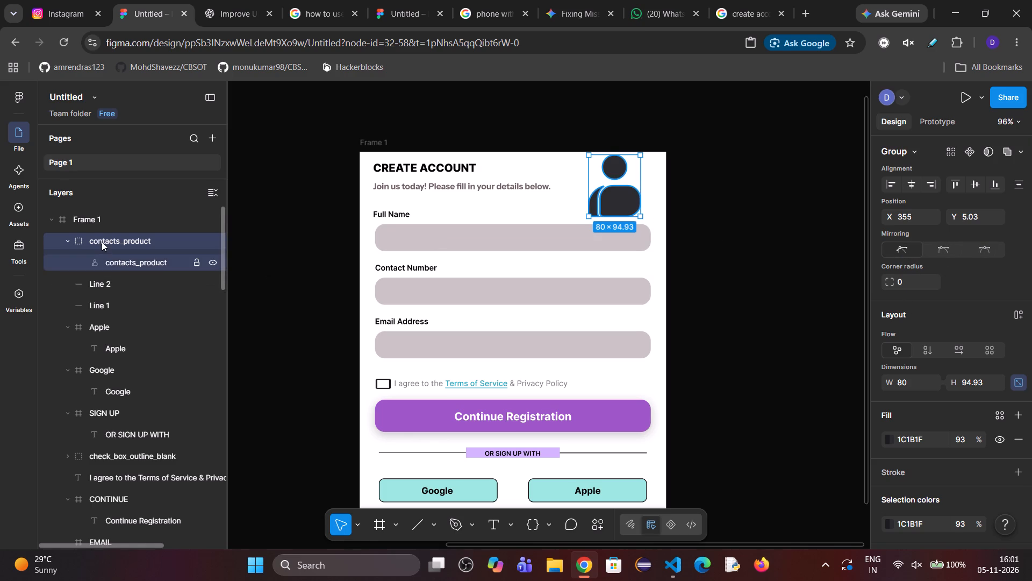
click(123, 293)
Widen Frame 1 to about 539, stretching its contents along with it.
click(99, 216)
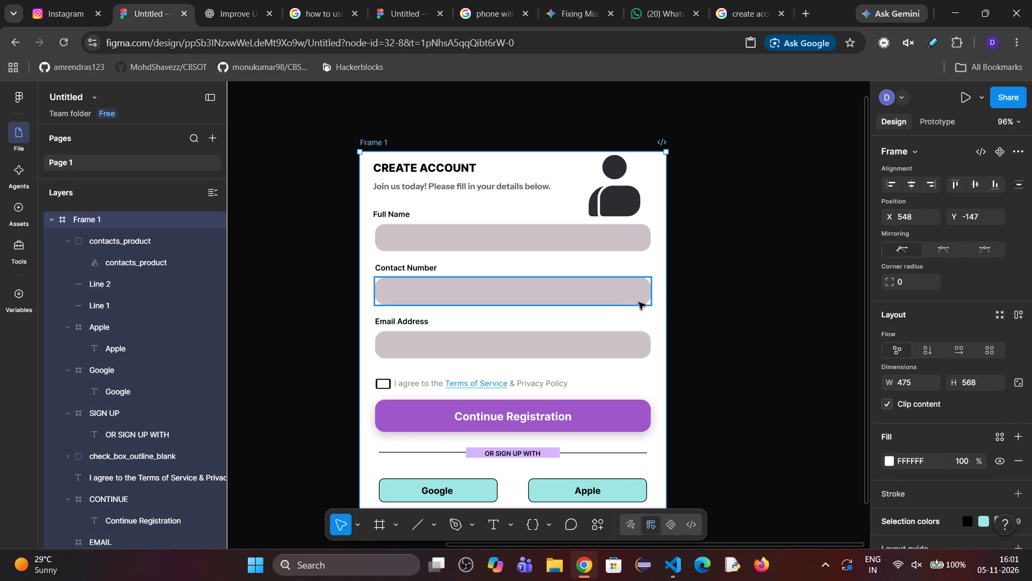
drag(665, 293, 665, 341)
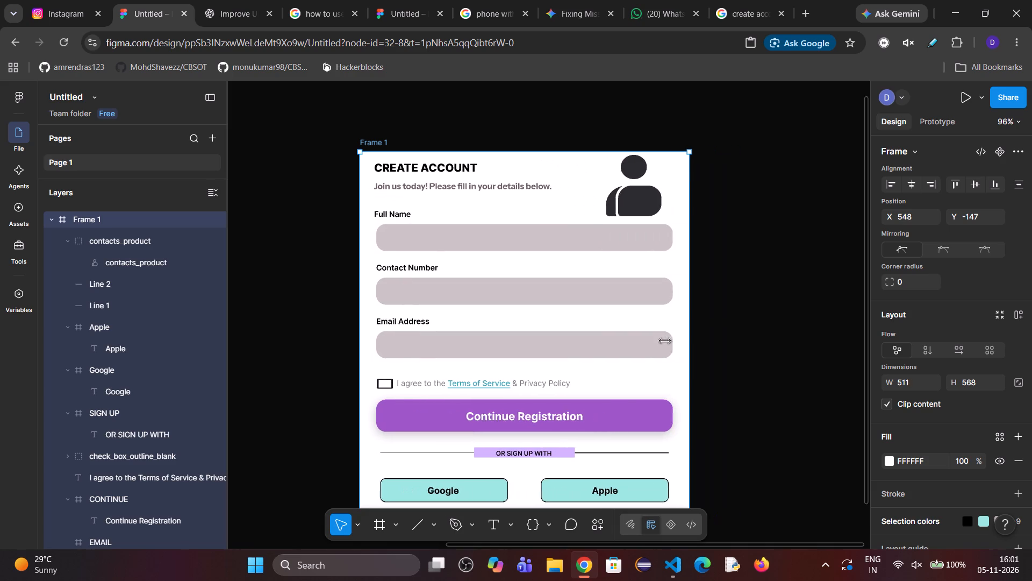
drag(665, 341, 786, 336)
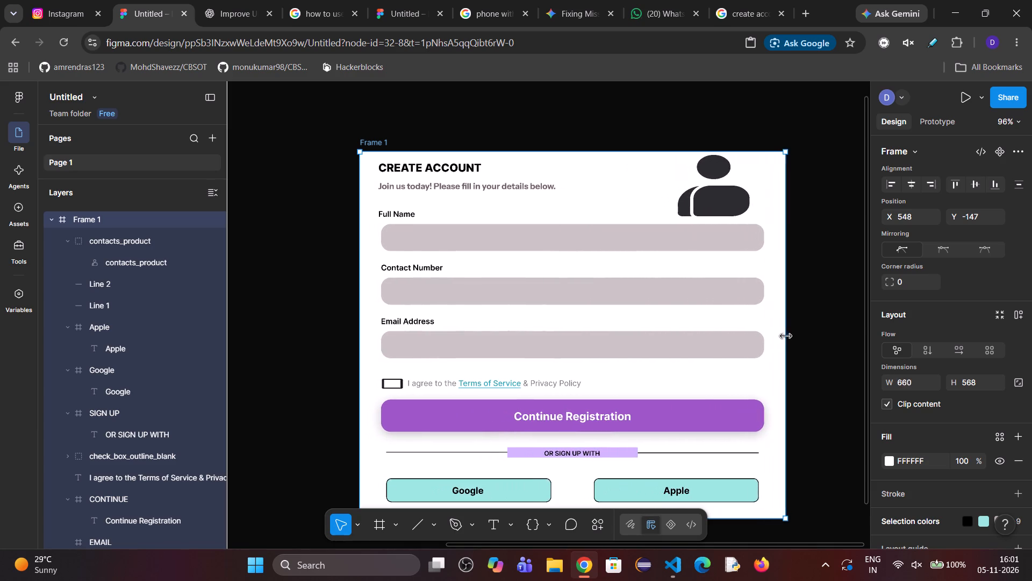
drag(786, 336, 741, 378)
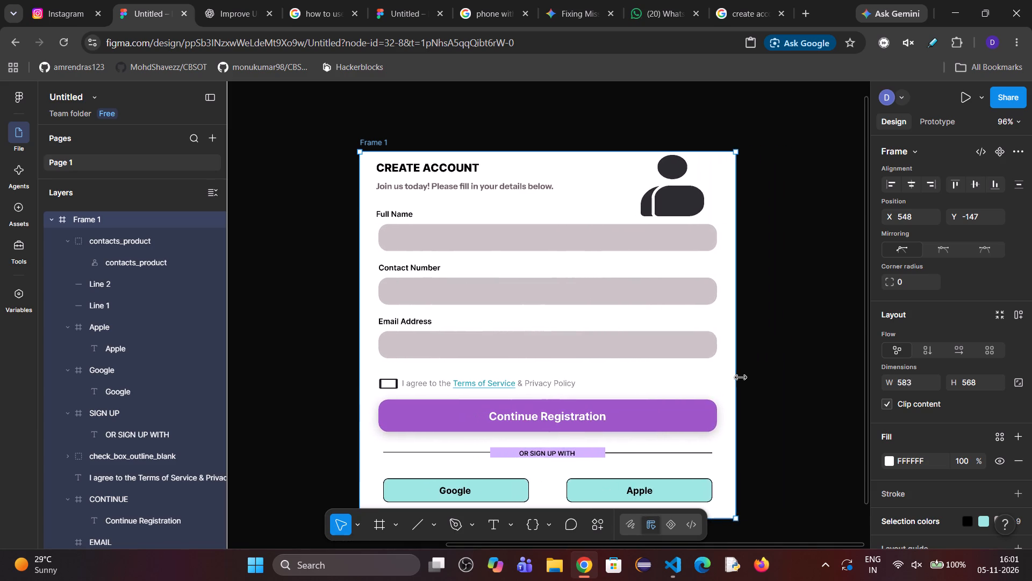
drag(741, 378, 707, 412)
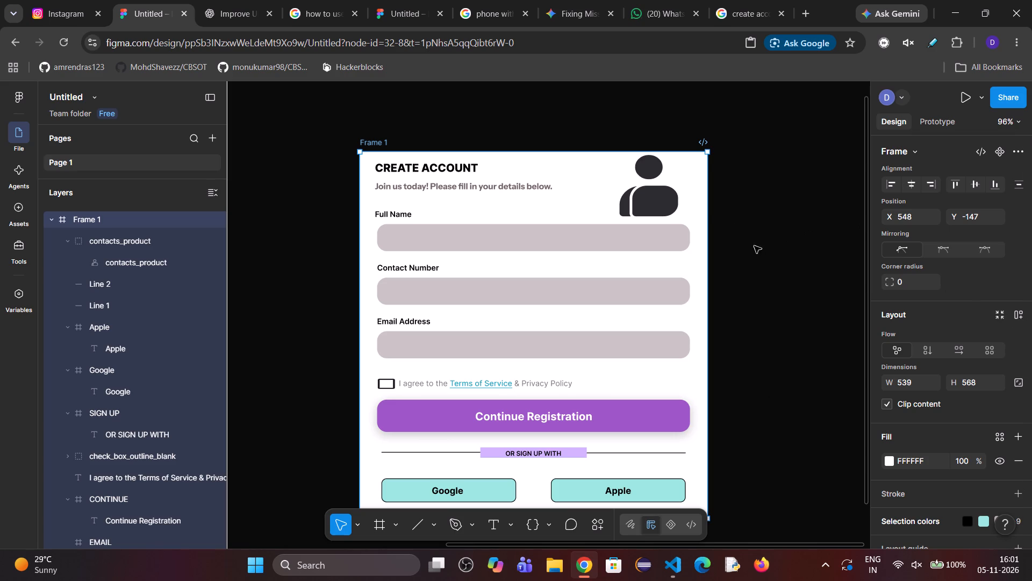
Delete the contacts_product person icon from the header of Frame 1.
click(659, 196)
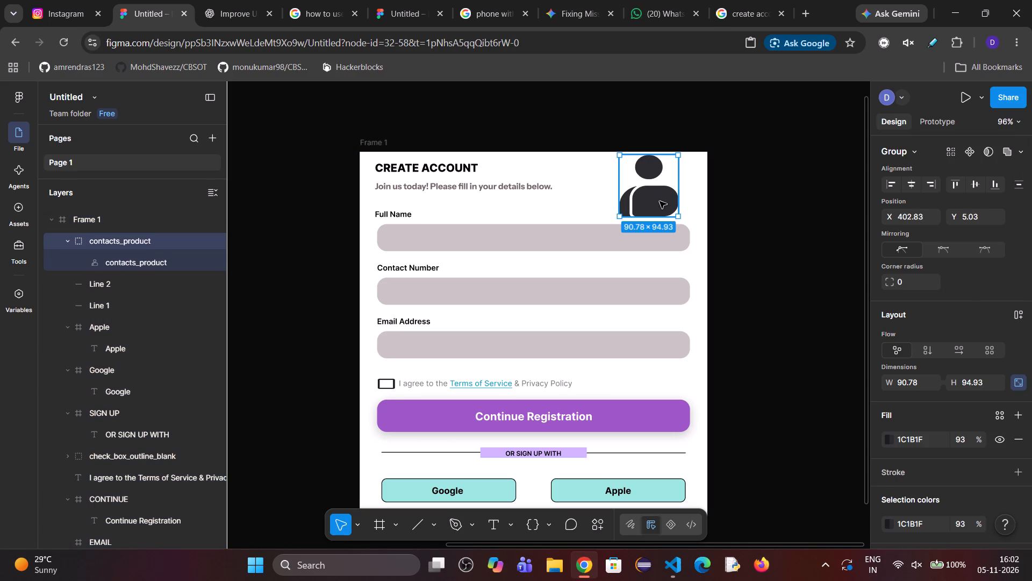
key(Delete)
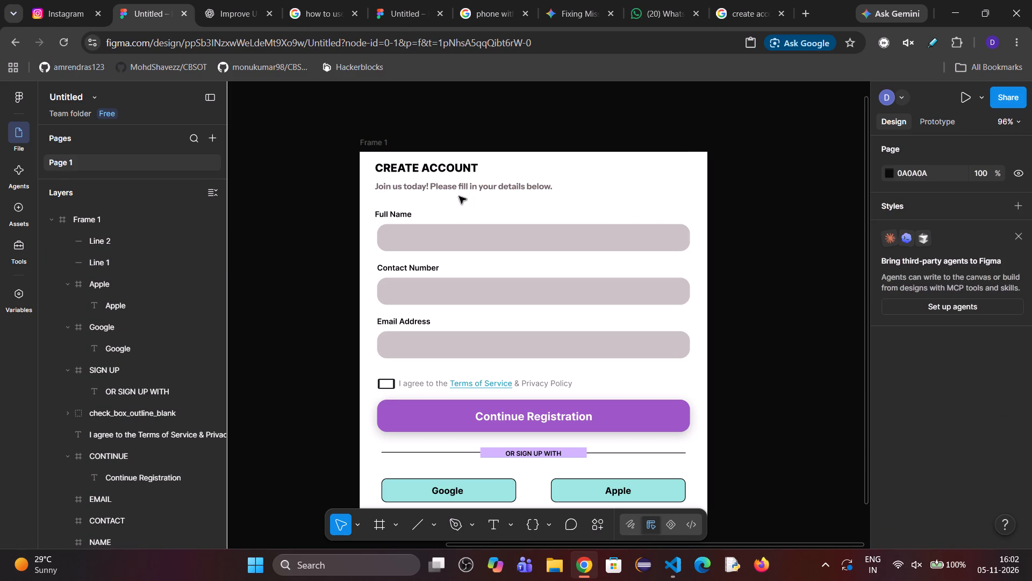
Widen the CREATE ACCOUNT heading's text box to about 356.
click(433, 172)
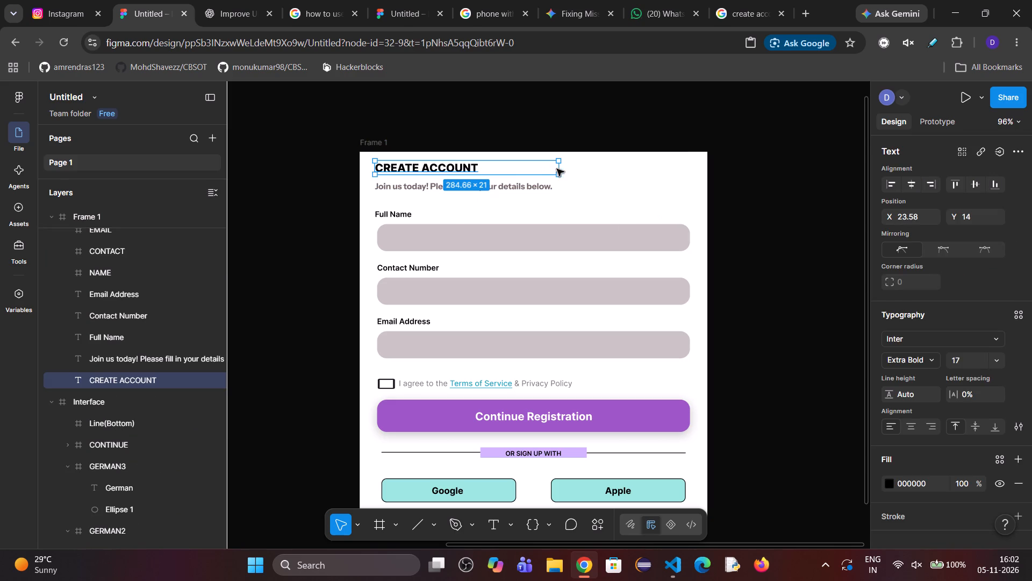
drag(562, 170, 607, 187)
Change the CREATE ACCOUNT heading's font to Instrument Serif, previewing Italic but keeping the Regular style.
double_click(462, 171)
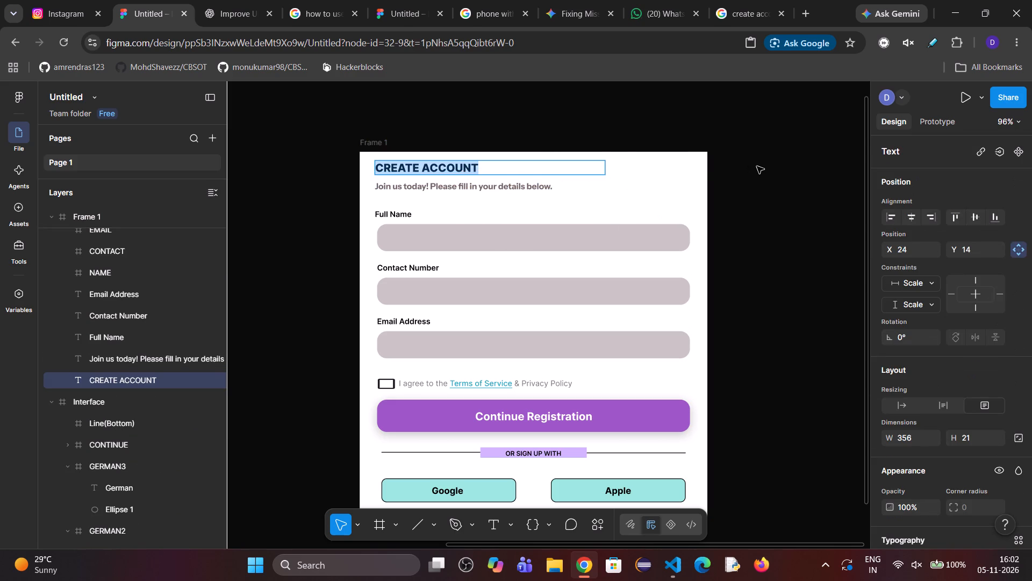
scroll(961, 447, down, 2)
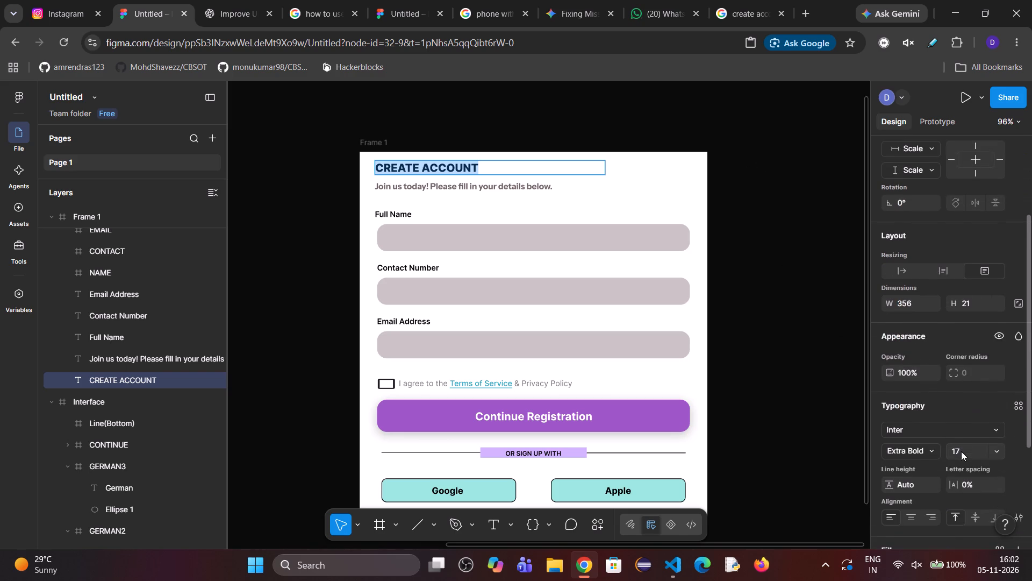
click(910, 427)
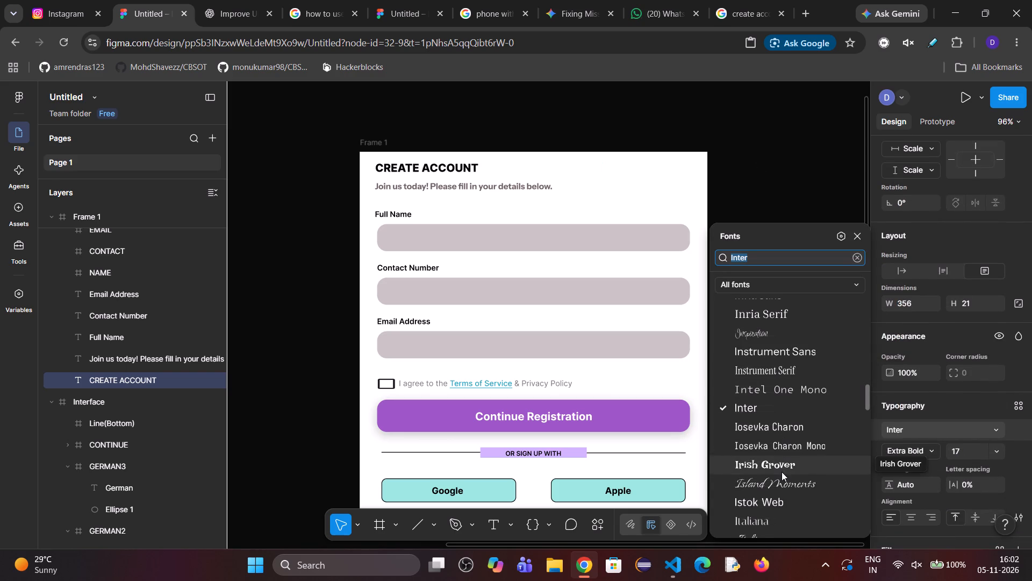
click(763, 375)
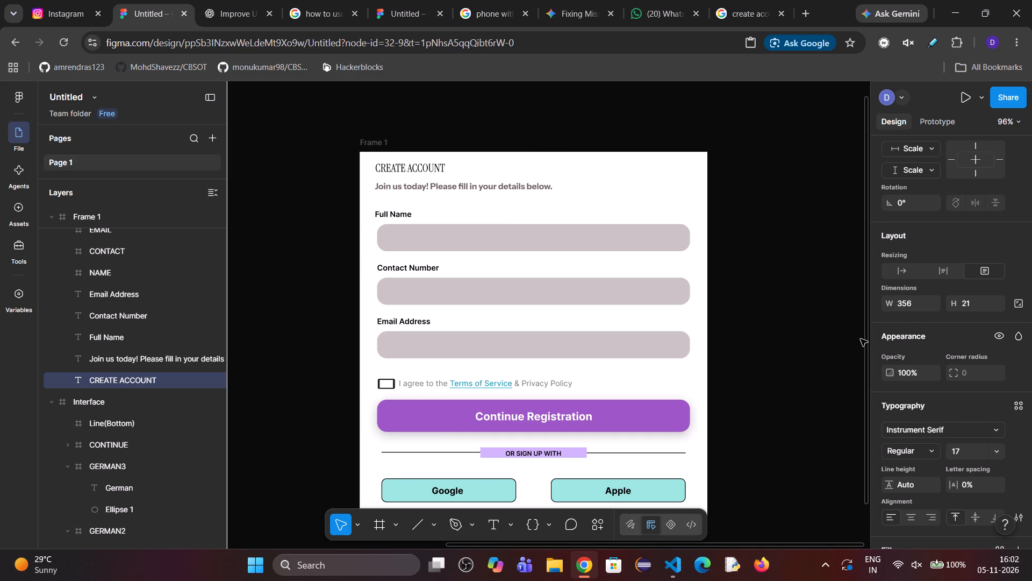
drag(926, 451, 927, 444)
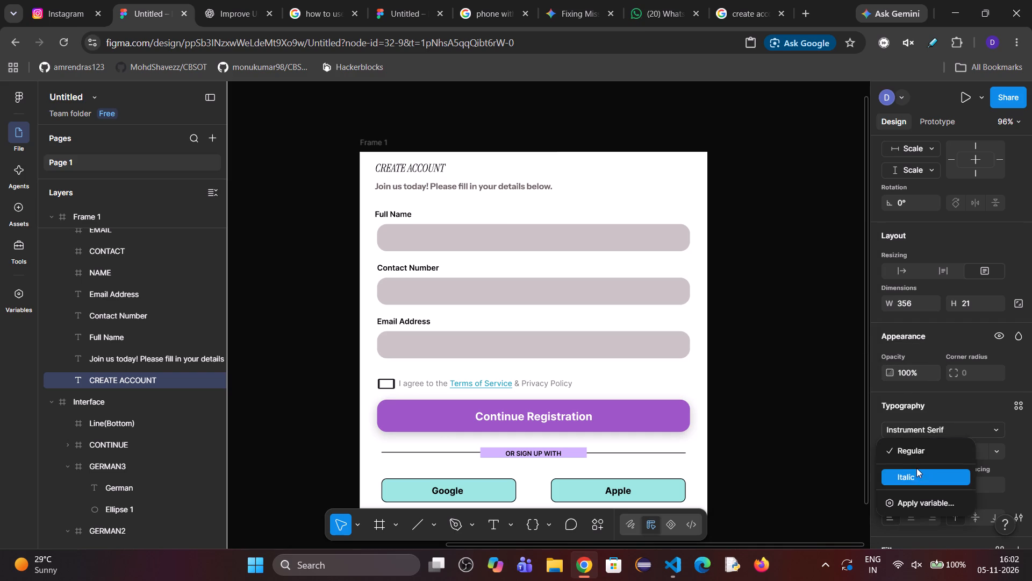
click(776, 279)
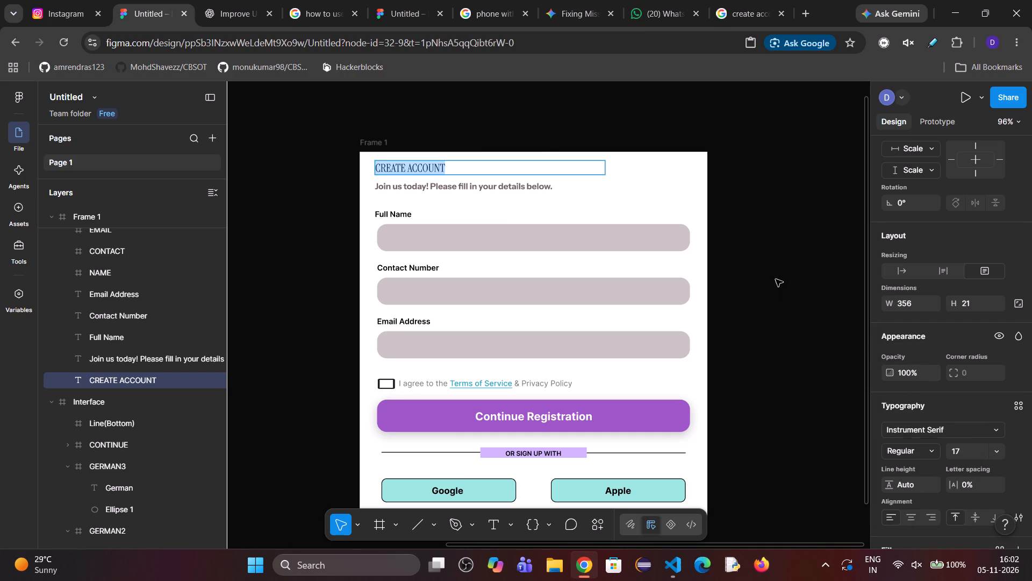
Increase the CREATE ACCOUNT heading's font size to 24.
scroll(918, 413, down, 1)
drag(962, 380, 964, 335)
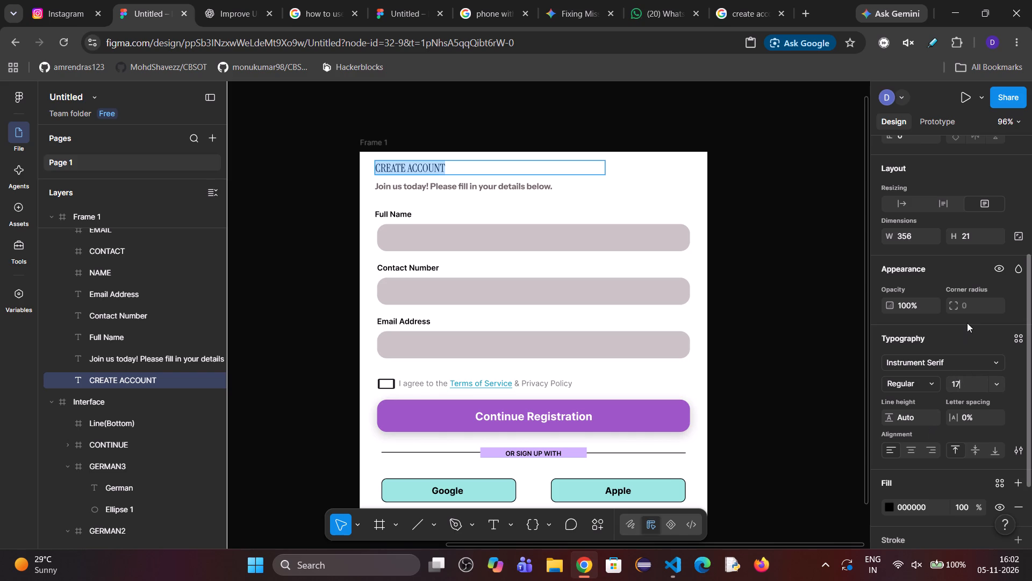
click(957, 389)
click(976, 376)
key(Up)
key(Up)
key(Up)
key(Up)
key(Up)
key(Up)
key(Up)
key(Up)
key(Down)
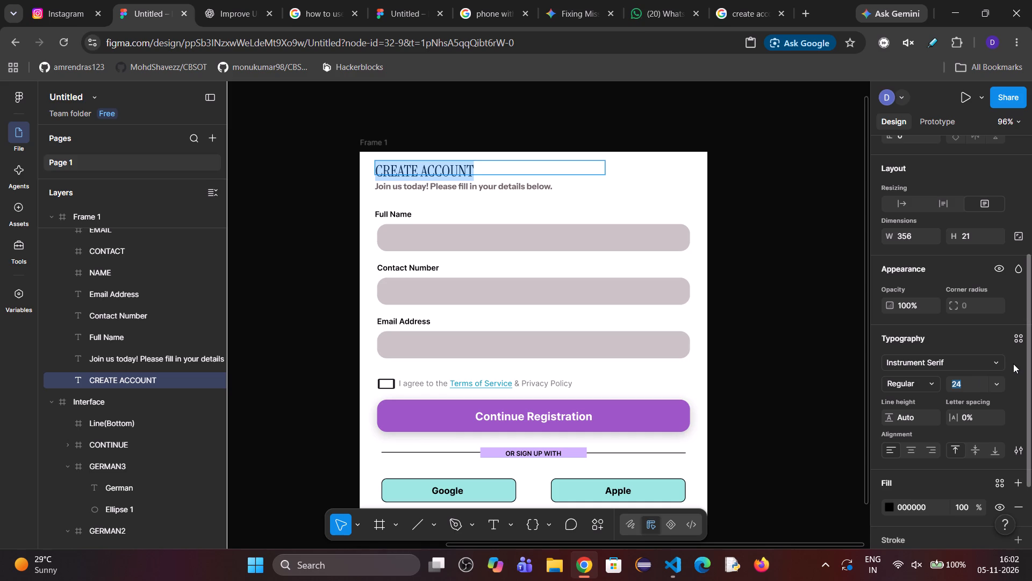
Change the CREATE ACCOUNT heading's font to Gudea in the Bold style.
click(1000, 363)
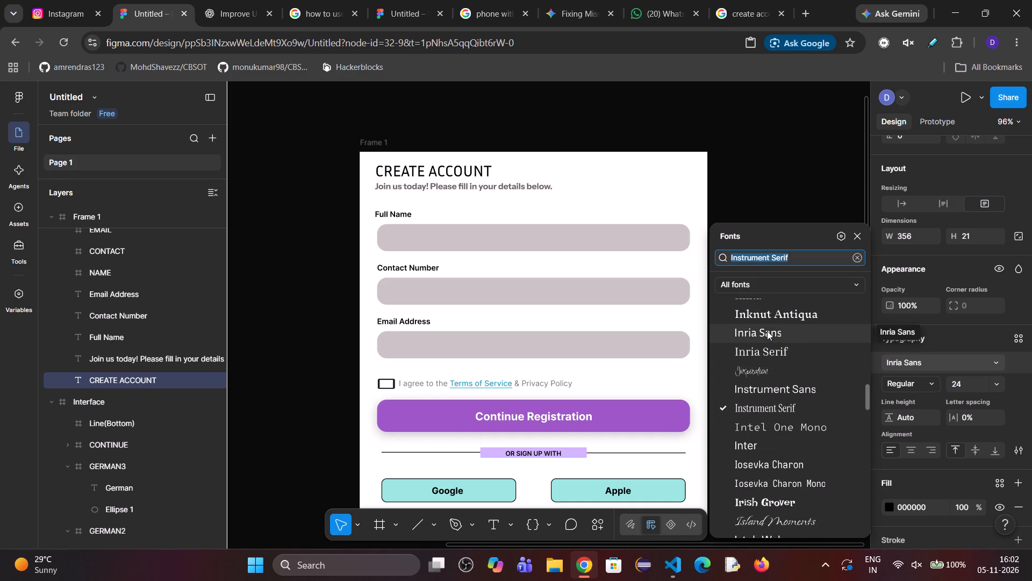
scroll(767, 324, up, 2)
scroll(782, 407, up, 7)
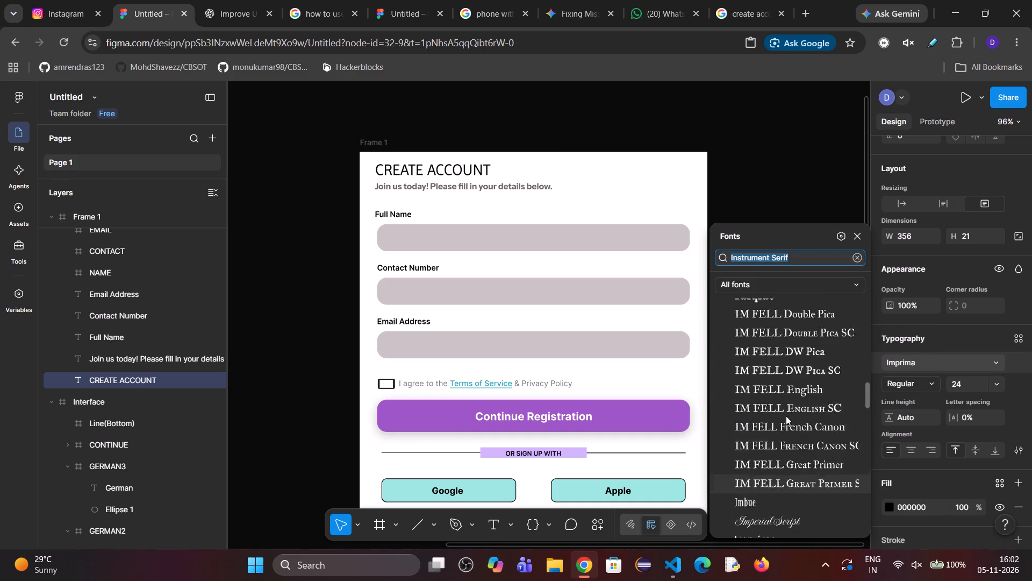
scroll(786, 416, up, 11)
scroll(786, 423, up, 10)
scroll(786, 423, down, 2)
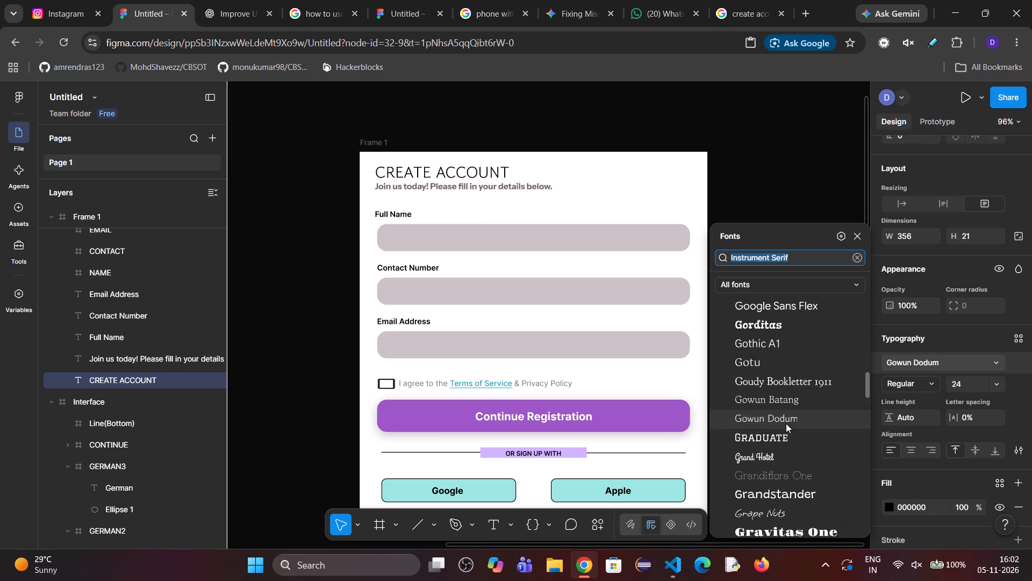
scroll(786, 423, down, 2)
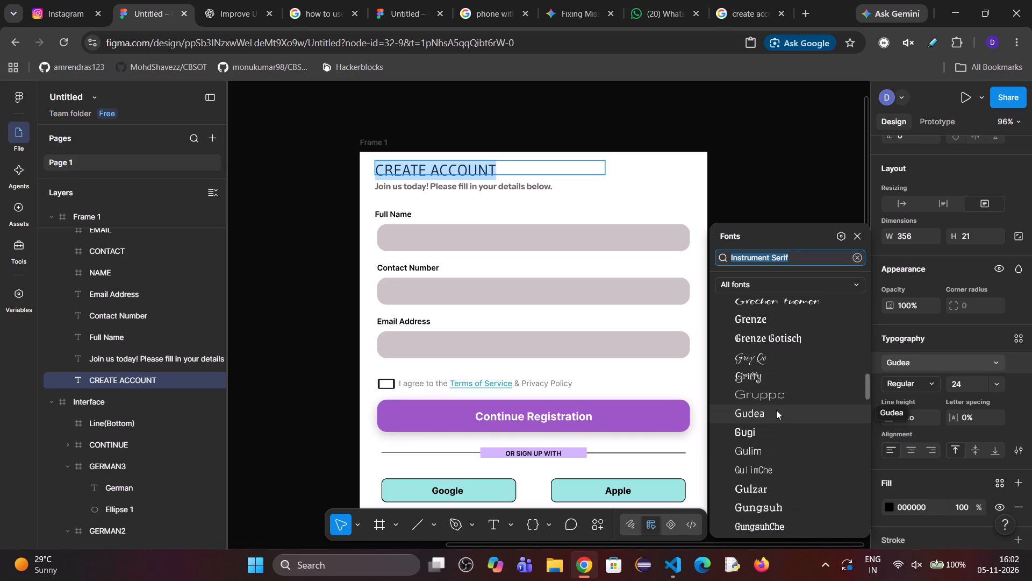
click(776, 410)
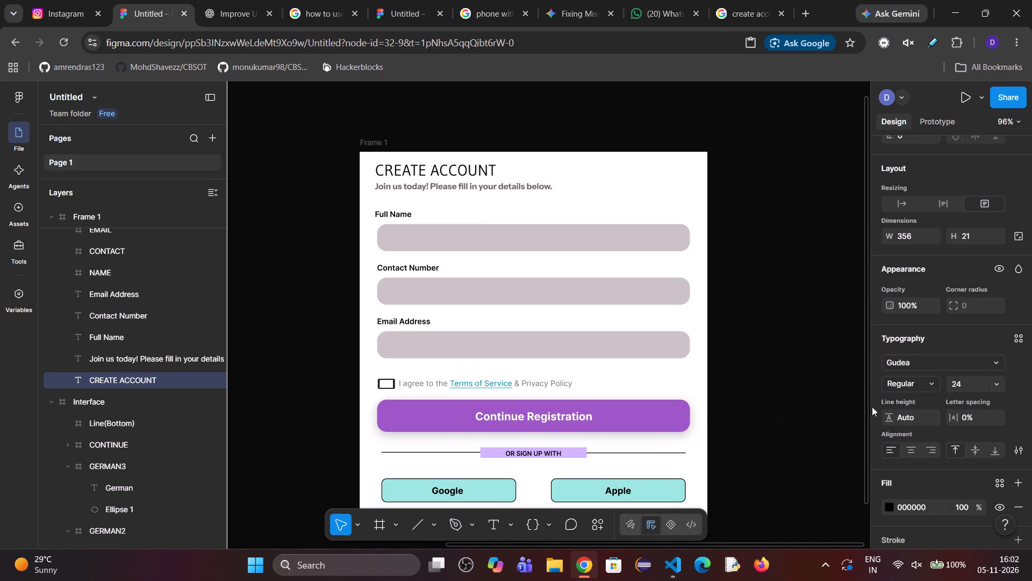
click(897, 381)
click(902, 398)
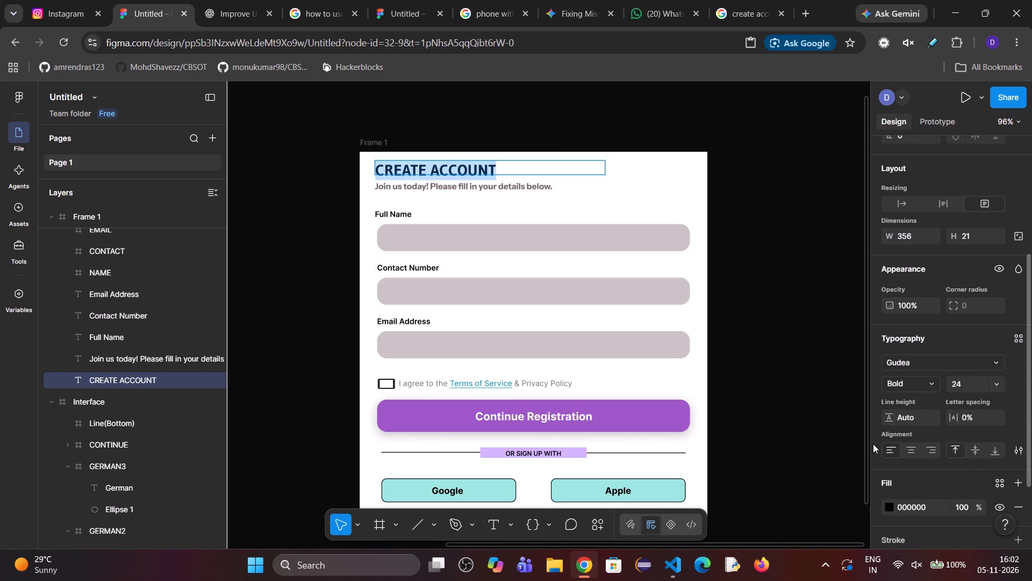
Set the CREATE ACCOUNT heading's font size to 25.
click(969, 387)
key(Up)
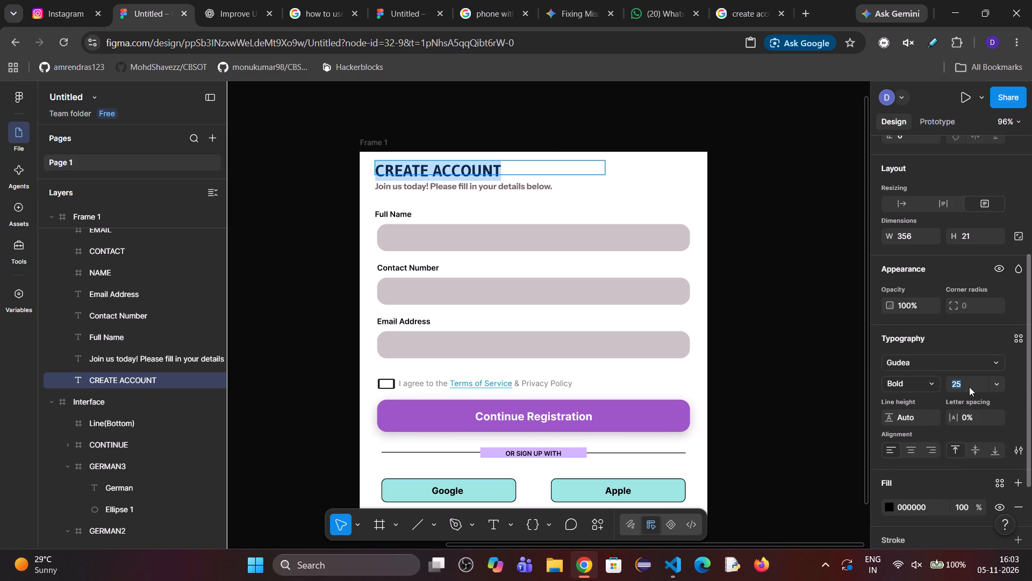
Resize the CREATE ACCOUNT heading's text box to about 208 × 31 so it fits the text.
click(502, 171)
click(88, 363)
click(101, 378)
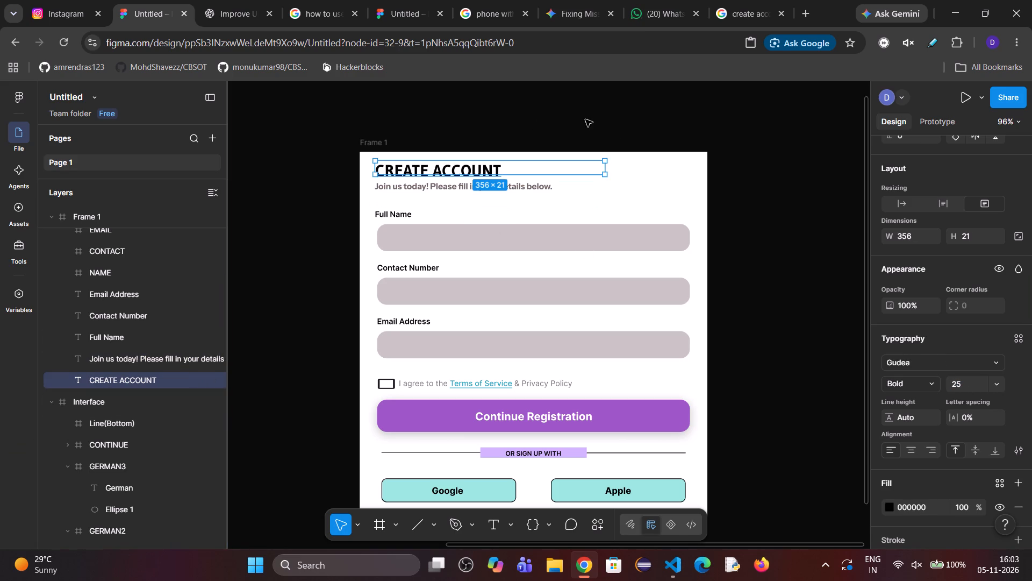
drag(606, 178, 607, 179)
drag(607, 179, 509, 185)
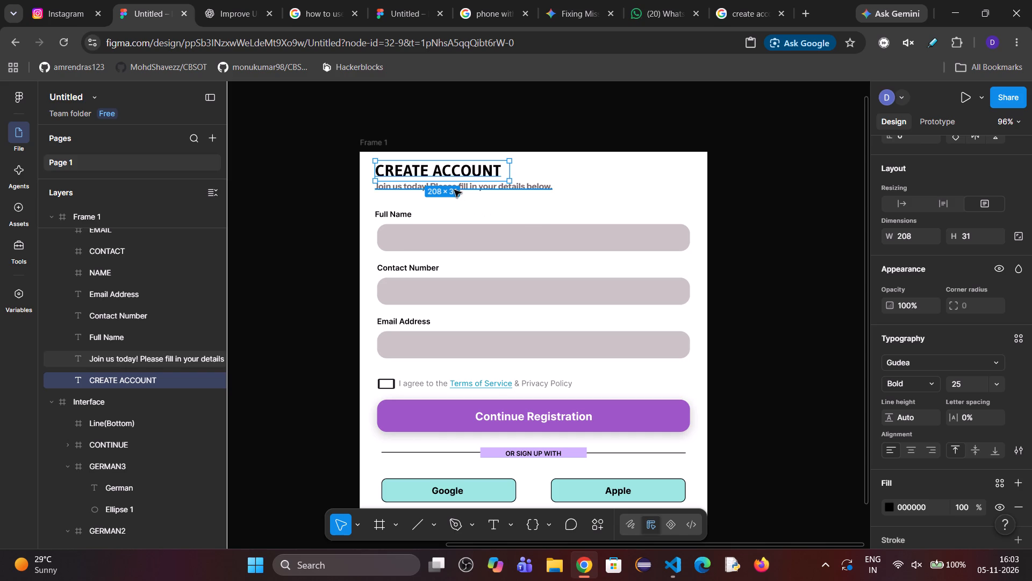
Nudge the "Join us today!" subtitle down one large step from the heading and widen its text box to about 376.
click(462, 186)
click(490, 189)
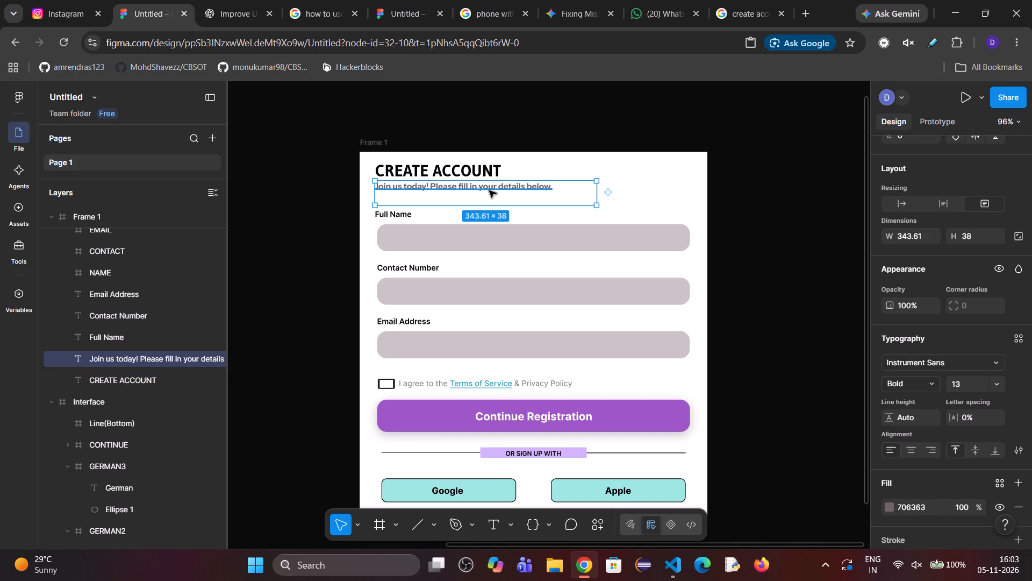
key(shift+Down)
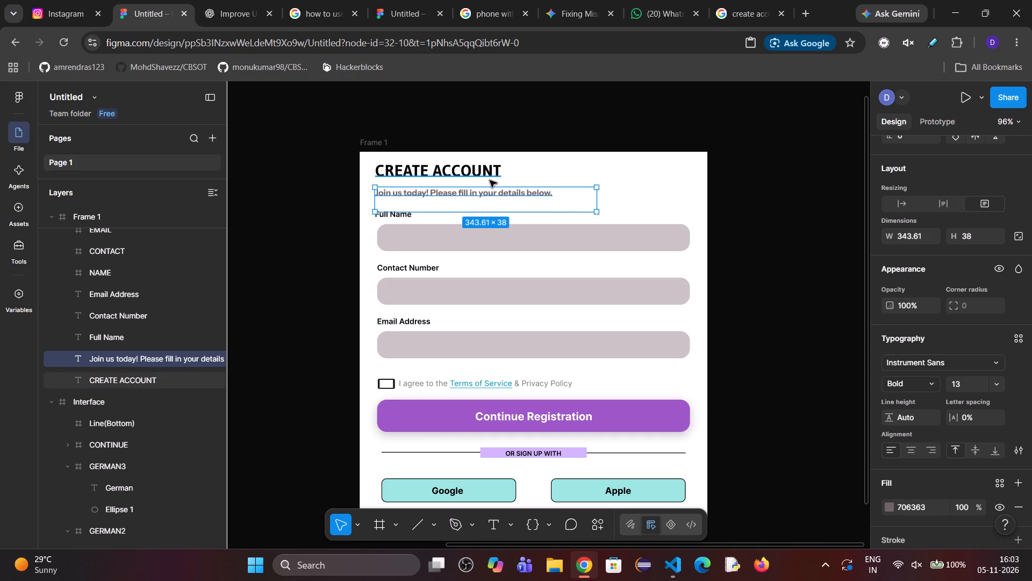
drag(597, 197, 618, 207)
Set the "Join us today!" subtitle's font style to SemiBold.
double_click(481, 194)
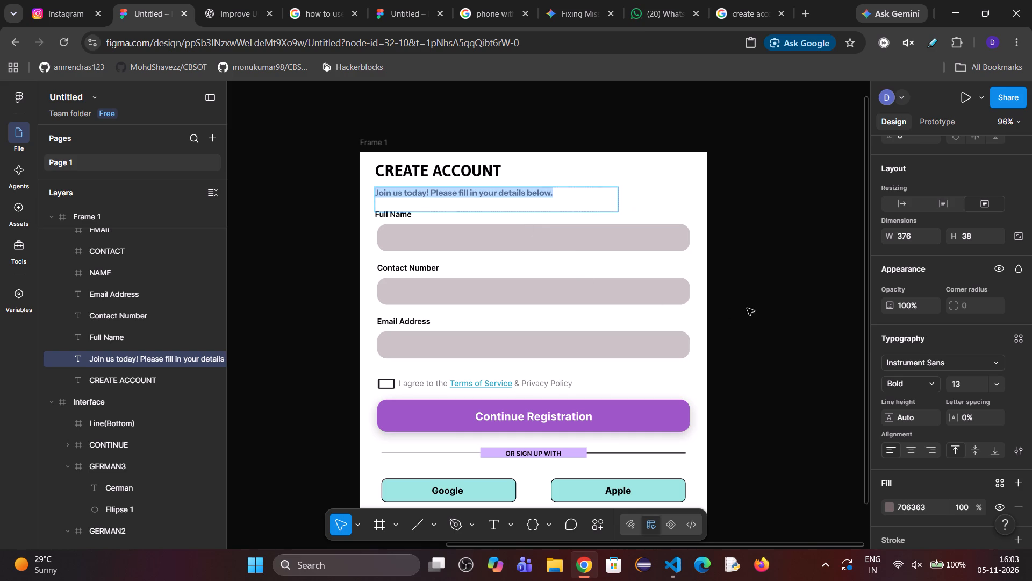
click(929, 381)
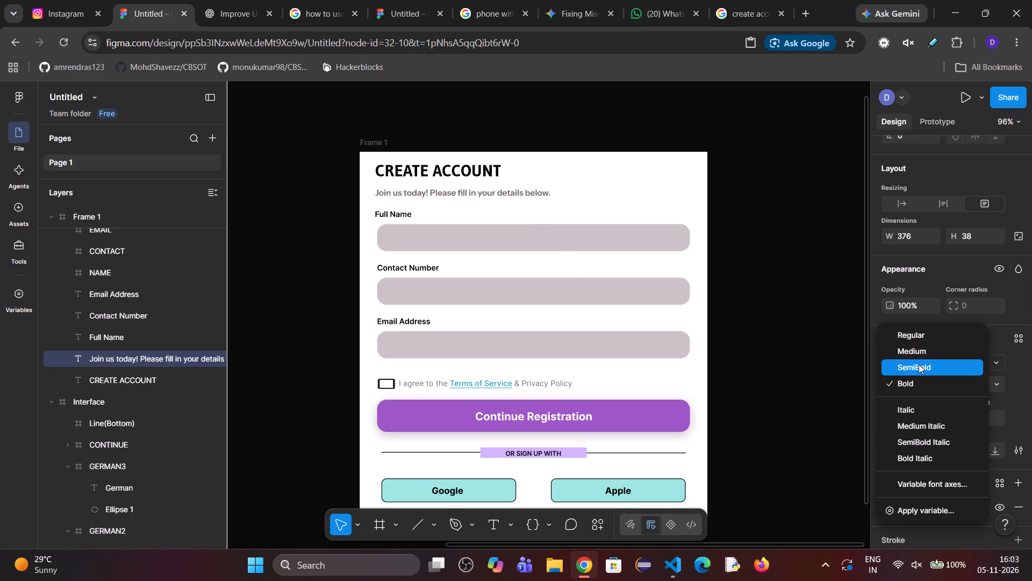
click(919, 364)
Set the "Join us today!" subtitle's font size to 14, after trying 16 and 13.
scroll(956, 445, down, 2)
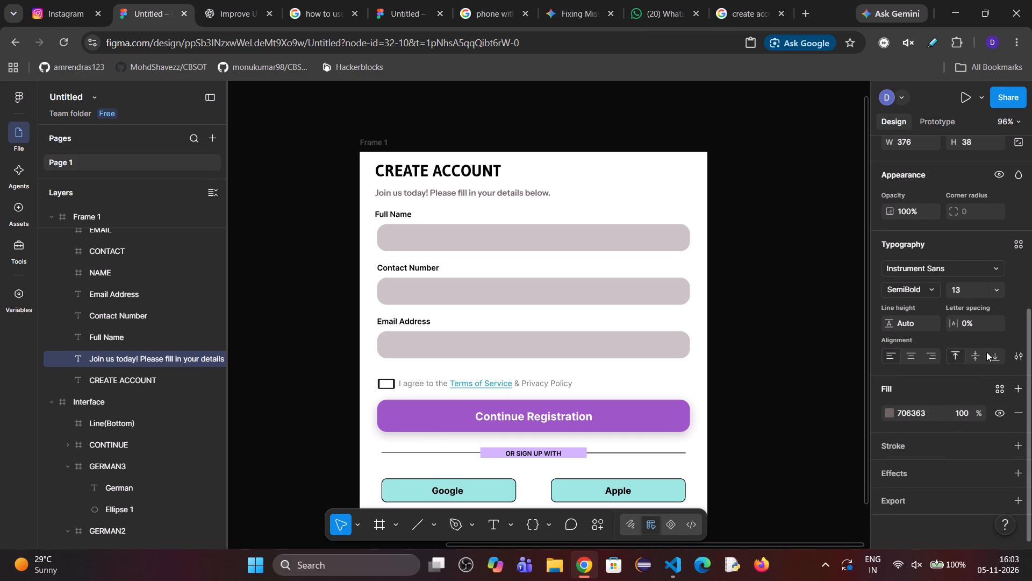
click(991, 294)
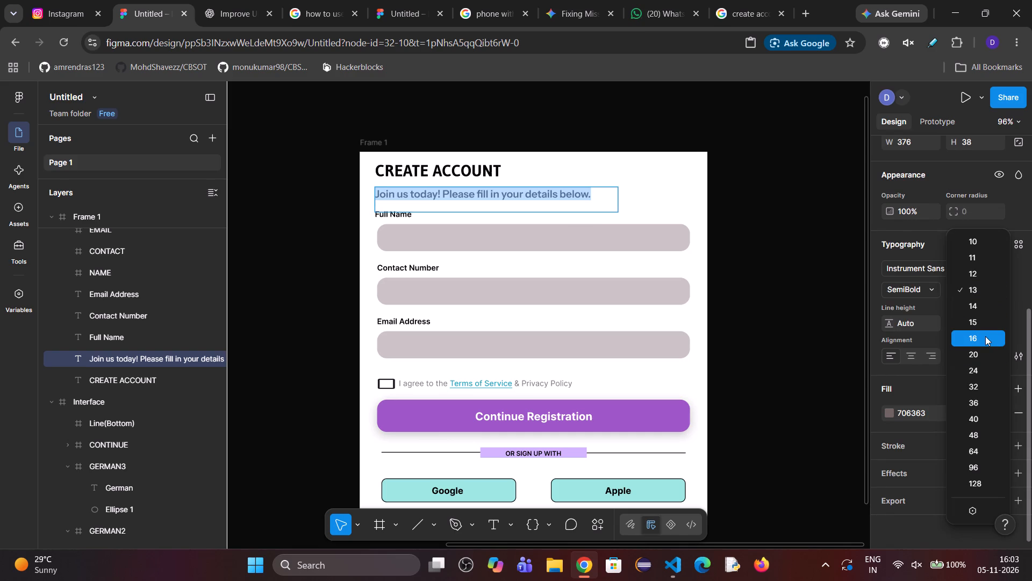
click(985, 336)
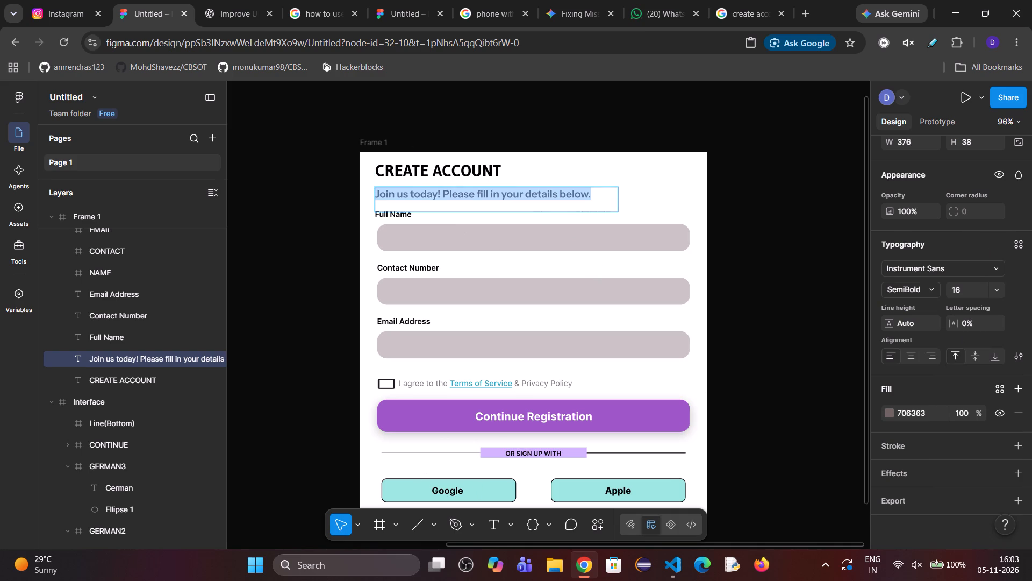
click(950, 288)
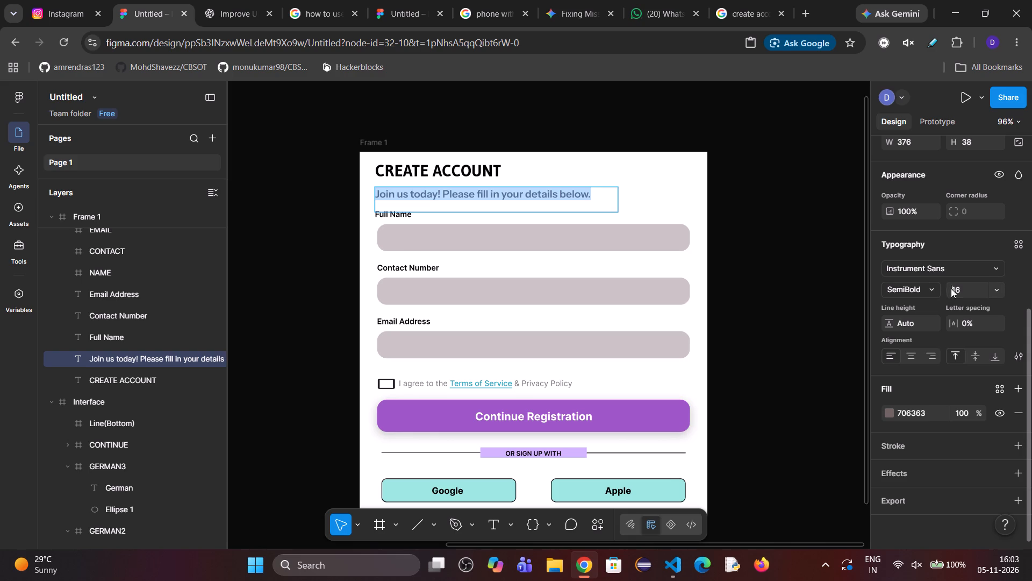
key(Down)
key(Down)
key(Down)
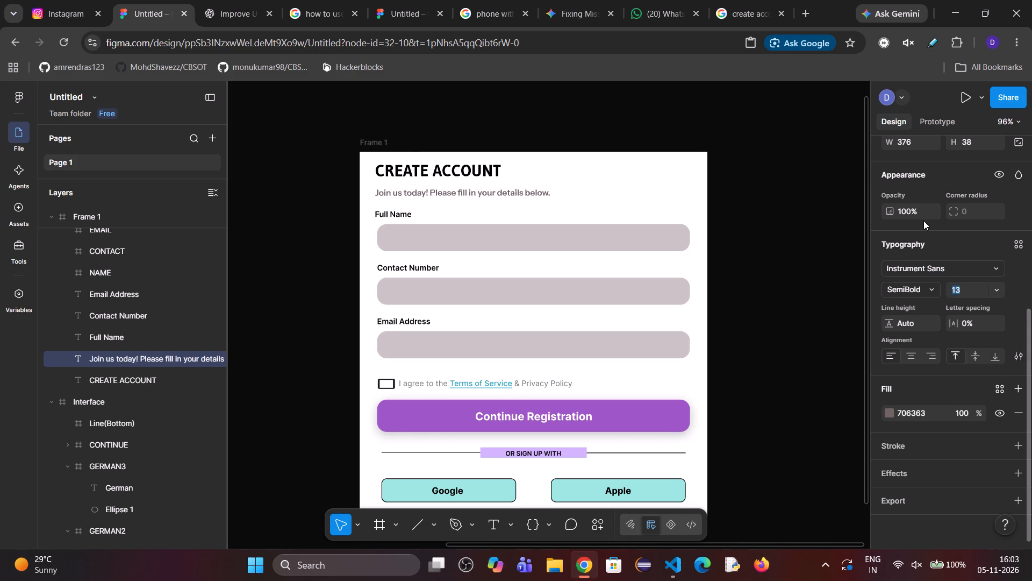
key(Up)
key(Down)
key(Up)
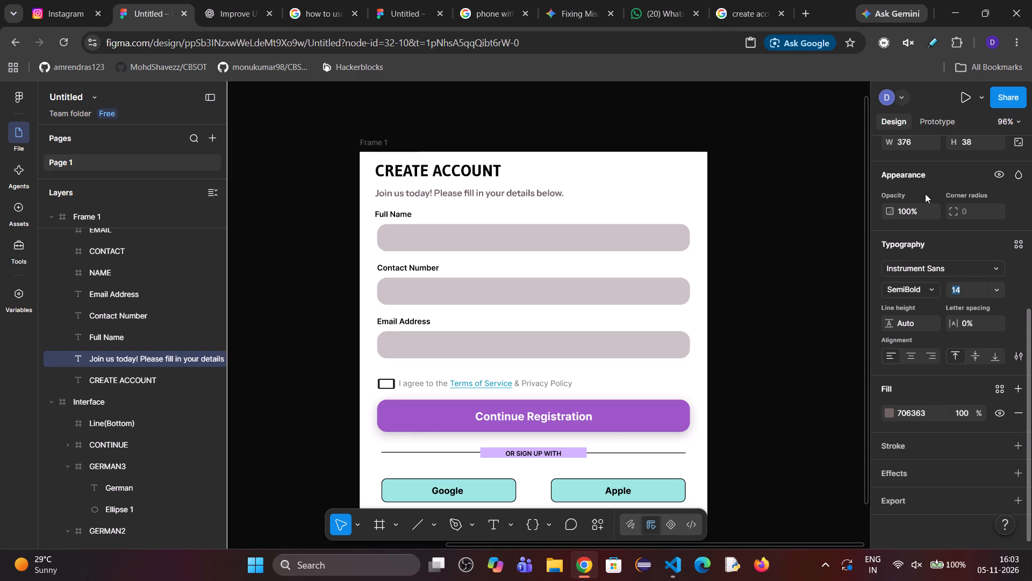
Change the "Join us today!" subtitle's fill to the neutral grey 959595.
click(885, 413)
drag(732, 329, 742, 300)
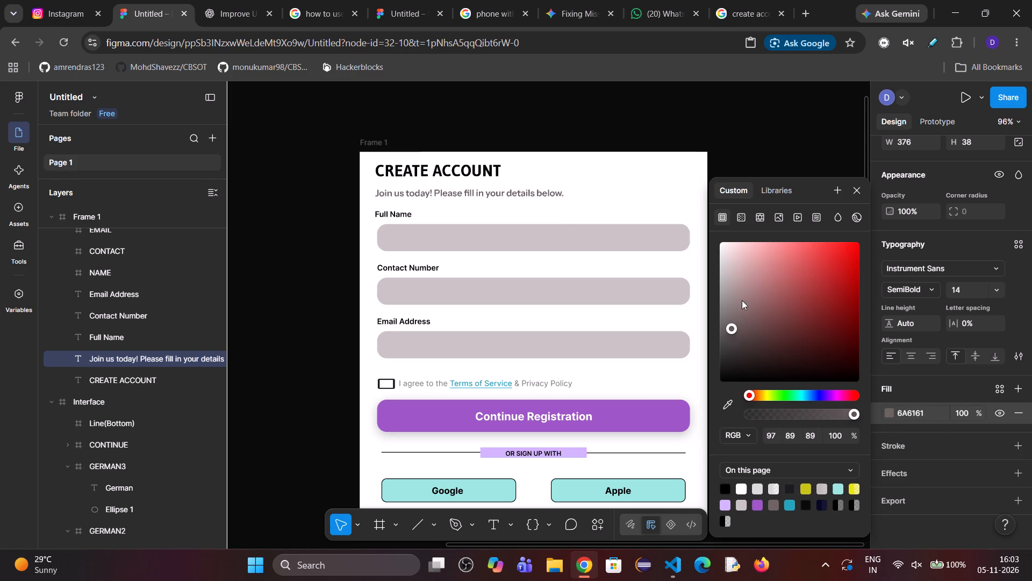
drag(742, 300, 712, 297)
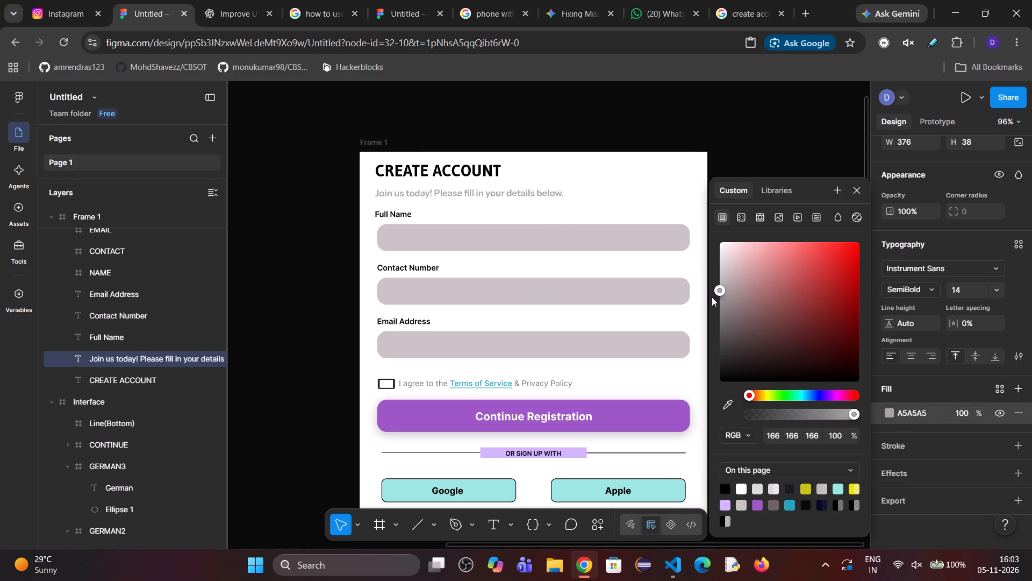
drag(712, 297, 712, 300)
click(747, 104)
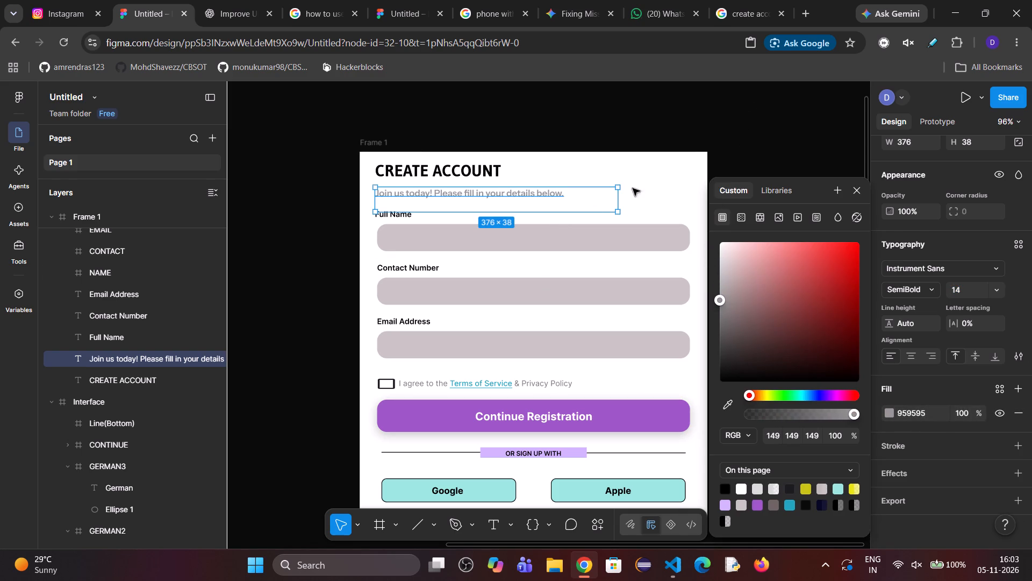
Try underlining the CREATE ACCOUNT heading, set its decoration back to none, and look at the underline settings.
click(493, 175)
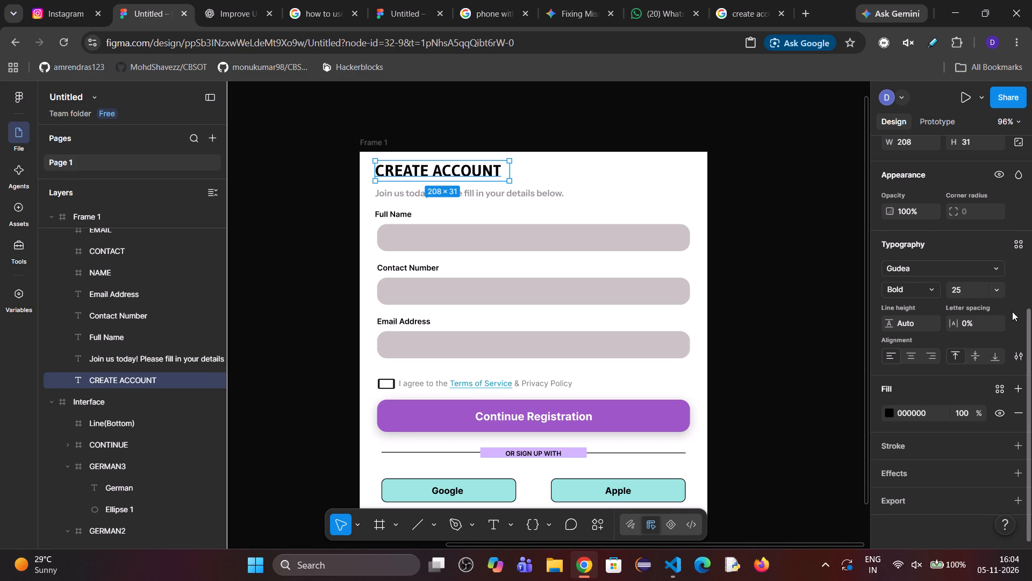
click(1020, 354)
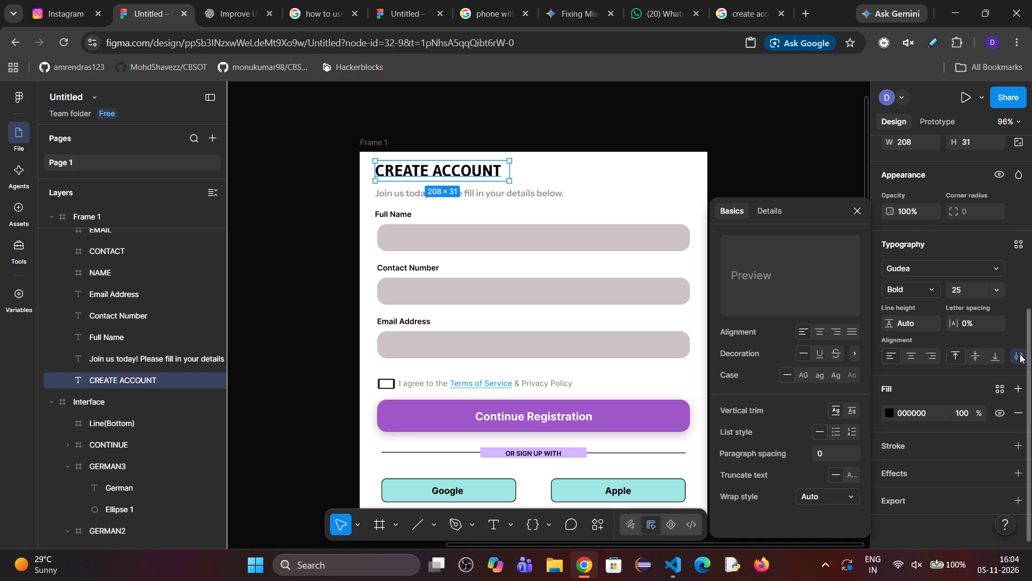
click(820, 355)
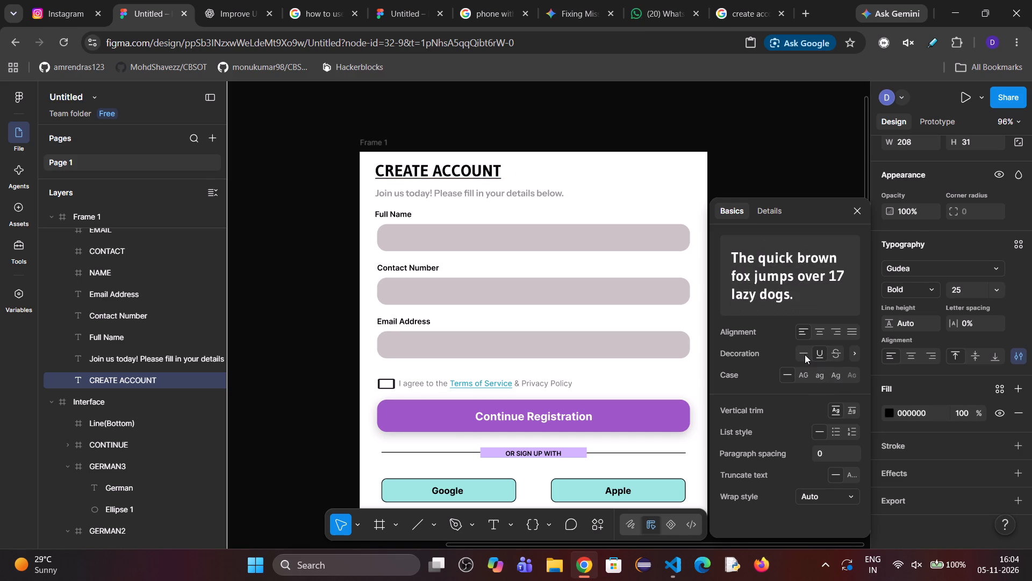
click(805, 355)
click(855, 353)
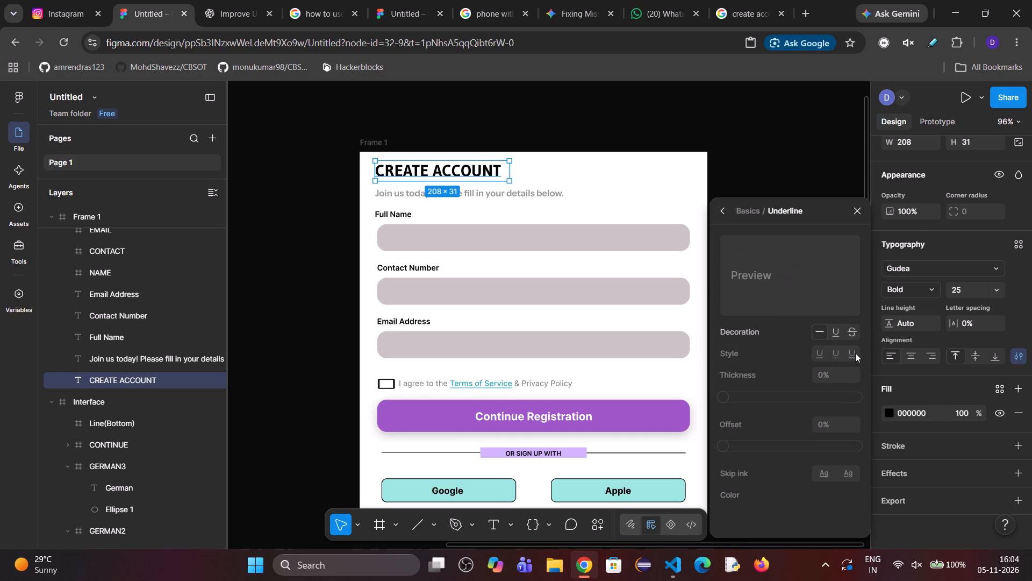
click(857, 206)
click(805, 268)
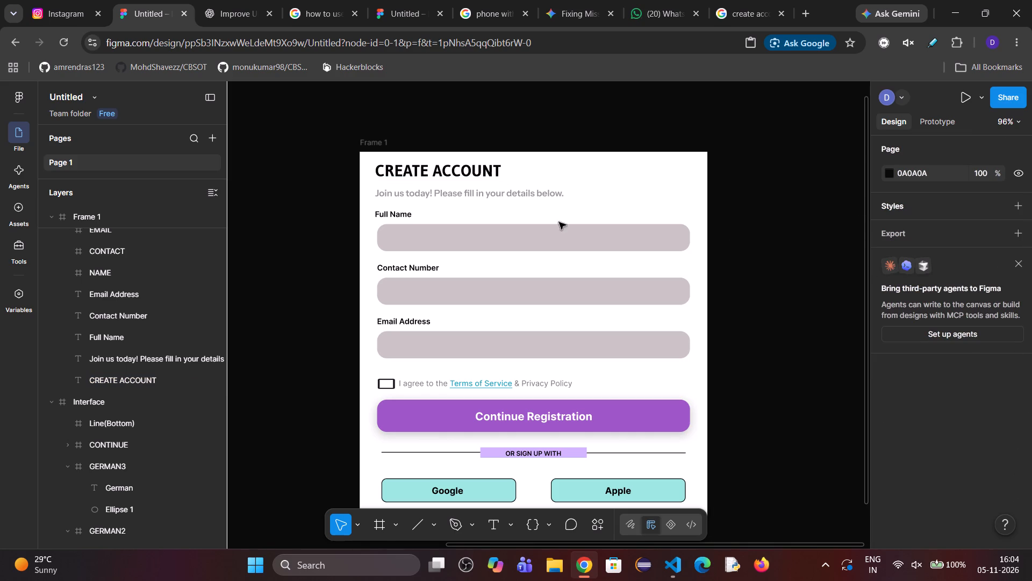
Change the CREATE ACCOUNT heading's font to Hina Mincho.
click(482, 172)
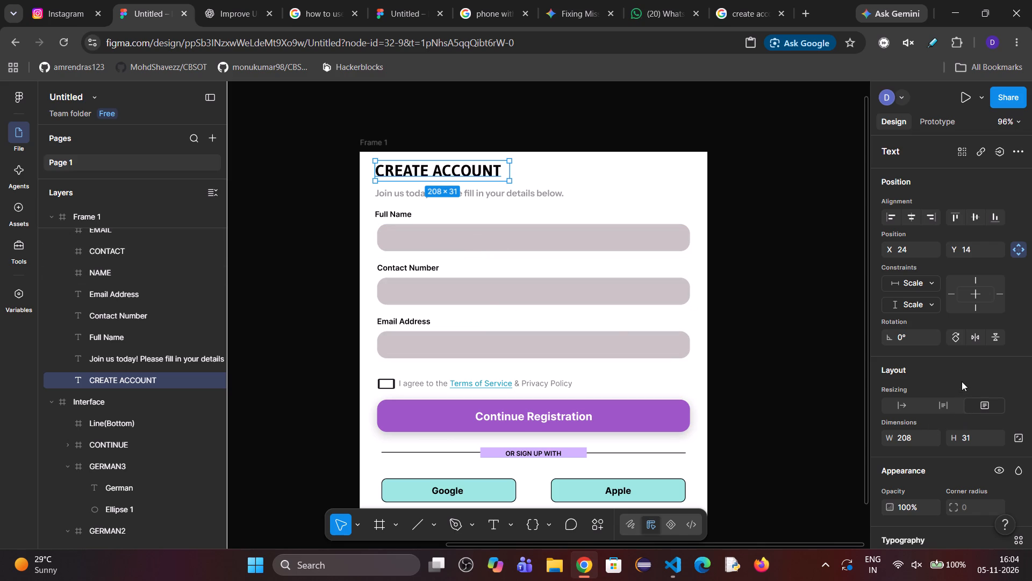
scroll(962, 386, down, 4)
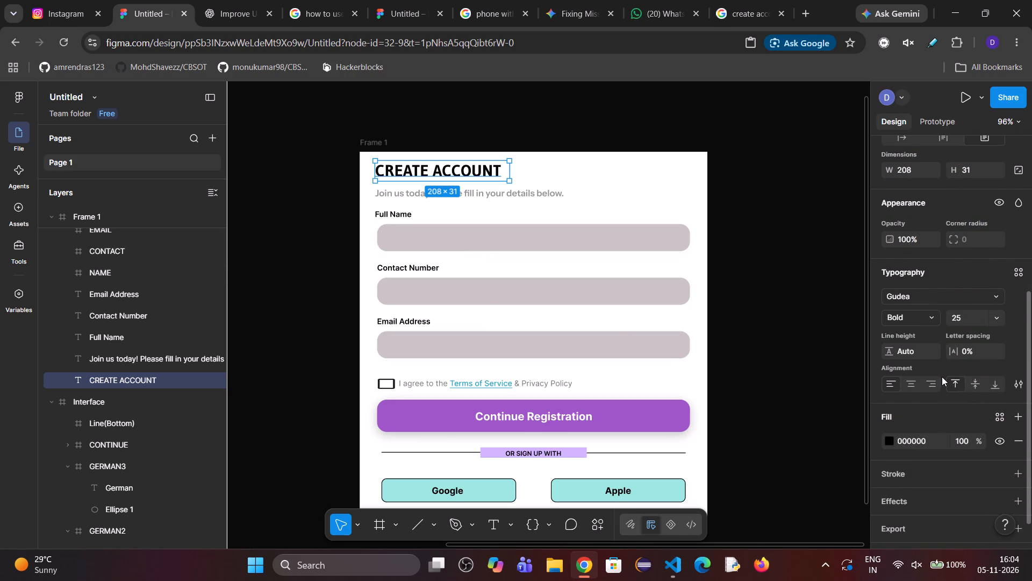
click(919, 299)
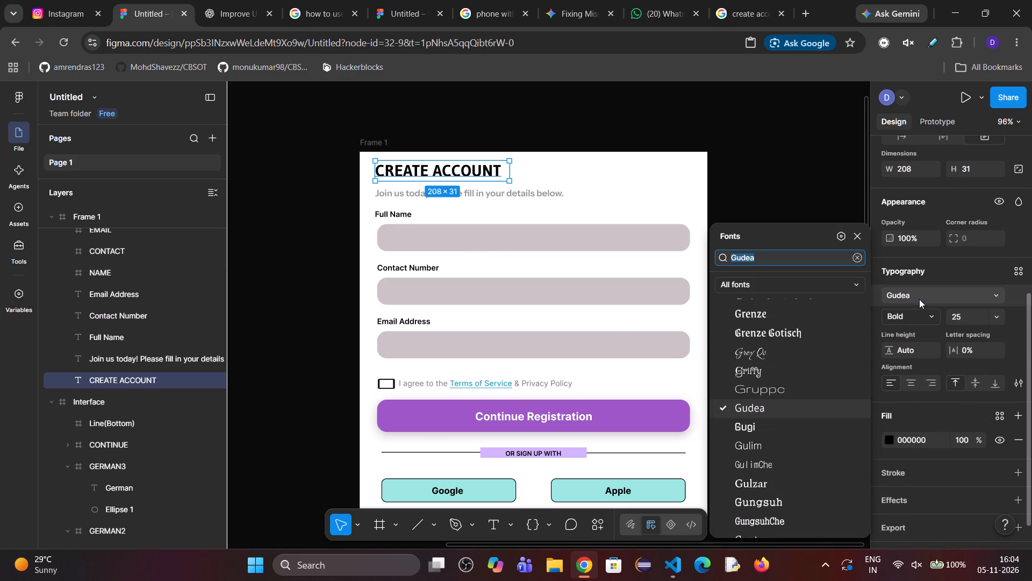
scroll(824, 405, down, 5)
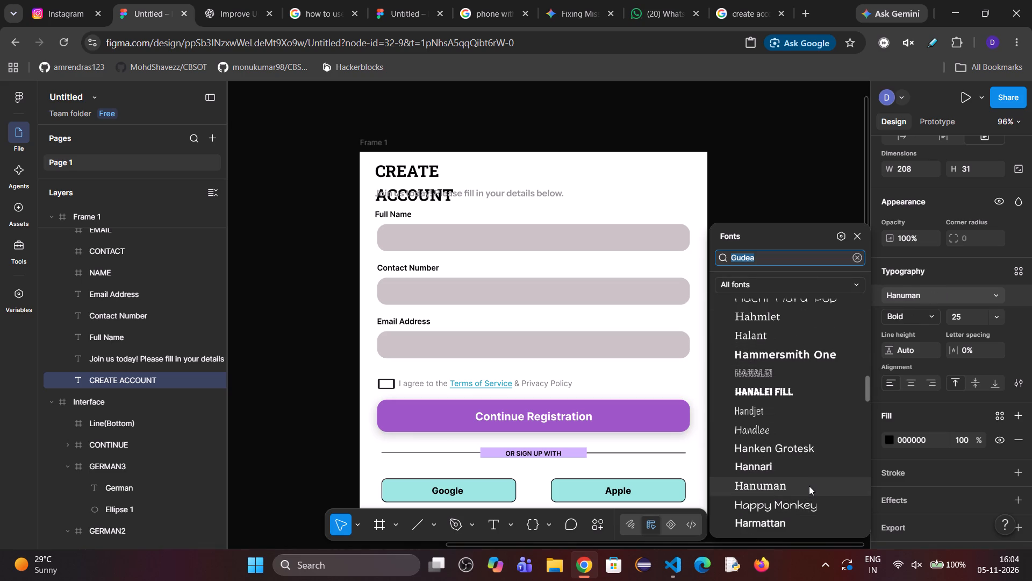
scroll(809, 486, down, 3)
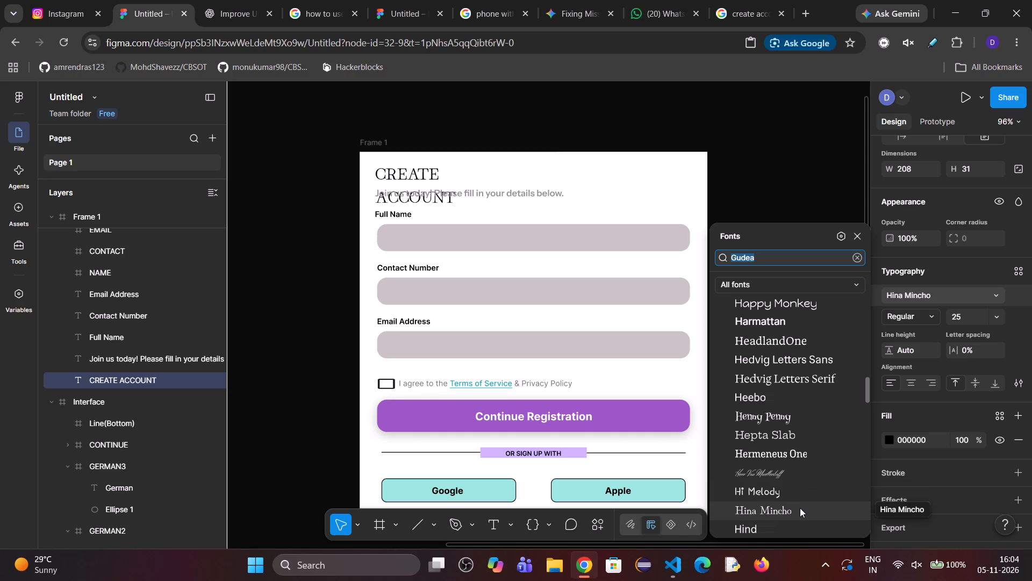
click(800, 508)
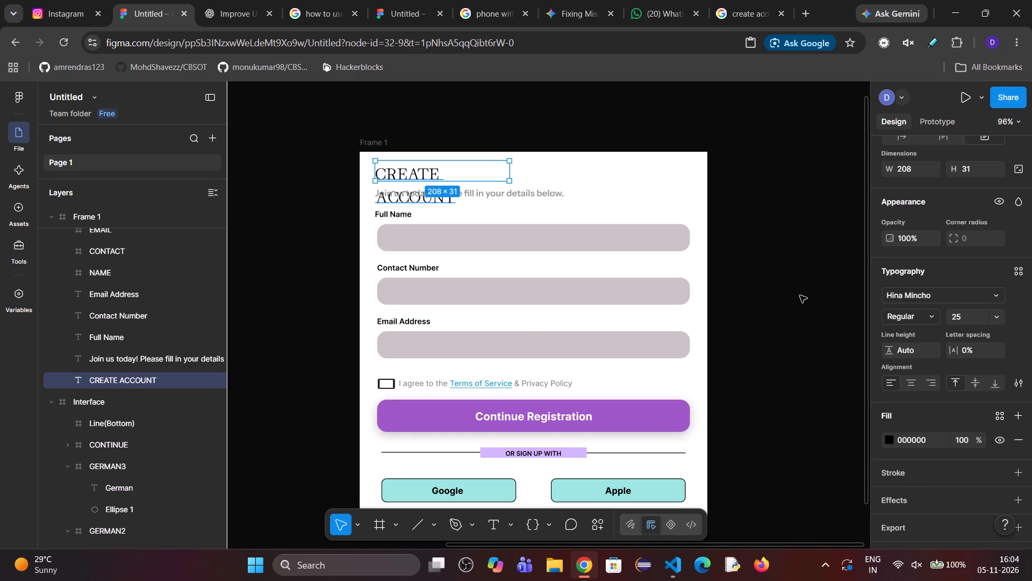
Set the CREATE ACCOUNT heading's text box resizing to auto width, then to auto height, so it fits on one line.
scroll(908, 334, up, 2)
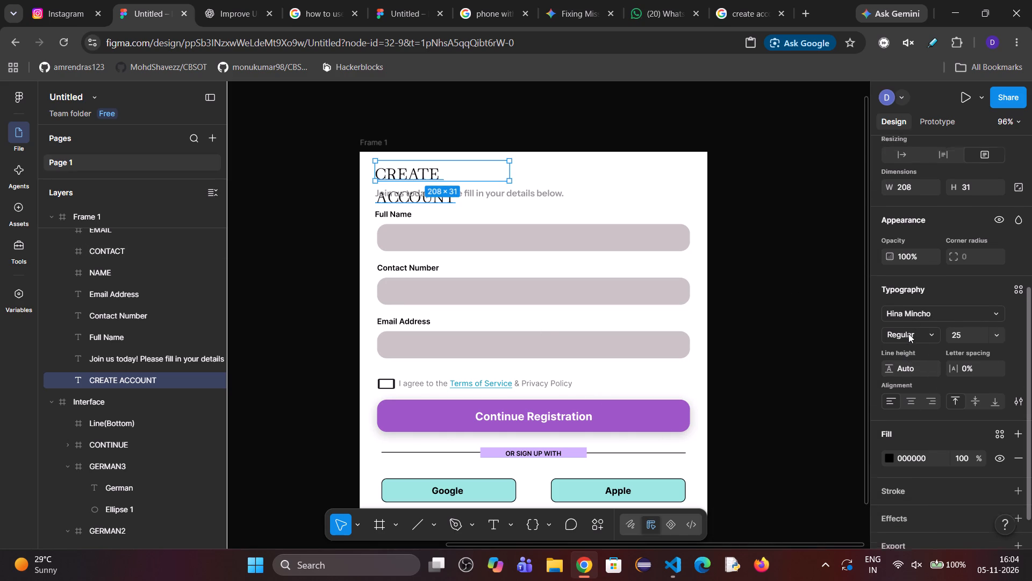
scroll(908, 334, up, 1)
click(903, 337)
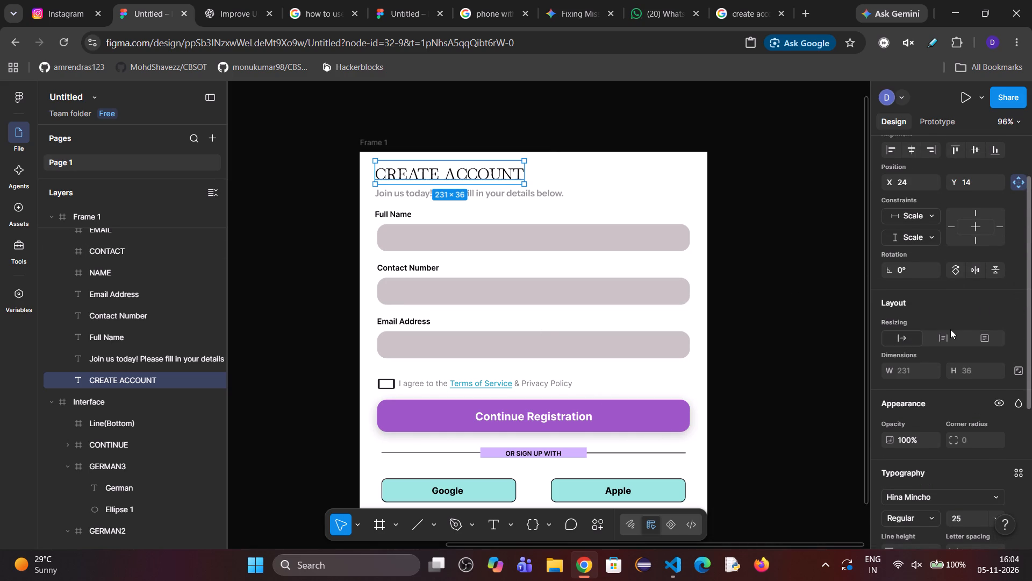
click(941, 332)
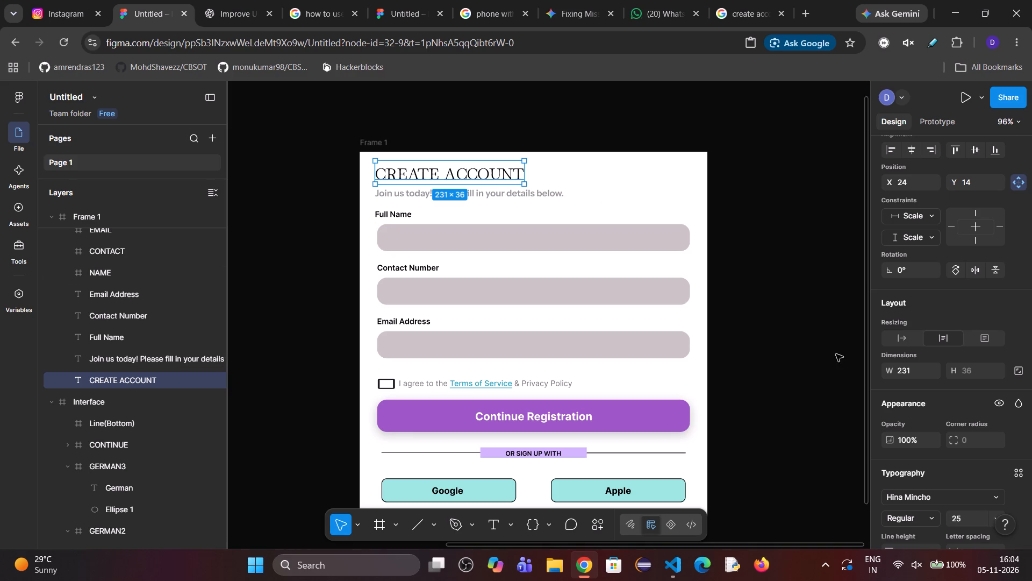
Check the font styles available for the CREATE ACCOUNT heading, choosing Regular.
scroll(923, 377, down, 3)
click(909, 320)
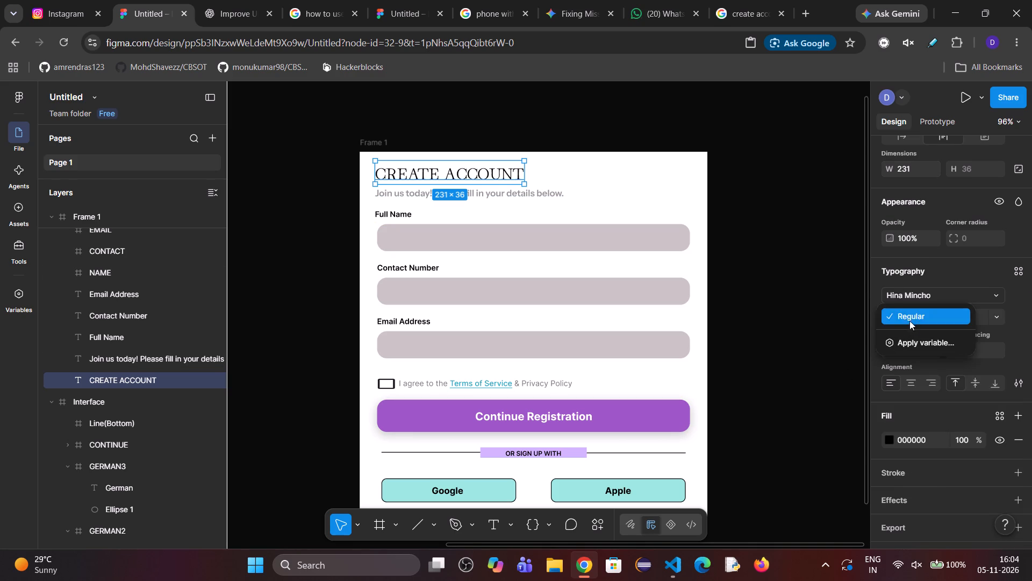
click(915, 316)
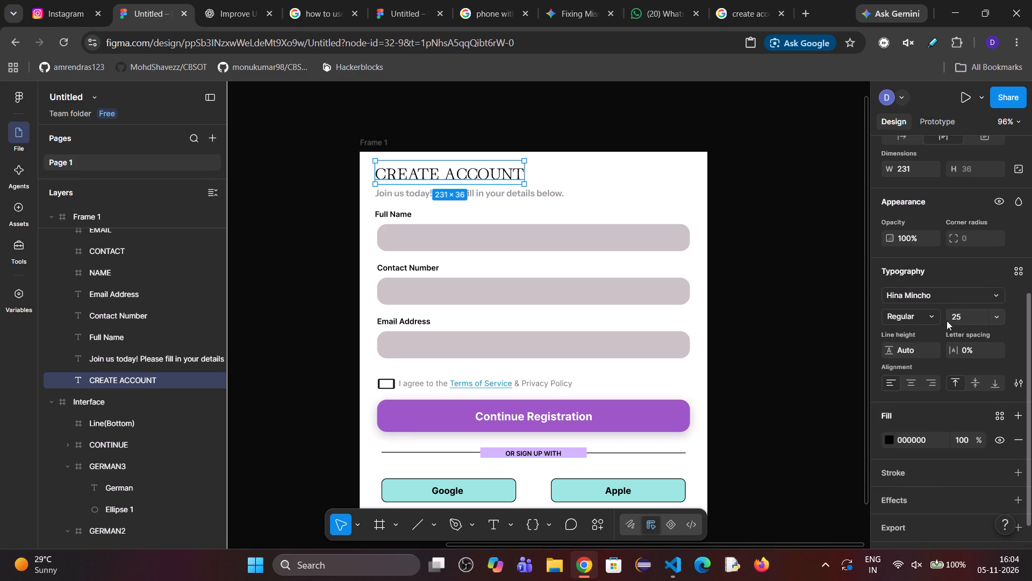
click(928, 321)
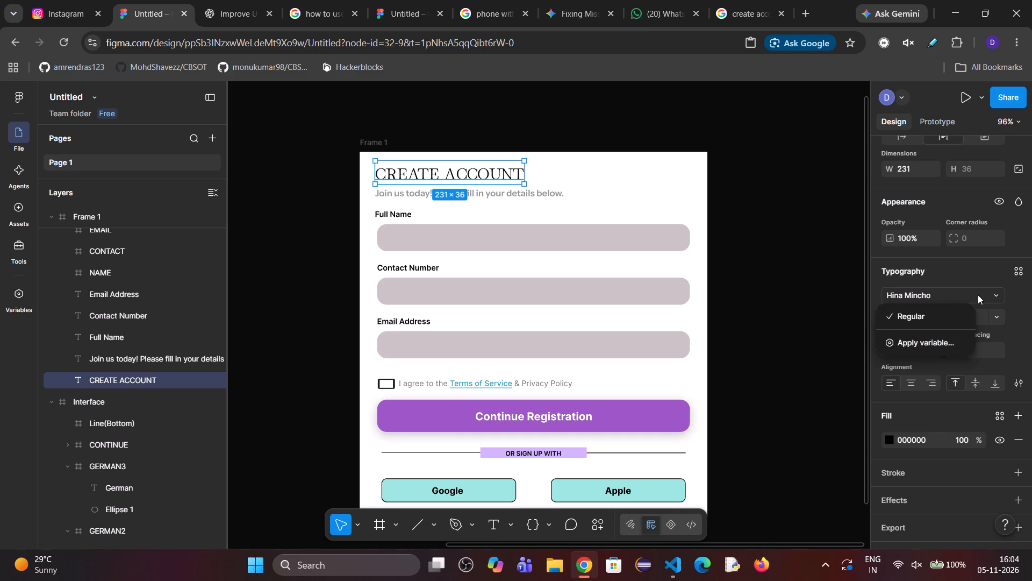
click(978, 295)
Browse the font list past Hina Mincho, previewing alternative fonts on the CREATE ACCOUNT heading.
click(978, 295)
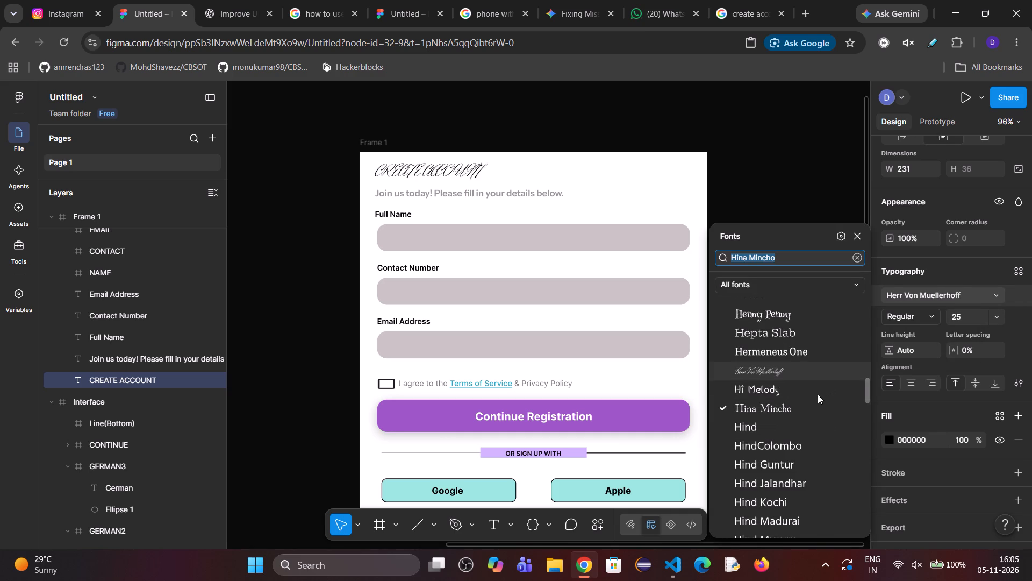
scroll(806, 433, down, 2)
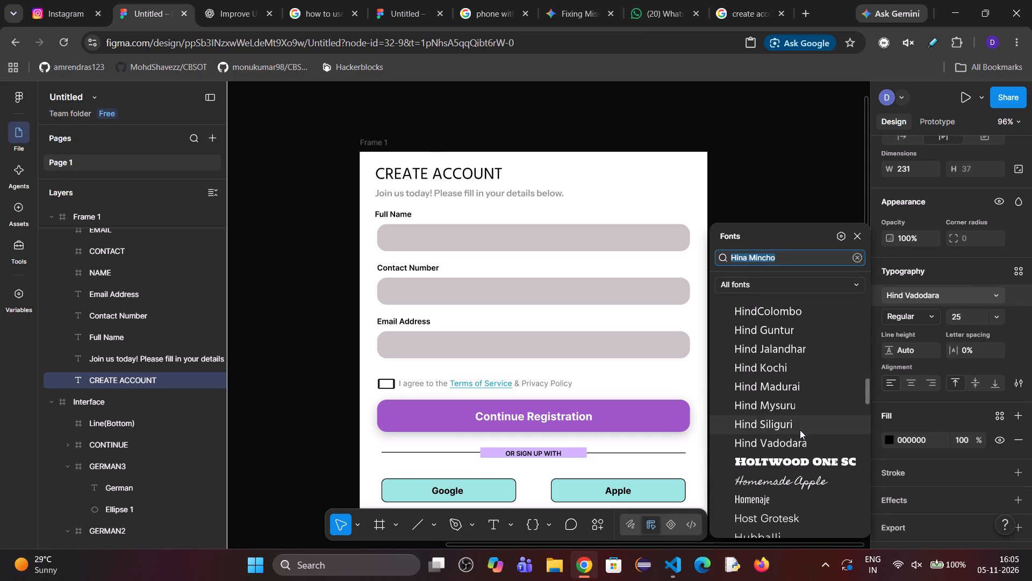
scroll(801, 463, down, 2)
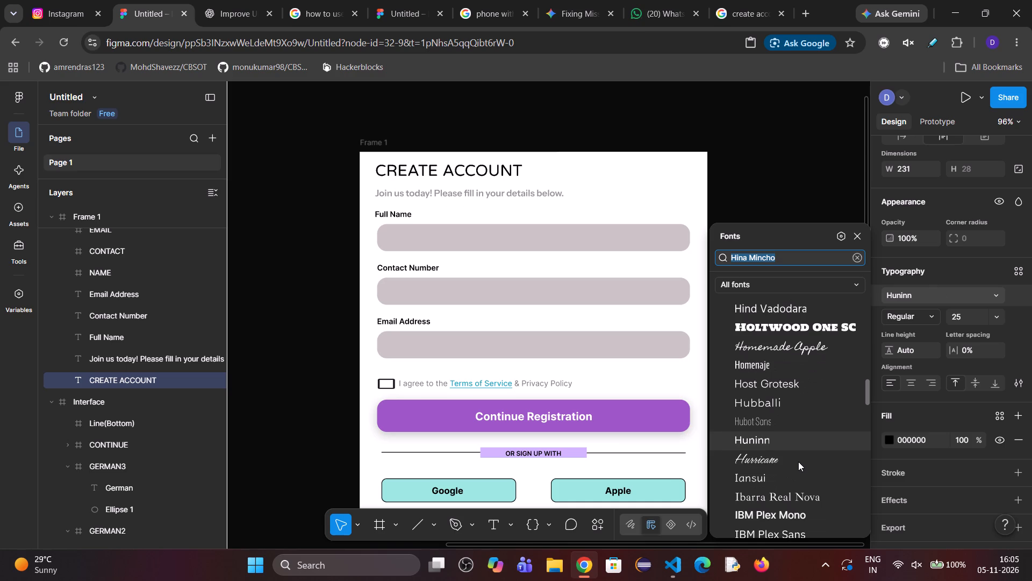
scroll(800, 467, down, 1)
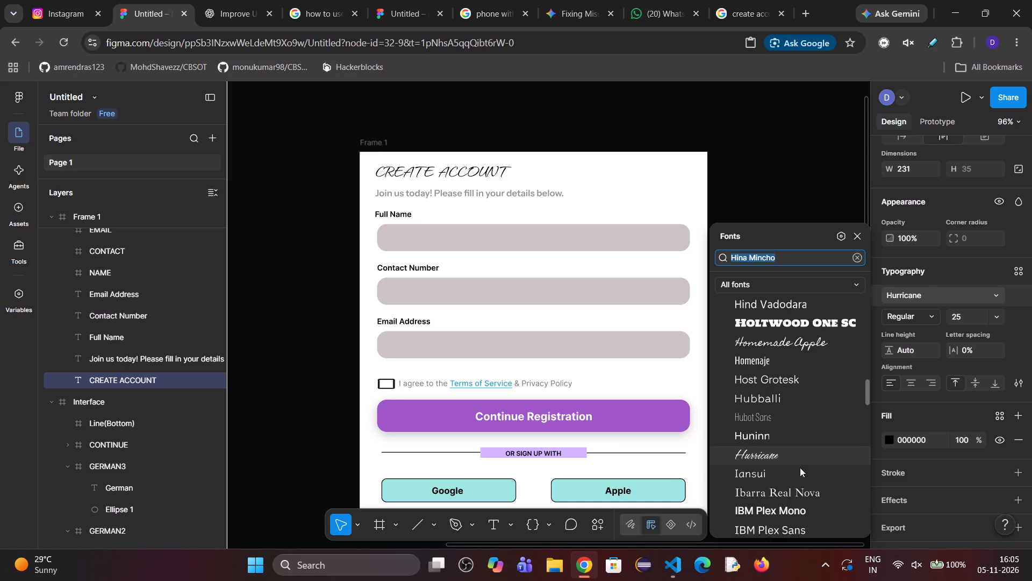
scroll(800, 467, down, 3)
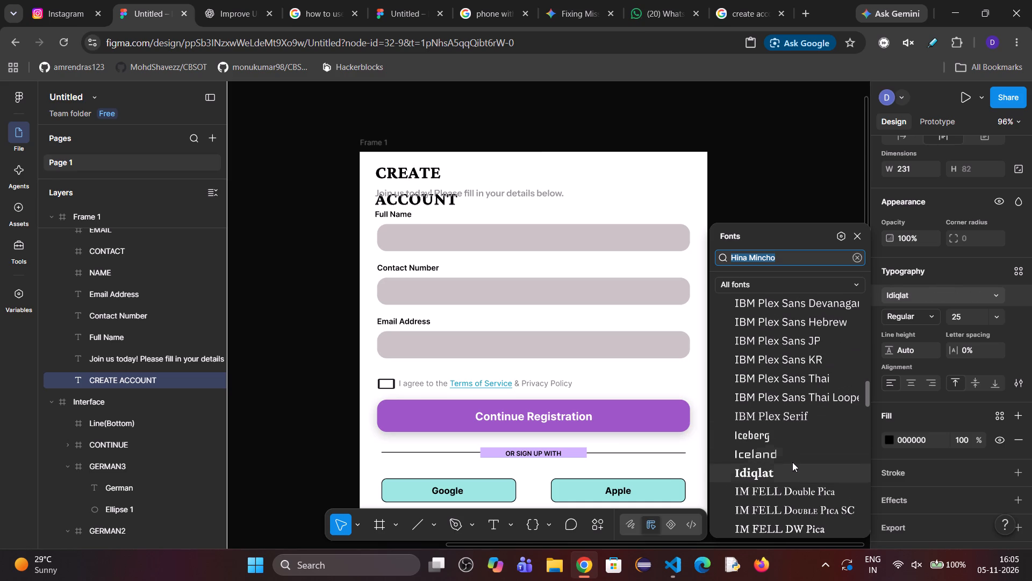
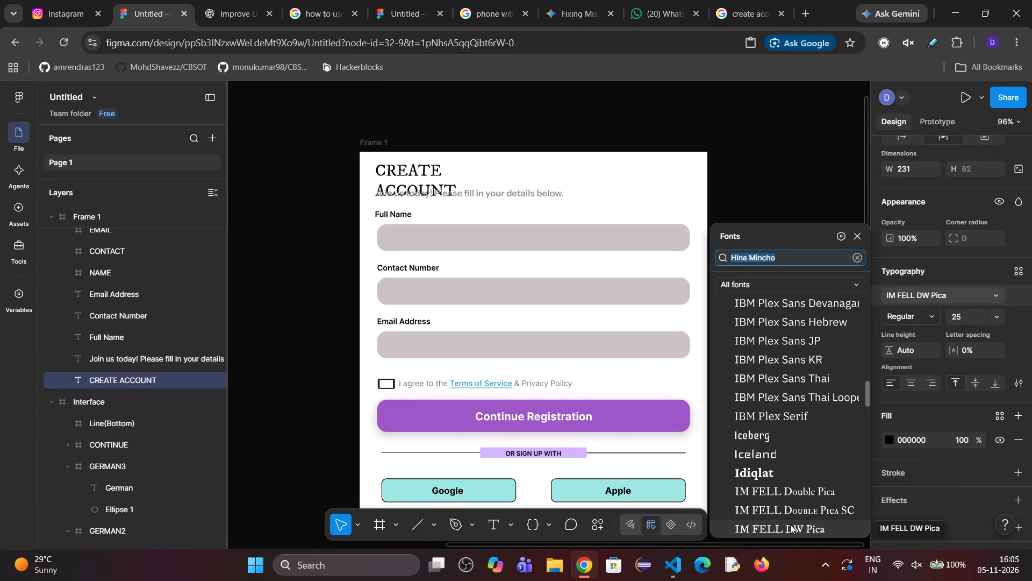
Change the CREATE ACCOUNT heading's font to IM FELL Double Pica.
click(792, 492)
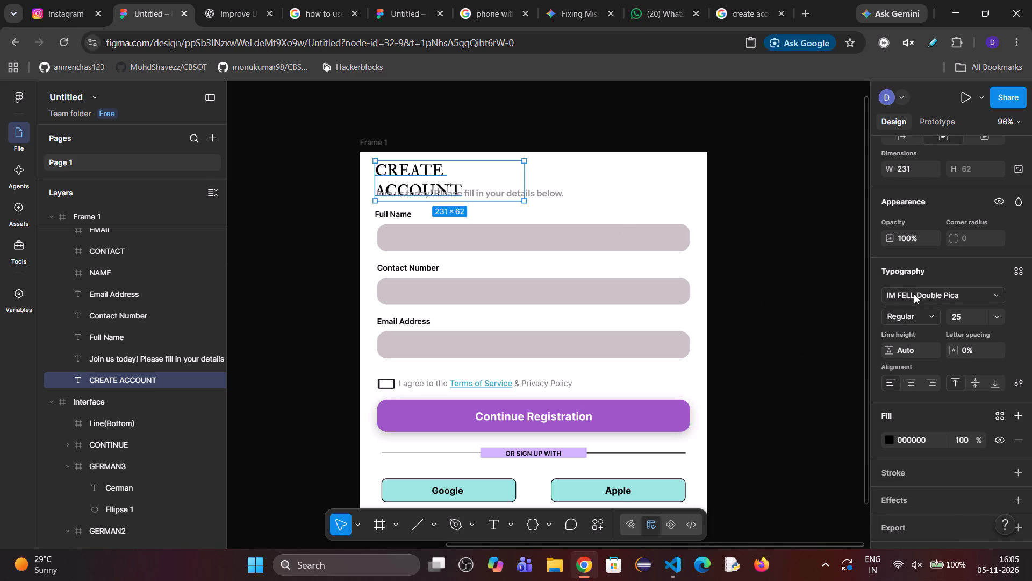
Set the CREATE ACCOUNT heading's text box resizing to auto width, then to auto height, so it fits on one line.
scroll(921, 297, up, 3)
click(903, 338)
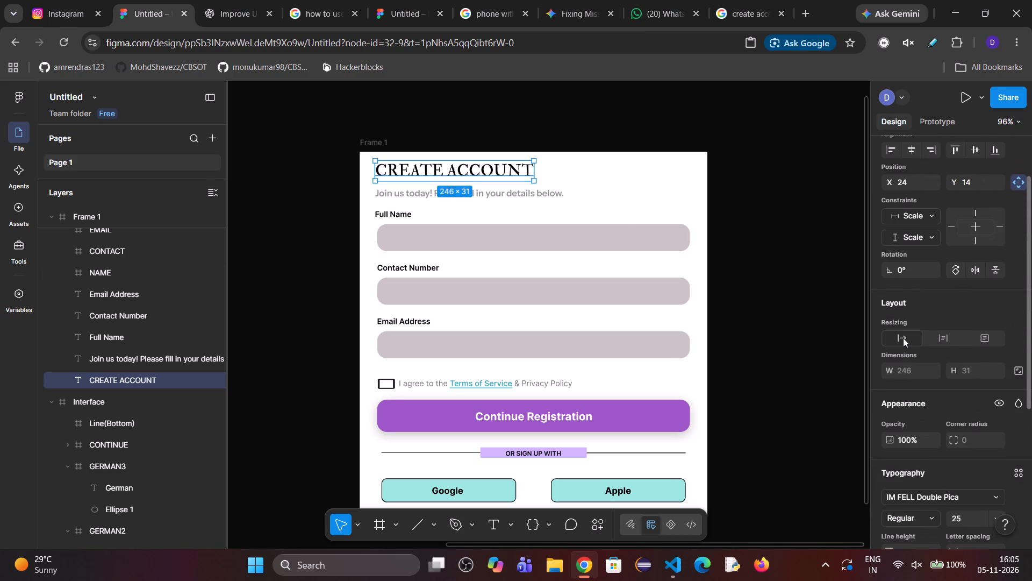
click(942, 336)
click(800, 284)
Move the CREATE ACCOUNT heading down slightly to Y 16.
click(503, 168)
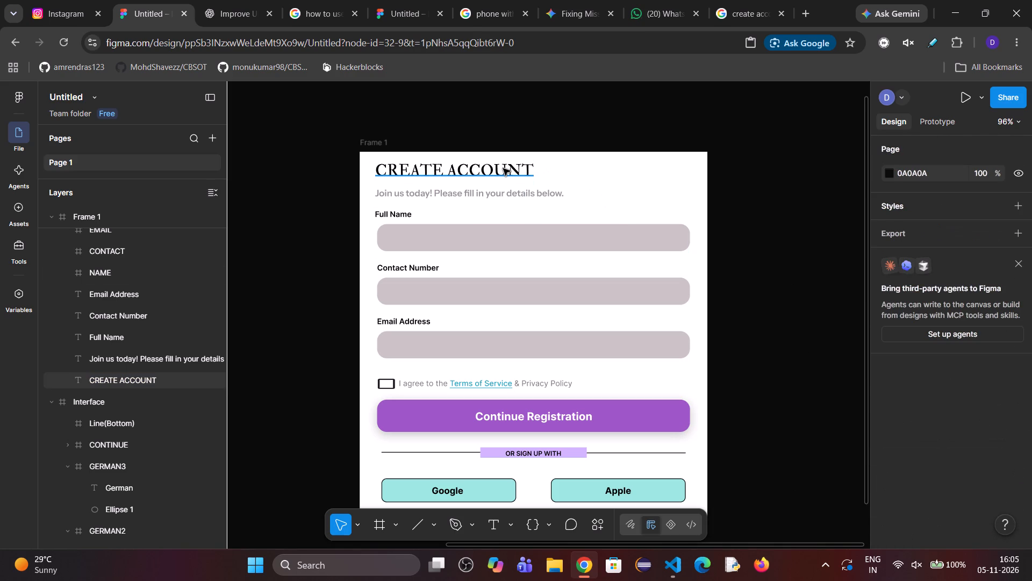
click(503, 168)
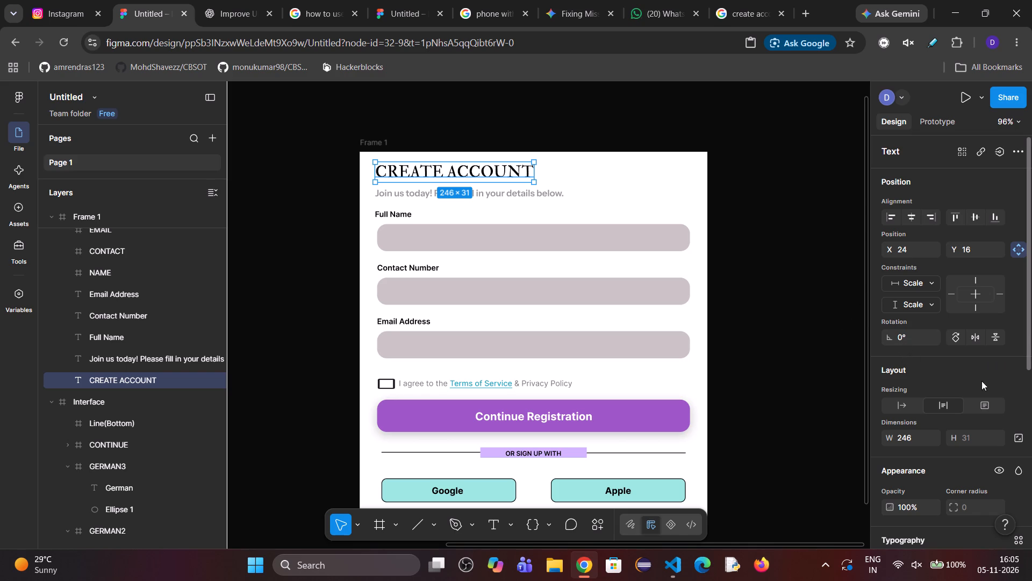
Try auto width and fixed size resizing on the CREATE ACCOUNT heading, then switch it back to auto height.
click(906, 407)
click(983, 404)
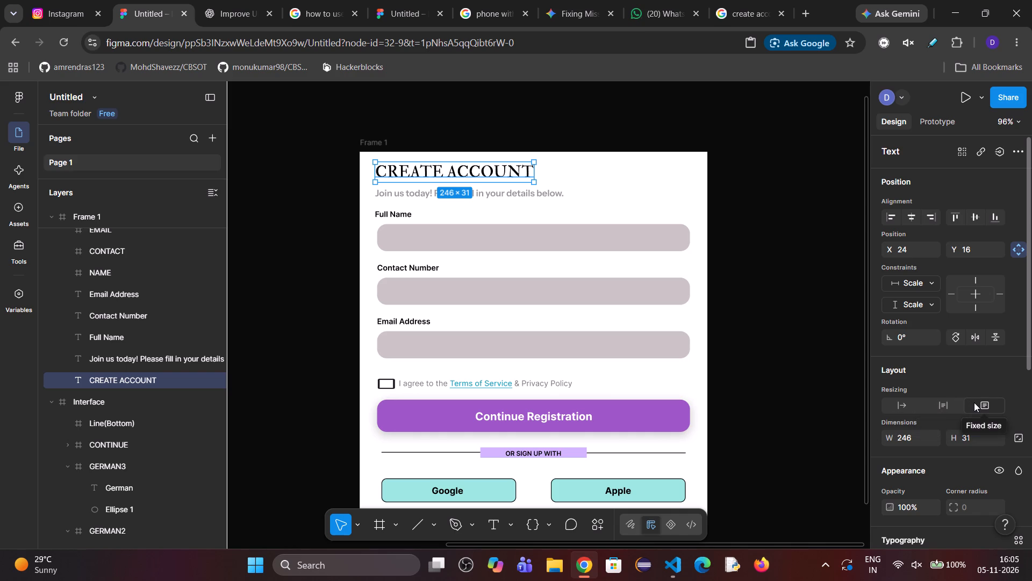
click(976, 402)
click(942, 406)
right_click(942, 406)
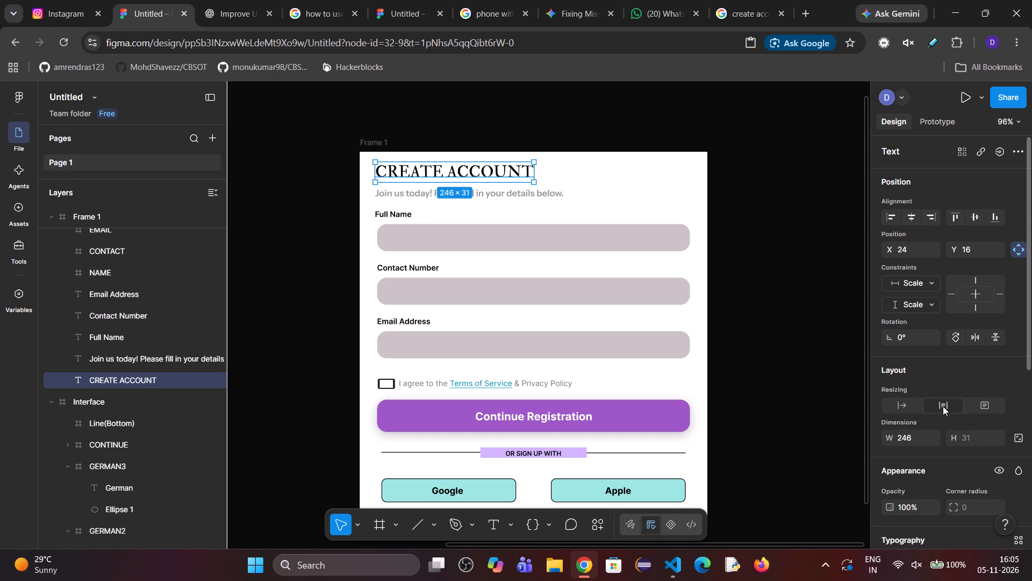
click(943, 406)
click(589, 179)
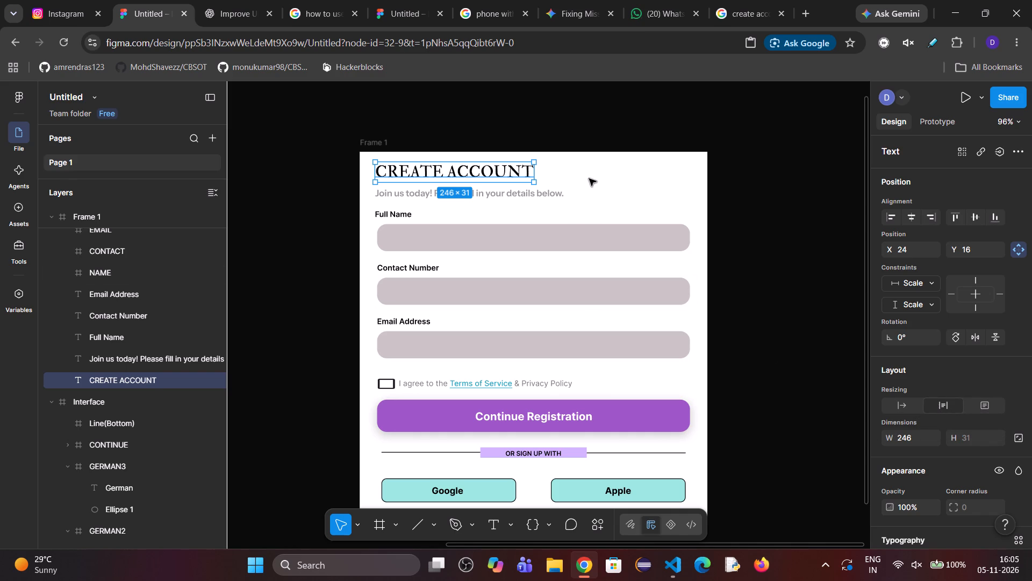
Shrink the subtitle's text box to its text with auto width resizing, then set it to fixed size.
click(510, 194)
click(955, 407)
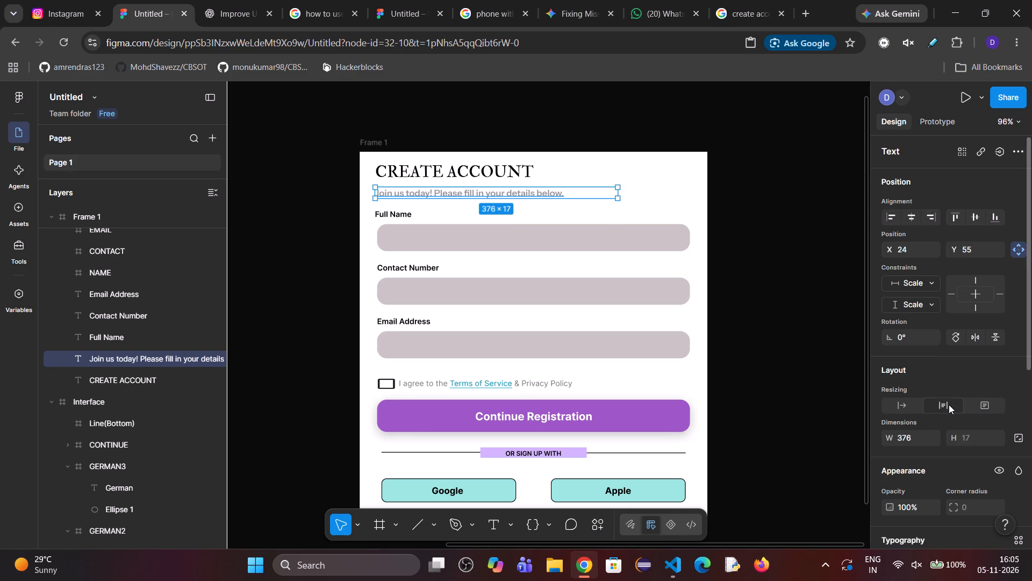
click(899, 408)
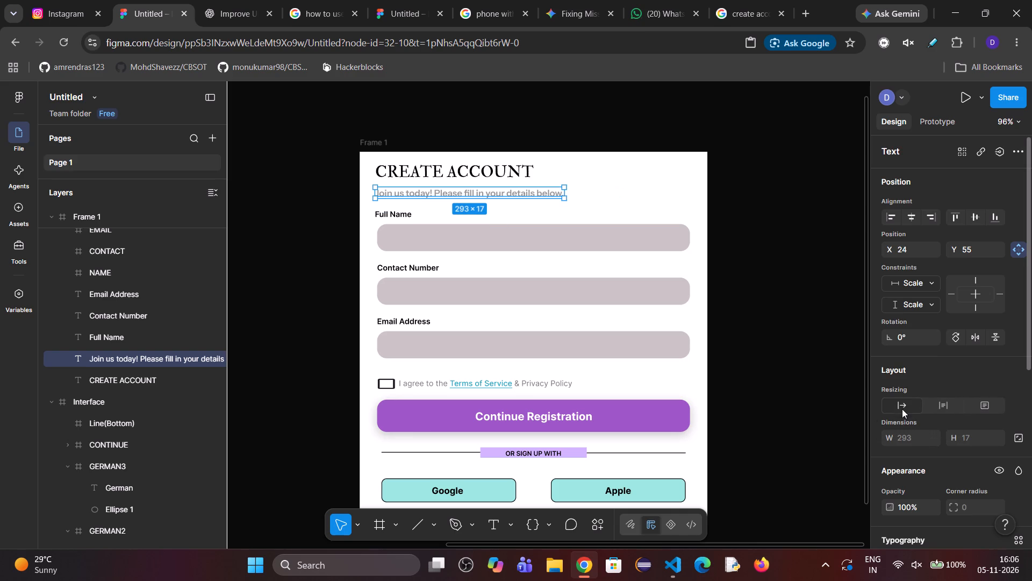
click(982, 403)
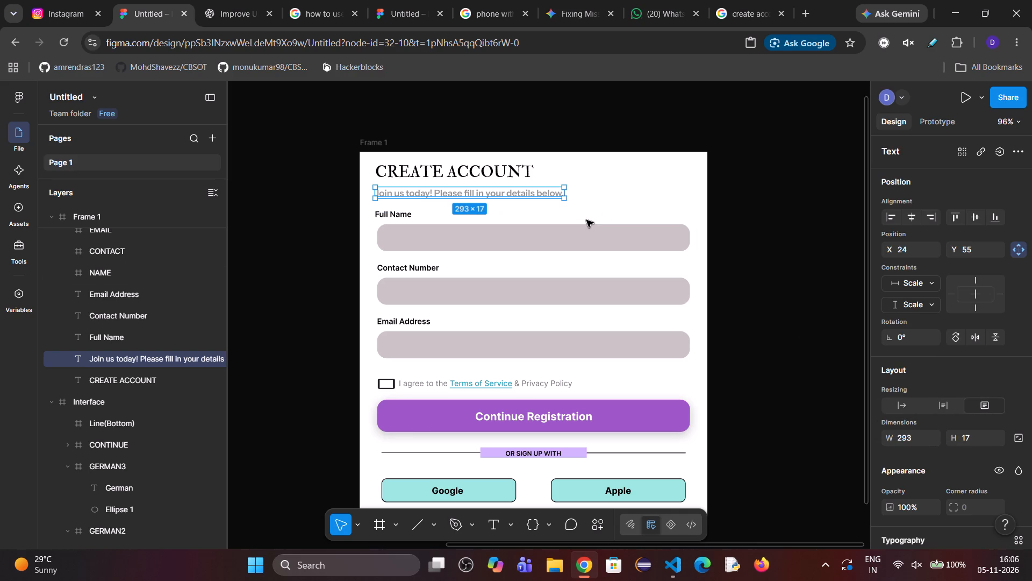
Shrink the Full Name label's text box with auto width resizing, then set it to auto height.
click(410, 220)
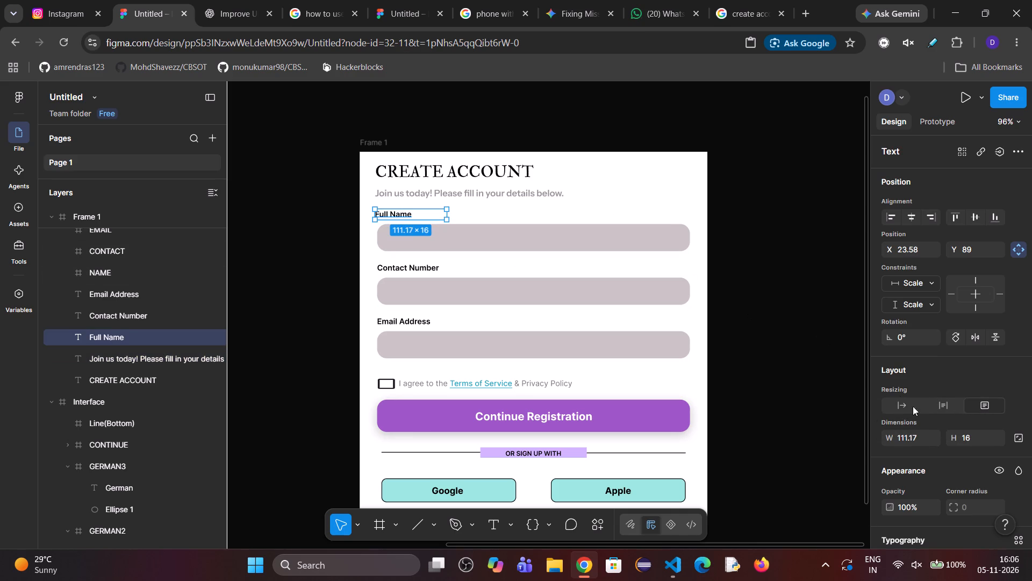
click(906, 400)
click(942, 407)
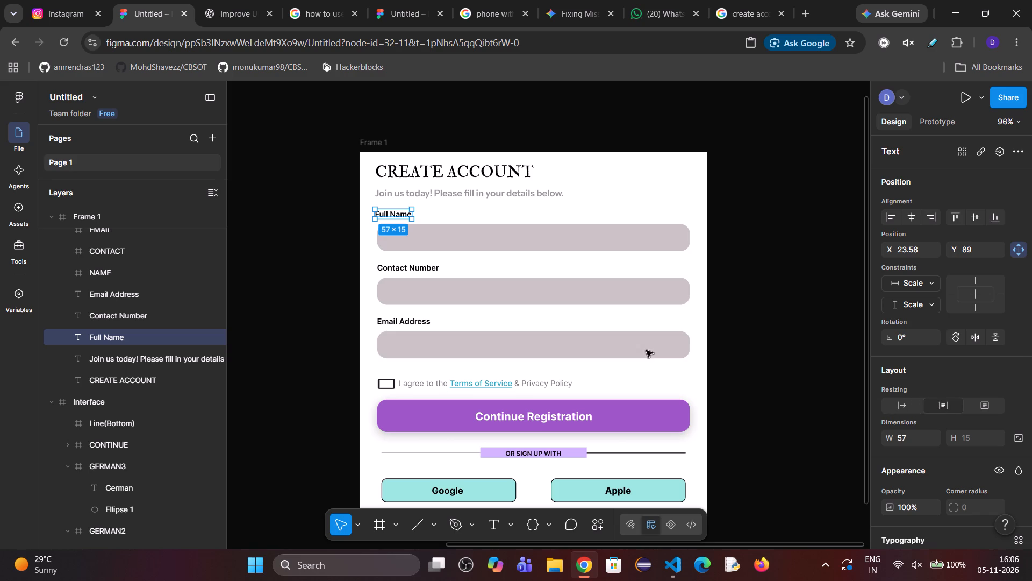
Set the Contact Number label's text box resizing to auto width.
click(428, 266)
click(901, 409)
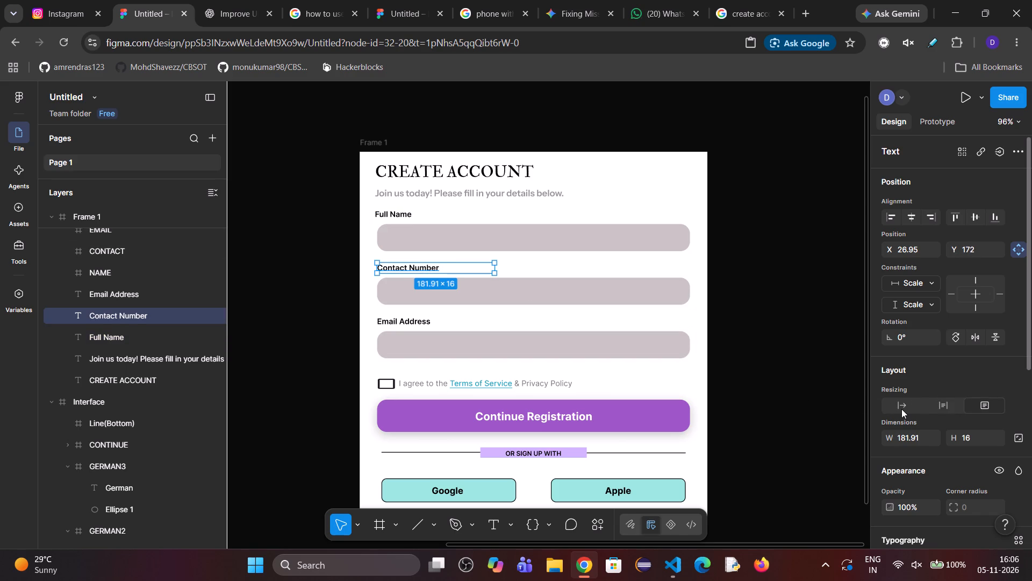
Shrink the Email Address label's text box with auto width resizing, then set it to fixed size.
click(396, 324)
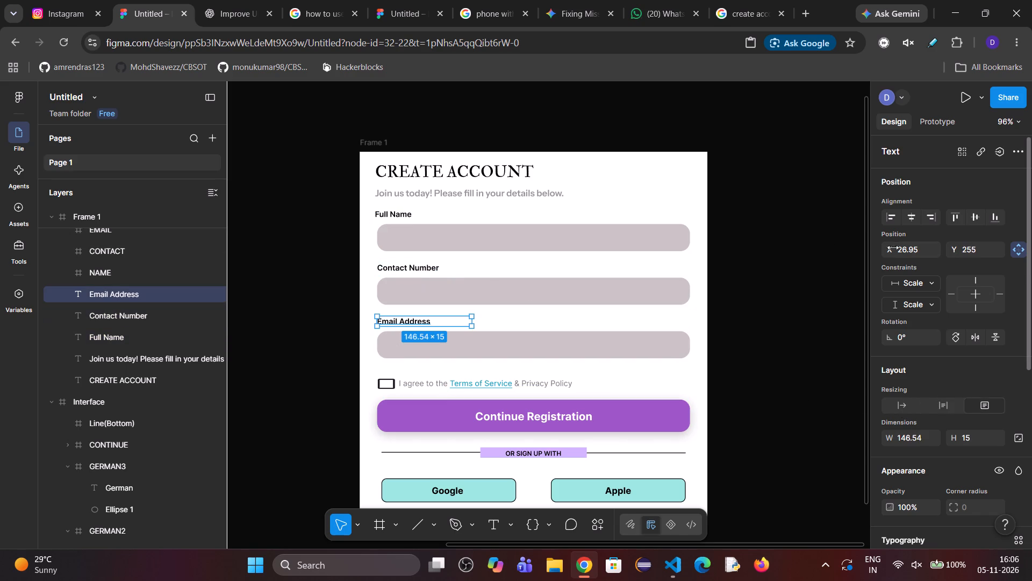
click(894, 400)
click(936, 408)
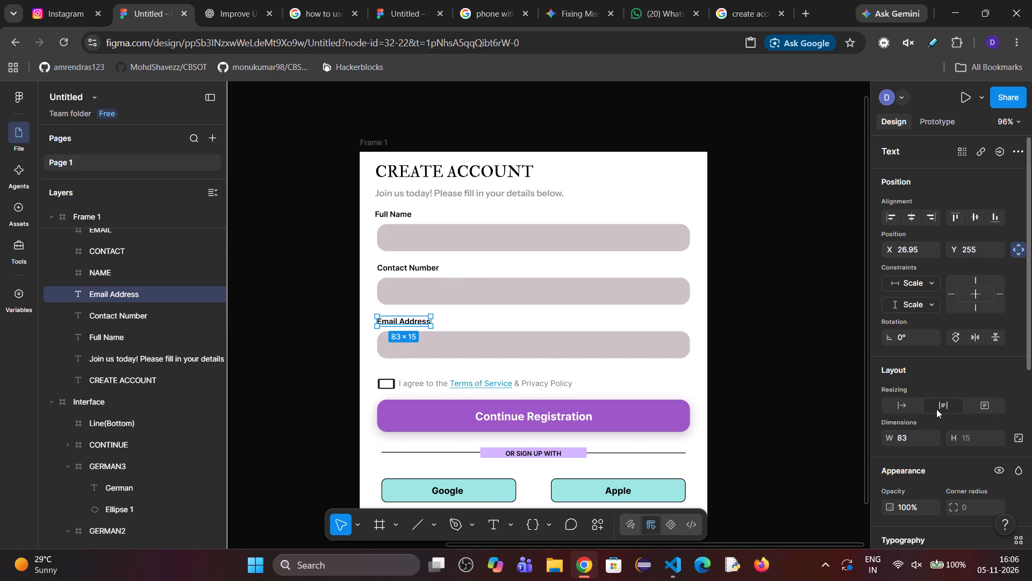
click(981, 400)
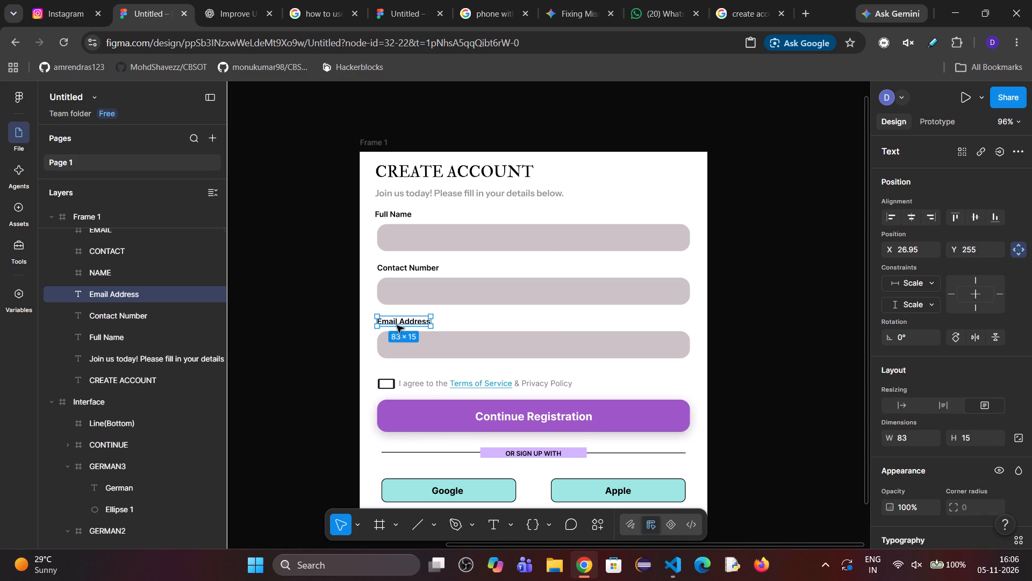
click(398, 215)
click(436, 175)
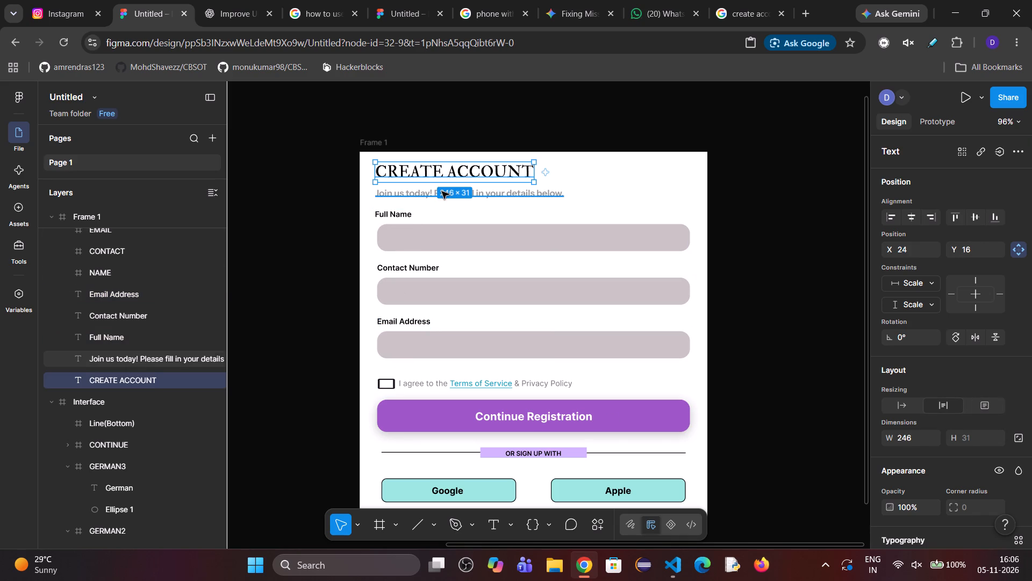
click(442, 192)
Set the Terms of Service agreement text's box resizing to auto width.
click(421, 385)
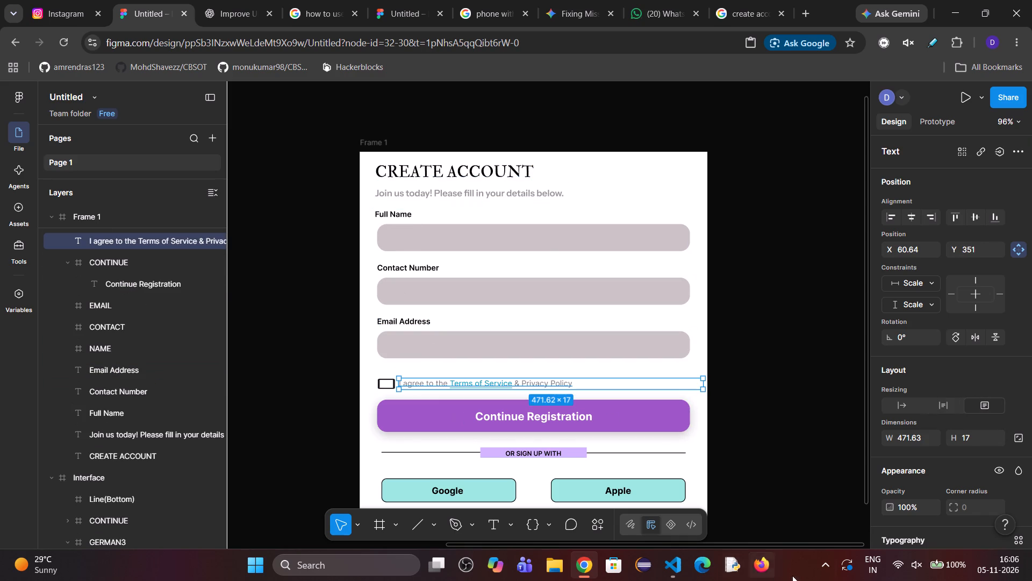
click(895, 397)
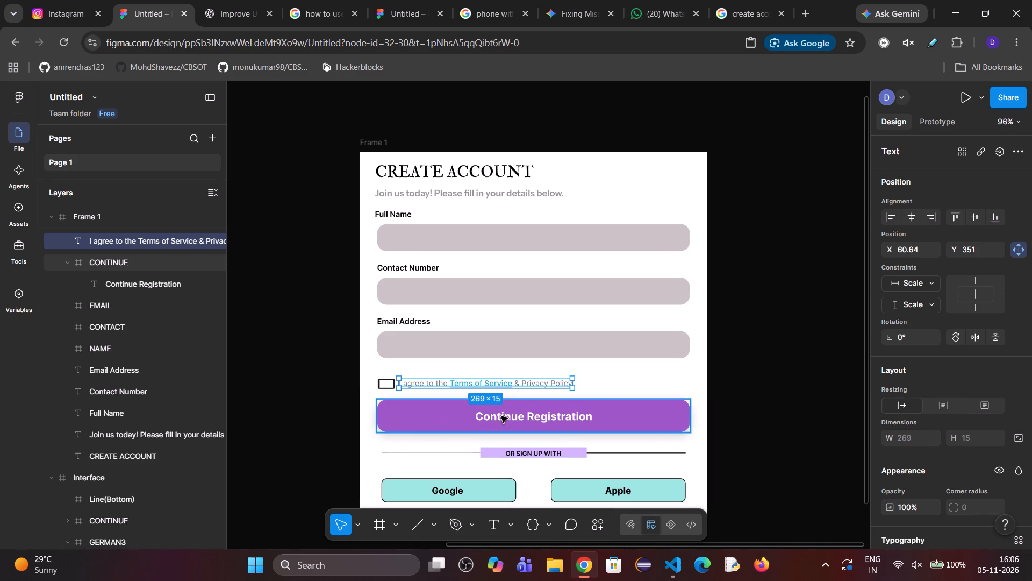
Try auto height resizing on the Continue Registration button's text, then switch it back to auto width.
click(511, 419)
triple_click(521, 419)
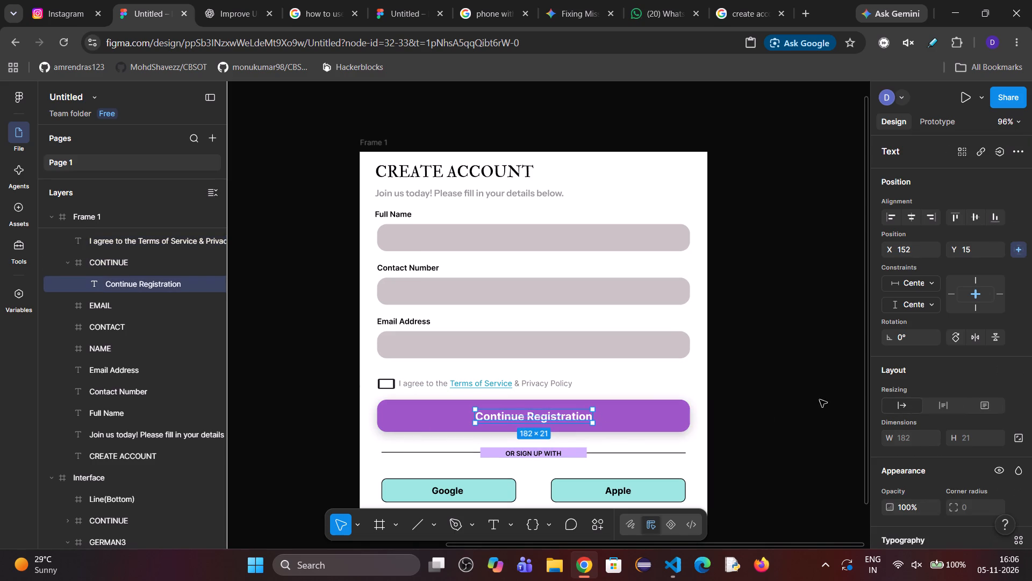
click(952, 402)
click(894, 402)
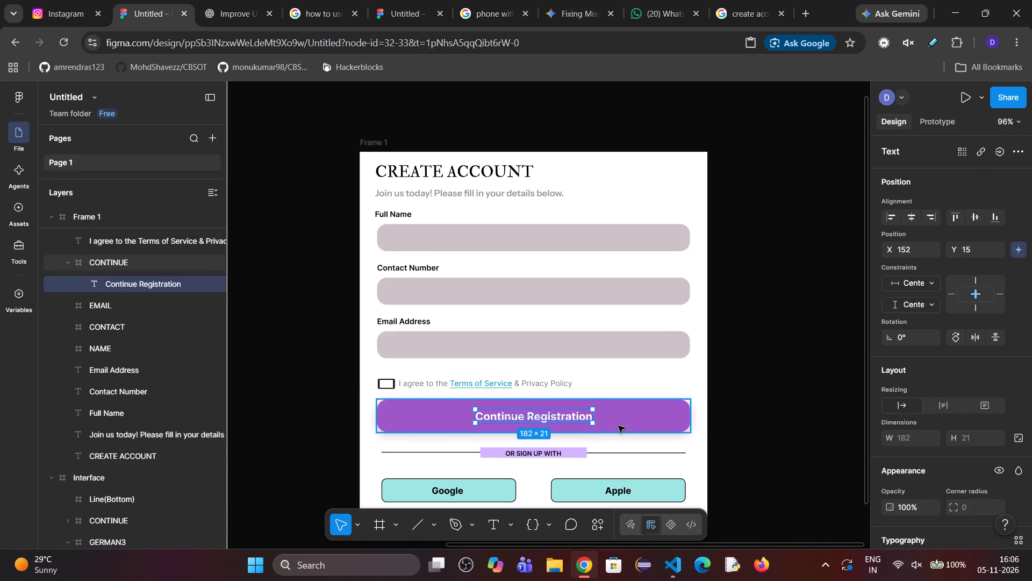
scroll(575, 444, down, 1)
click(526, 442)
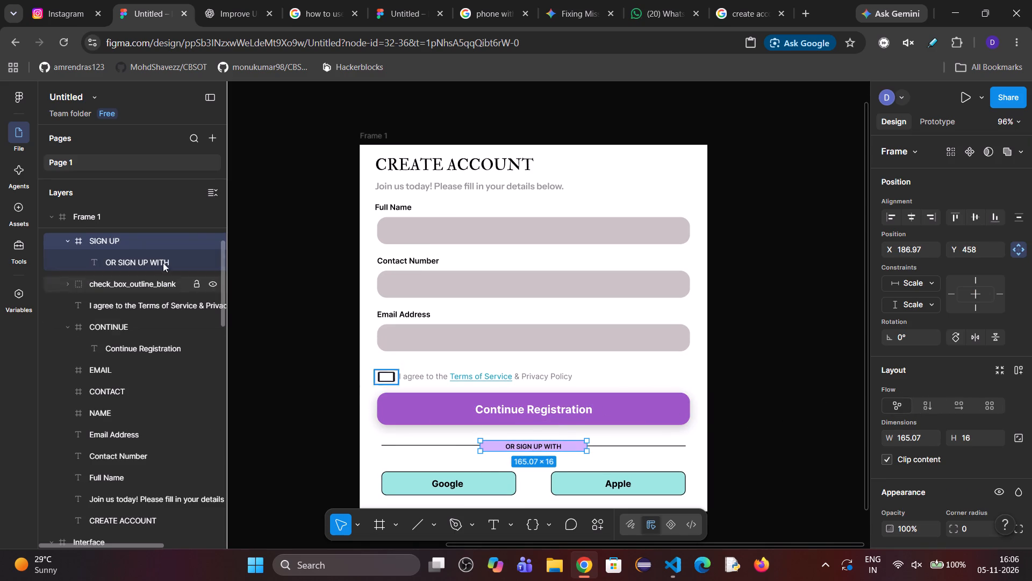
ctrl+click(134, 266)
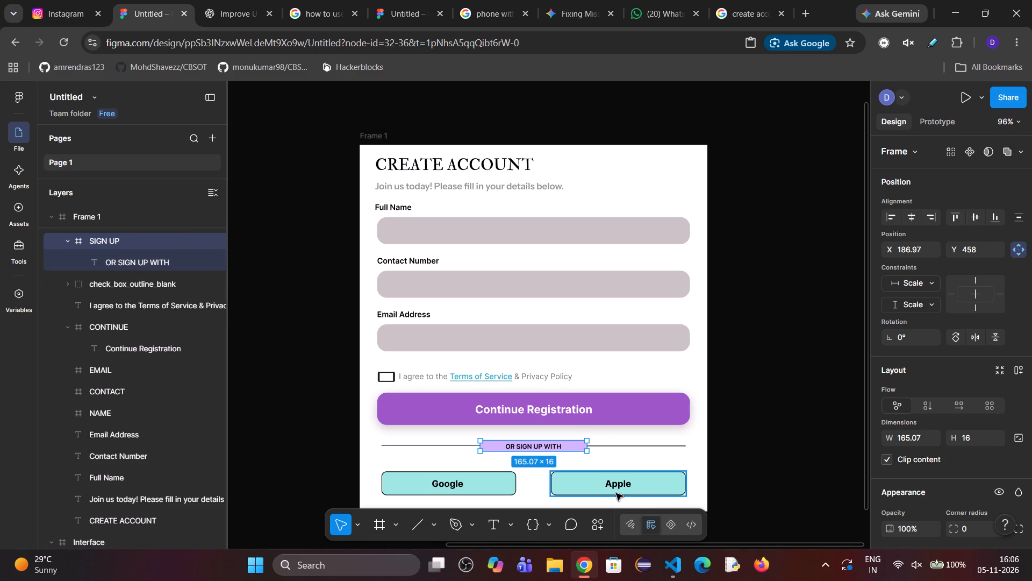
Remove the black stroke from the Google and Apple buttons together.
ctrl+click(604, 494)
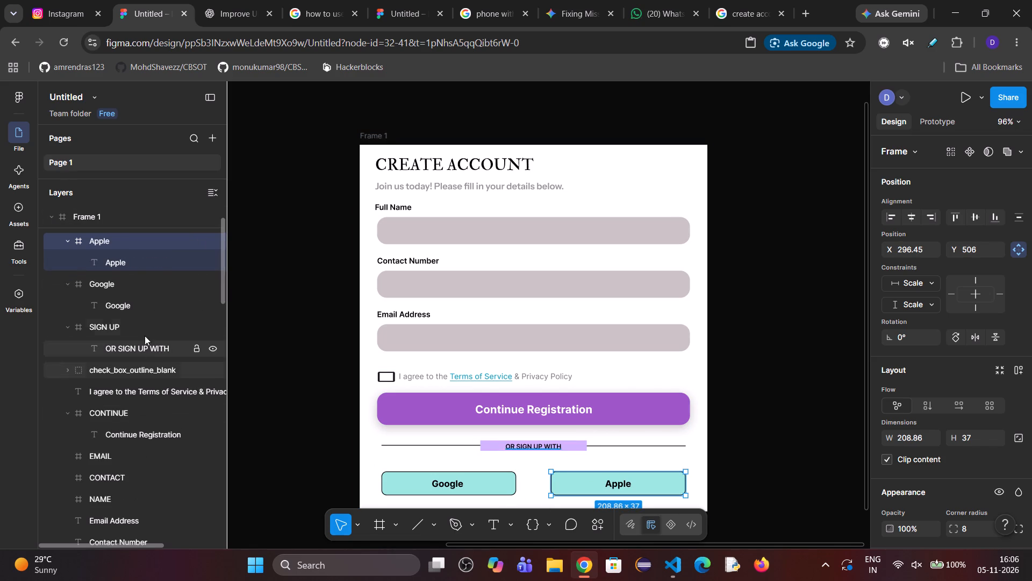
ctrl+click(126, 292)
scroll(919, 470, down, 1)
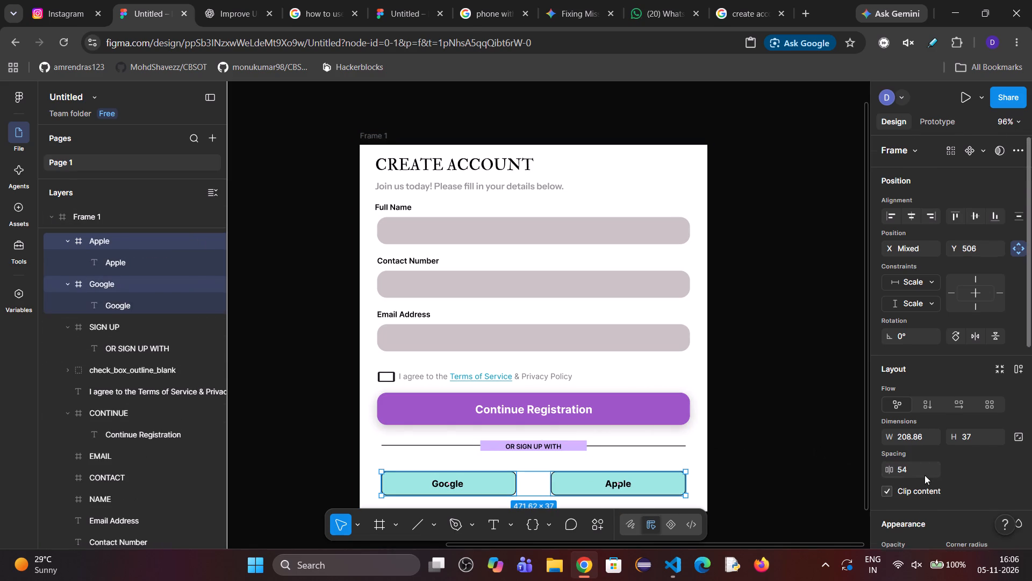
scroll(930, 479, down, 3)
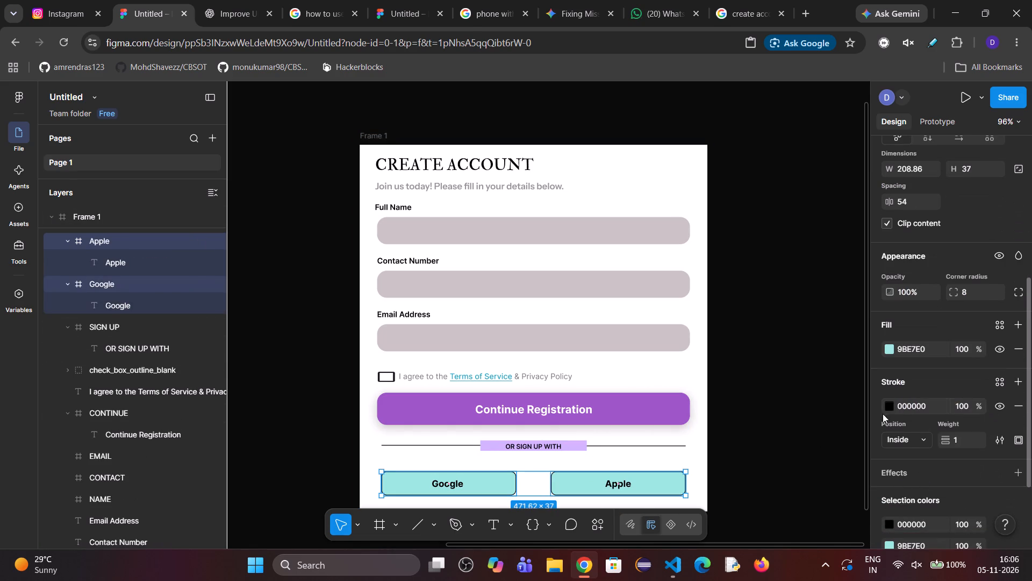
click(1025, 407)
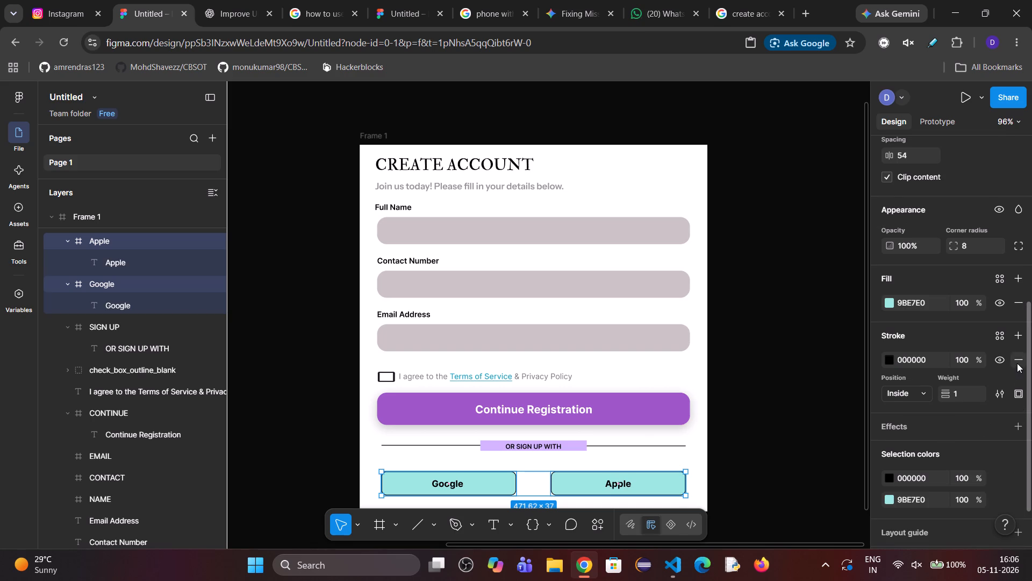
click(1017, 363)
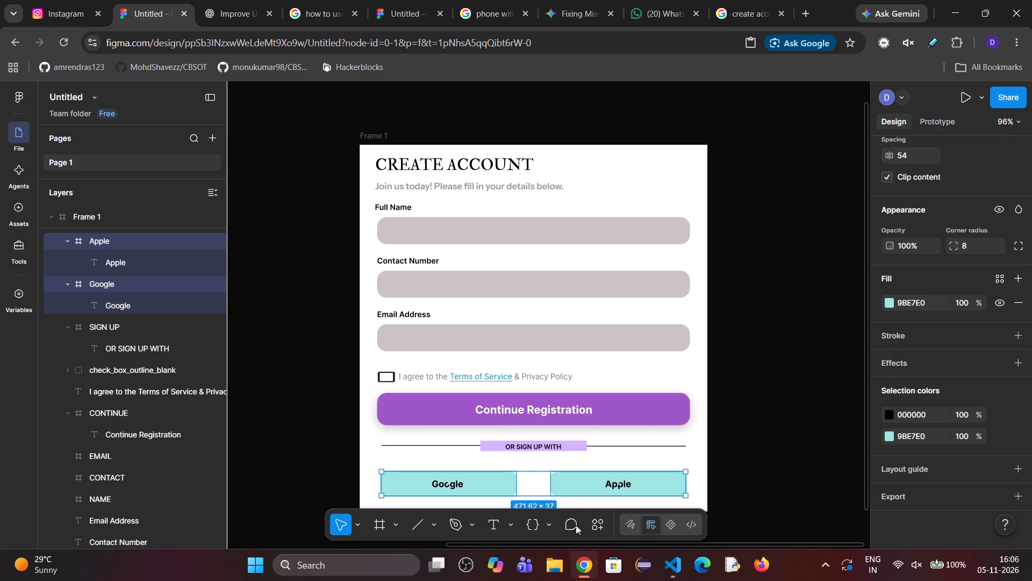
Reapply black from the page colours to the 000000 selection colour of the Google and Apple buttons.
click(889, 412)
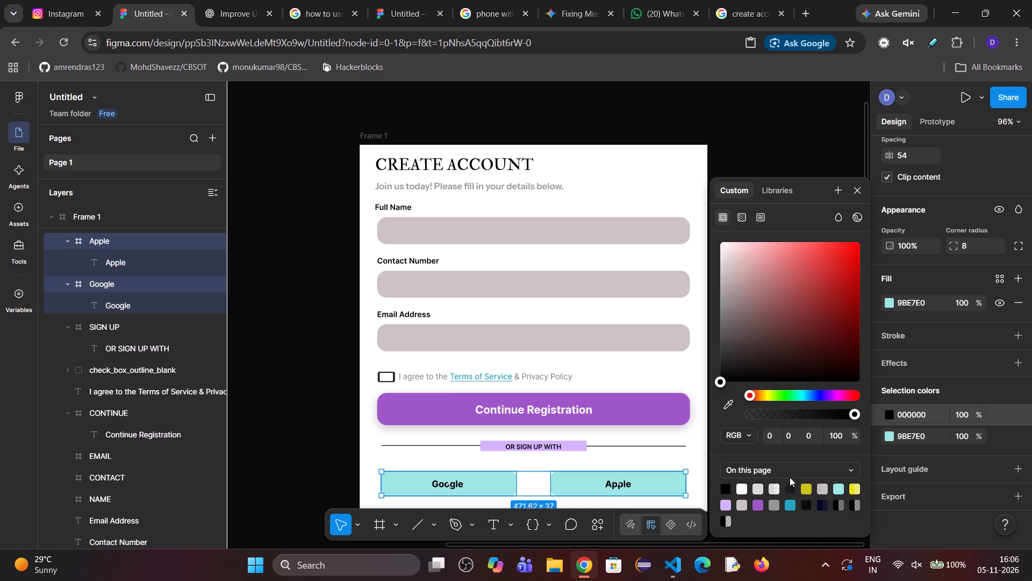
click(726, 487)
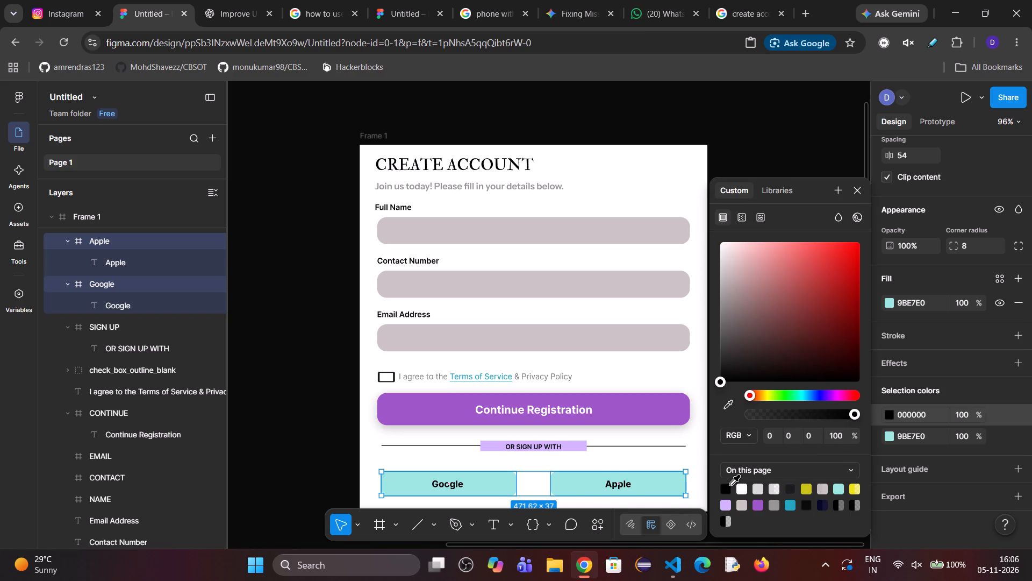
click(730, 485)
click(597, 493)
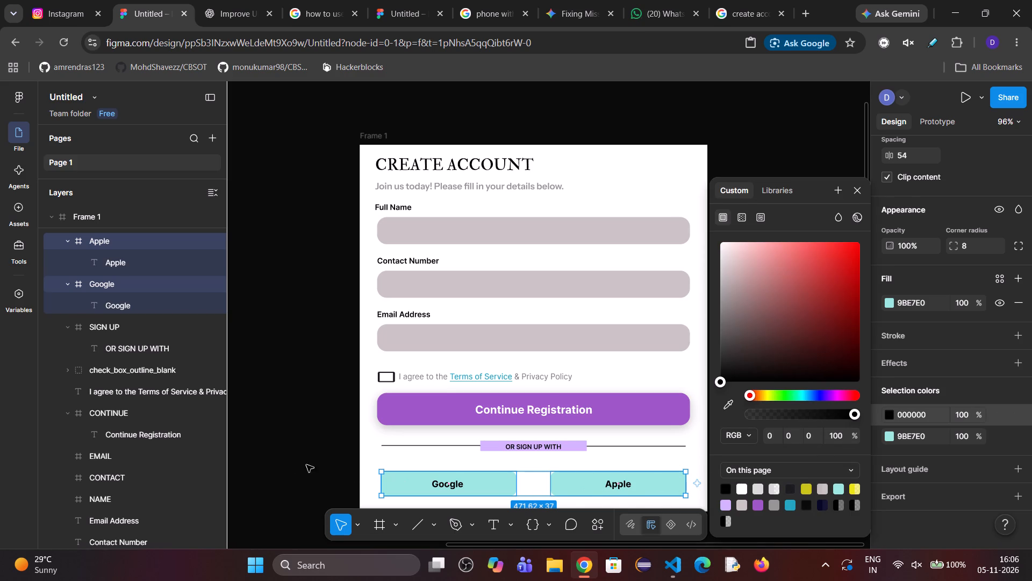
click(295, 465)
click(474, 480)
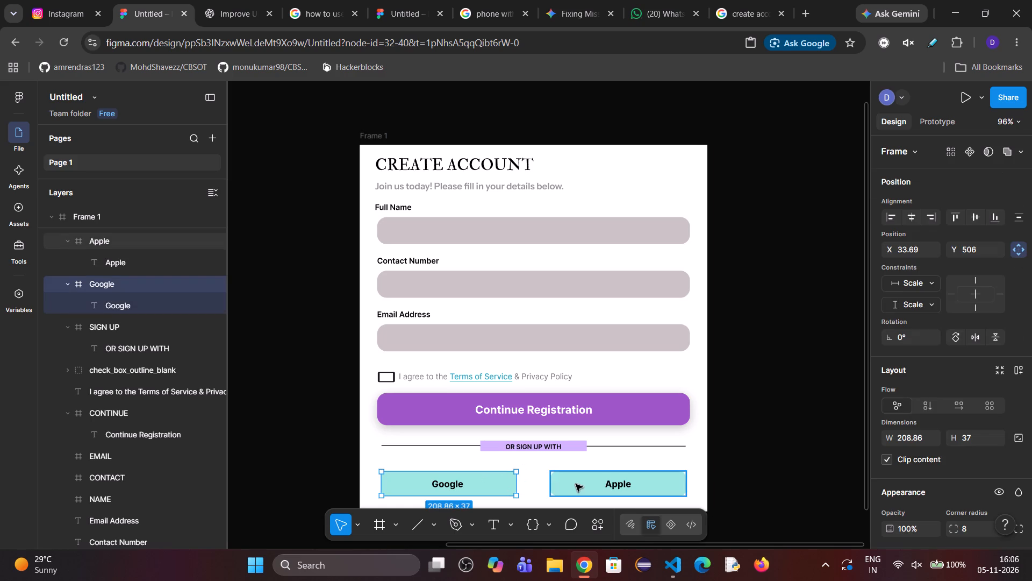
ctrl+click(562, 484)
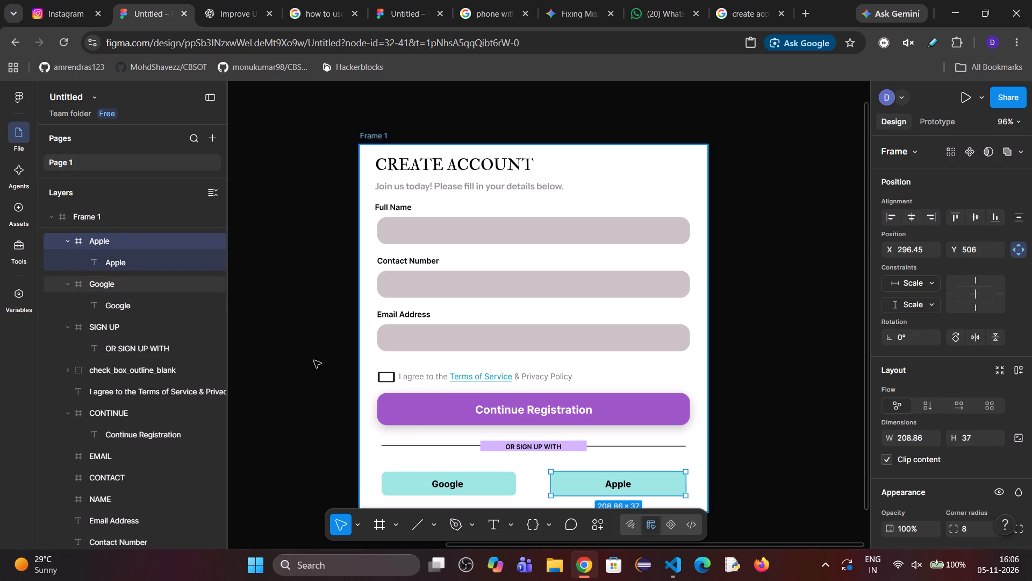
Fill the Google and Apple buttons together with black 000000 from the page colours.
ctrl+click(147, 285)
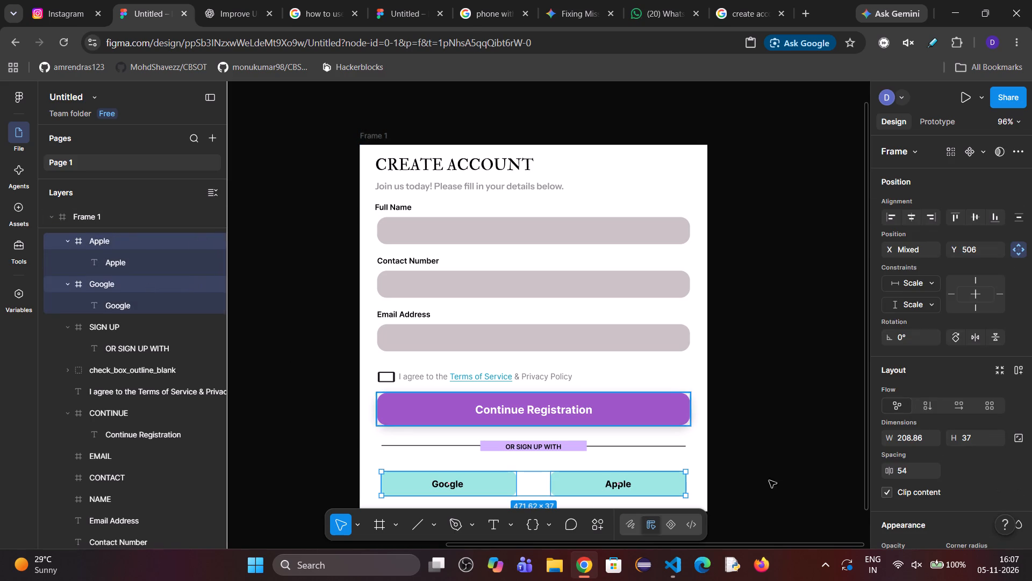
scroll(916, 492, down, 2)
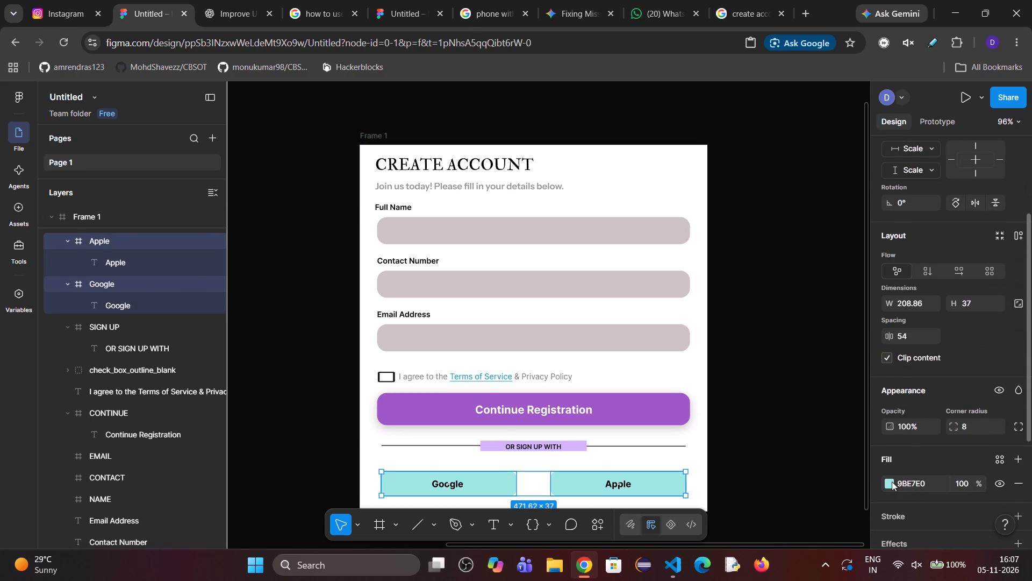
click(892, 481)
click(732, 488)
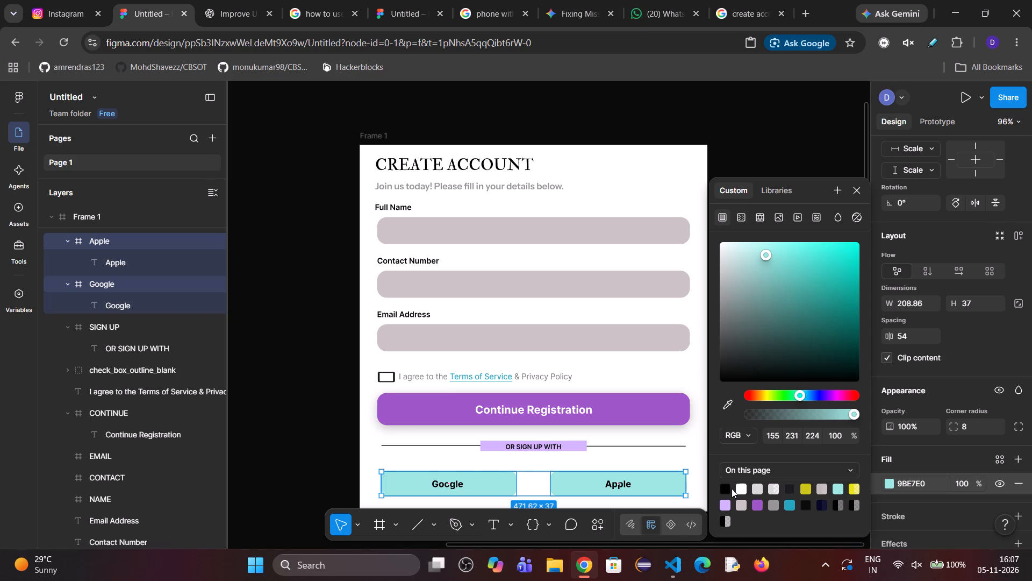
click(729, 488)
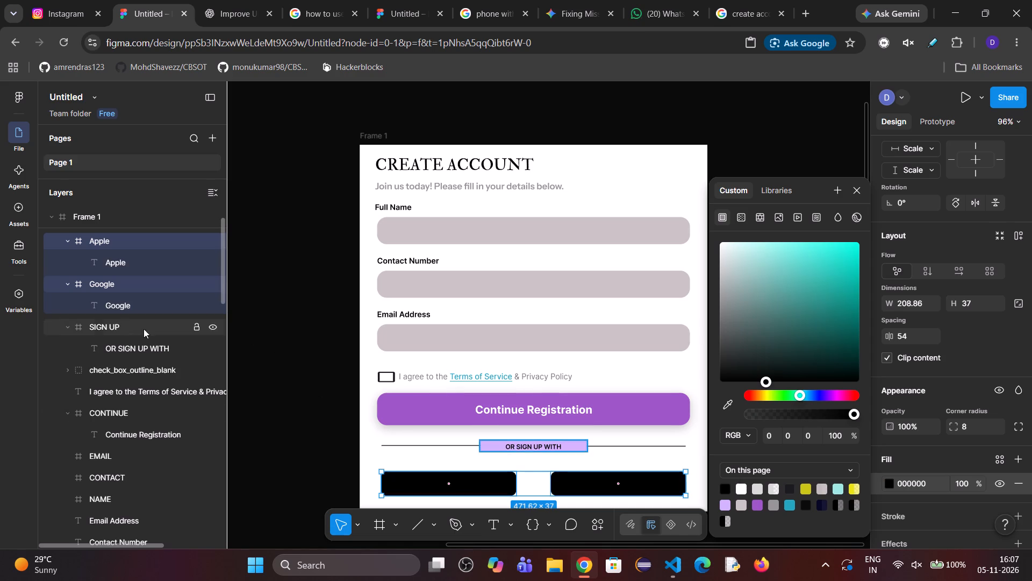
Change the text colour of the Google and Apple button labels together to white FFFFFF.
click(127, 268)
ctrl+click(134, 312)
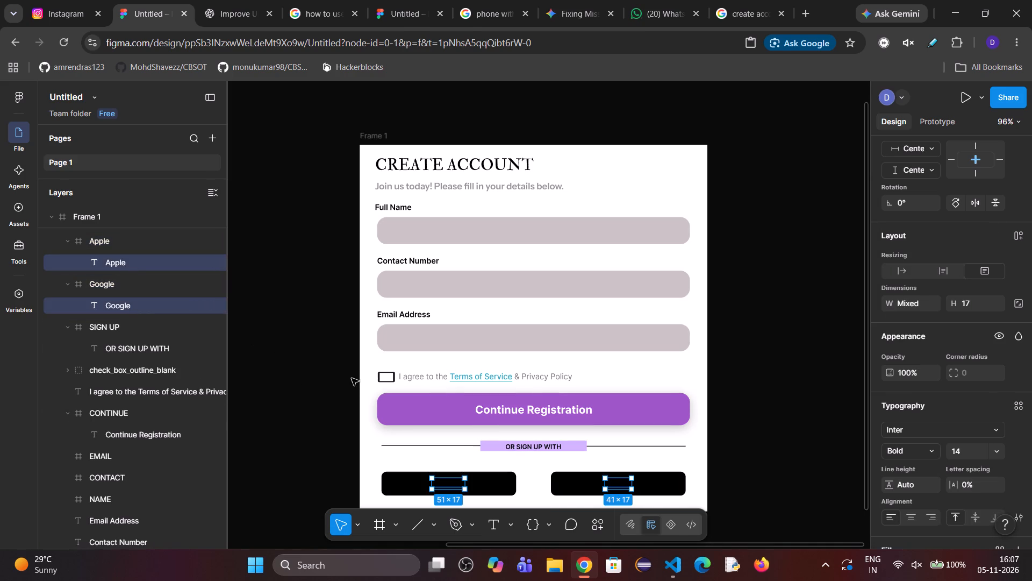
scroll(901, 433, down, 2)
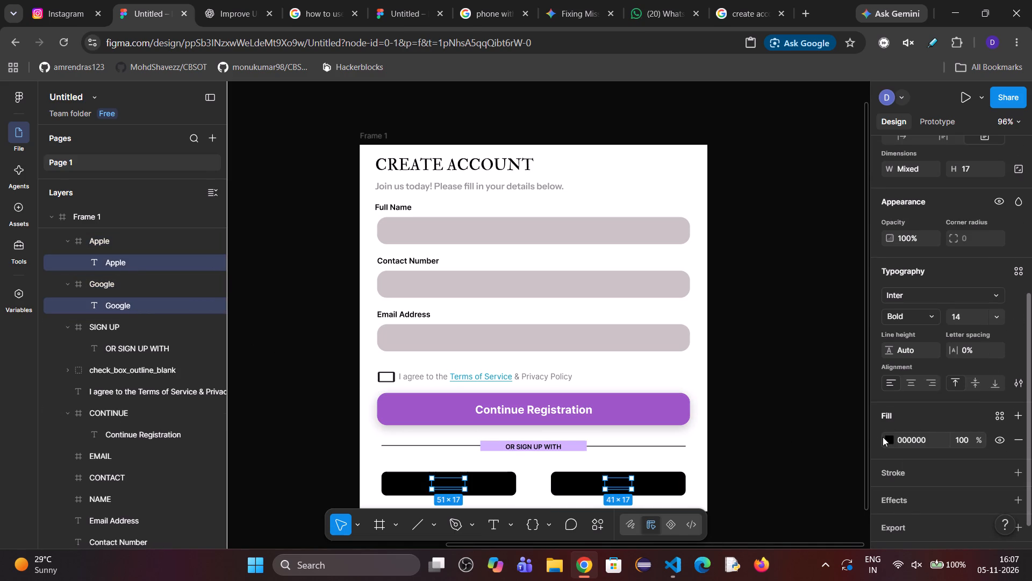
click(888, 440)
click(742, 505)
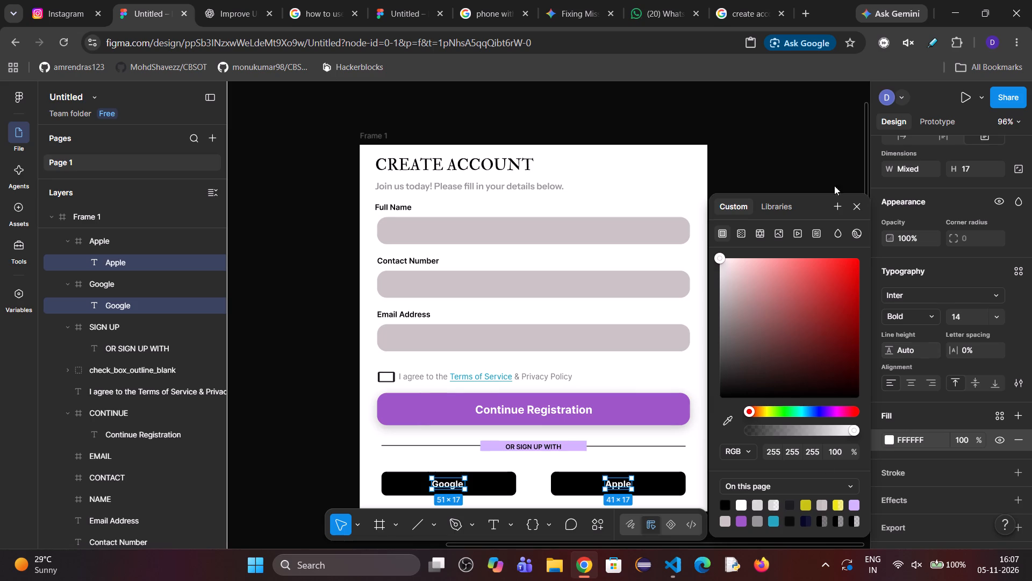
click(820, 146)
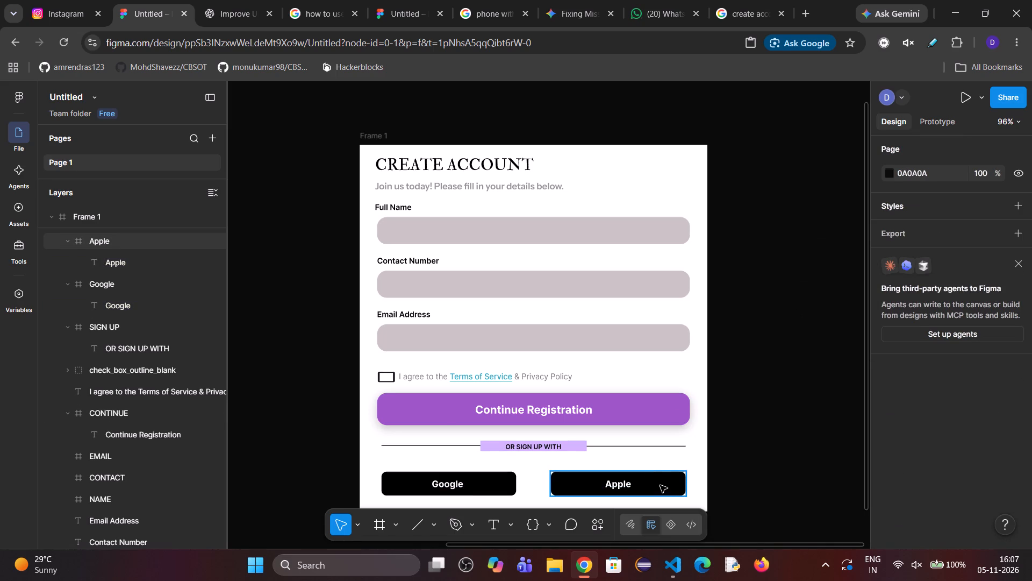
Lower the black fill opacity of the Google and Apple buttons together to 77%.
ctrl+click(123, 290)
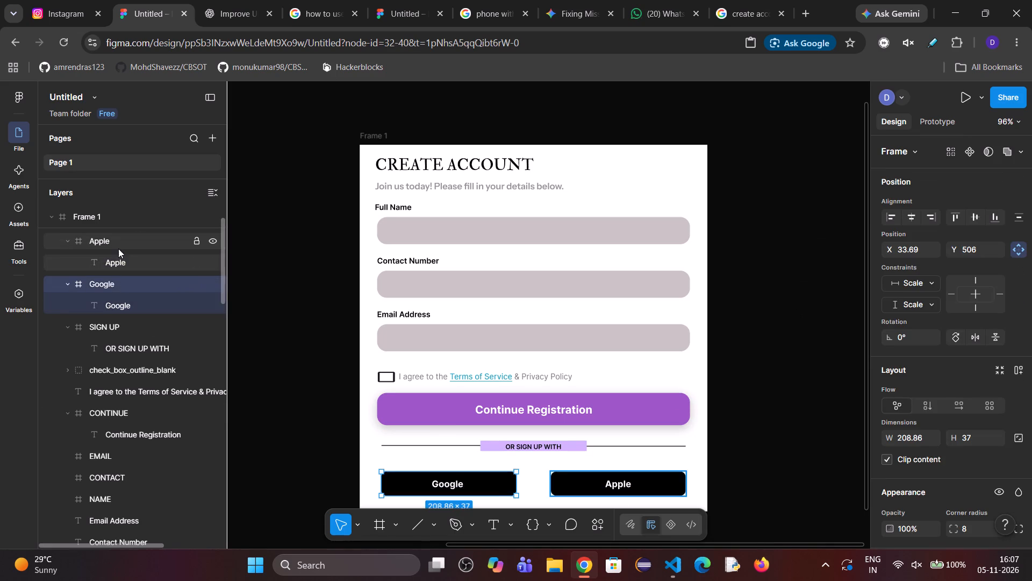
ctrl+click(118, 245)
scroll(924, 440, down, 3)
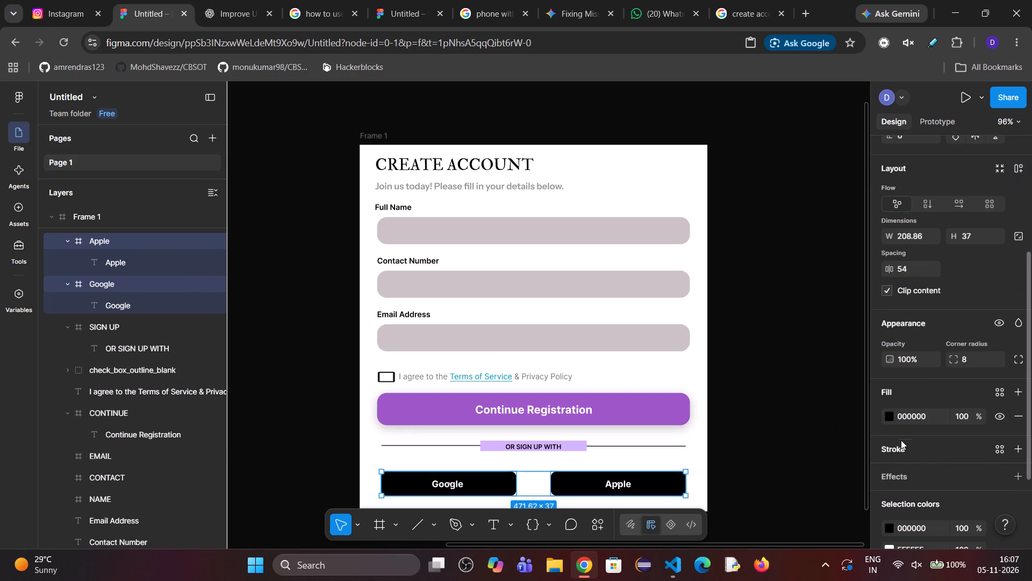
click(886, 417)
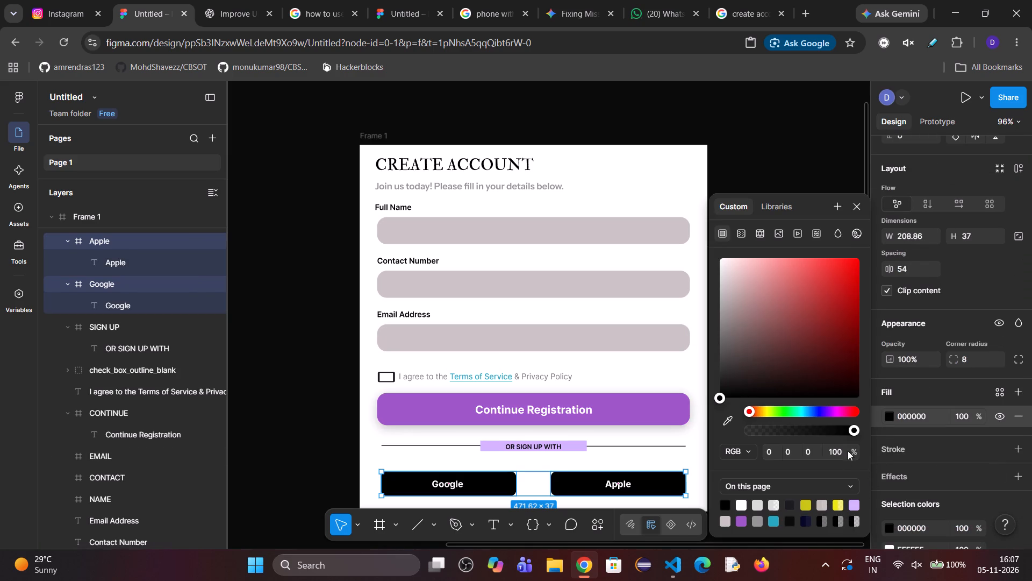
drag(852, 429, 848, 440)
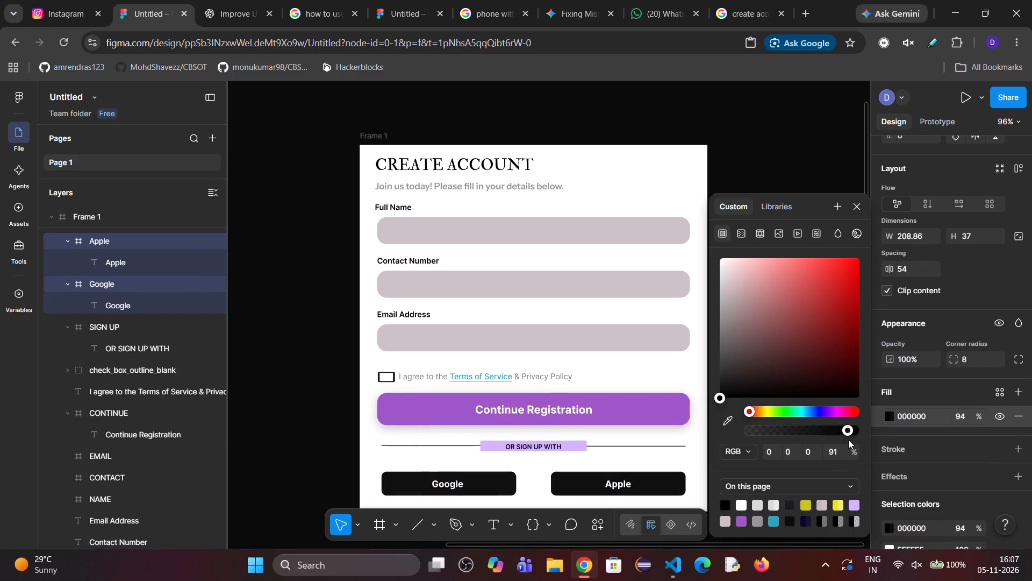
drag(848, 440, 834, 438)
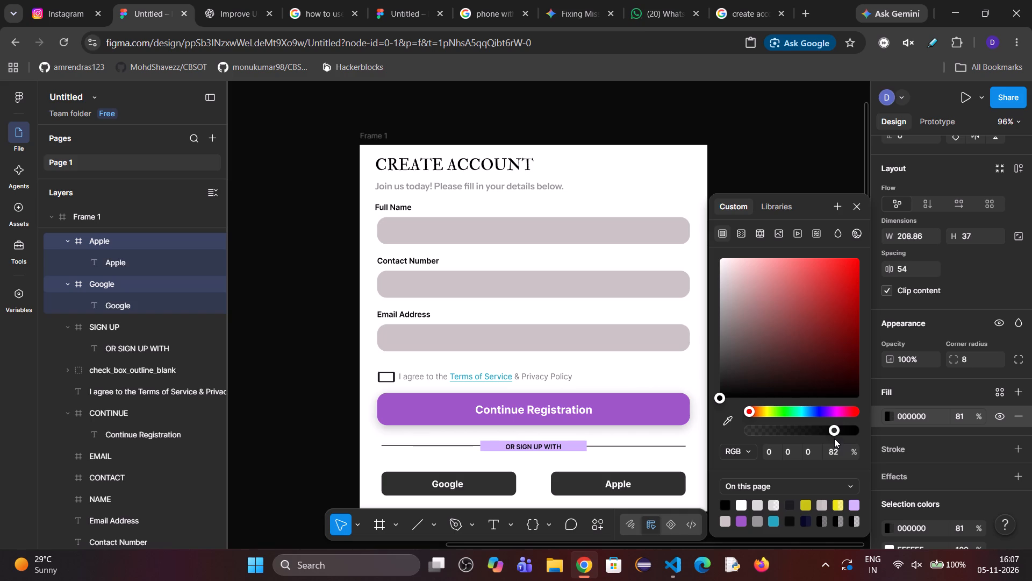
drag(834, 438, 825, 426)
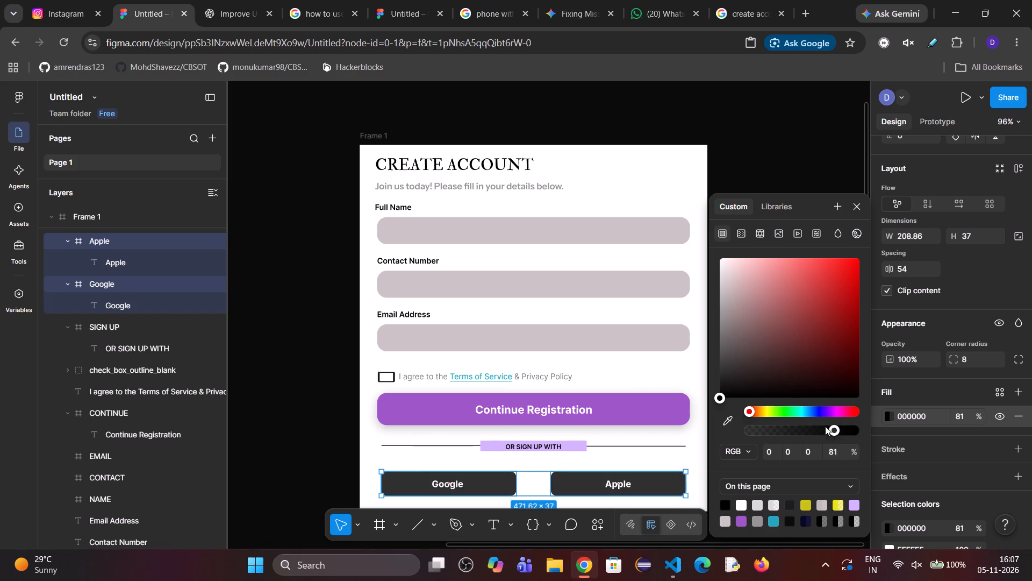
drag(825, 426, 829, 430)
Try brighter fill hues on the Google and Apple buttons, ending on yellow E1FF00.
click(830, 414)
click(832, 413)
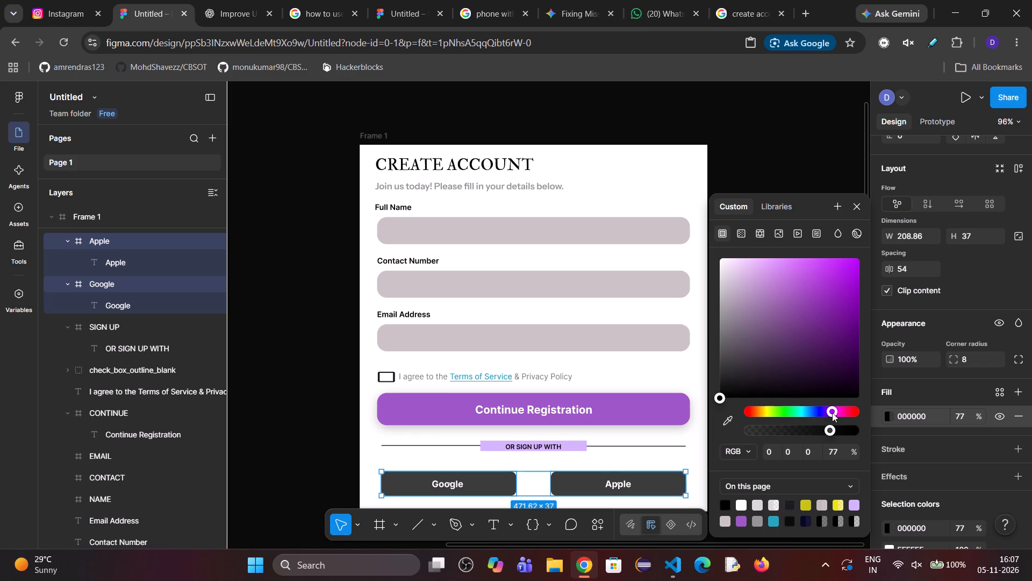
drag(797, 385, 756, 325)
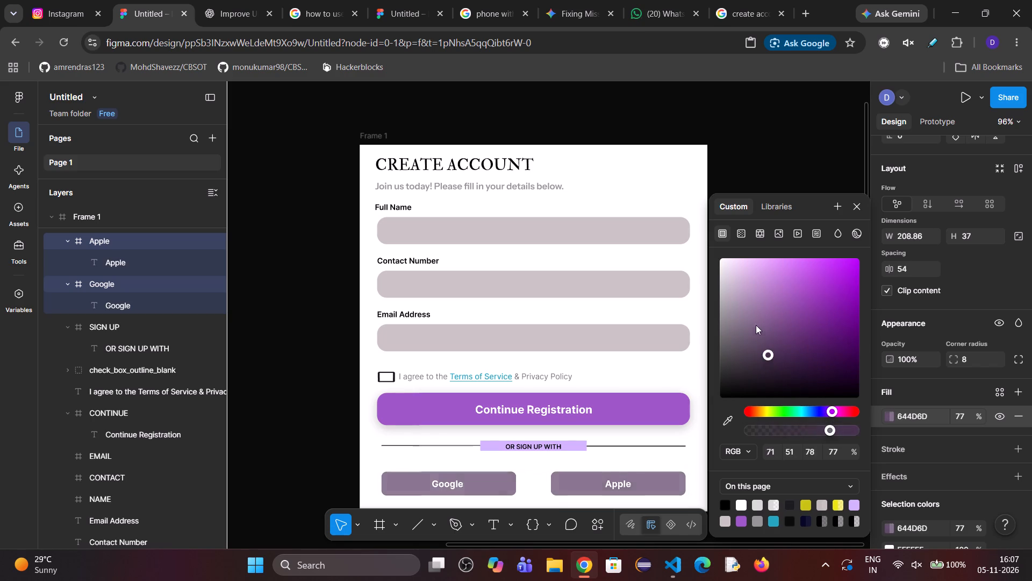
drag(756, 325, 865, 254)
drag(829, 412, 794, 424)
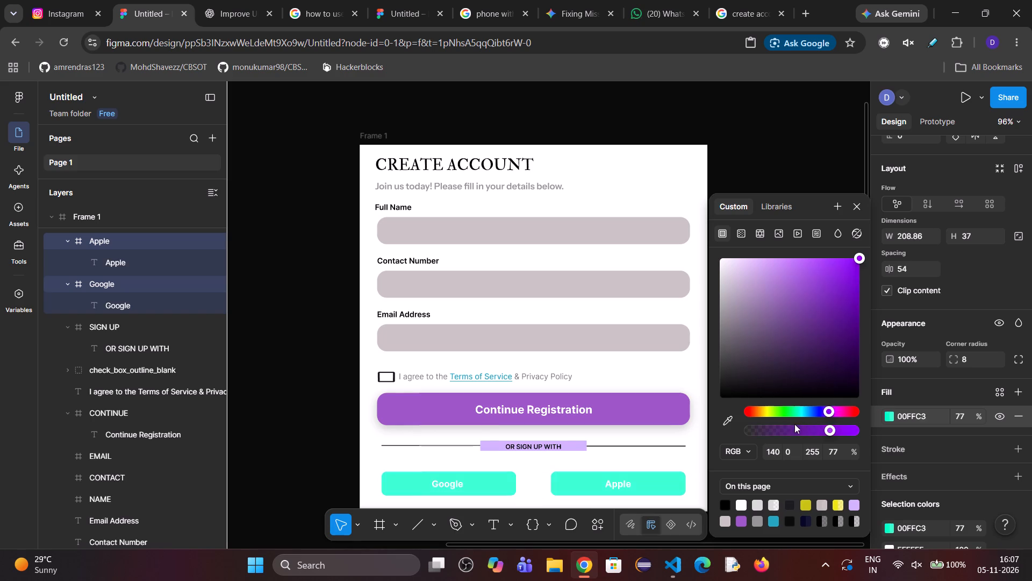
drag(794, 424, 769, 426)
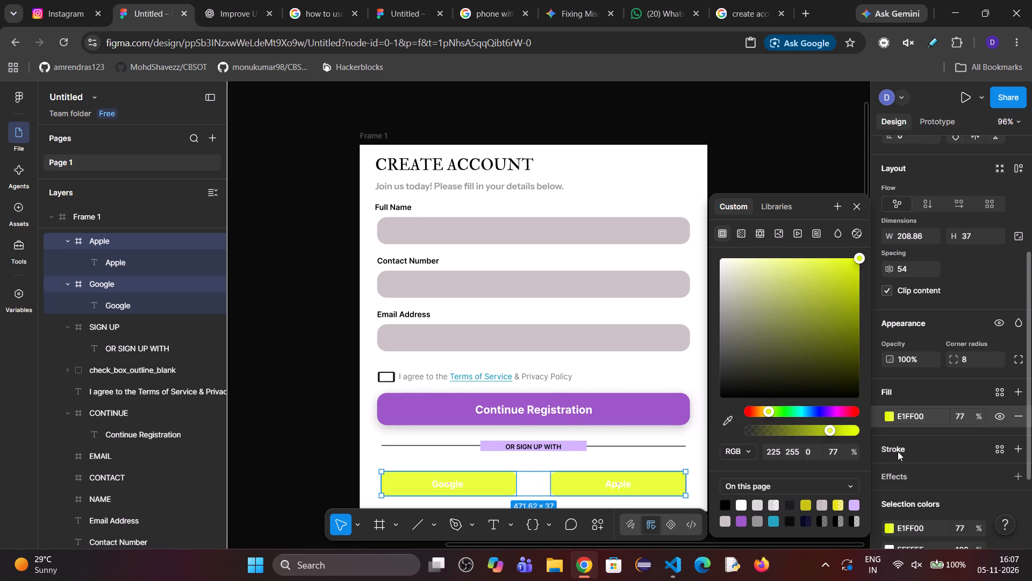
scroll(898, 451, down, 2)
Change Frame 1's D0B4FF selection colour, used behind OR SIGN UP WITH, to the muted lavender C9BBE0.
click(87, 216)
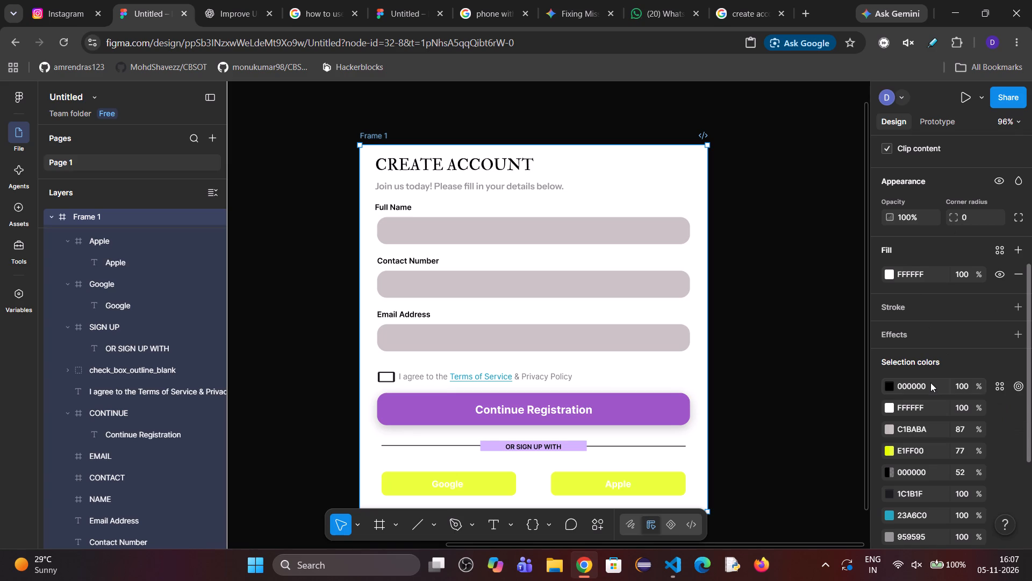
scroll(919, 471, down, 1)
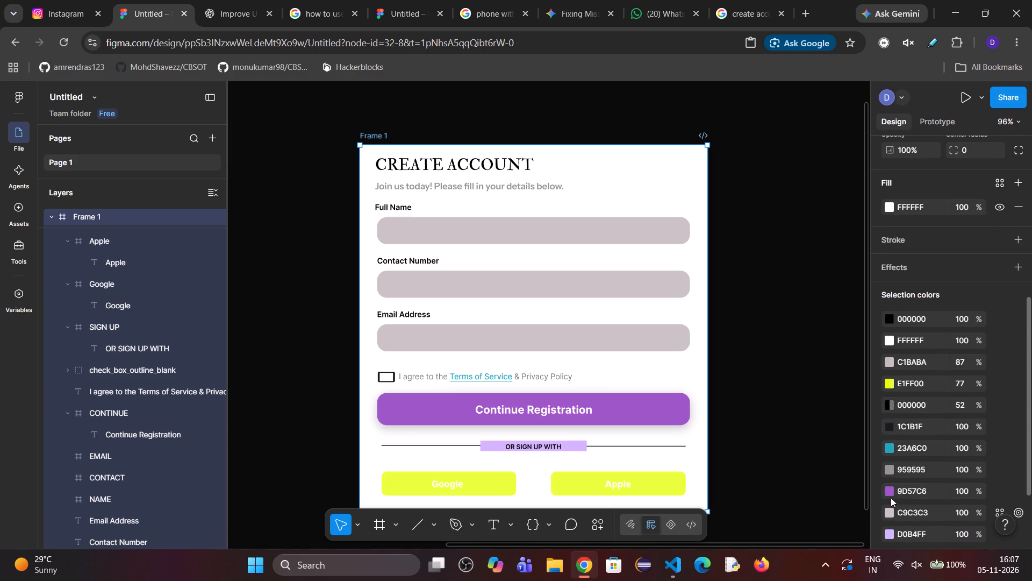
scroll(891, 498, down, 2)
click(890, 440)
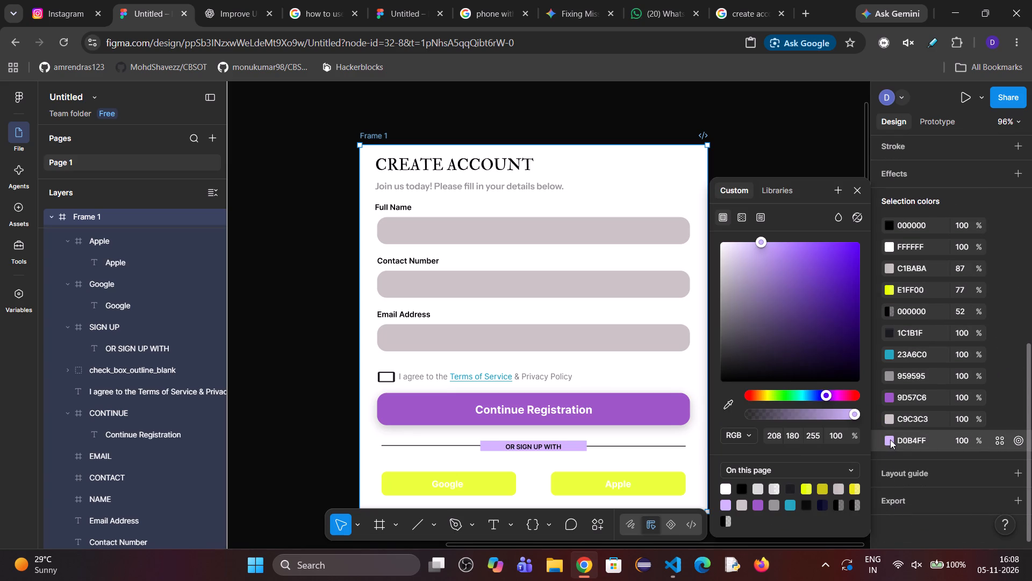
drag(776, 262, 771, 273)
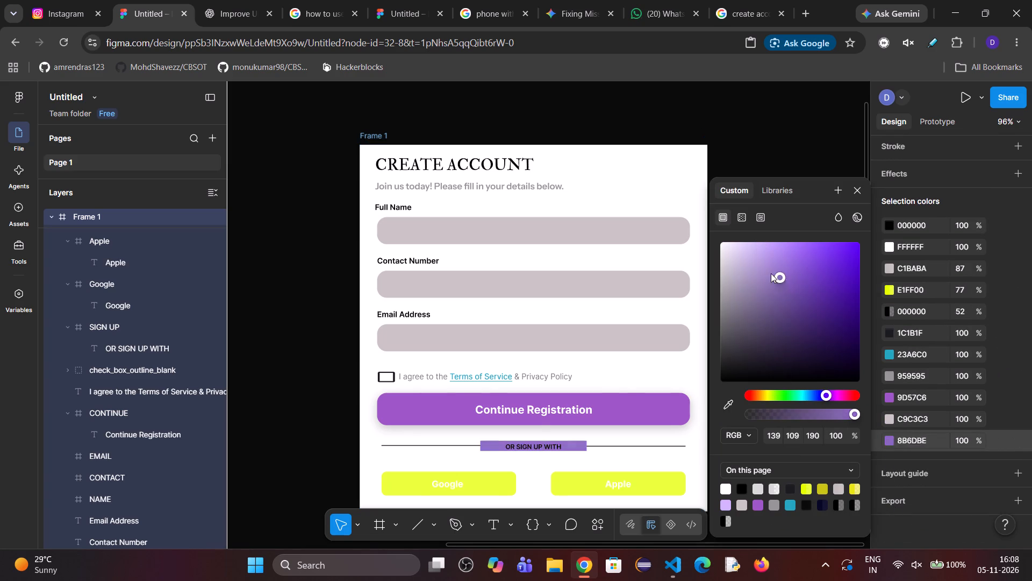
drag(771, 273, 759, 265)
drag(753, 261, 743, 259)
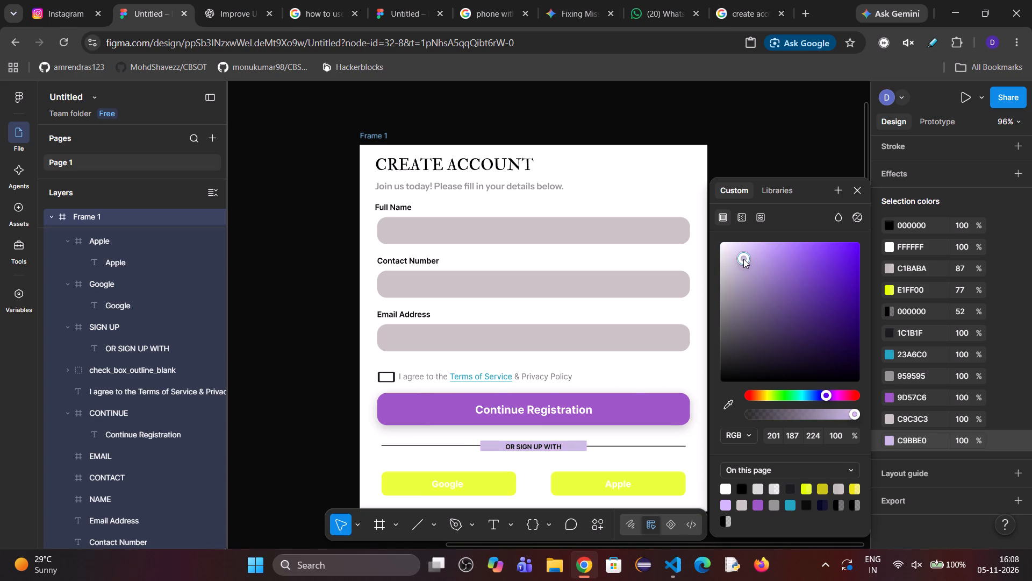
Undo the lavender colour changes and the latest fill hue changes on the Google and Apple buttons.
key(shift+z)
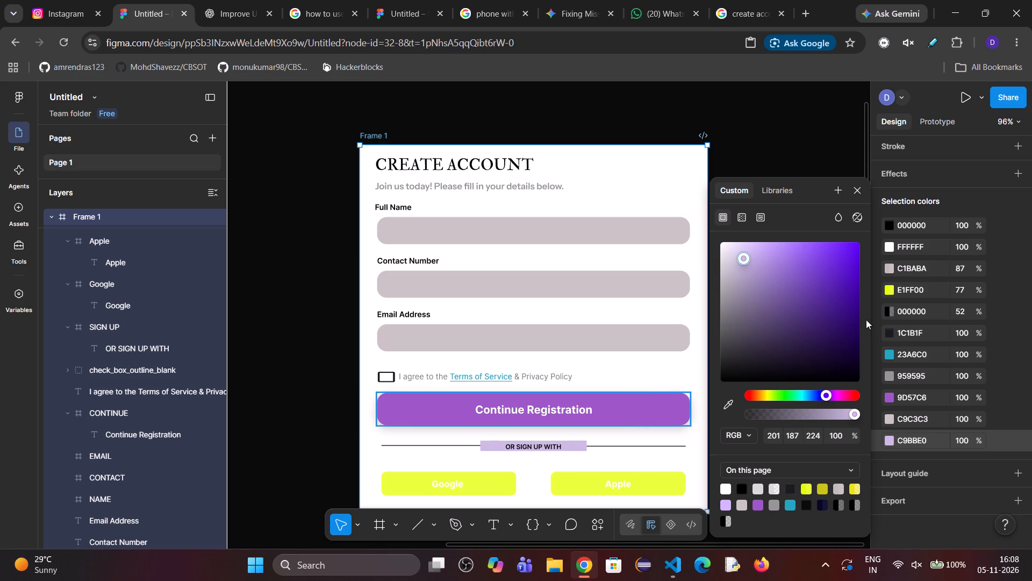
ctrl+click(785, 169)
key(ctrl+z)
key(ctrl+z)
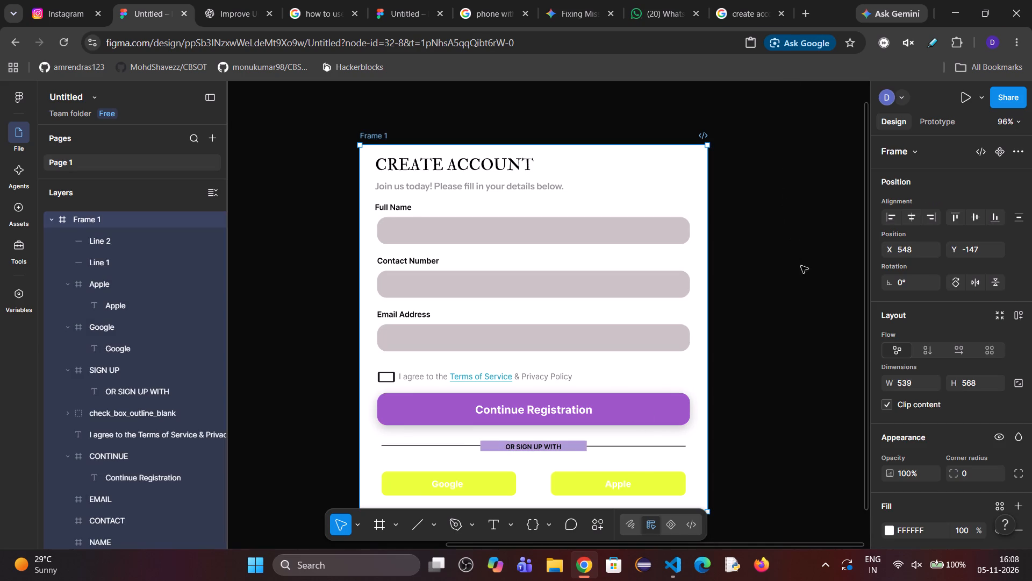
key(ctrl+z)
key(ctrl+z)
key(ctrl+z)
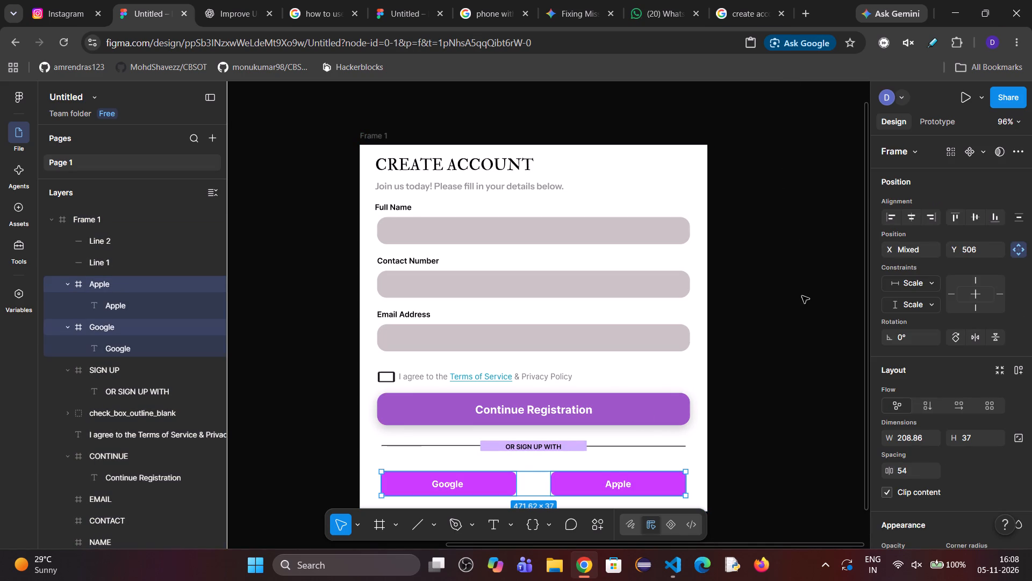
Set the Google and Apple buttons' fill to black 000000 at 100% opacity from the page colours.
scroll(915, 443, down, 3)
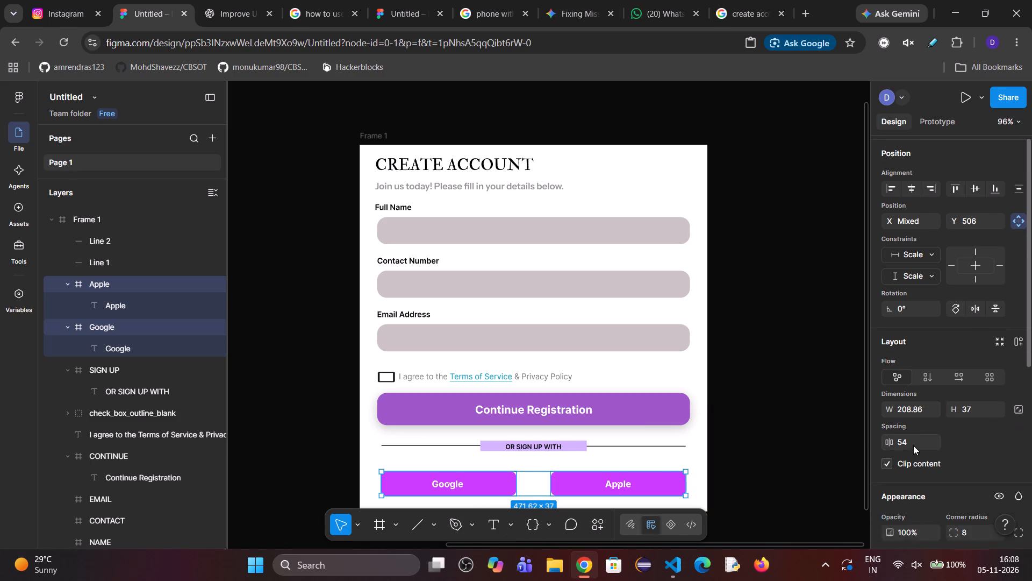
click(890, 413)
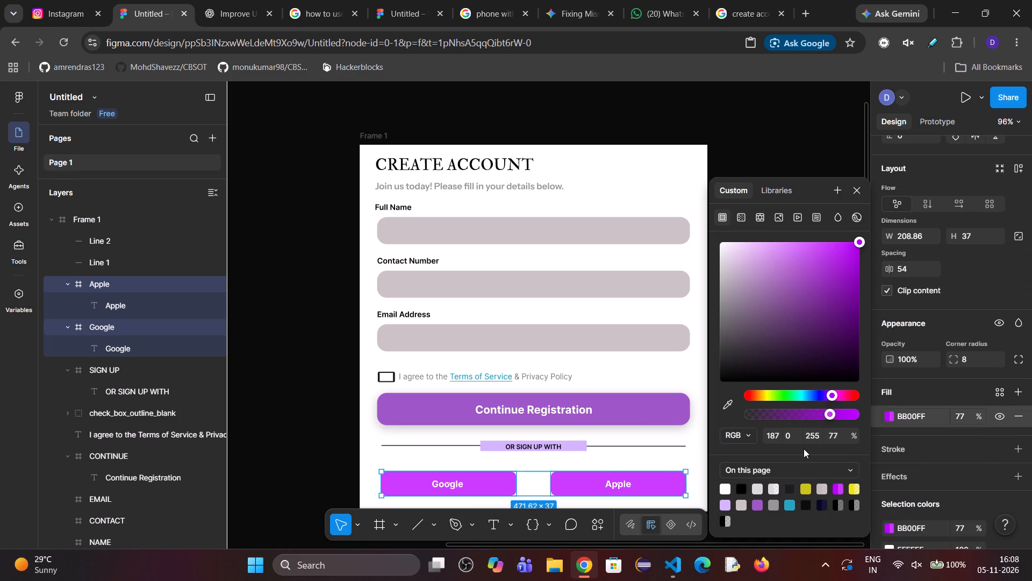
click(743, 493)
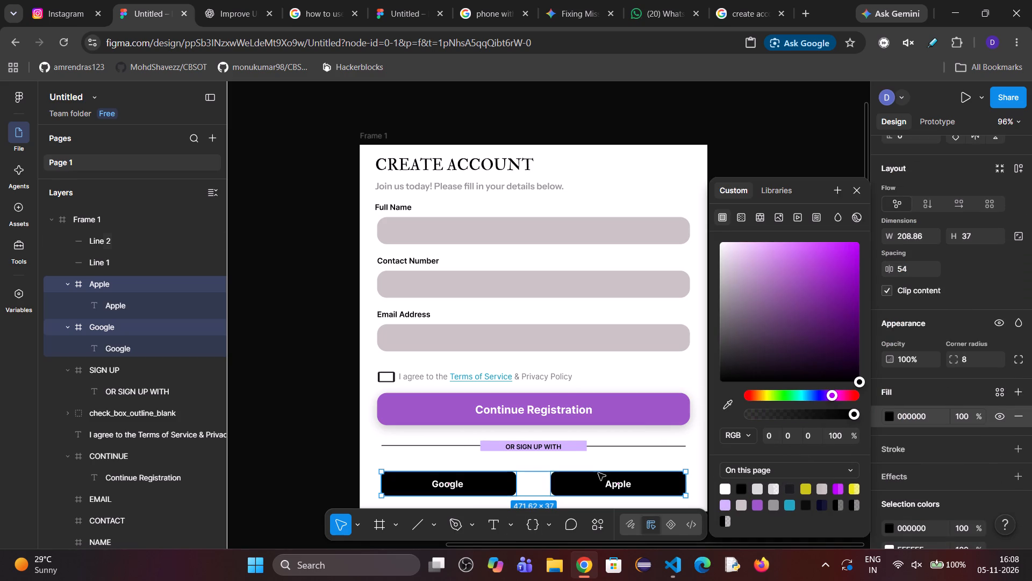
click(777, 97)
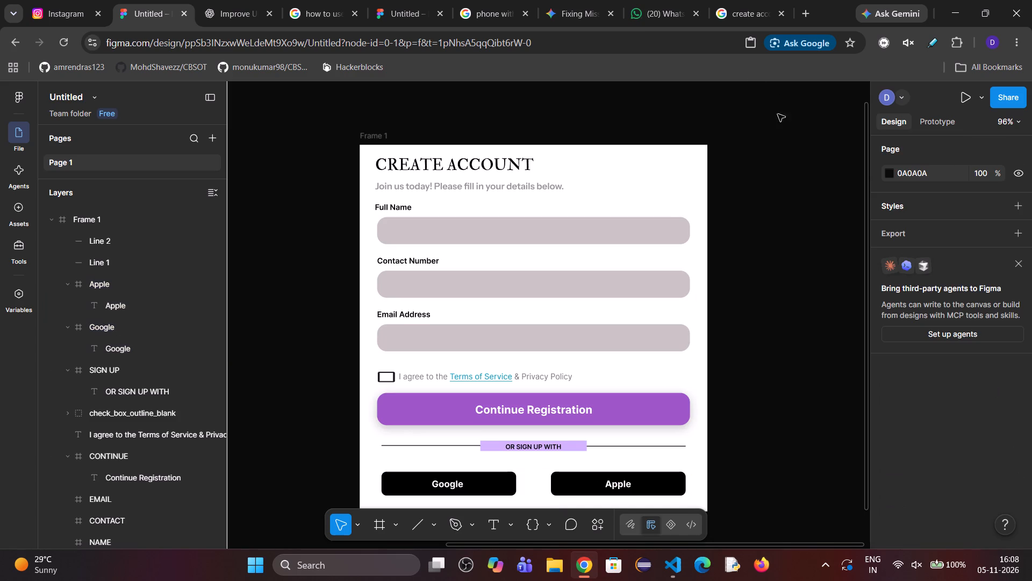
Set the width of the checkbox beside the Terms of Service agreement text to 35.
scroll(815, 294, down, 2)
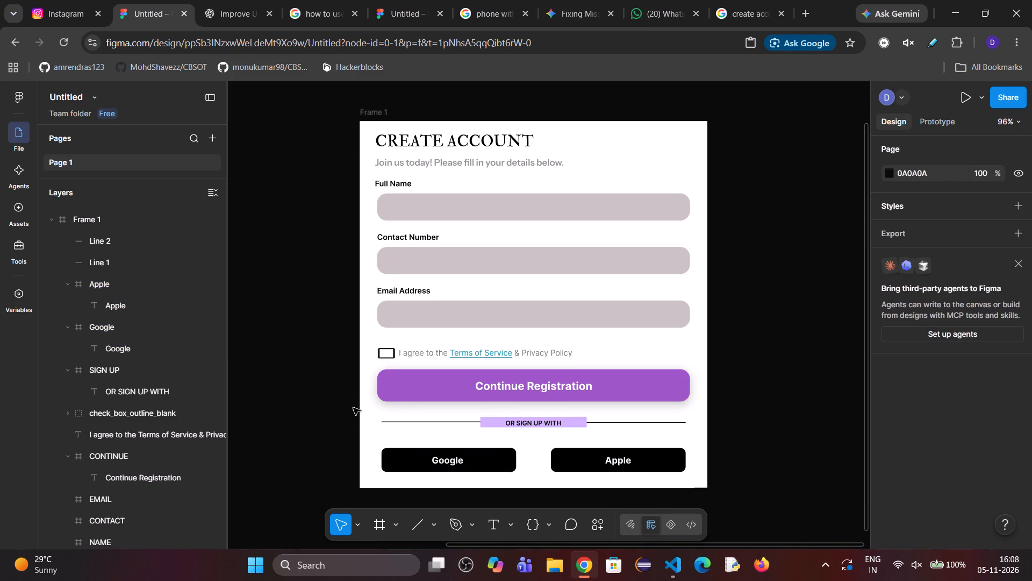
click(378, 350)
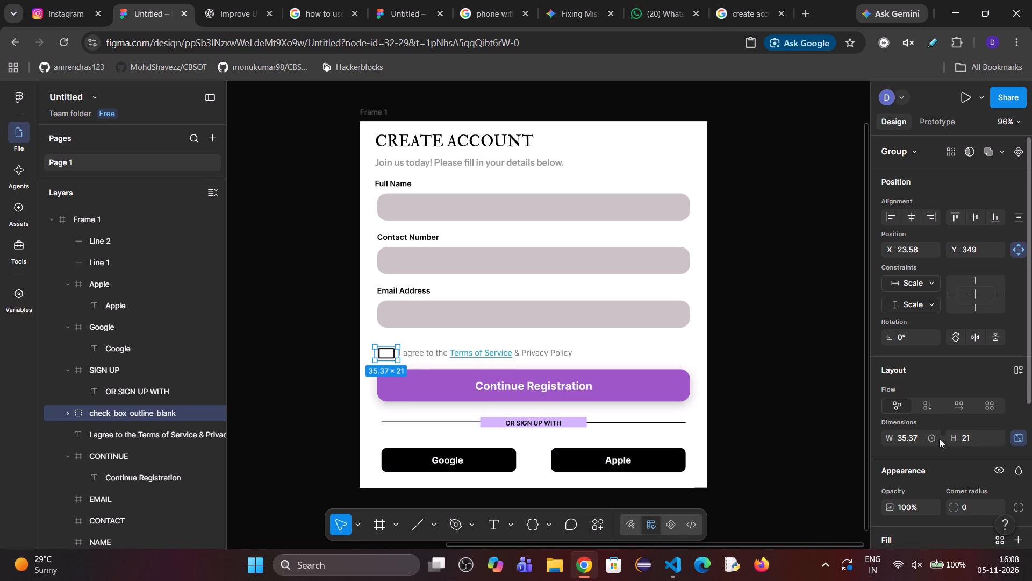
drag(894, 438, 516, 315)
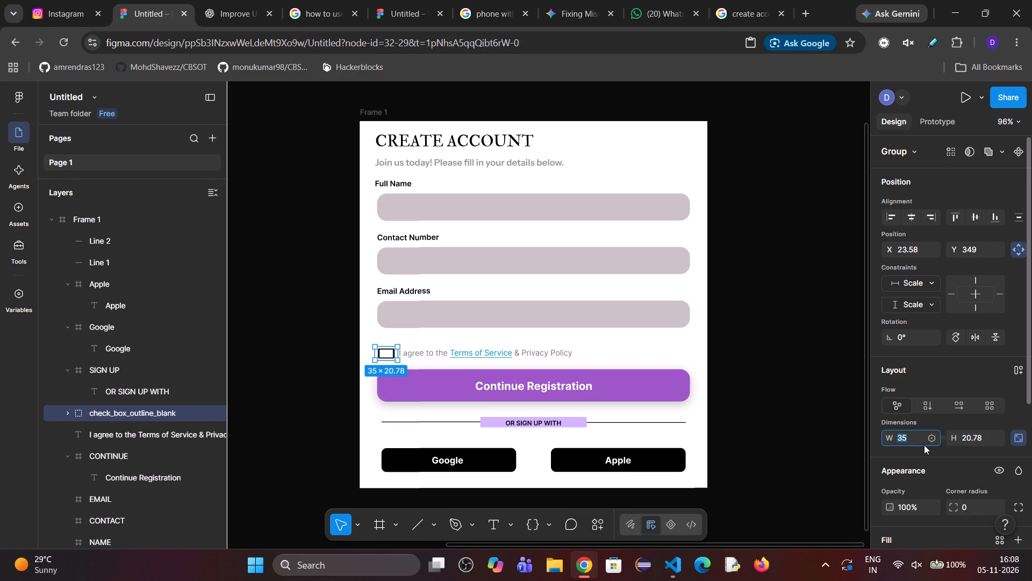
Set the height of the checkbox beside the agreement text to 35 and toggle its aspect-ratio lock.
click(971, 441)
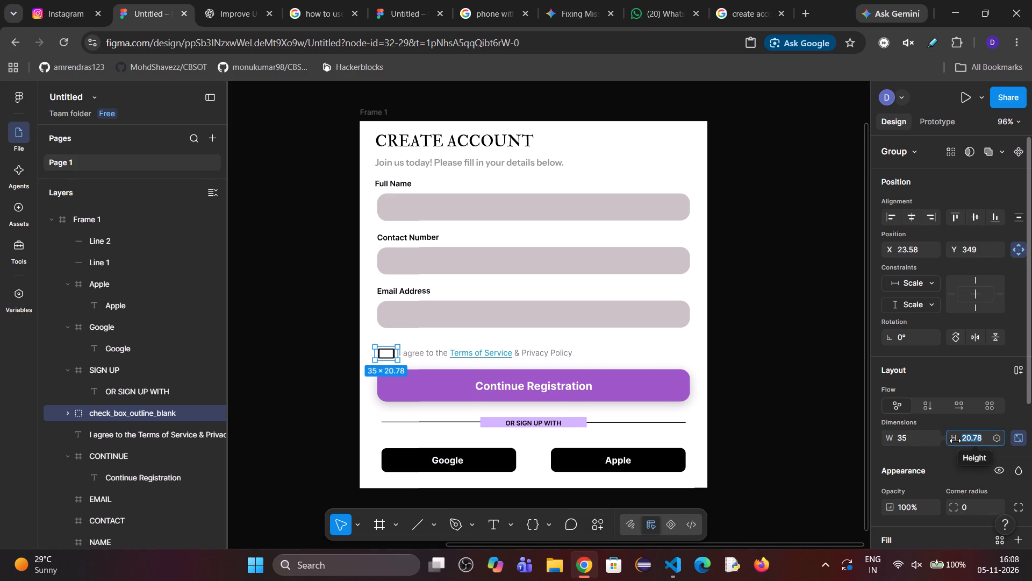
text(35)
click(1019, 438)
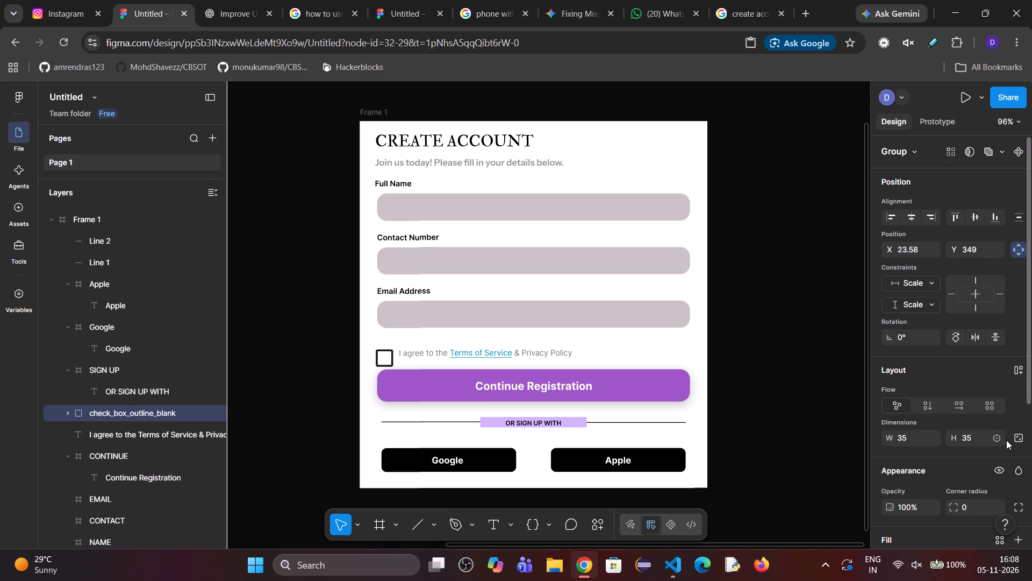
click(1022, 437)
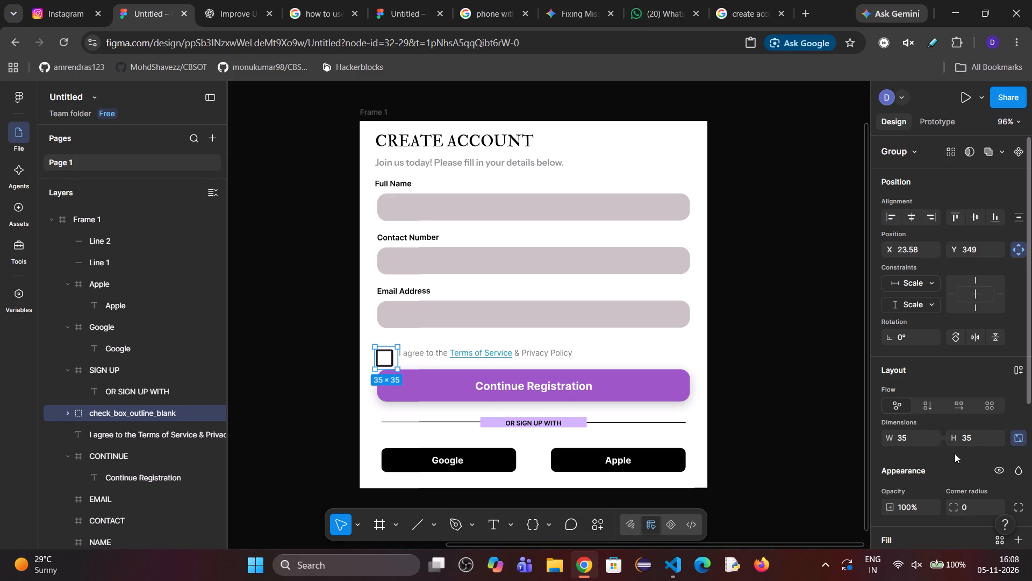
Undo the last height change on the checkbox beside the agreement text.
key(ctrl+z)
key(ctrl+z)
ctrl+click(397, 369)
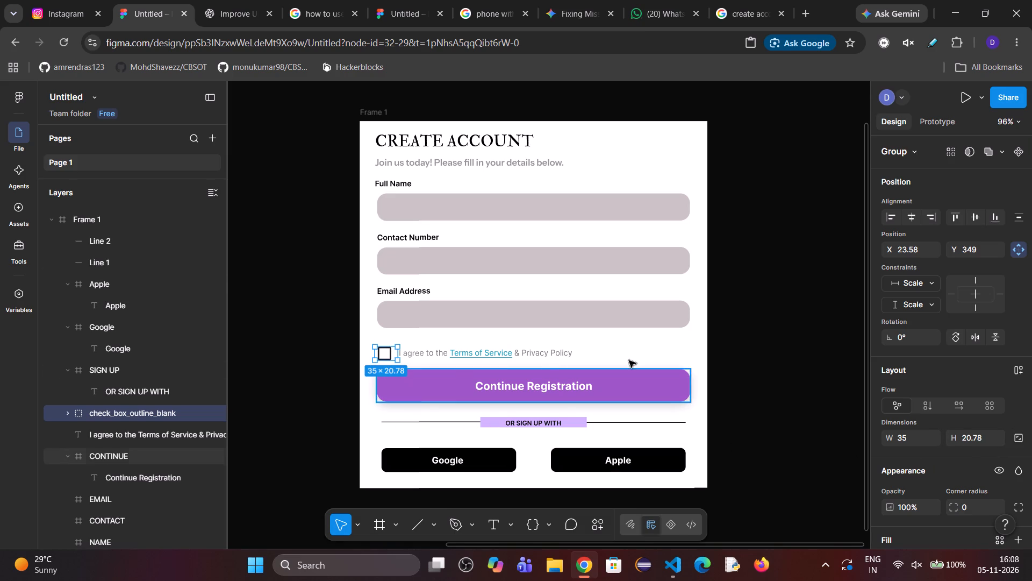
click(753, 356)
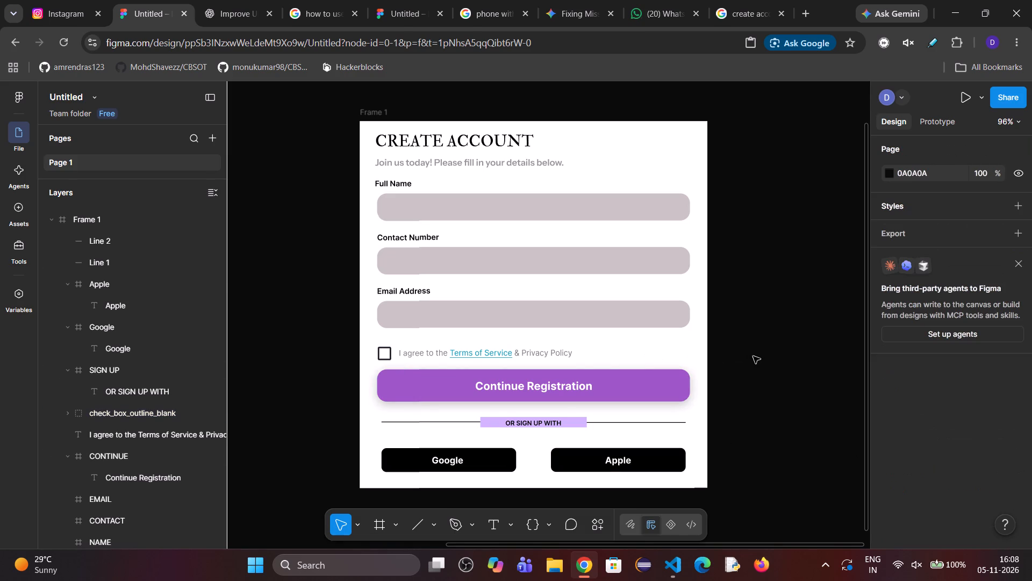
Move the checkbox shape out of its check_box_outline_blank group, and delete the leftover group with its bounding box mask.
click(382, 352)
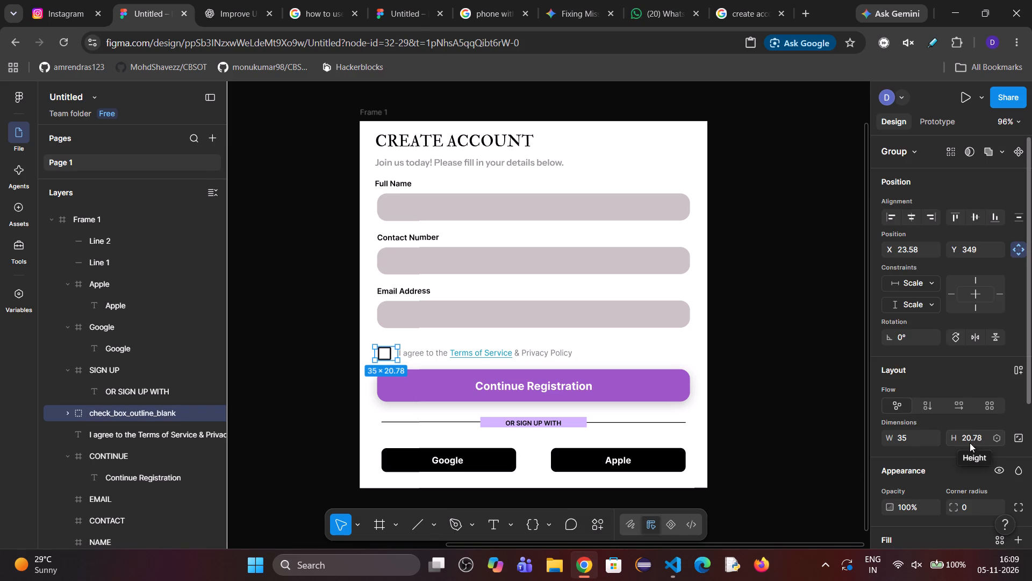
click(61, 412)
click(112, 440)
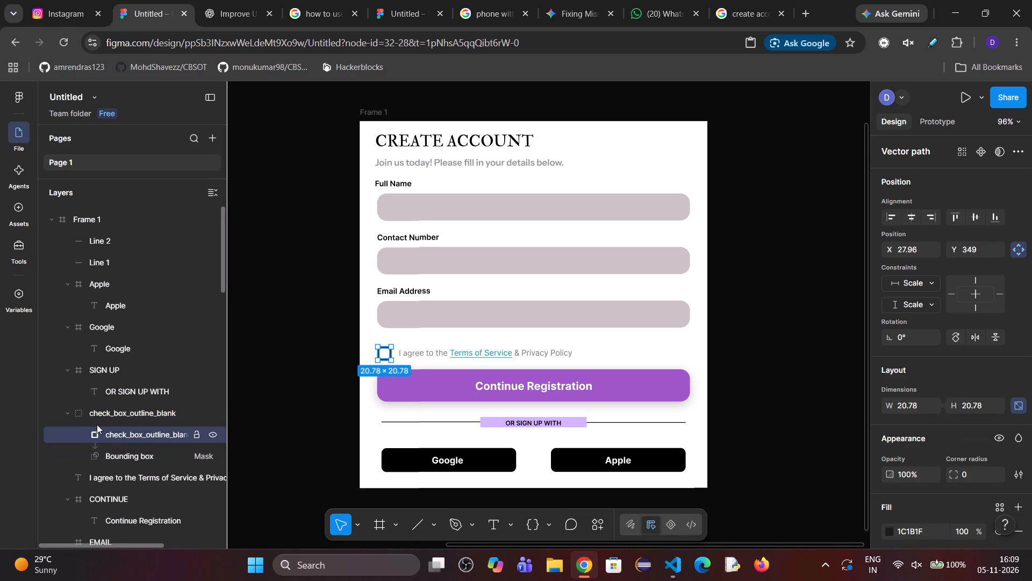
click(103, 417)
drag(114, 434, 106, 405)
click(119, 429)
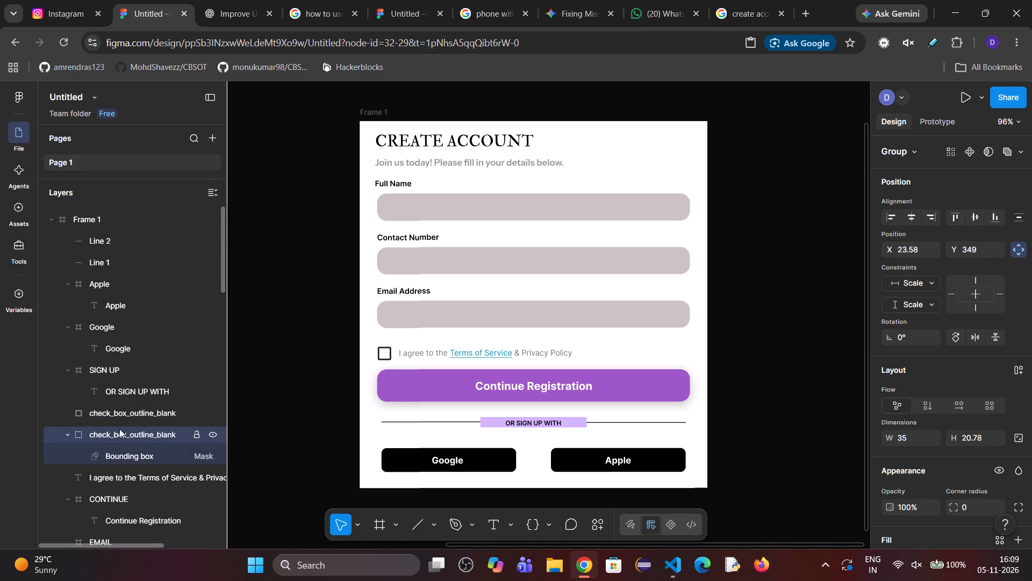
key(Delete)
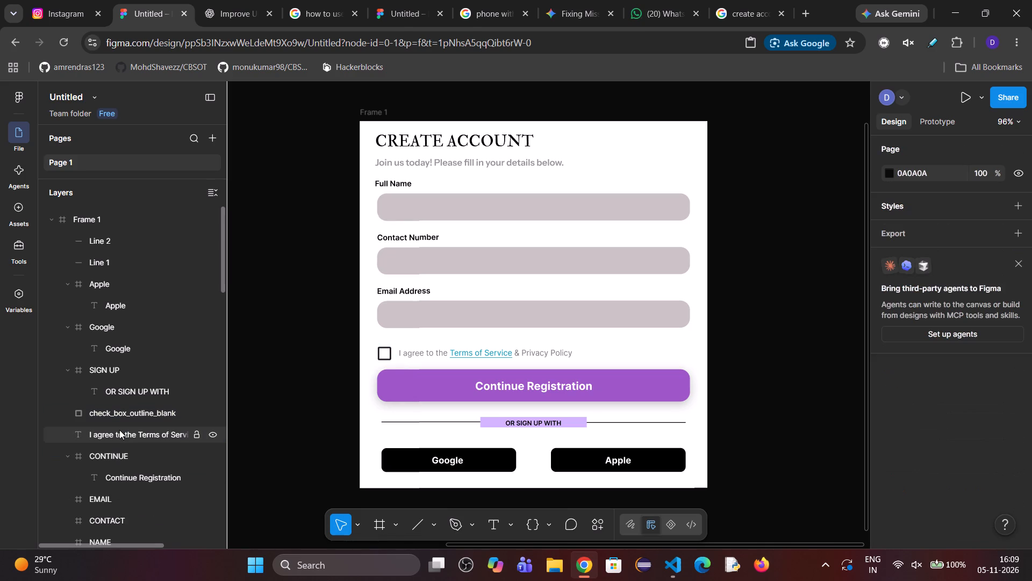
click(110, 410)
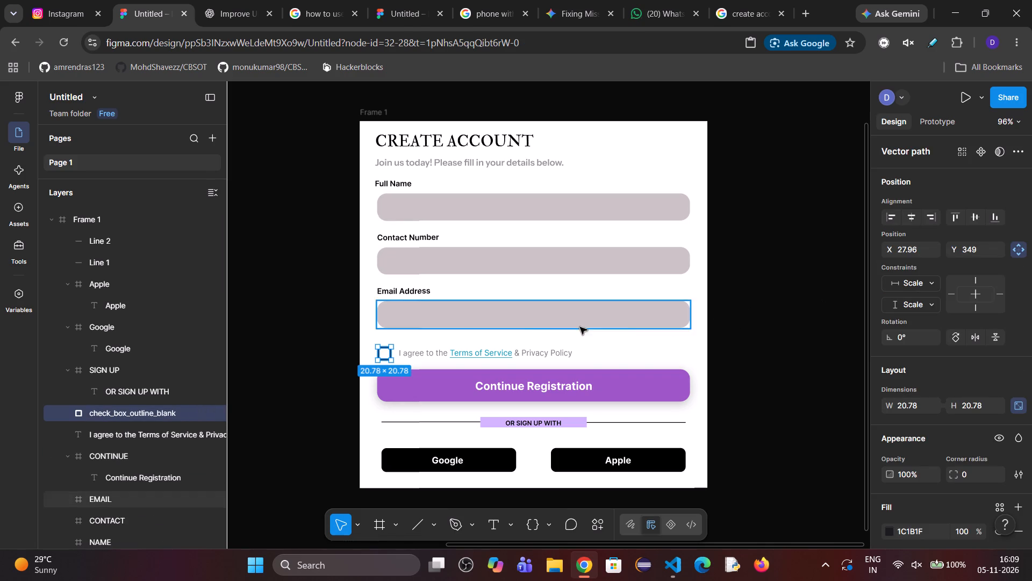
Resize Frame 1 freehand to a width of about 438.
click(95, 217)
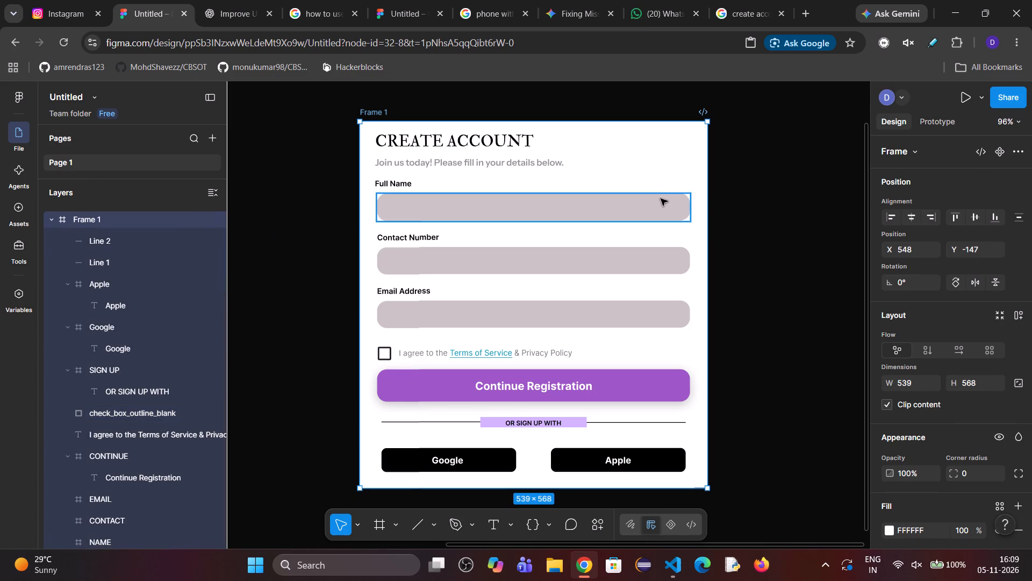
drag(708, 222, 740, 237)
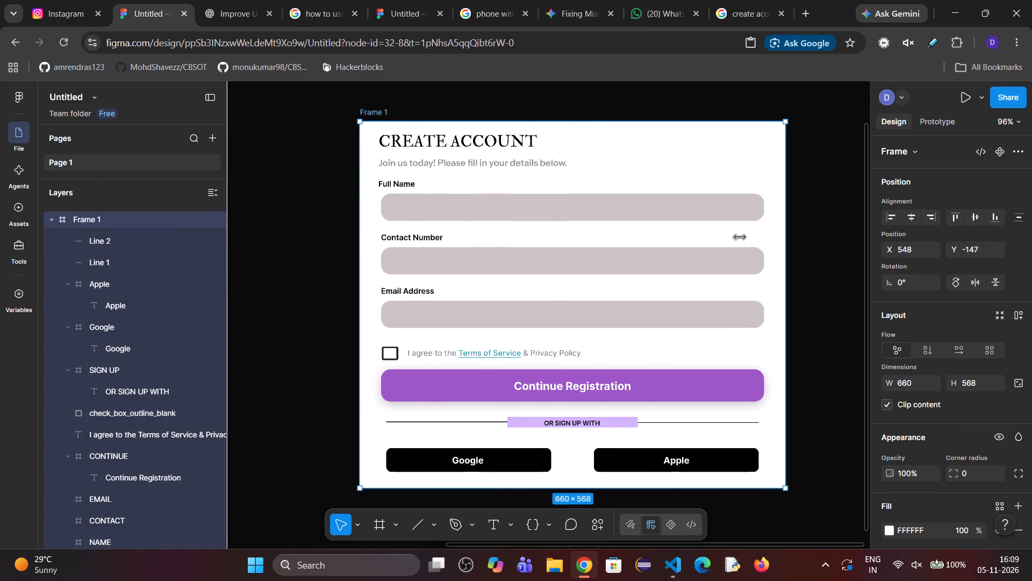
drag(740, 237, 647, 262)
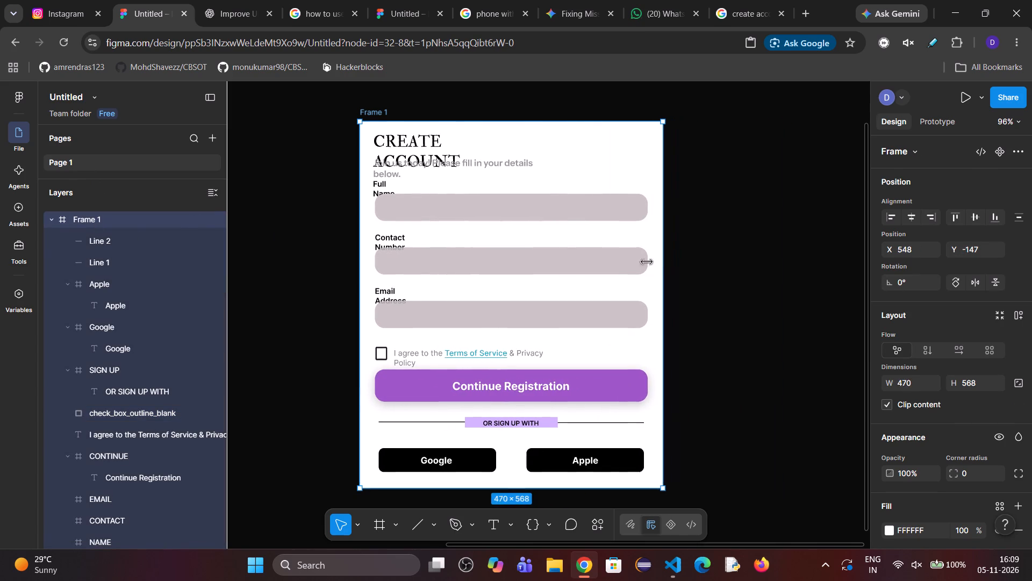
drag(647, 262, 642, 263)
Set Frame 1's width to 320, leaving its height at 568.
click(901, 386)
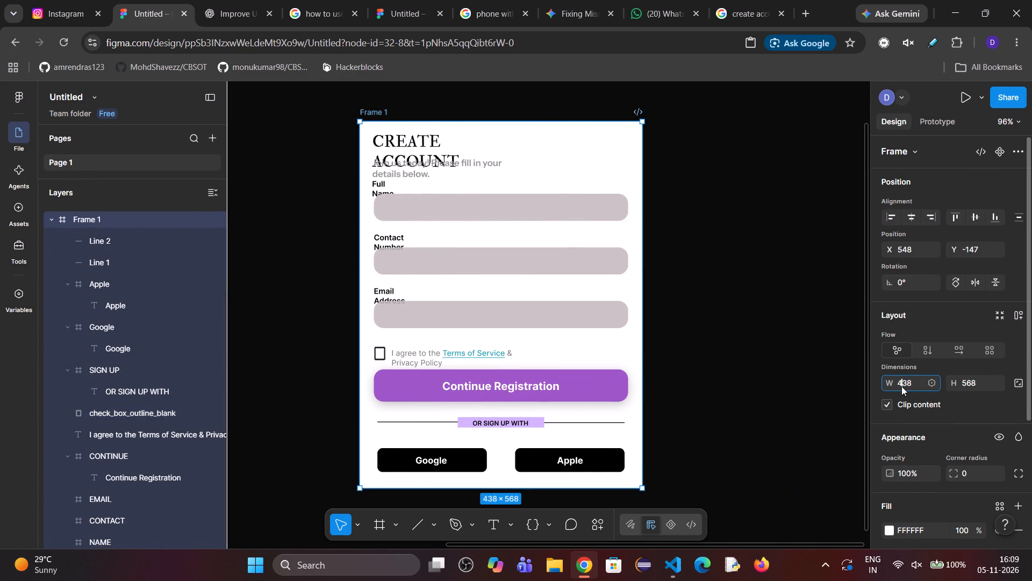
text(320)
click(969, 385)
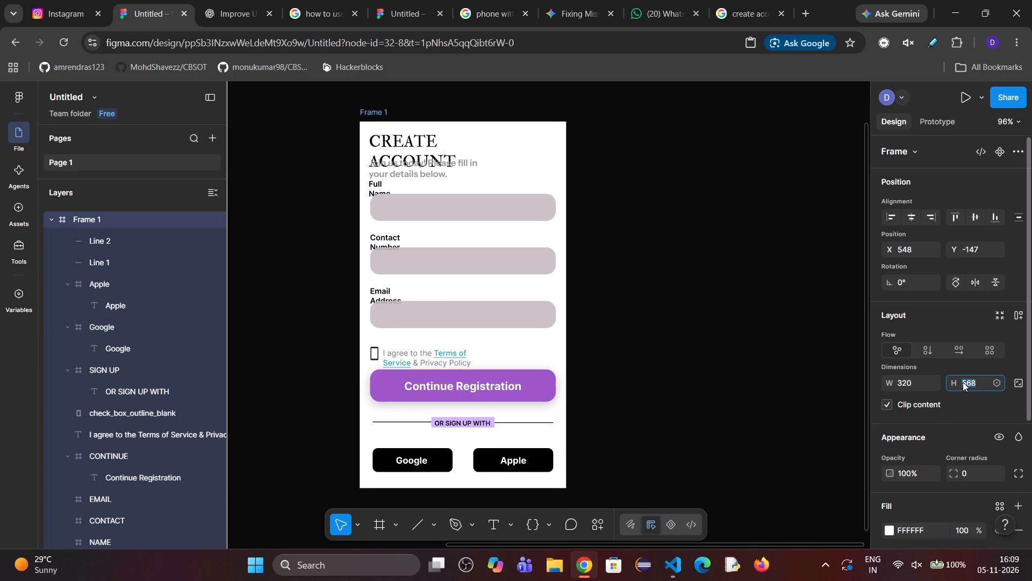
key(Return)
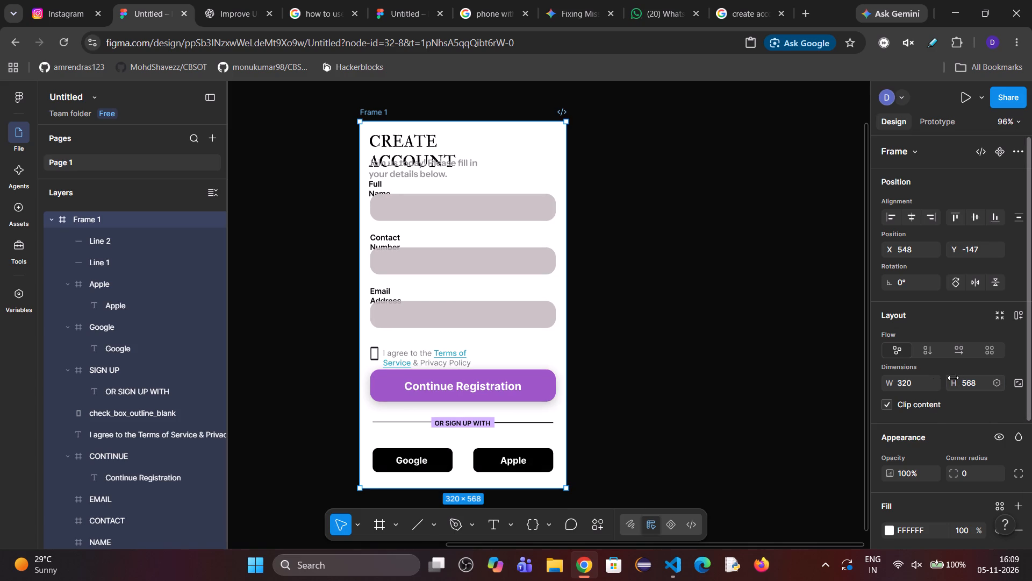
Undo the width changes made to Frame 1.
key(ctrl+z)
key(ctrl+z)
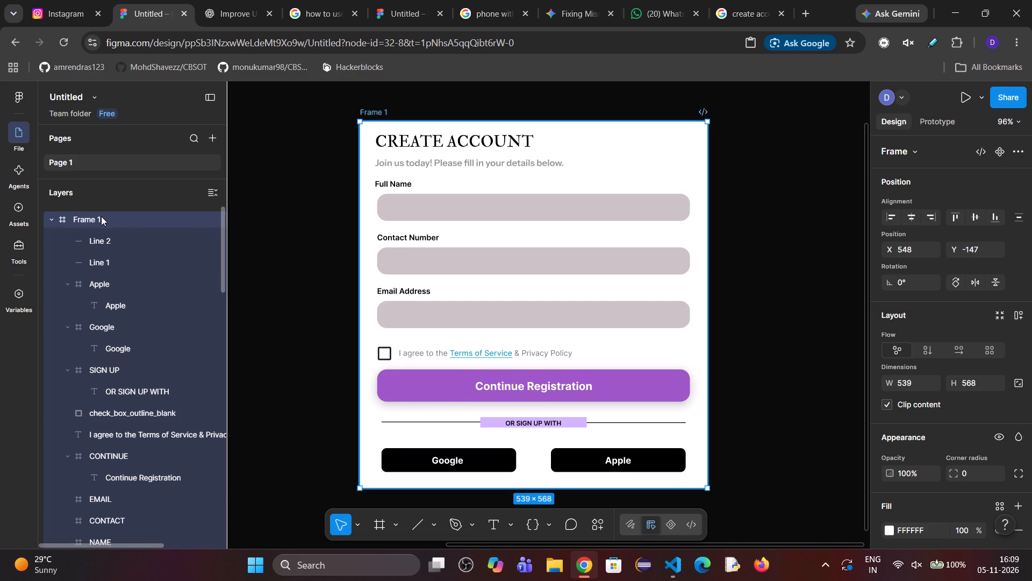
Move Frame 1 slightly up and left to about X 524, Y -192.
click(908, 386)
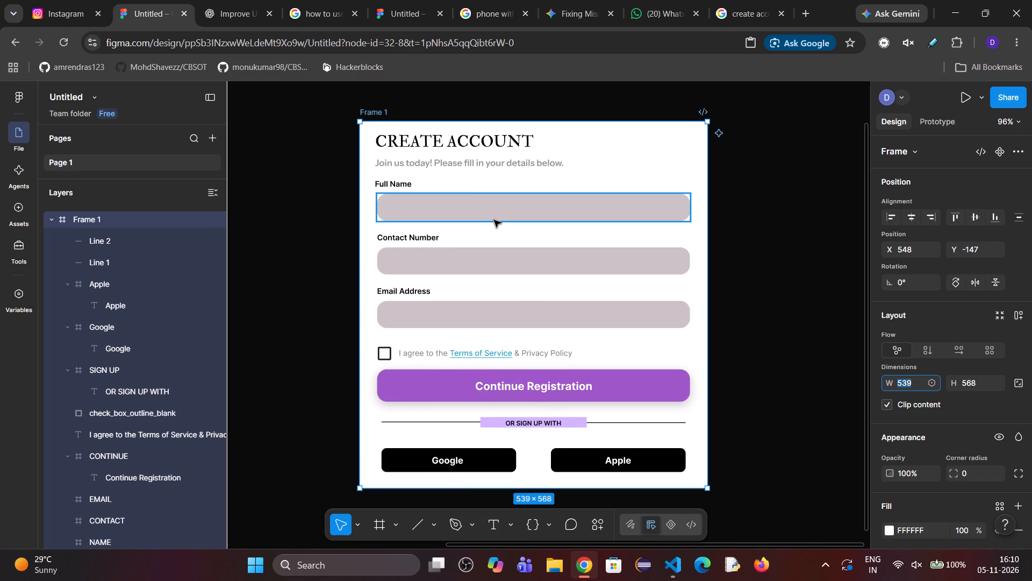
drag(494, 220, 478, 191)
Look through the layers contained in Frame 1.
scroll(119, 336, up, 6)
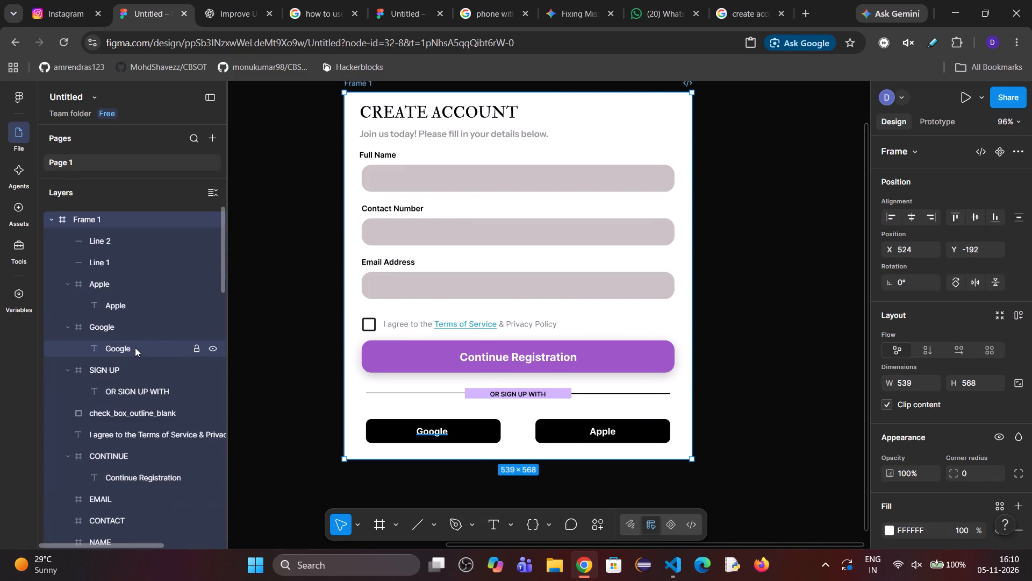
scroll(134, 356, down, 3)
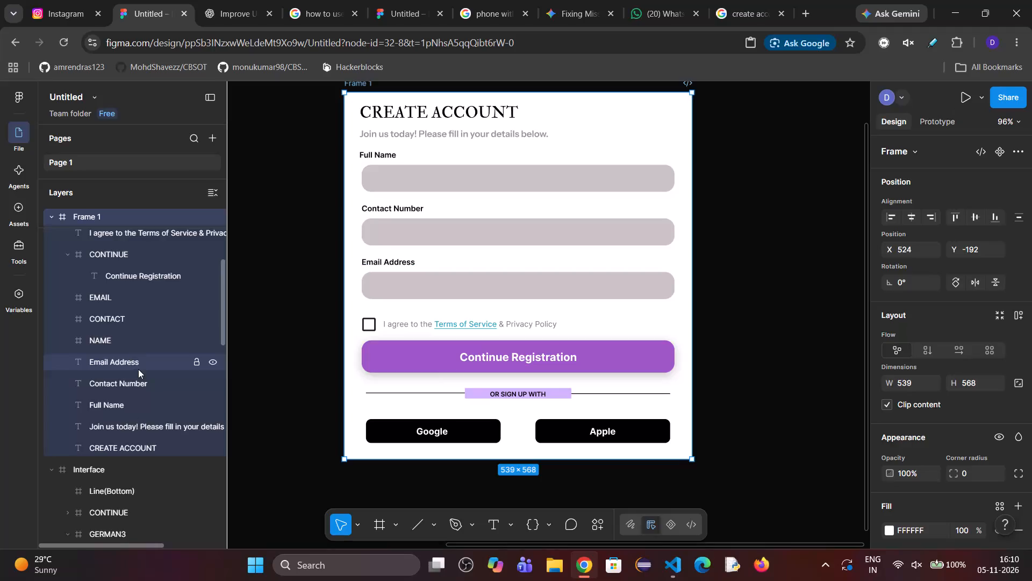
scroll(138, 369, up, 10)
scroll(139, 377, down, 4)
scroll(134, 375, up, 2)
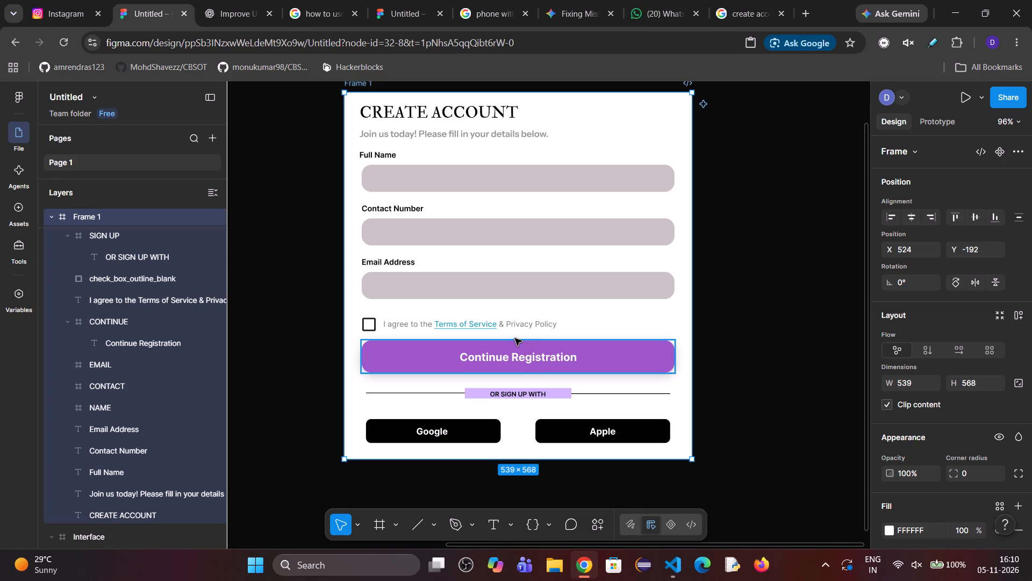
scroll(441, 325, up, 1)
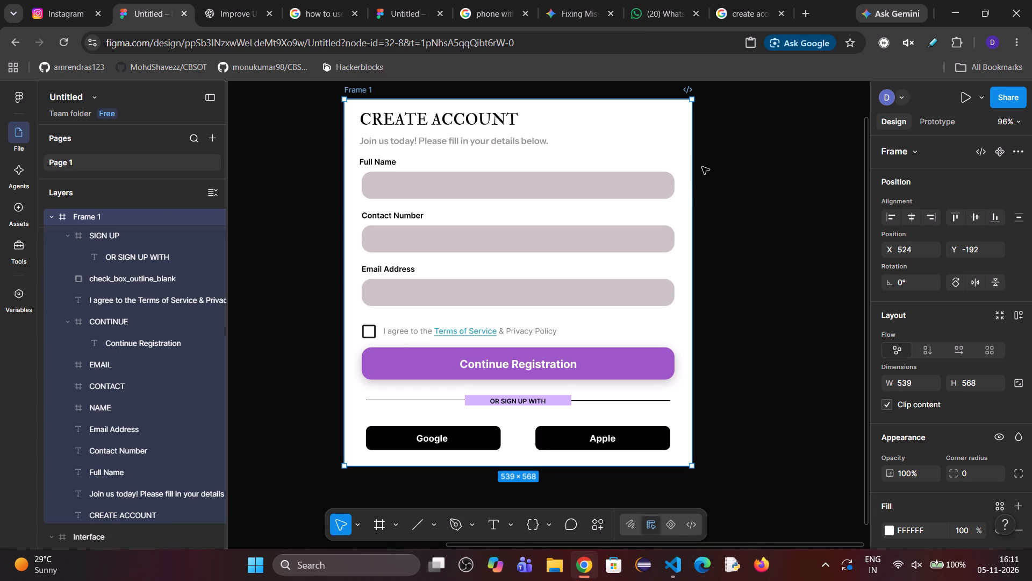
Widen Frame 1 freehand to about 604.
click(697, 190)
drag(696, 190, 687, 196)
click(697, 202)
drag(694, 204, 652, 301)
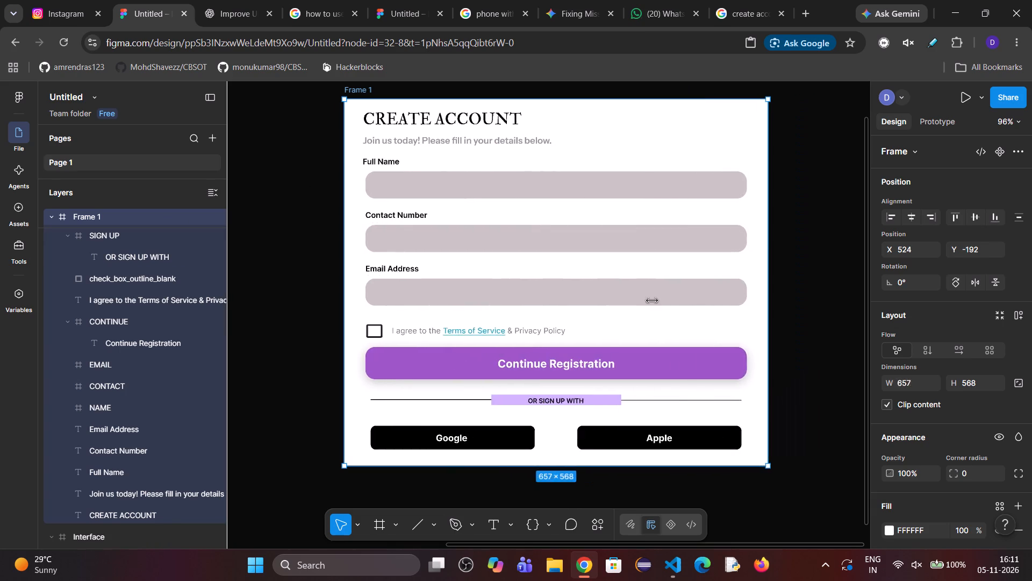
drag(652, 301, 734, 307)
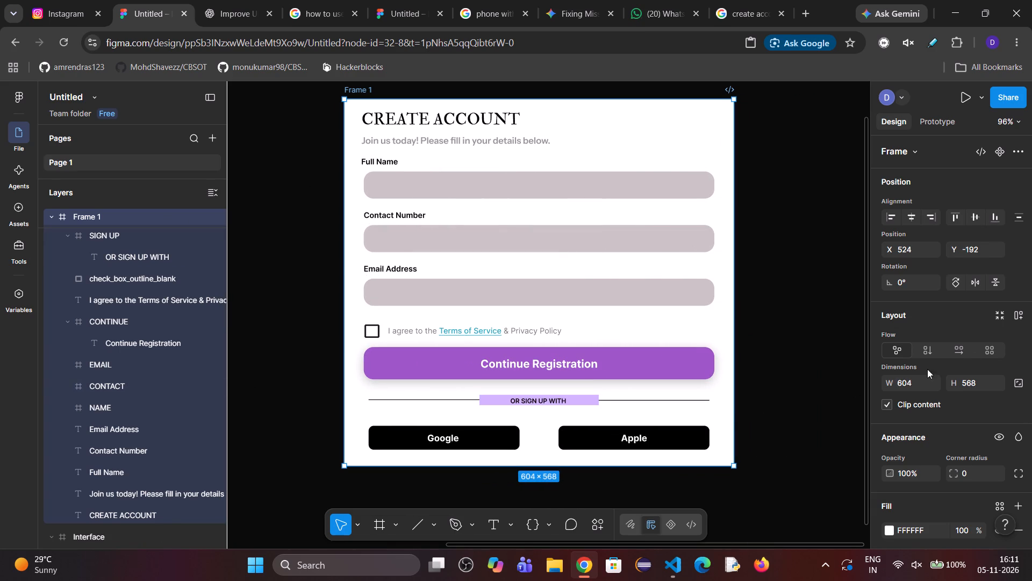
Set Frame 1's width to 320.
click(902, 387)
key(3)
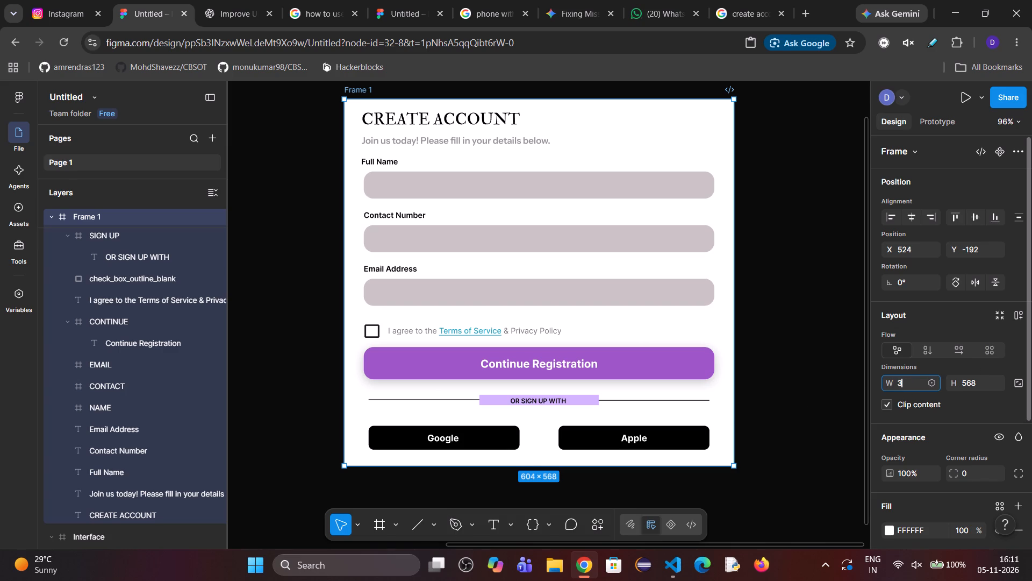
key(2)
key(0)
key(Return)
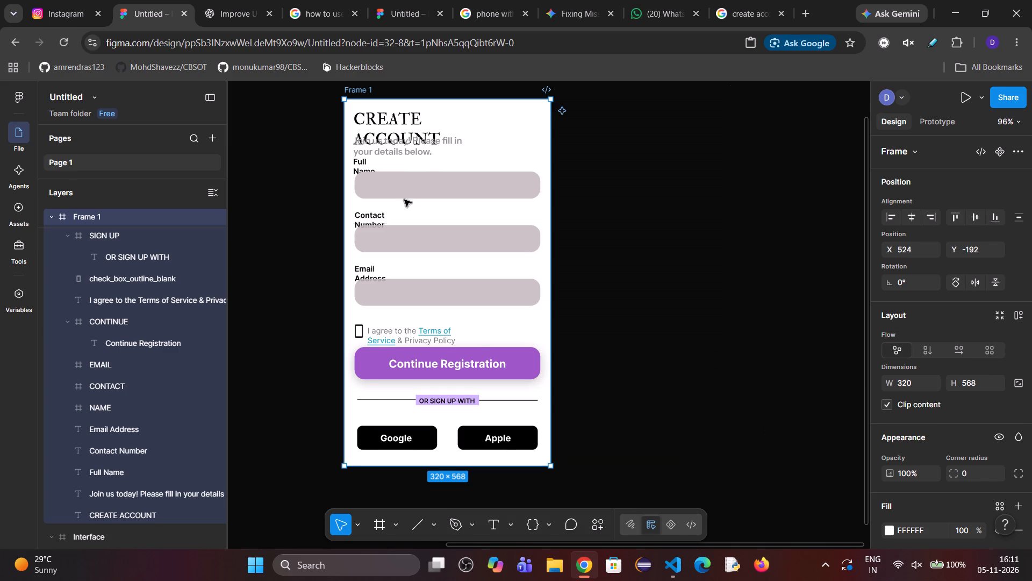
Widen the CREATE ACCOUNT heading's text box to about 253 so the heading fits on one line.
click(376, 117)
drag(447, 131, 468, 130)
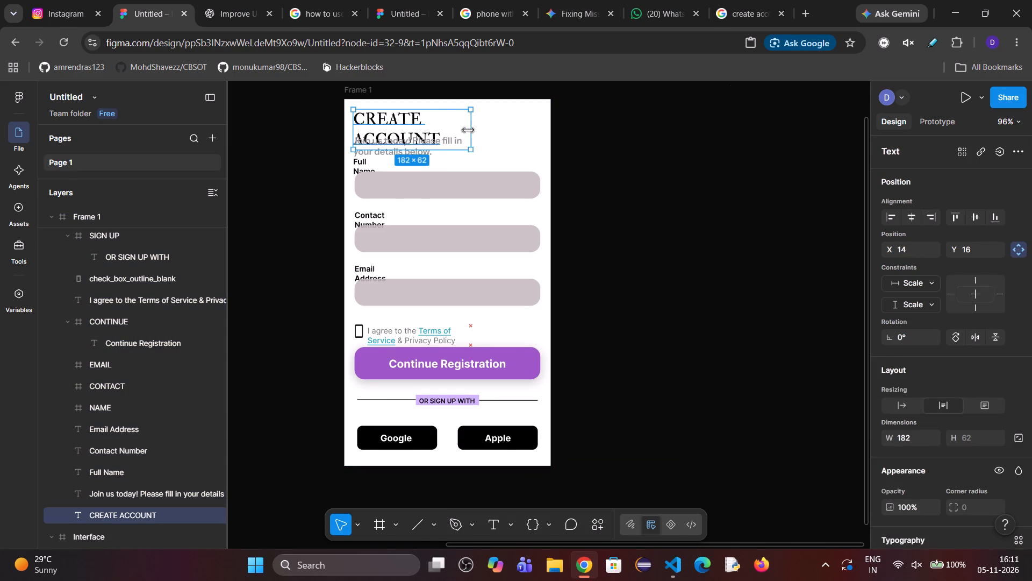
drag(468, 130, 529, 127)
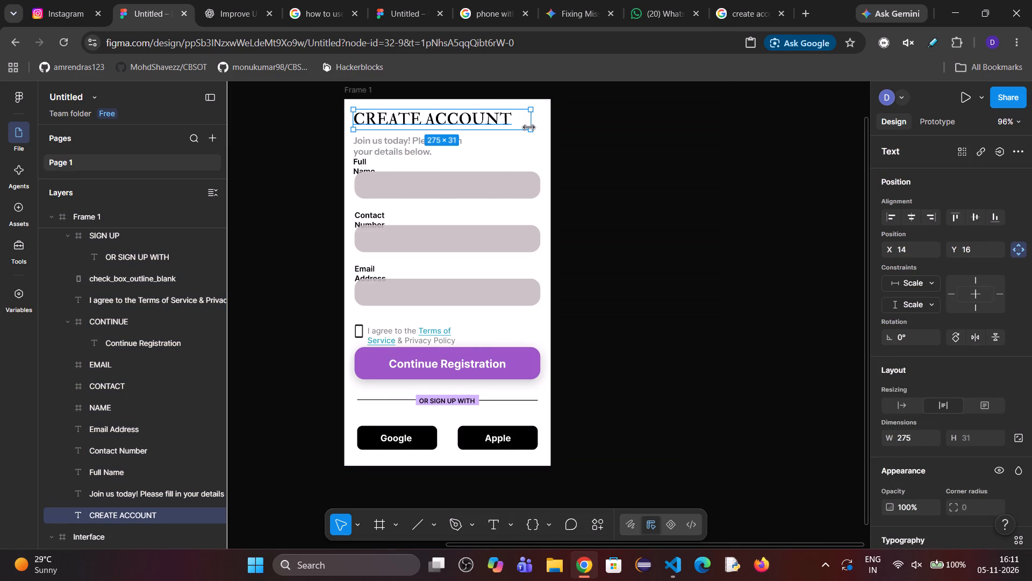
drag(529, 127, 516, 127)
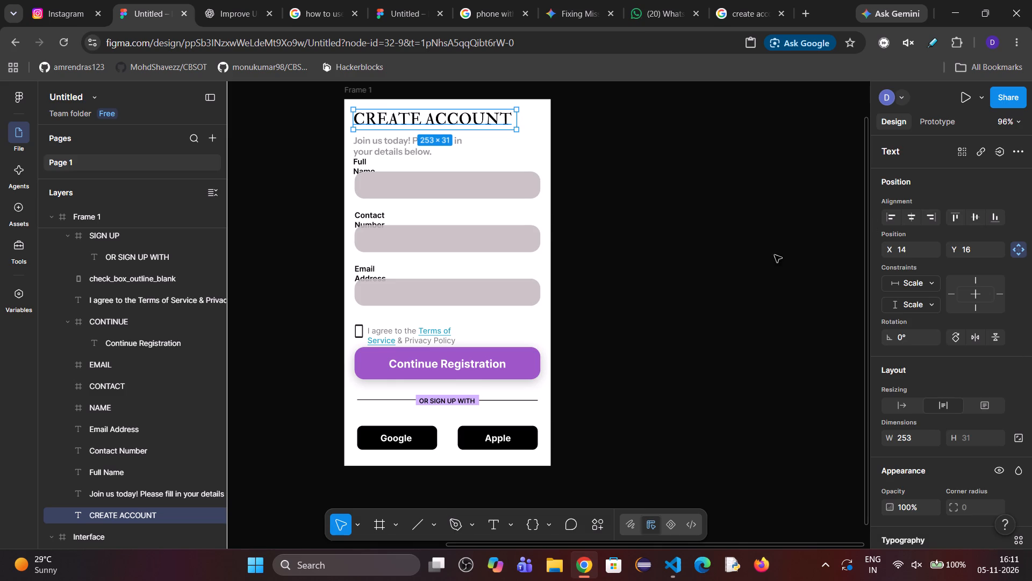
Set the "Join us today! Please fill in your details below." text to auto width resizing.
click(389, 152)
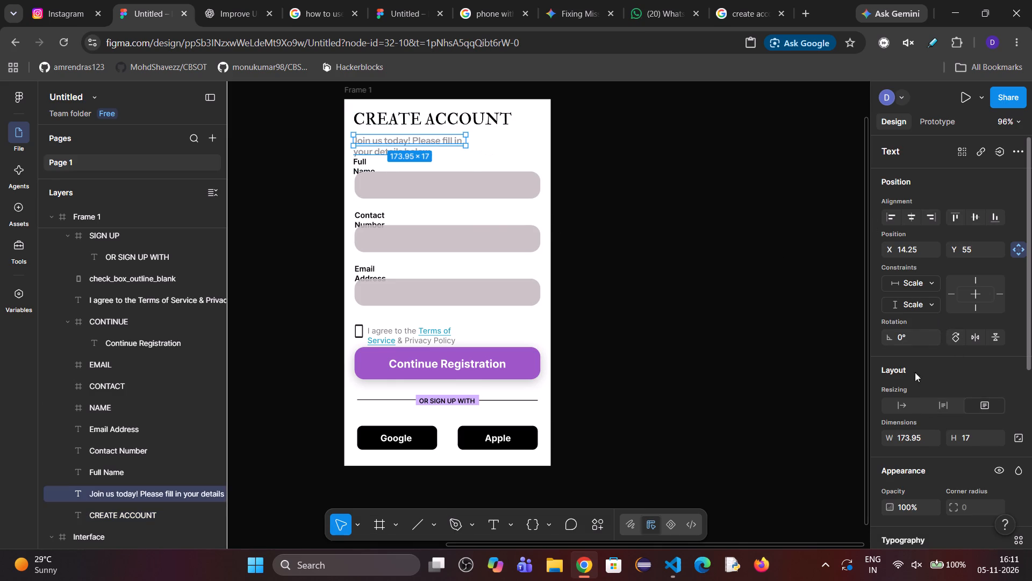
click(937, 408)
click(919, 406)
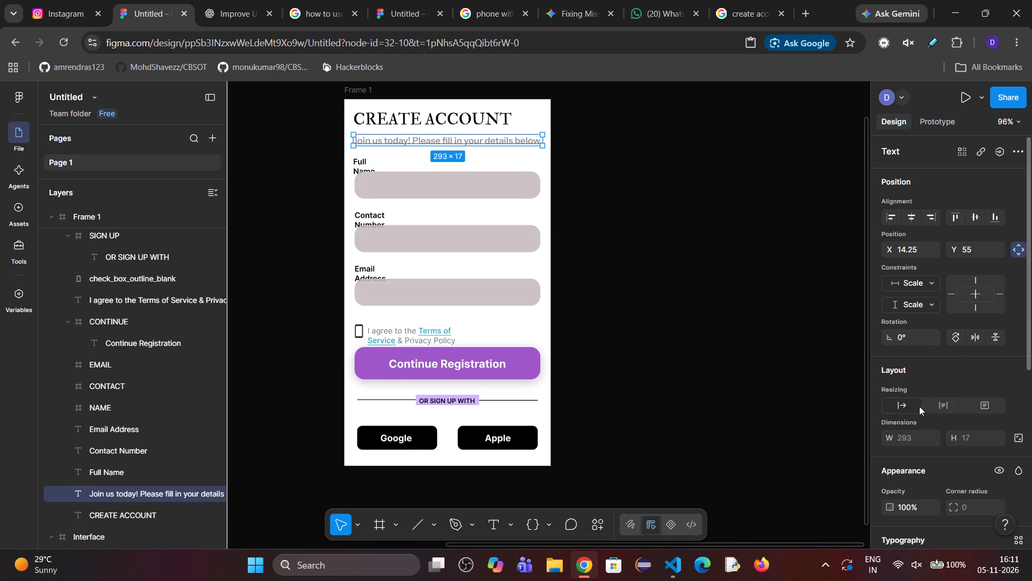
Set the Full Name, Contact Number and Email Address labels to auto width resizing so each fits on one line.
click(362, 168)
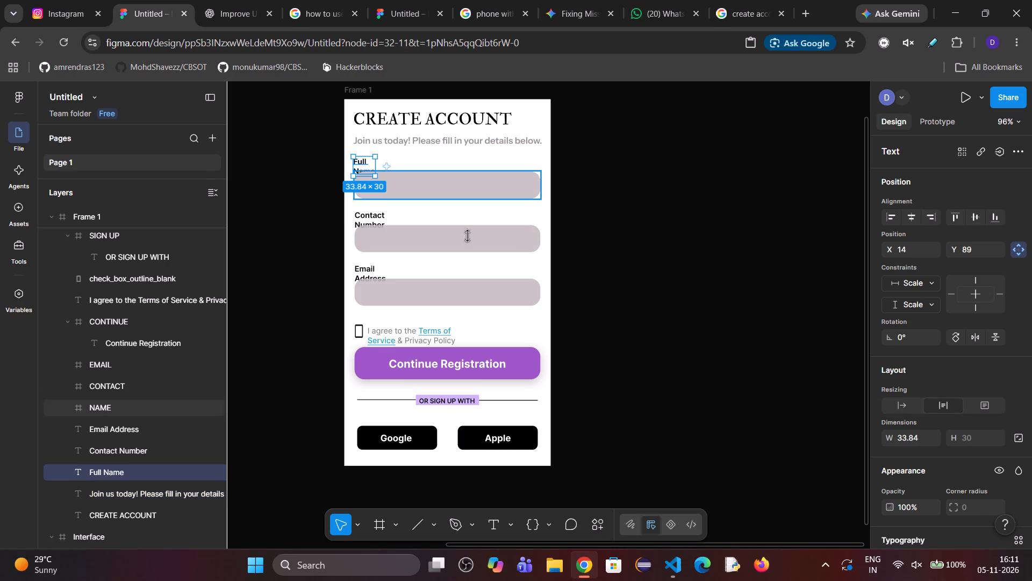
click(933, 400)
click(910, 406)
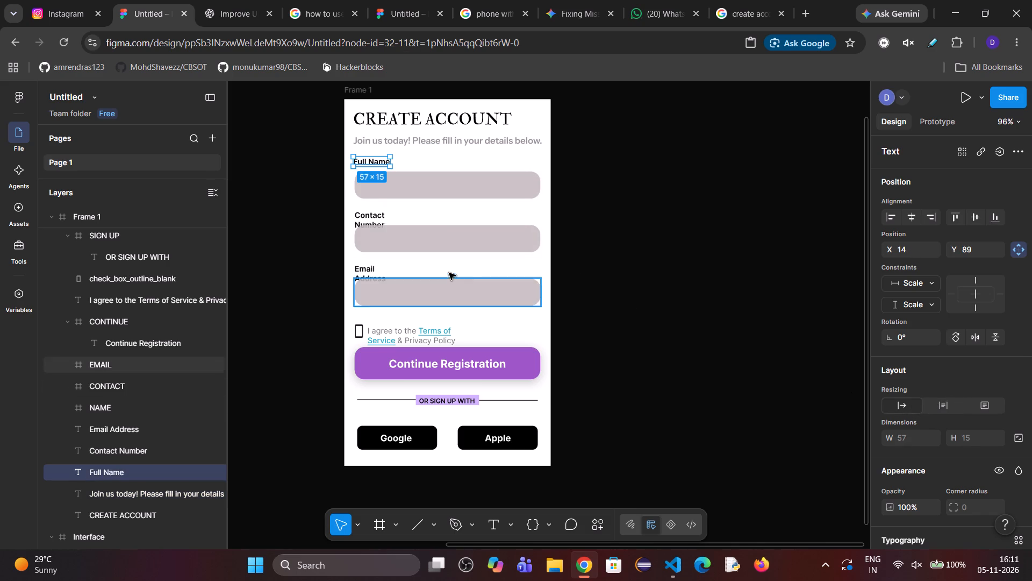
click(378, 219)
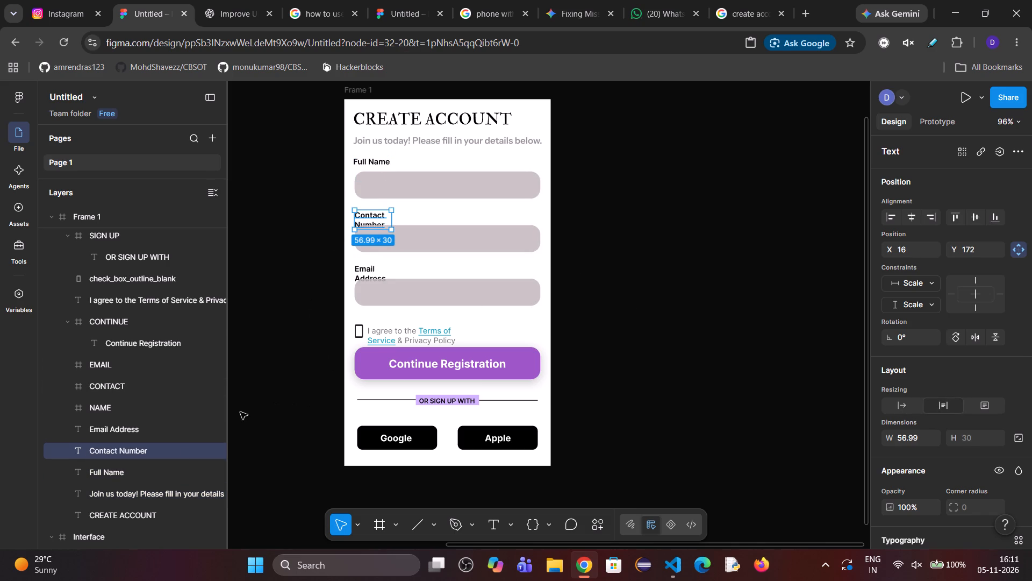
ctrl+click(142, 469)
ctrl+click(116, 433)
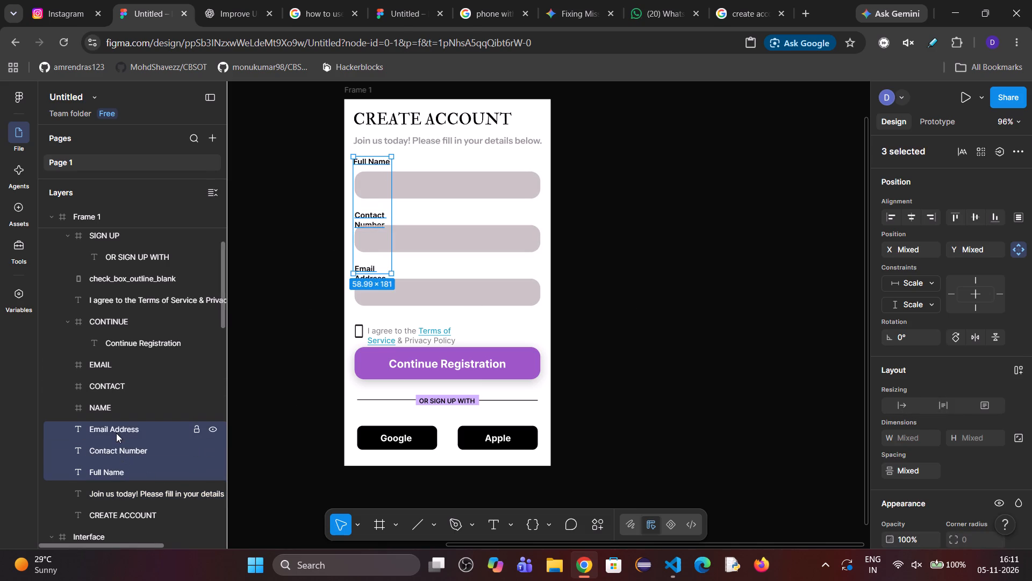
click(904, 406)
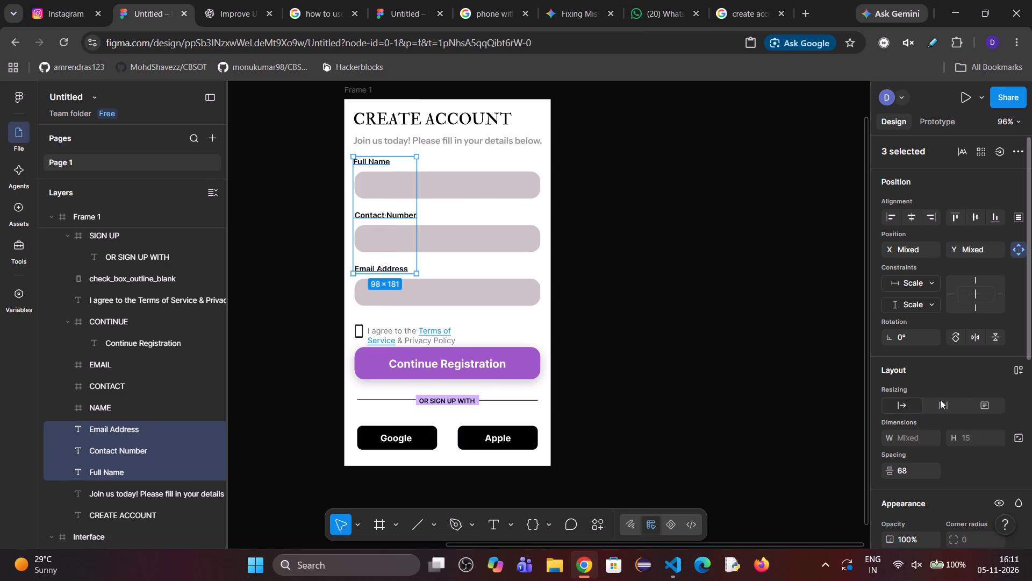
click(940, 400)
click(711, 323)
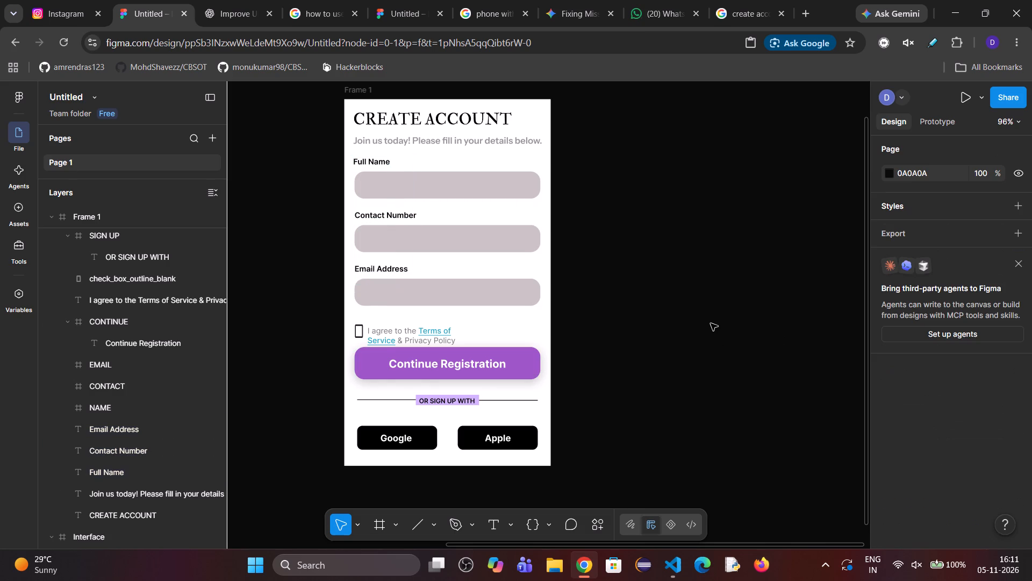
Nudge the Continue Registration button down by about 10, away from the terms text.
click(390, 368)
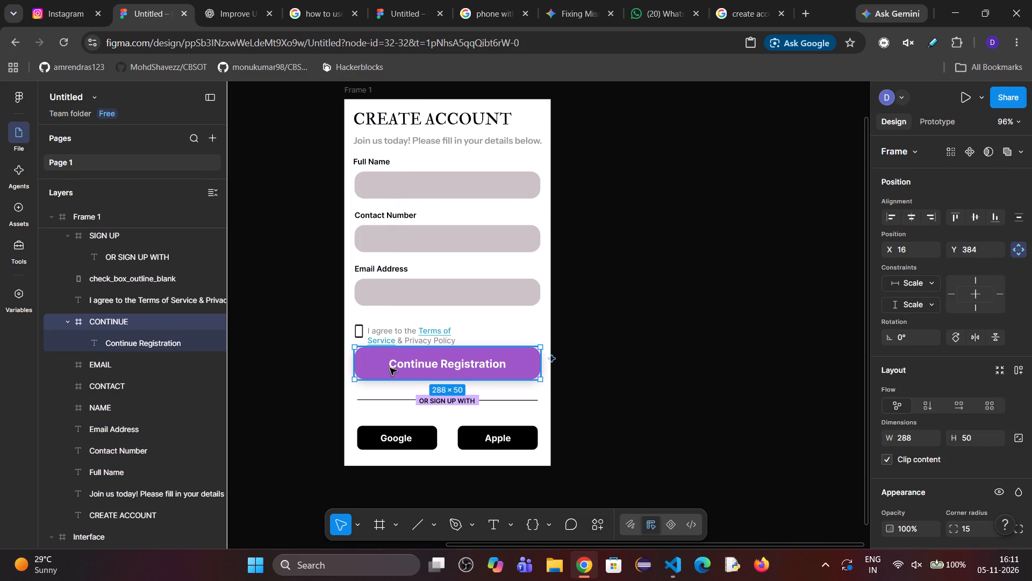
key(shift+Down)
shift+click(390, 368)
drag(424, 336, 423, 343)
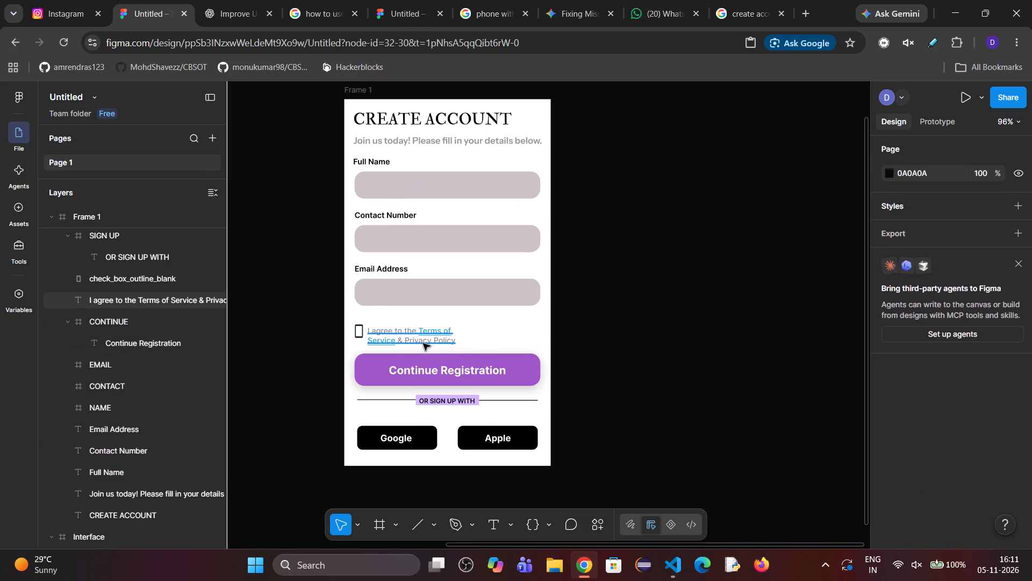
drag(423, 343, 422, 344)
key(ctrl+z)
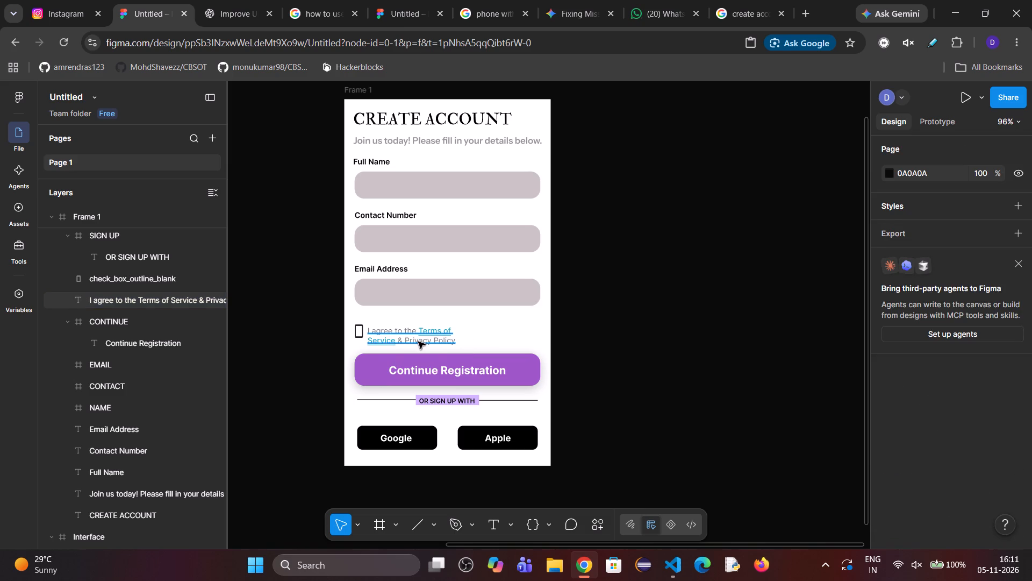
Set the "I agree to the Terms of Service & Privacy Policy" text to auto width resizing.
click(425, 340)
click(900, 411)
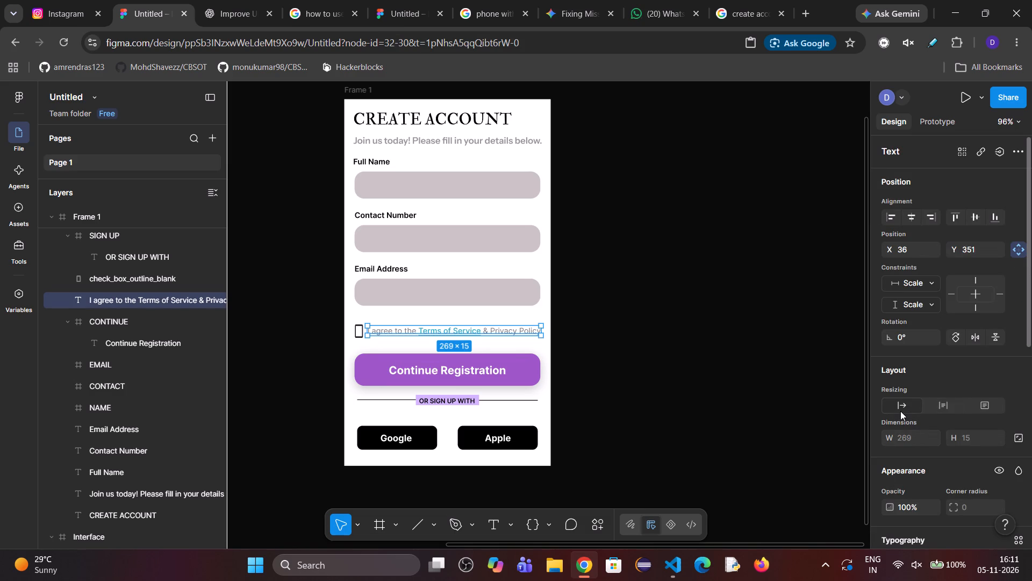
click(454, 403)
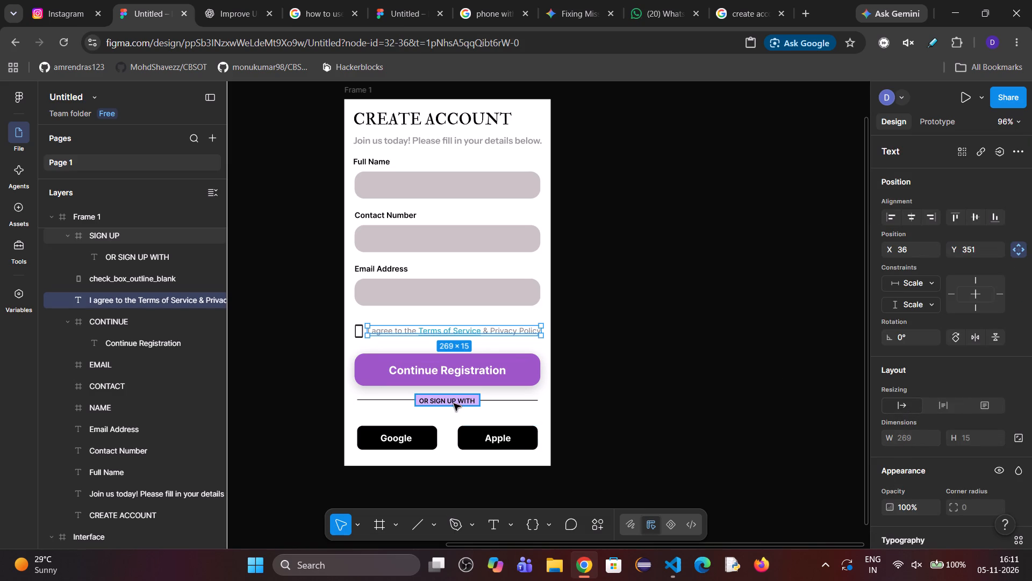
click(668, 358)
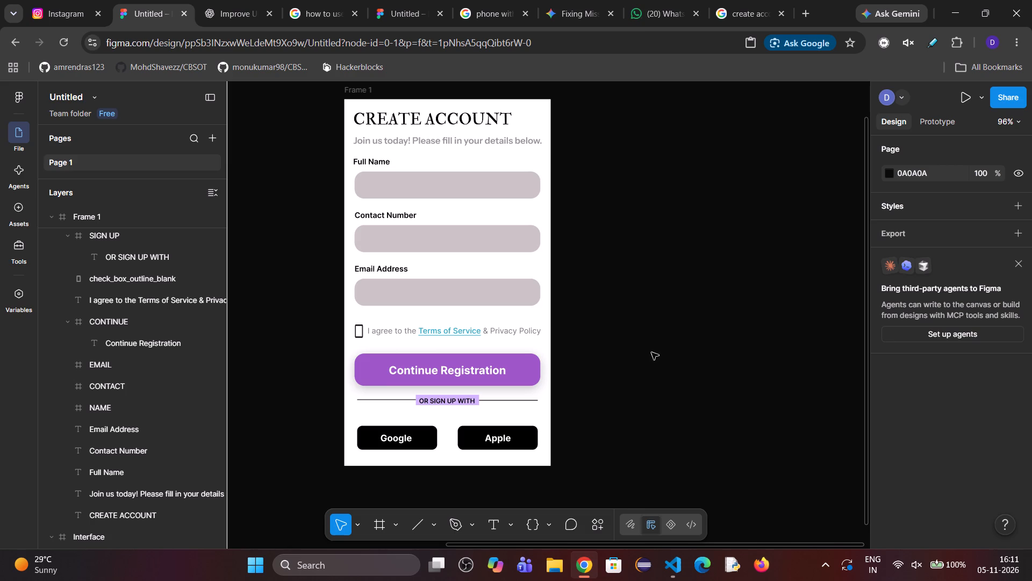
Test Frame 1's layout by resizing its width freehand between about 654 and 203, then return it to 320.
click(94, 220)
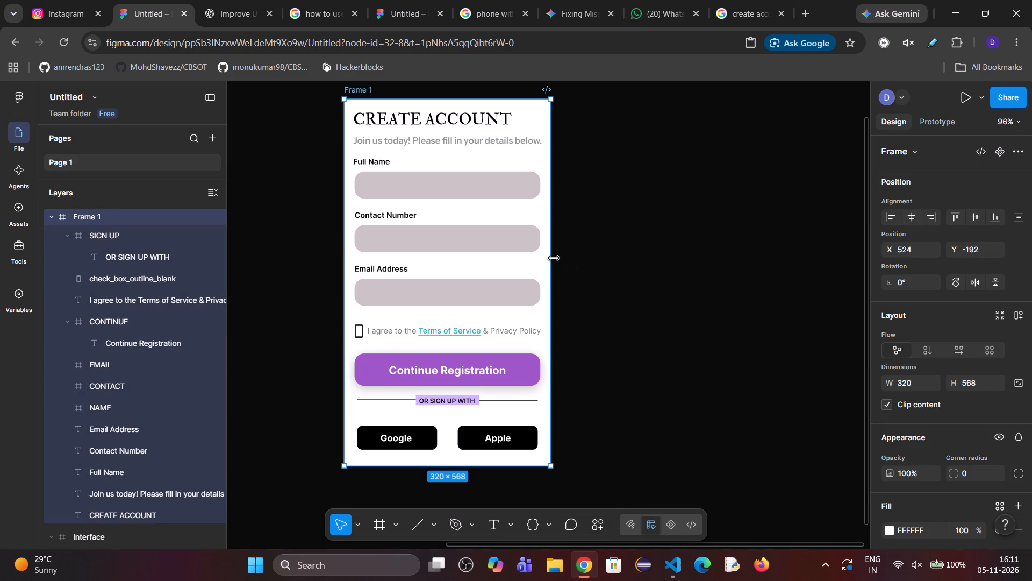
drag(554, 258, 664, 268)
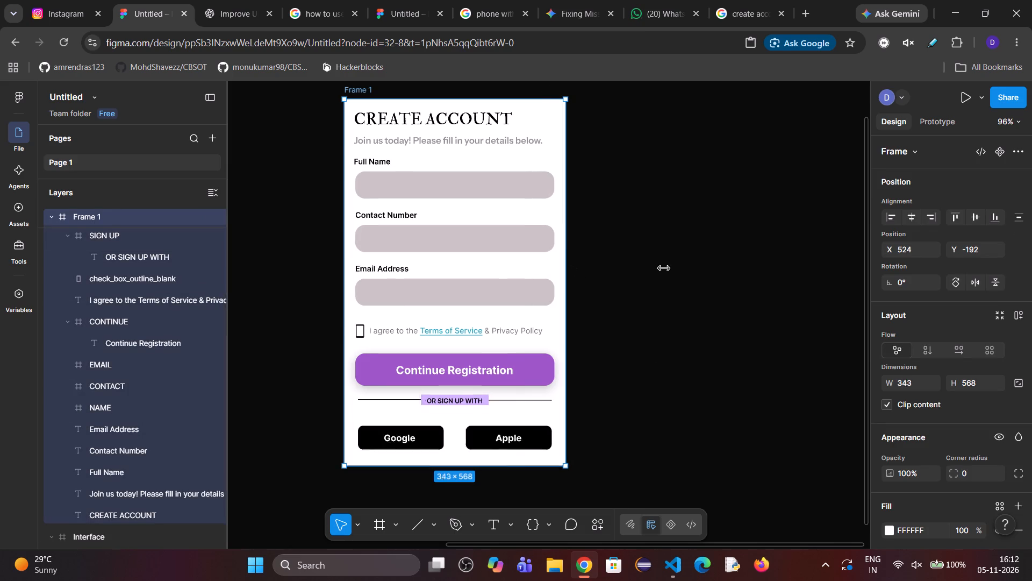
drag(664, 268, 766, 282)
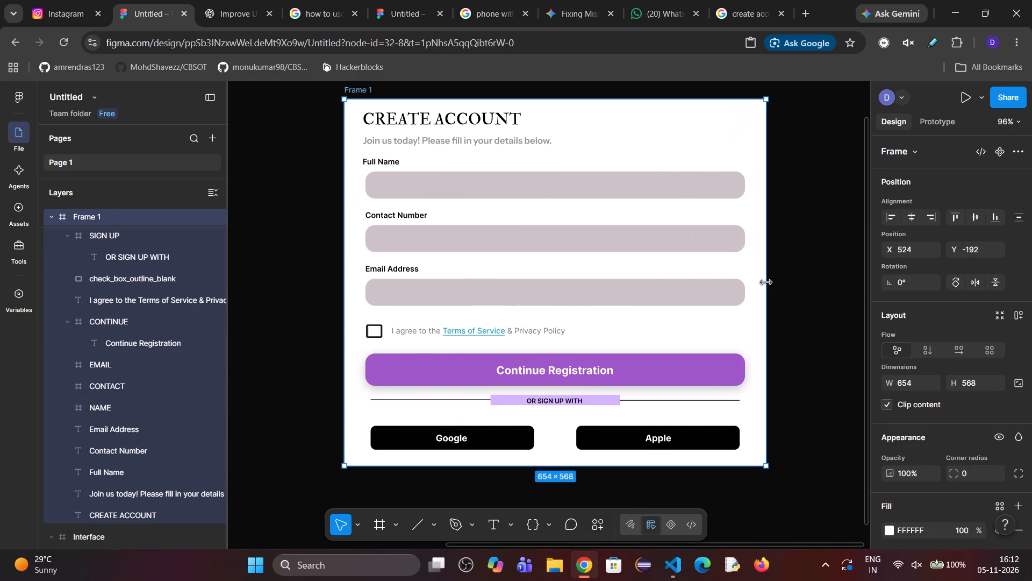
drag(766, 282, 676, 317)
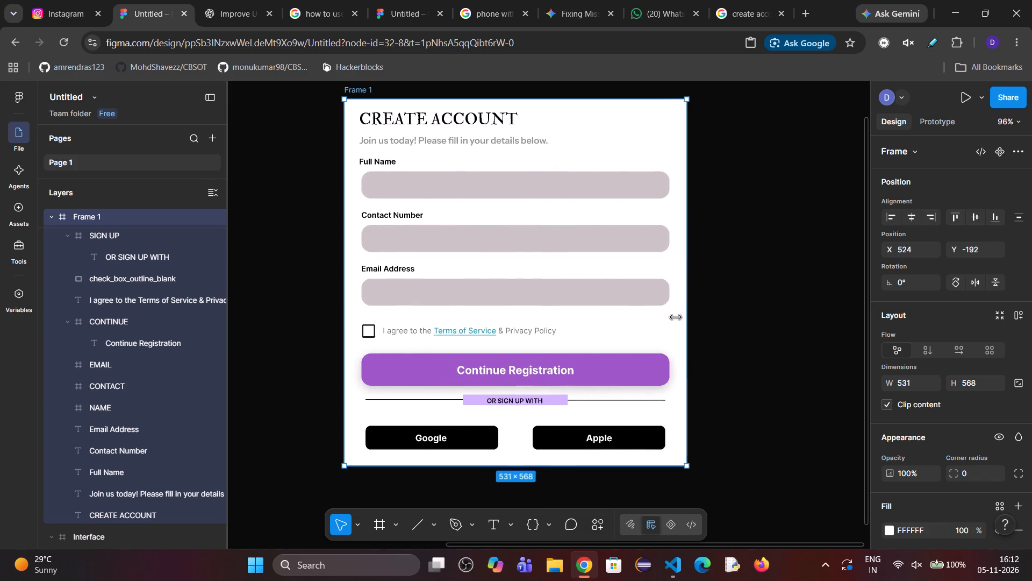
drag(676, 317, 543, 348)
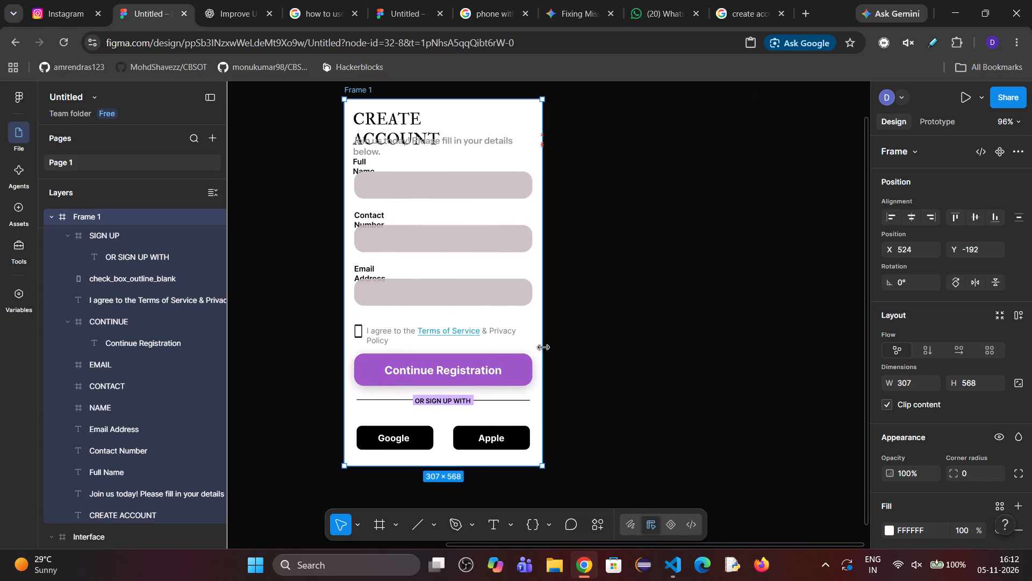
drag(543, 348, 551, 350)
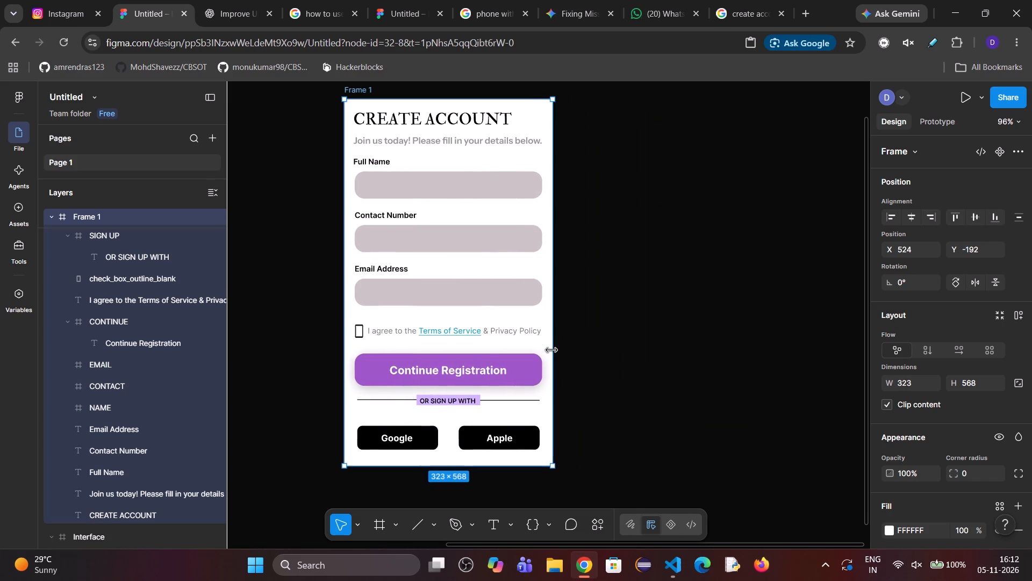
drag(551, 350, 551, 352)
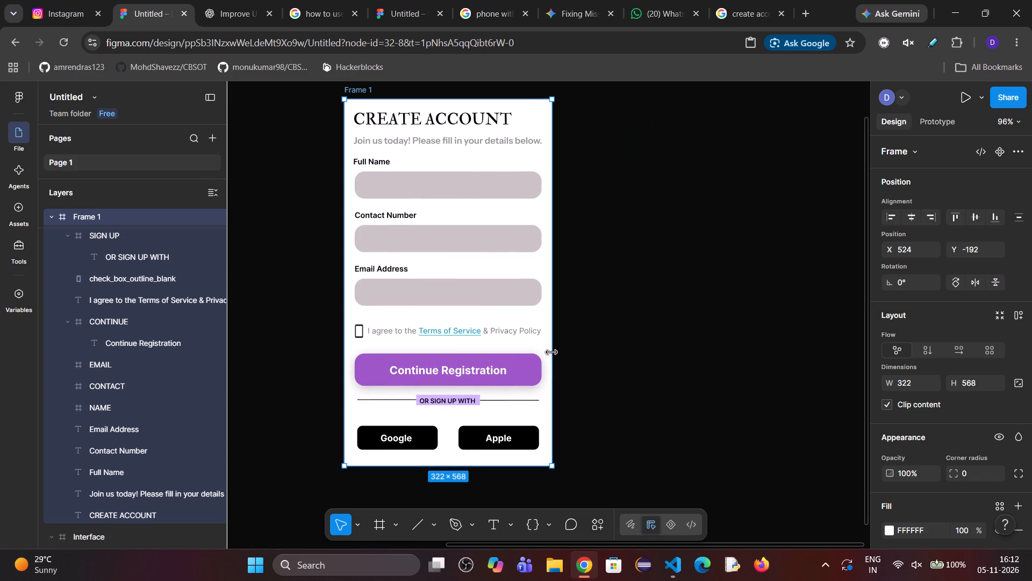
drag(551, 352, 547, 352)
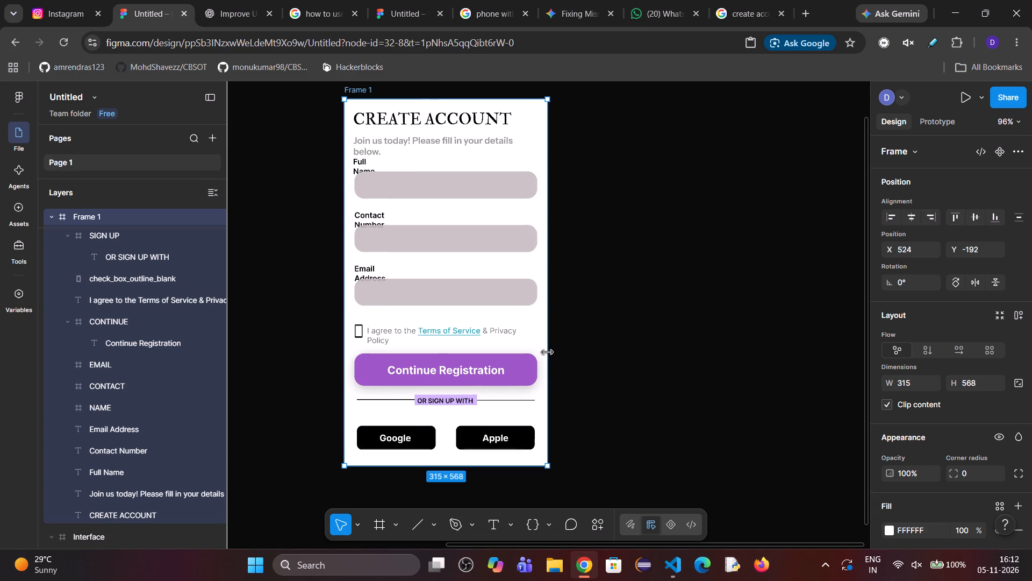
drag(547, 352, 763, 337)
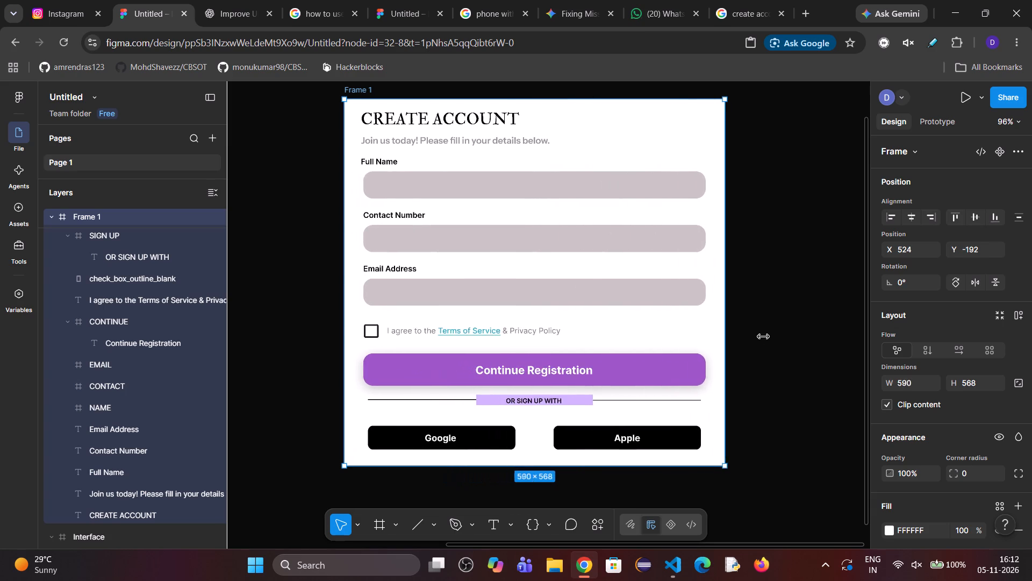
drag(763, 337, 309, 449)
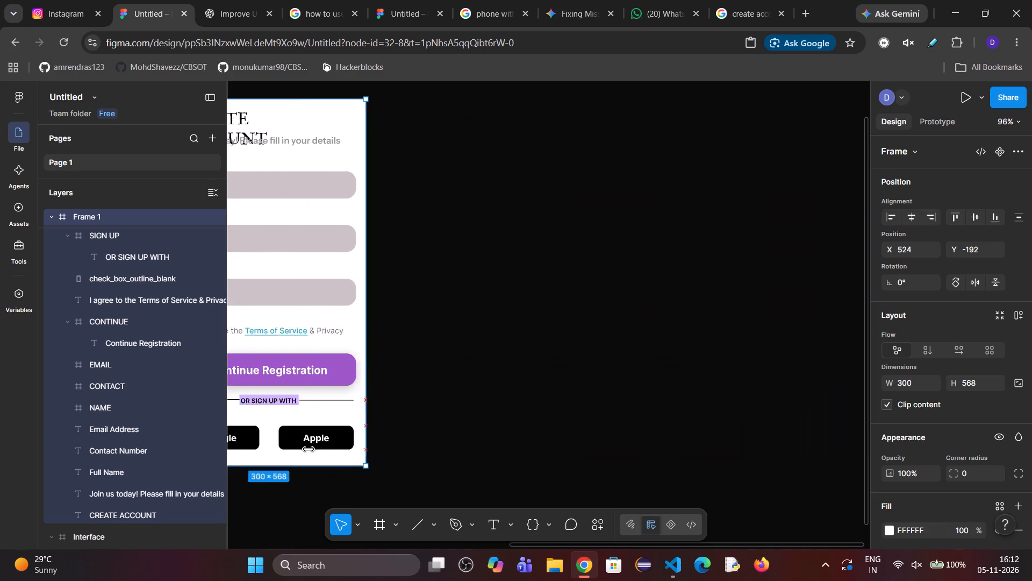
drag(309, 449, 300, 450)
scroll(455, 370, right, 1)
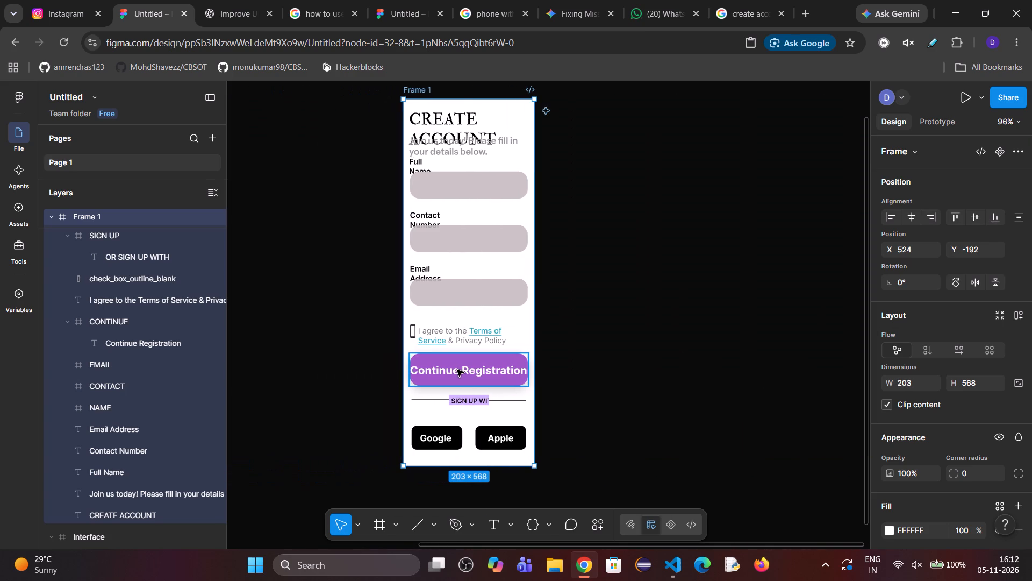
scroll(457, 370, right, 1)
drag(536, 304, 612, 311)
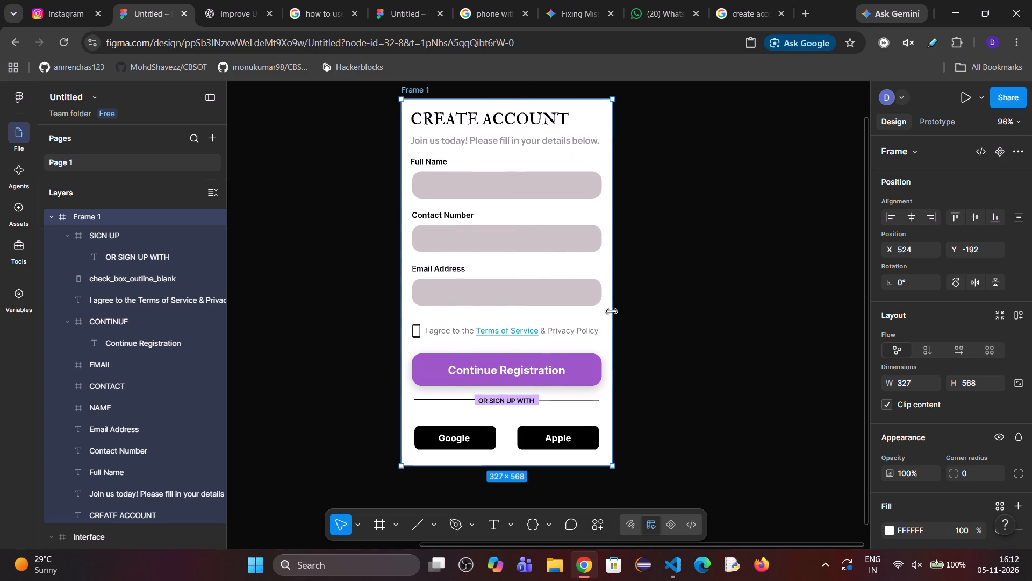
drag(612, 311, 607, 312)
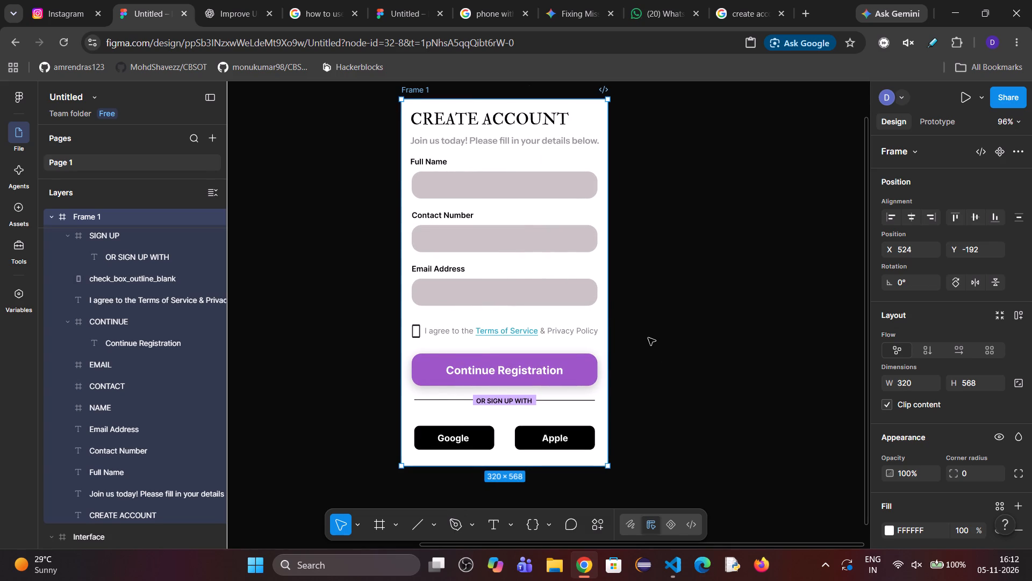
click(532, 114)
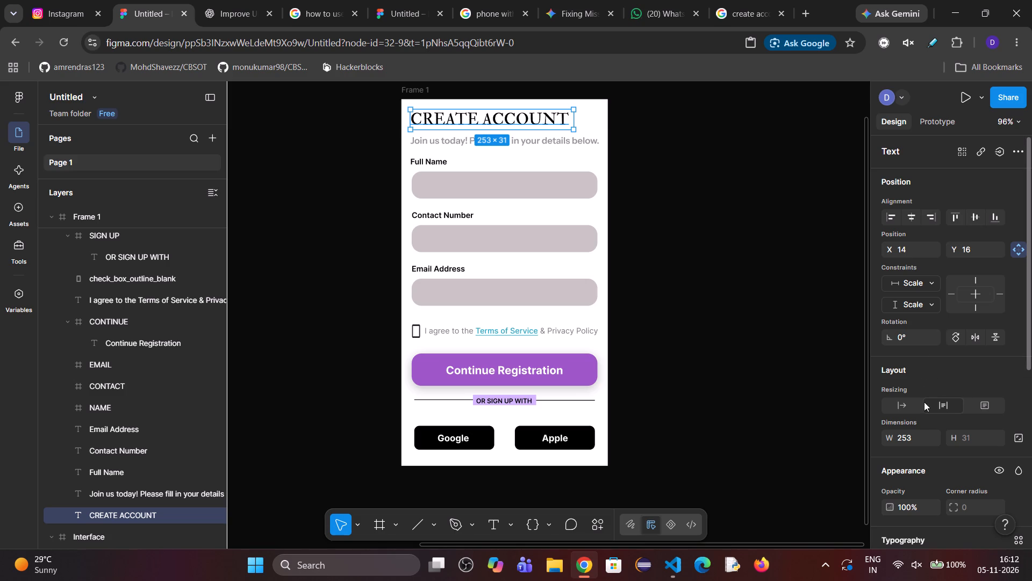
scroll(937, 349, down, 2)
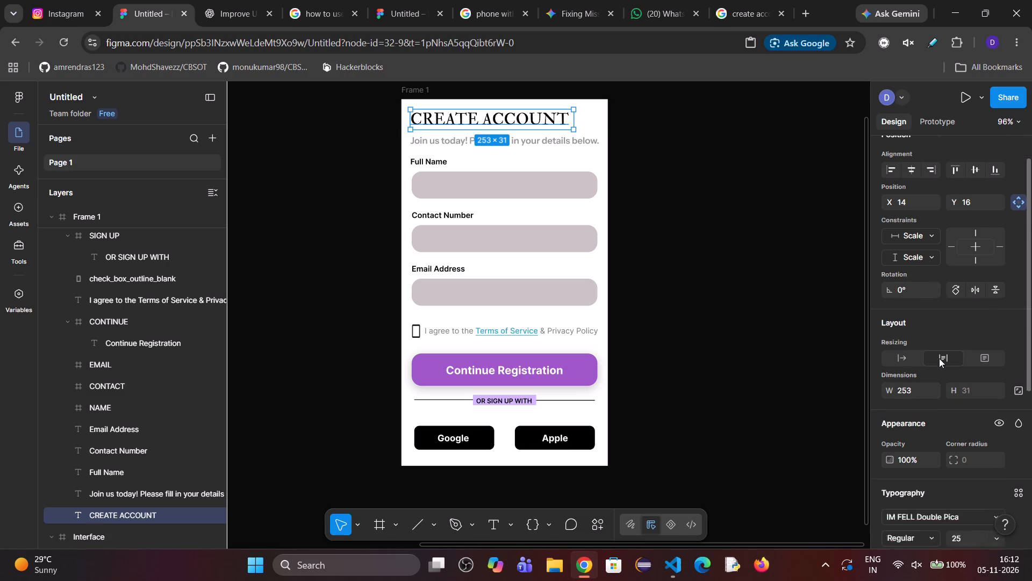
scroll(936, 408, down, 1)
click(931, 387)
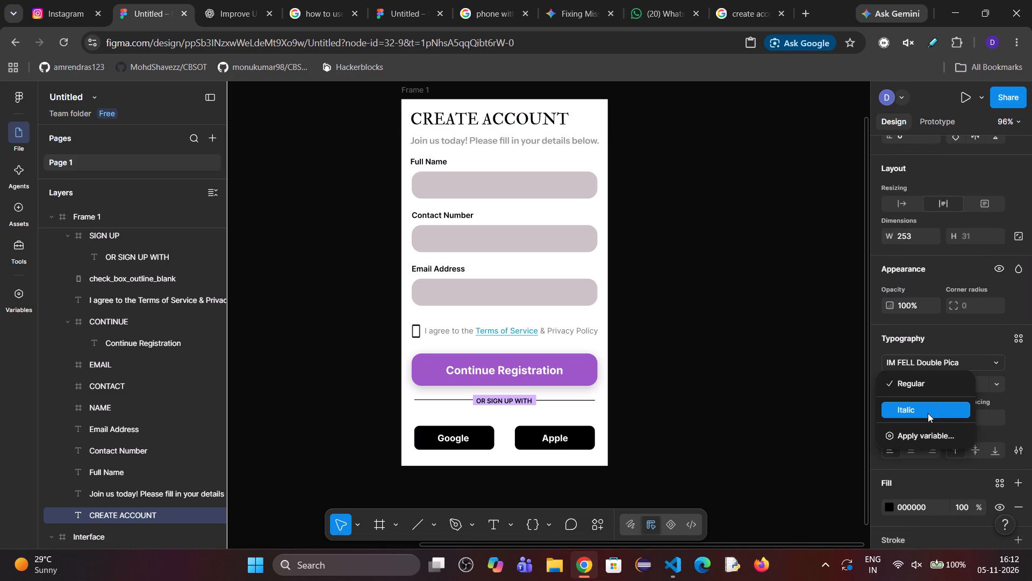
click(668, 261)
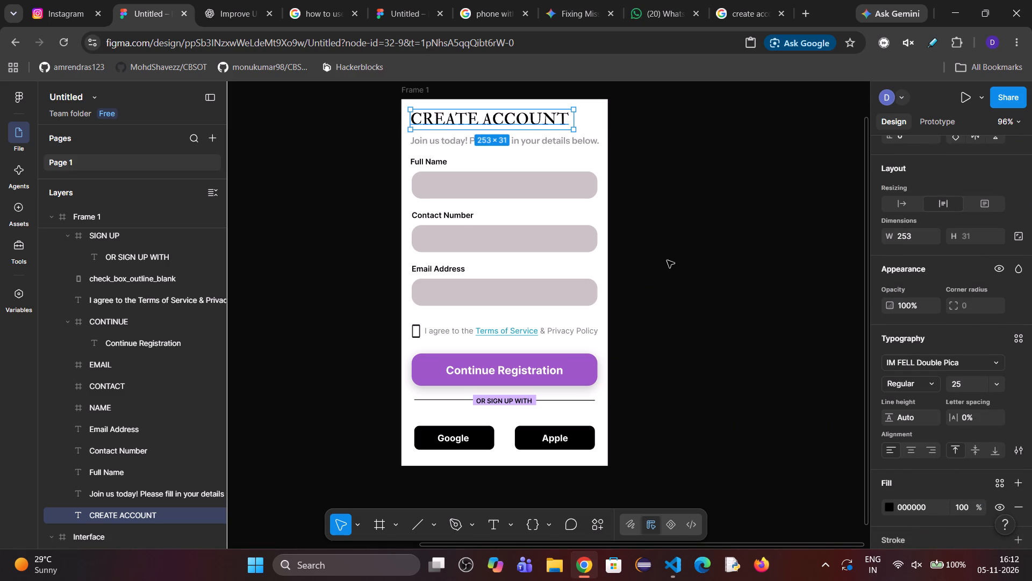
Set the width of the checkbox beside the terms text to 20.78, matching its height.
click(413, 324)
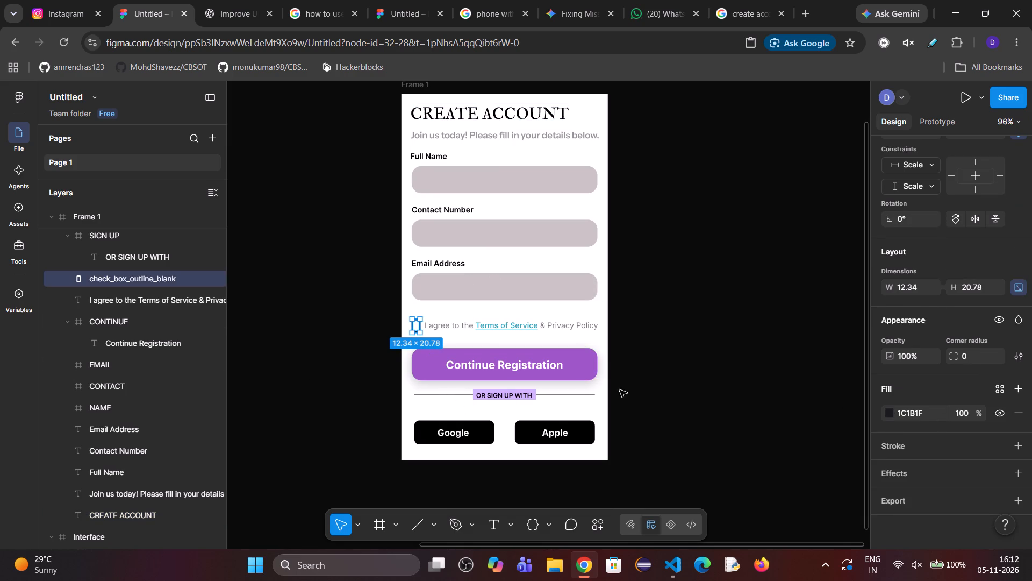
click(901, 291)
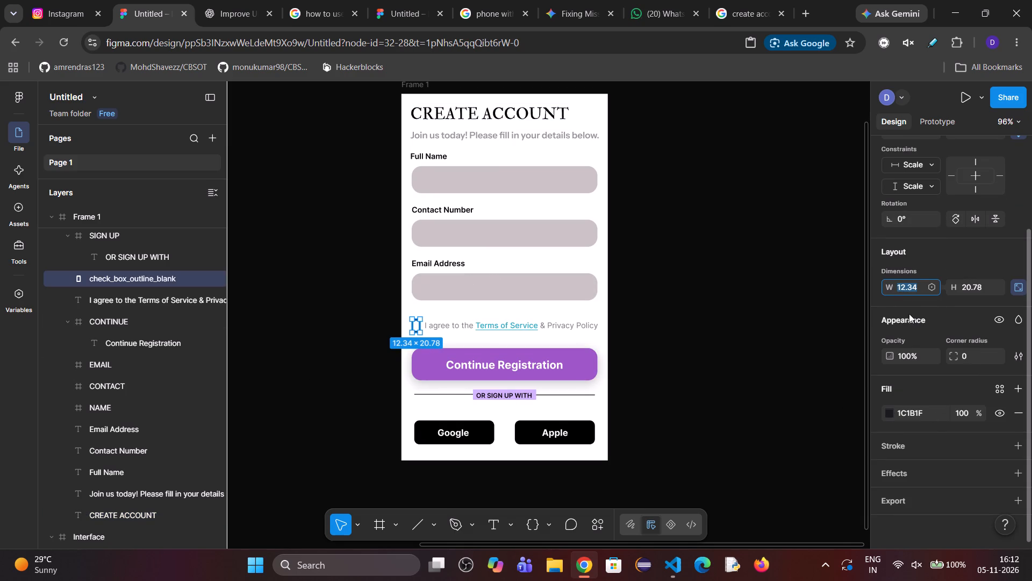
text(20)
text(.78)
key(Return)
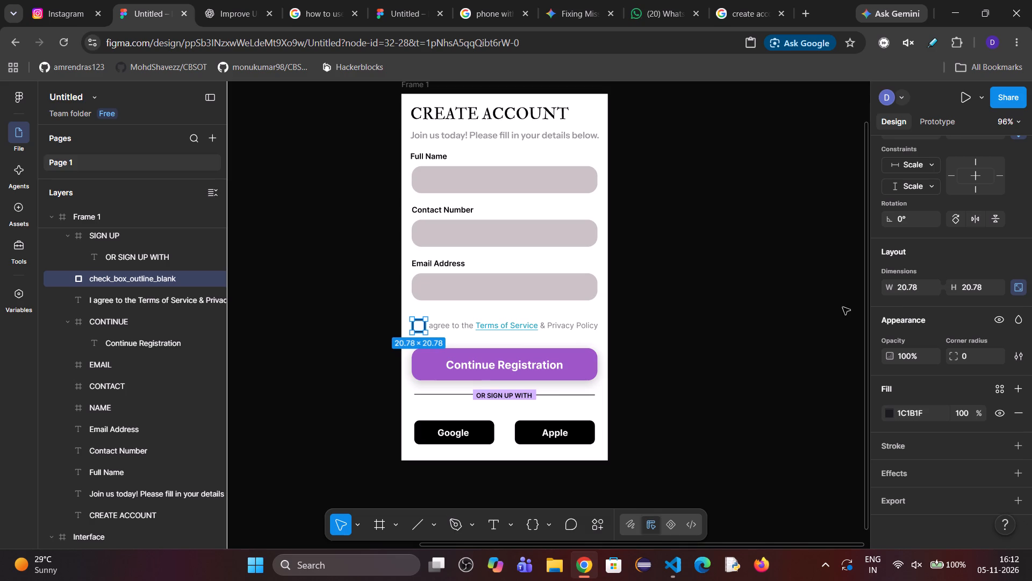
scroll(931, 334, up, 3)
click(814, 346)
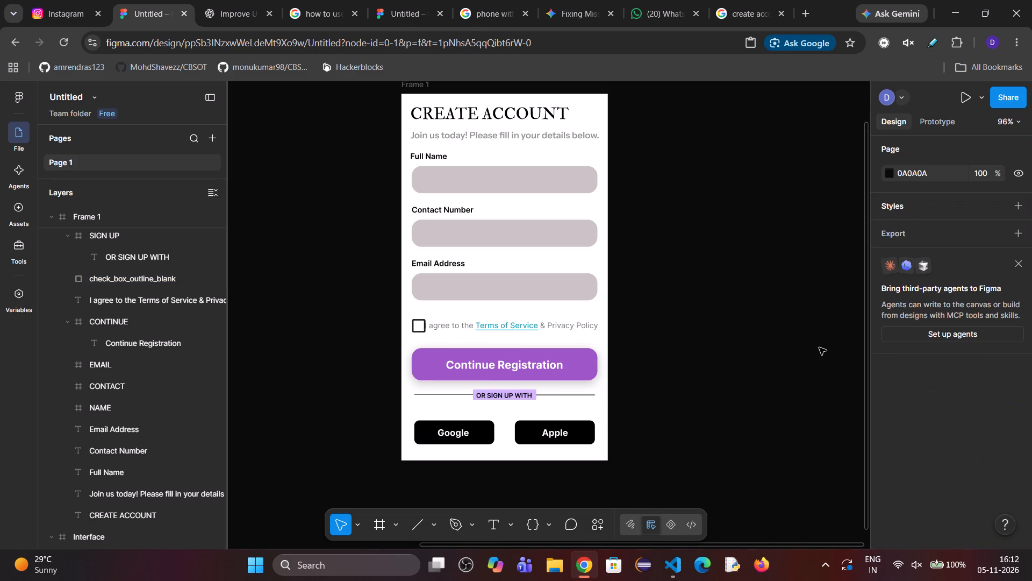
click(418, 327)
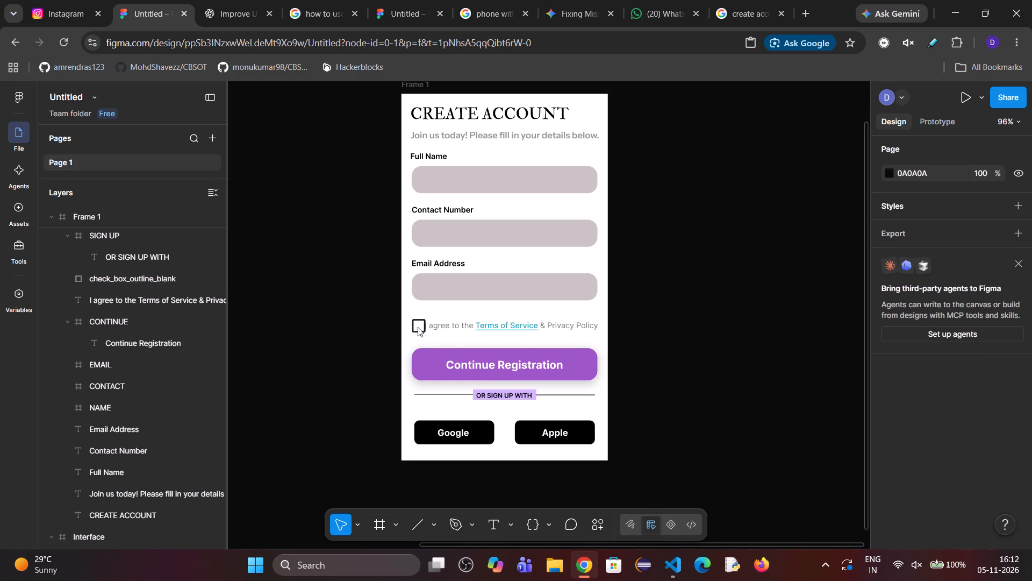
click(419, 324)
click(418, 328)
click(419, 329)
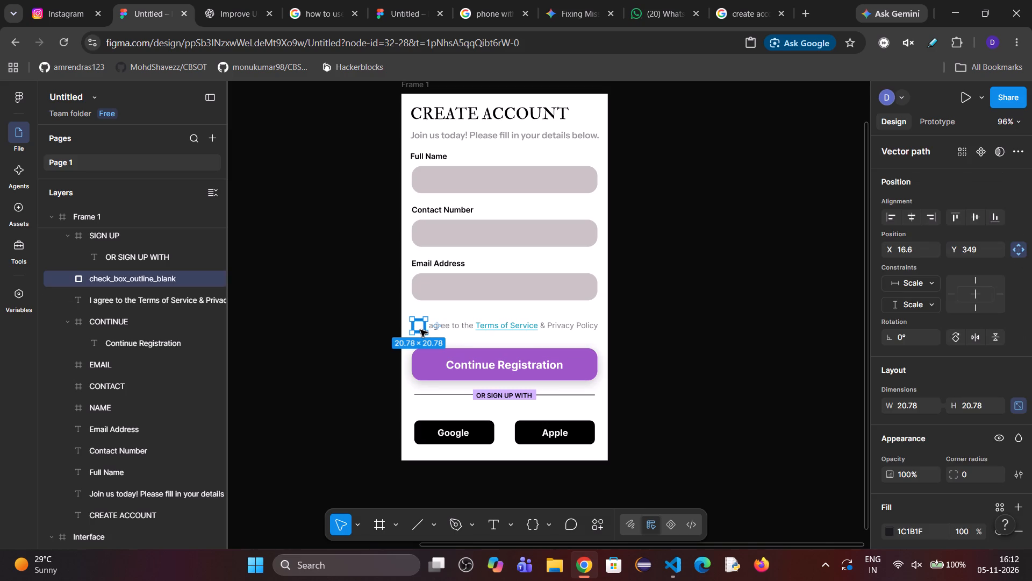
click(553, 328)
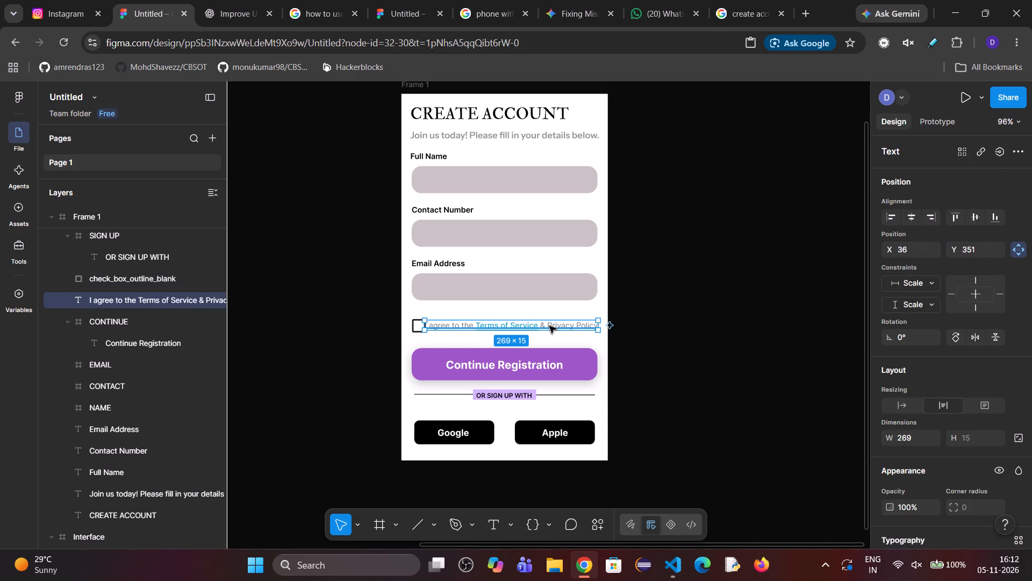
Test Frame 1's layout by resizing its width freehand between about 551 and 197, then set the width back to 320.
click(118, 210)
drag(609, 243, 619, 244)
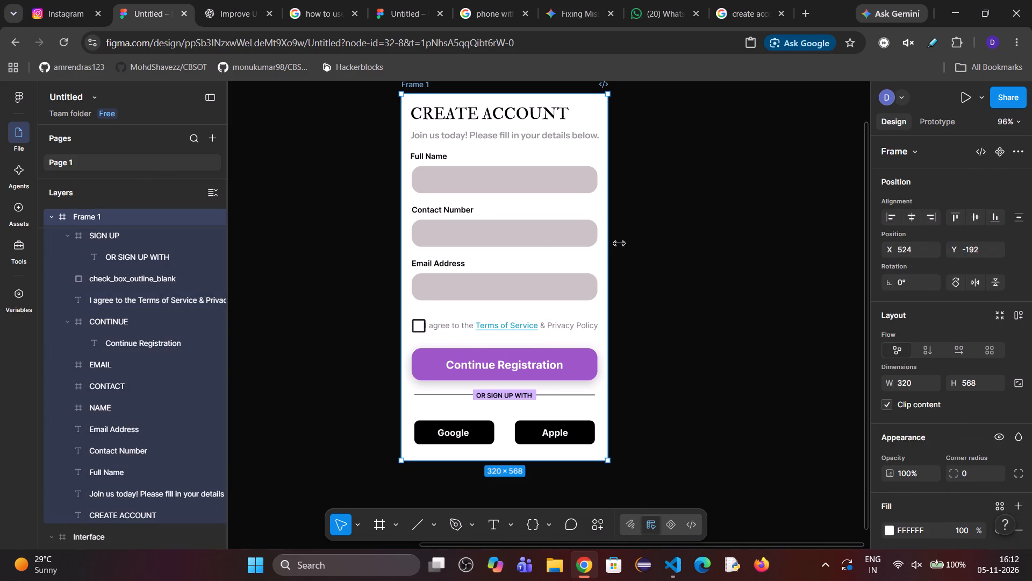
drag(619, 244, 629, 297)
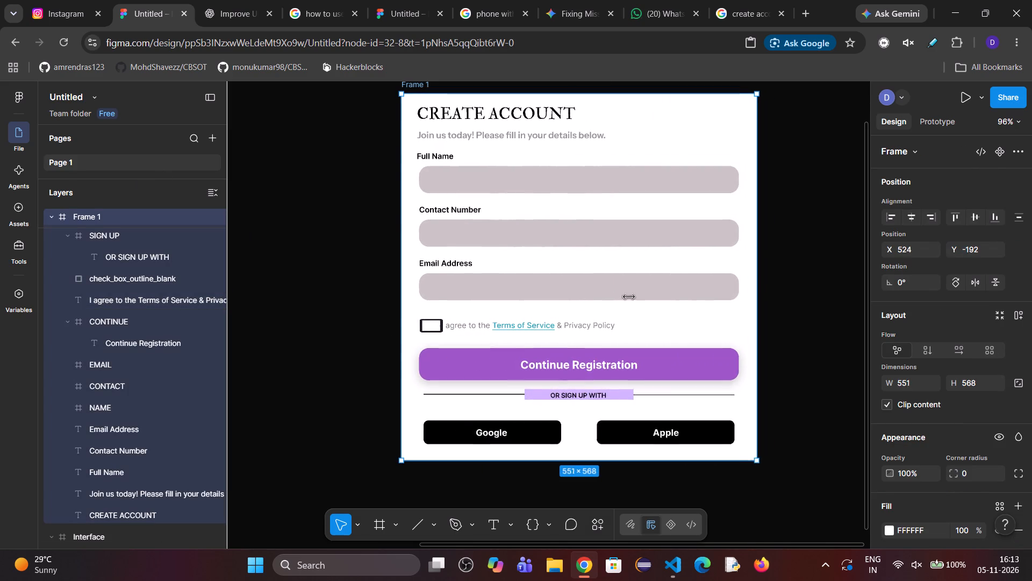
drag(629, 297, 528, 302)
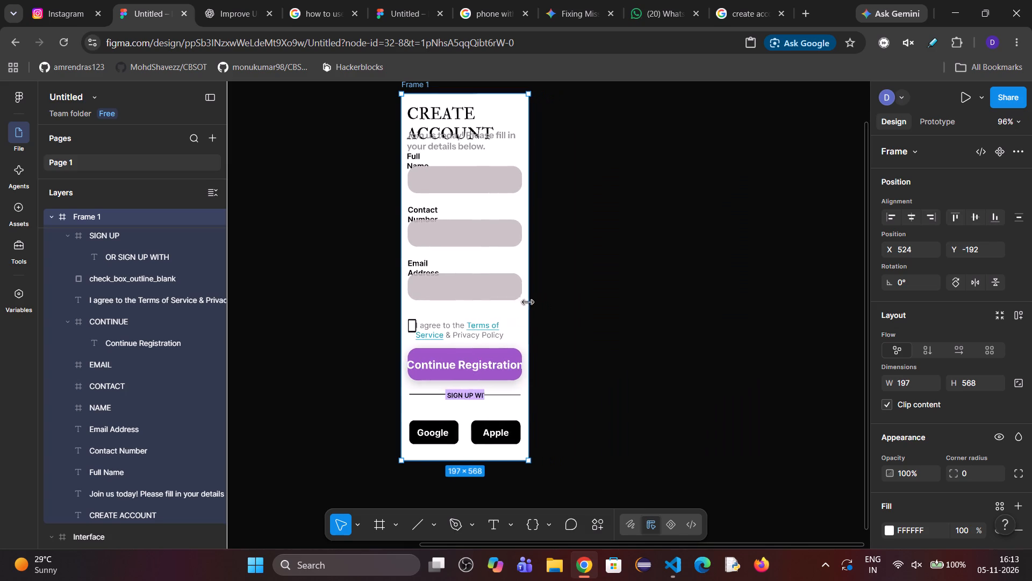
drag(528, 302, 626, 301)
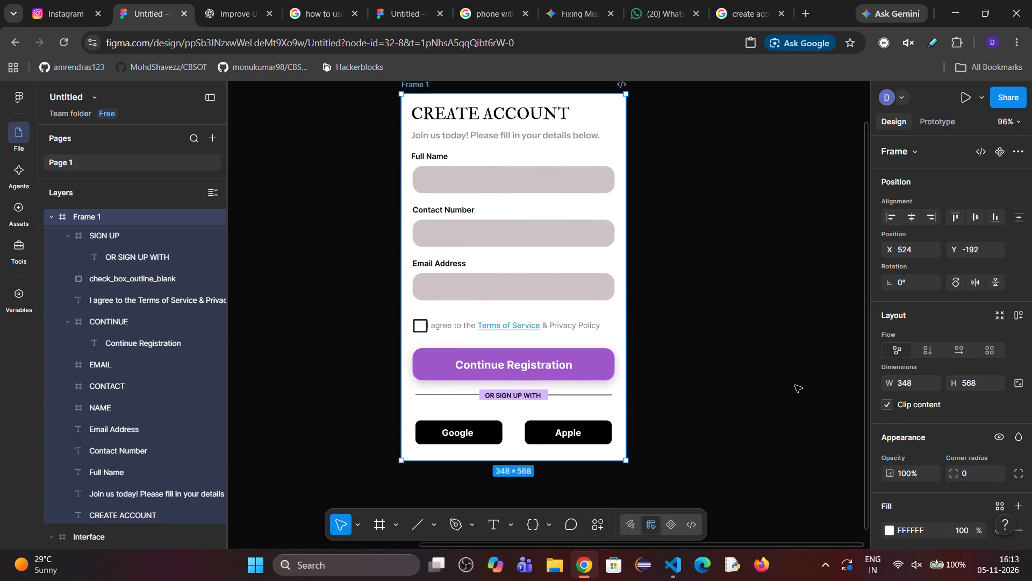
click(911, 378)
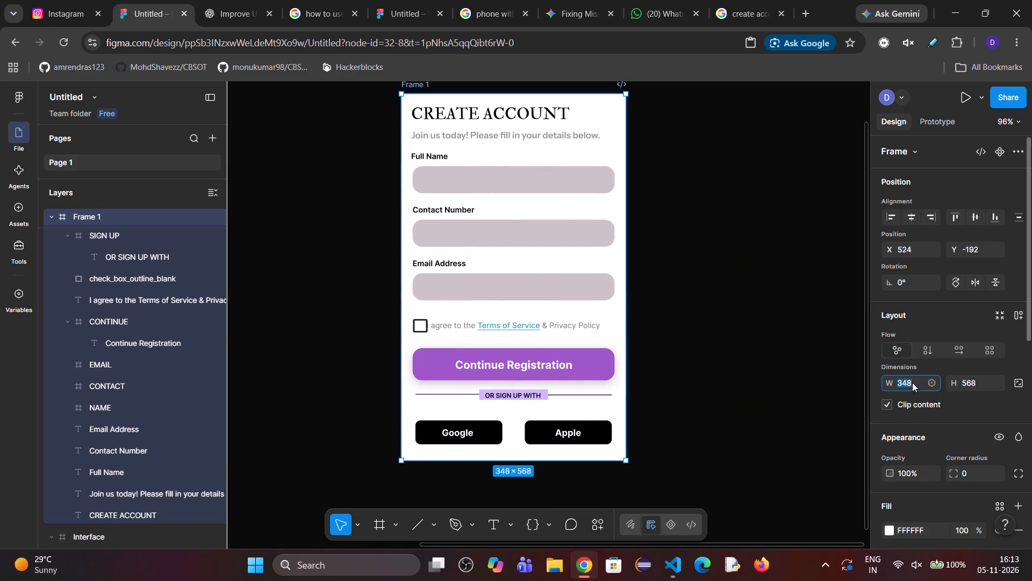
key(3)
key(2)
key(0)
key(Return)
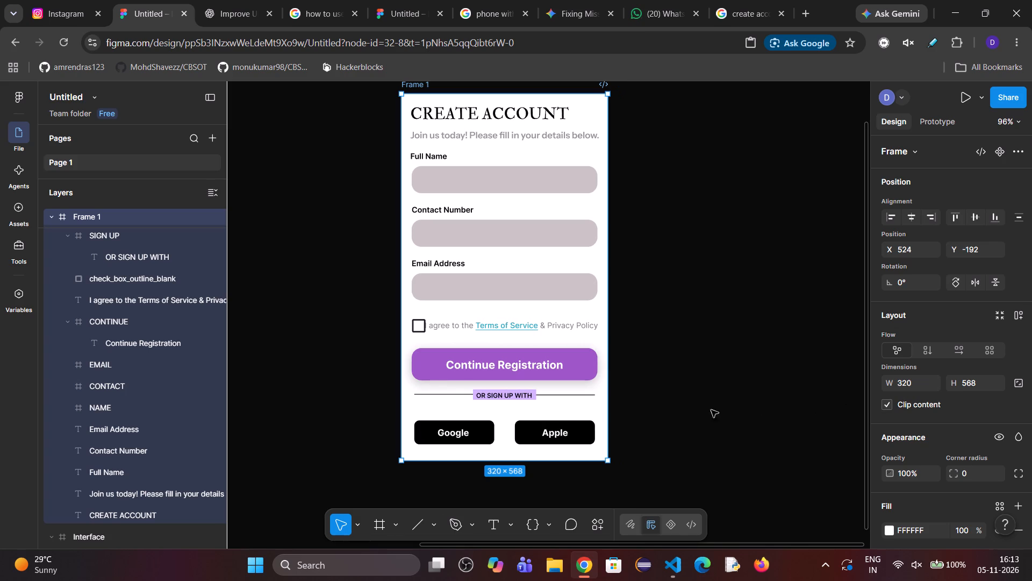
Shift the terms text's left edge to X 43, clear of the checkbox, and set the text to auto width resizing.
double_click(436, 325)
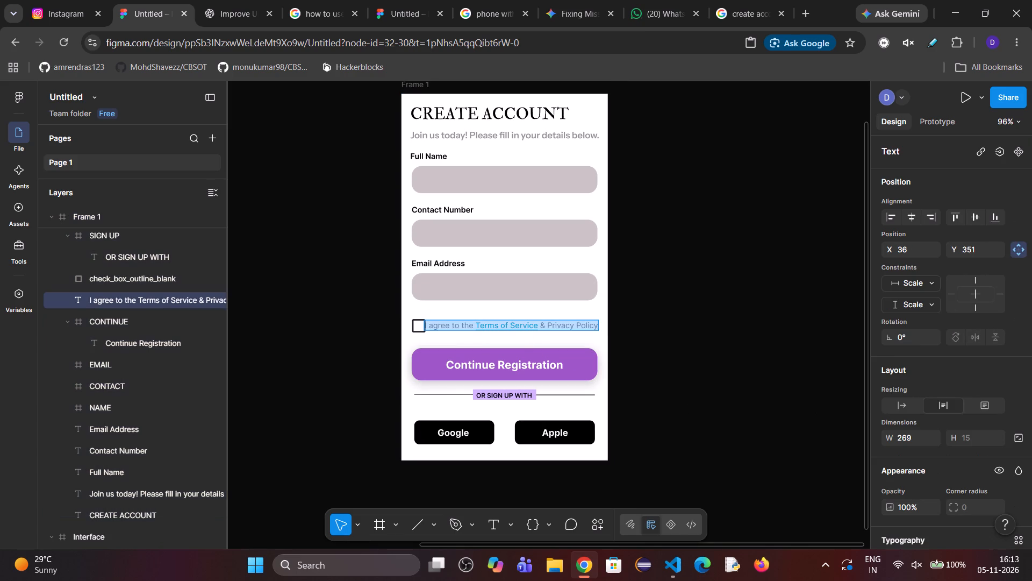
click(425, 326)
click(456, 326)
click(461, 341)
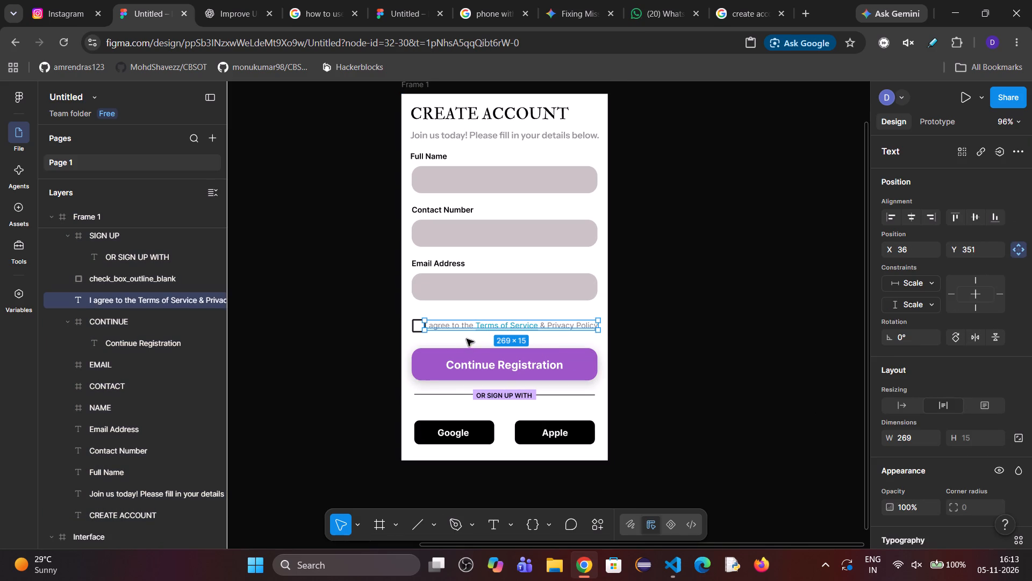
drag(424, 325, 427, 327)
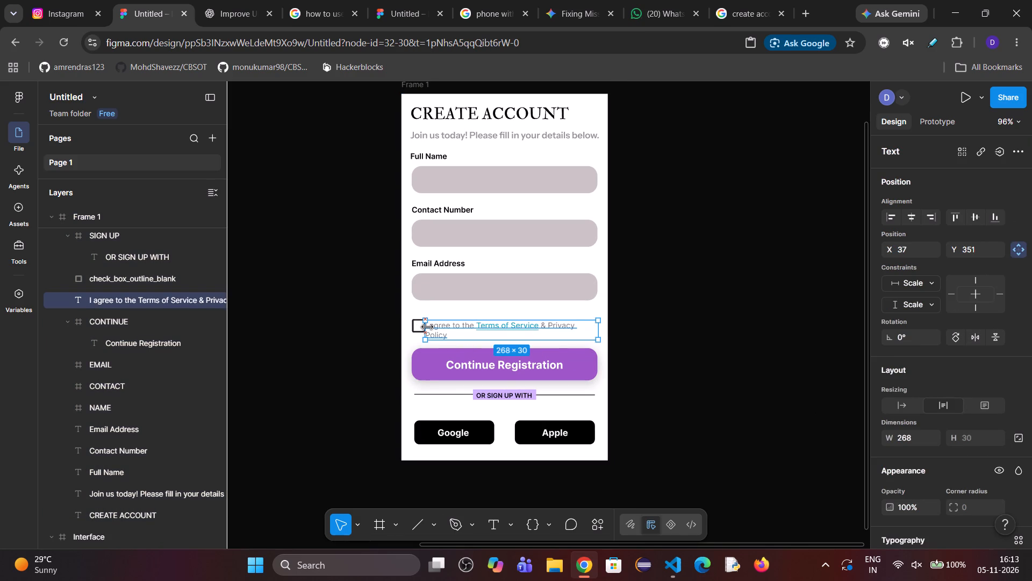
drag(427, 327, 428, 327)
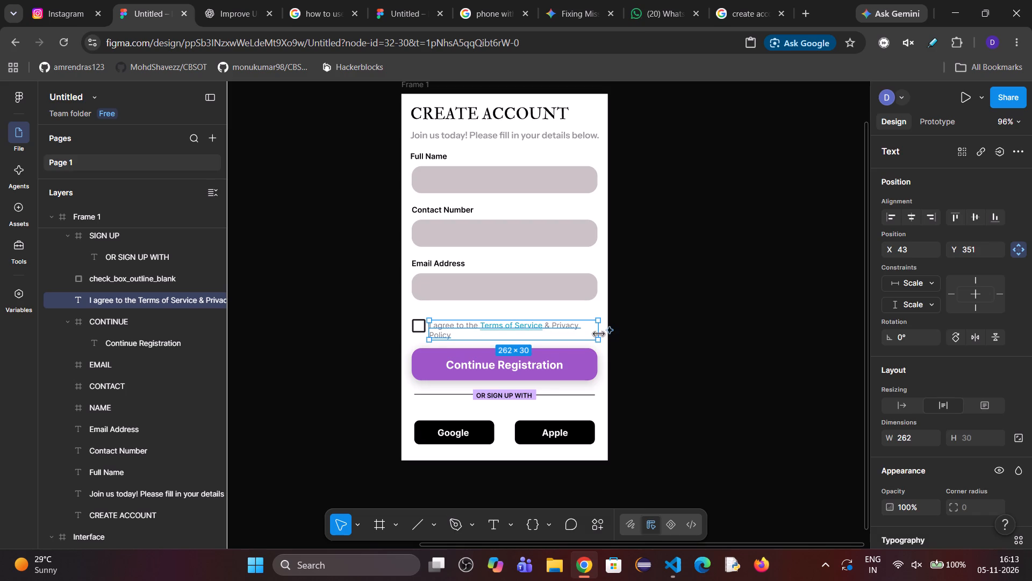
click(898, 405)
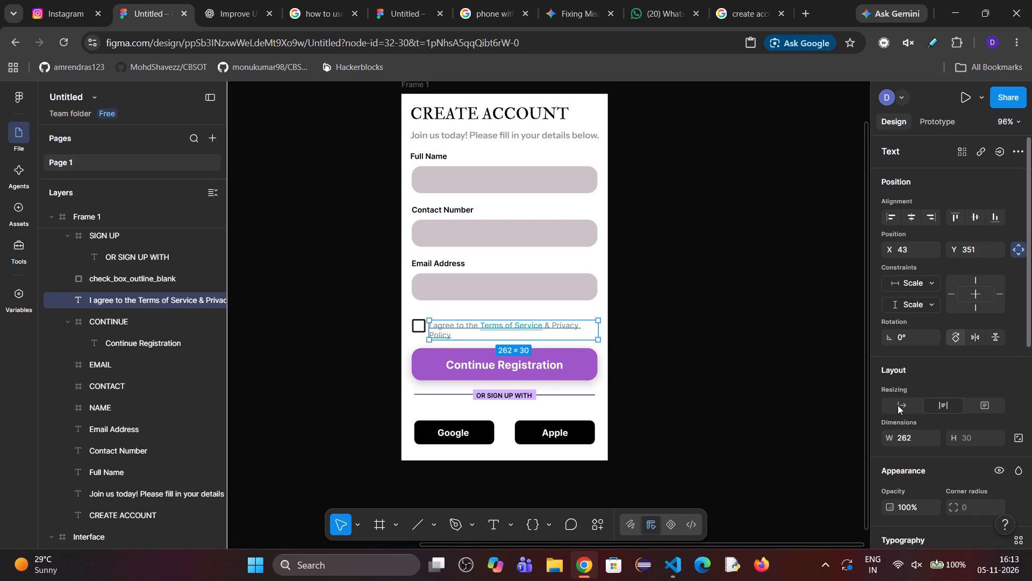
click(788, 366)
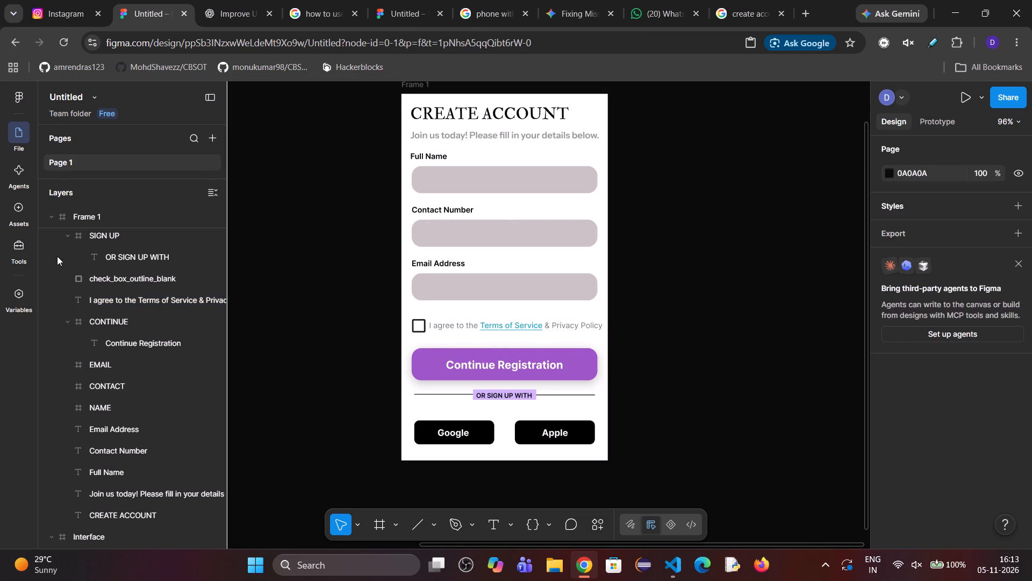
Test Frame 1's layout by resizing its width freehand, narrowing it to about 319 and stretching it to about 4446.
click(80, 223)
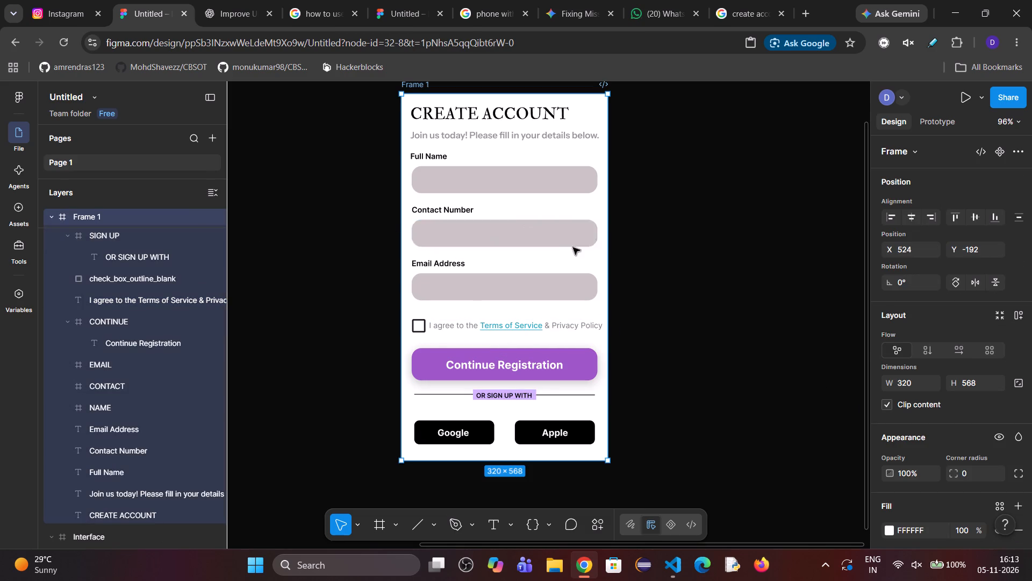
drag(607, 245, 677, 254)
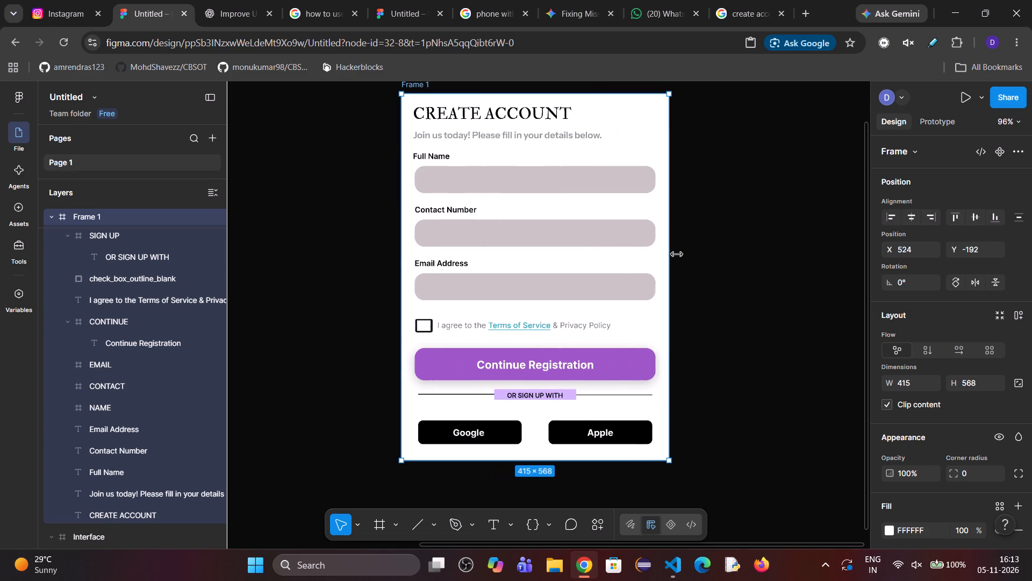
drag(677, 254, 790, 308)
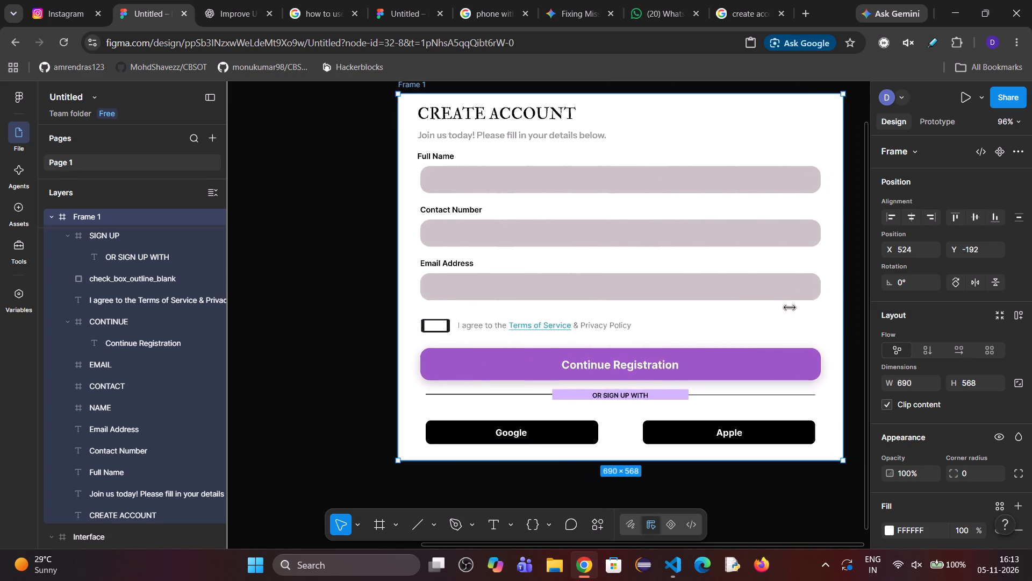
drag(790, 308, 712, 332)
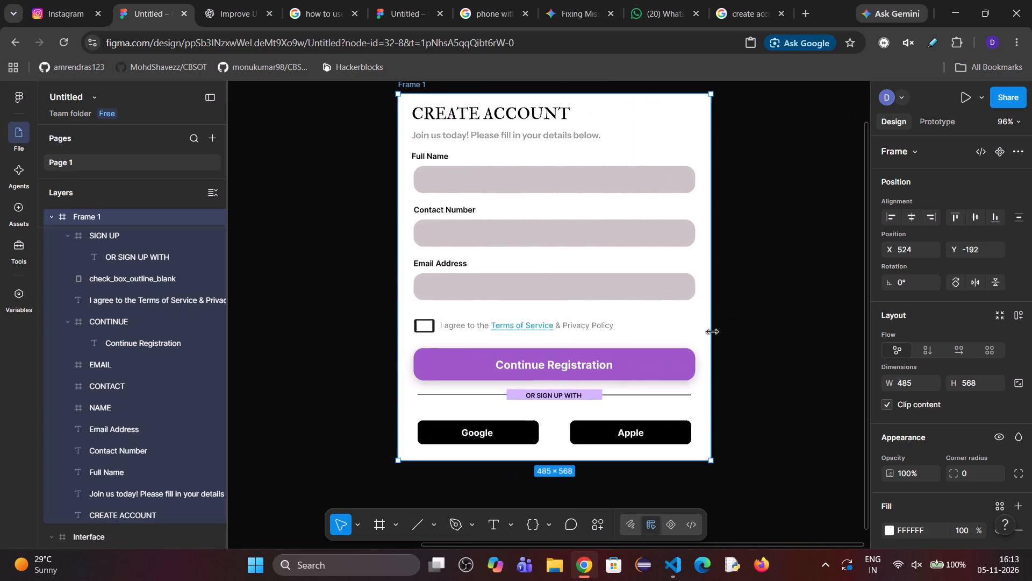
drag(712, 332, 604, 346)
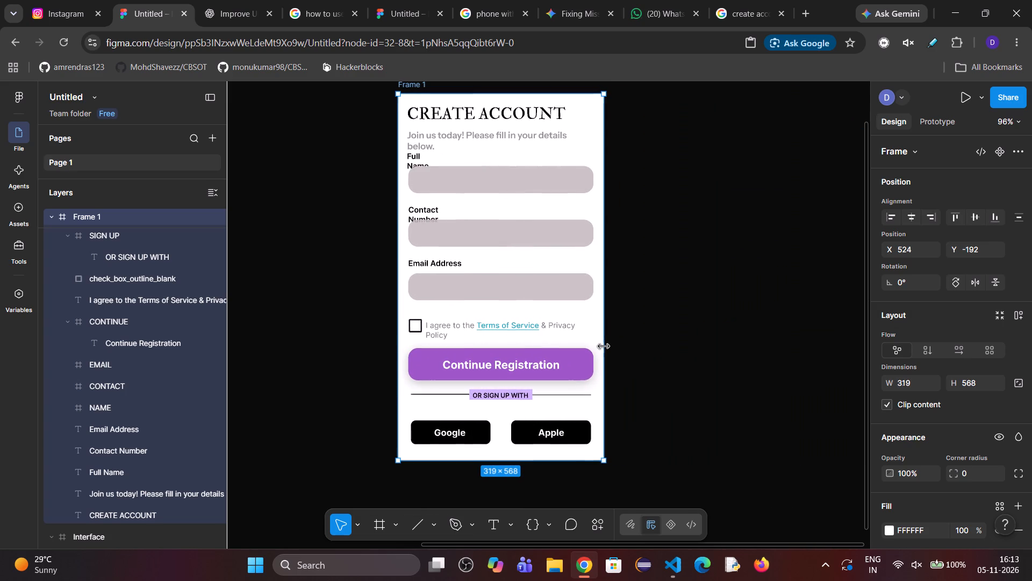
drag(604, 346, 605, 347)
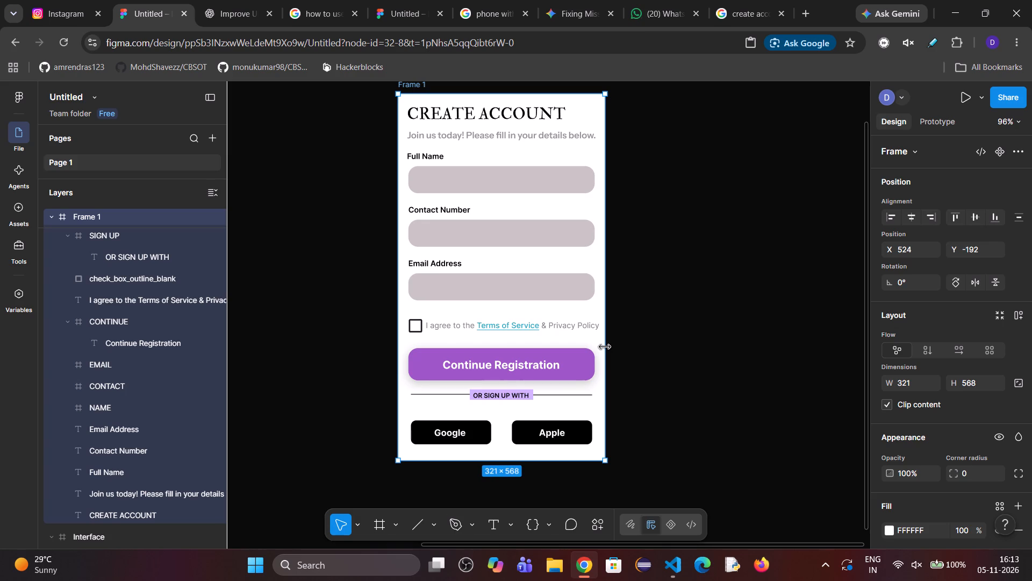
drag(605, 347, 613, 348)
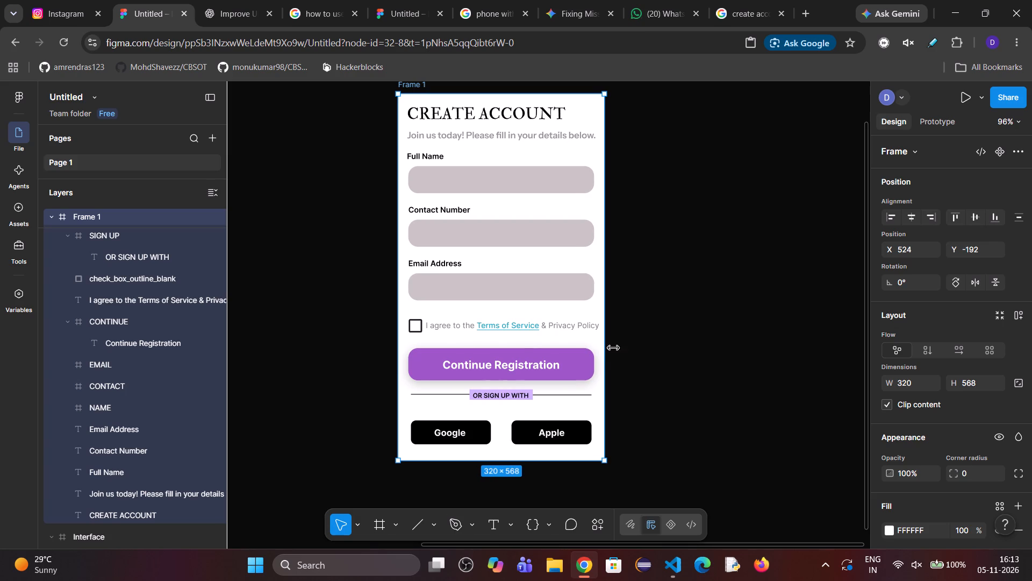
drag(613, 348, 859, 357)
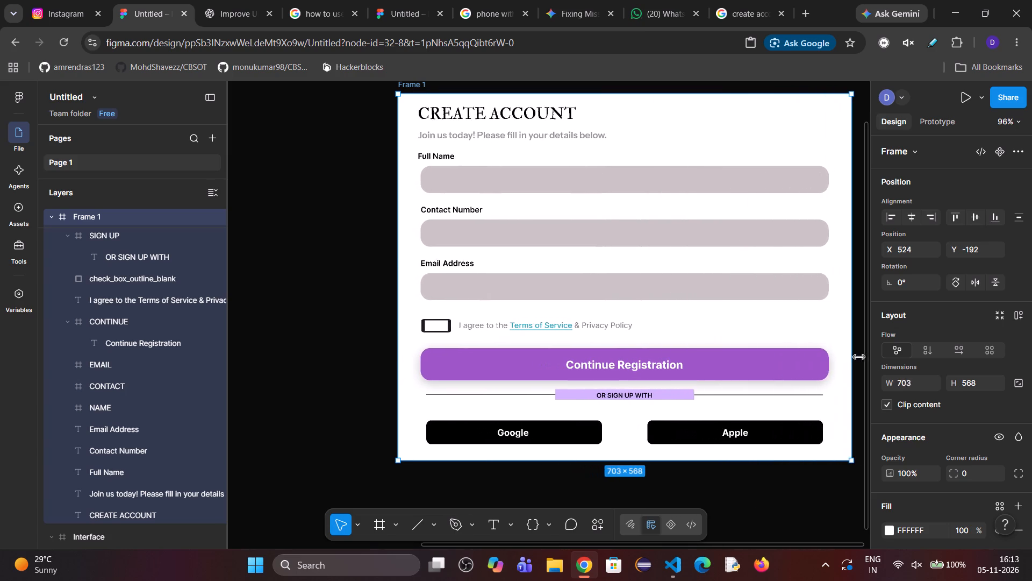
drag(859, 357, 913, 361)
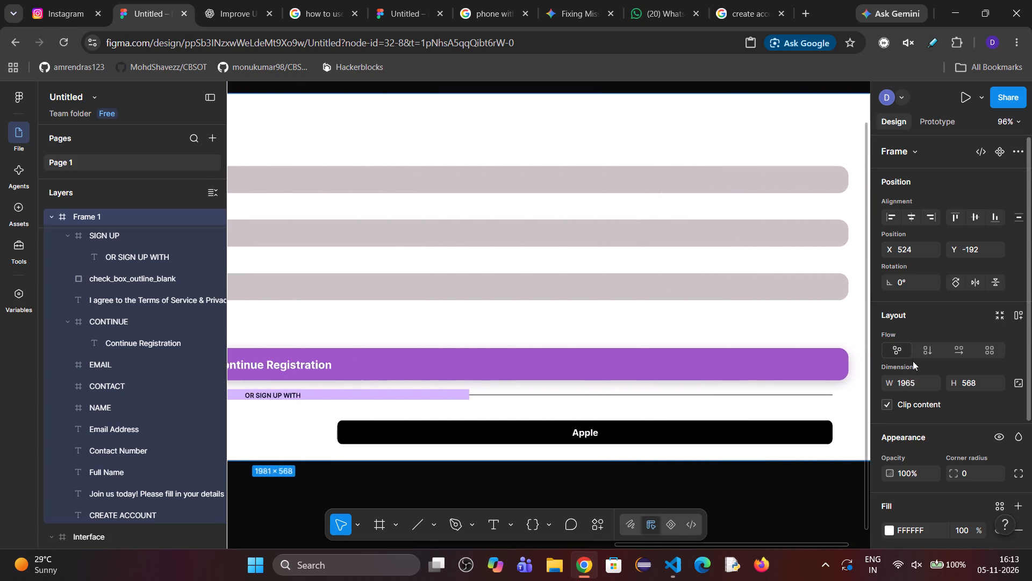
drag(913, 361, 910, 362)
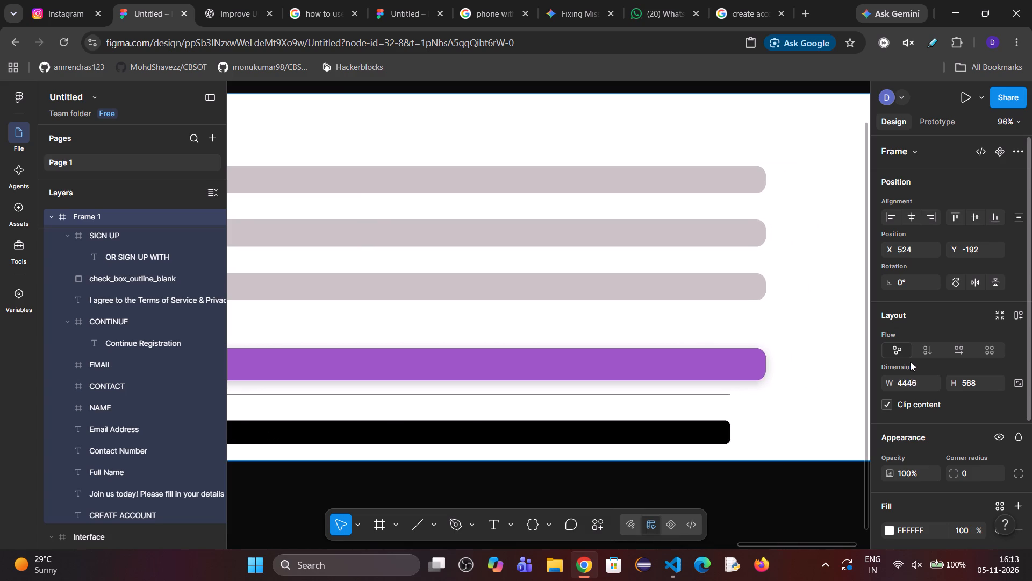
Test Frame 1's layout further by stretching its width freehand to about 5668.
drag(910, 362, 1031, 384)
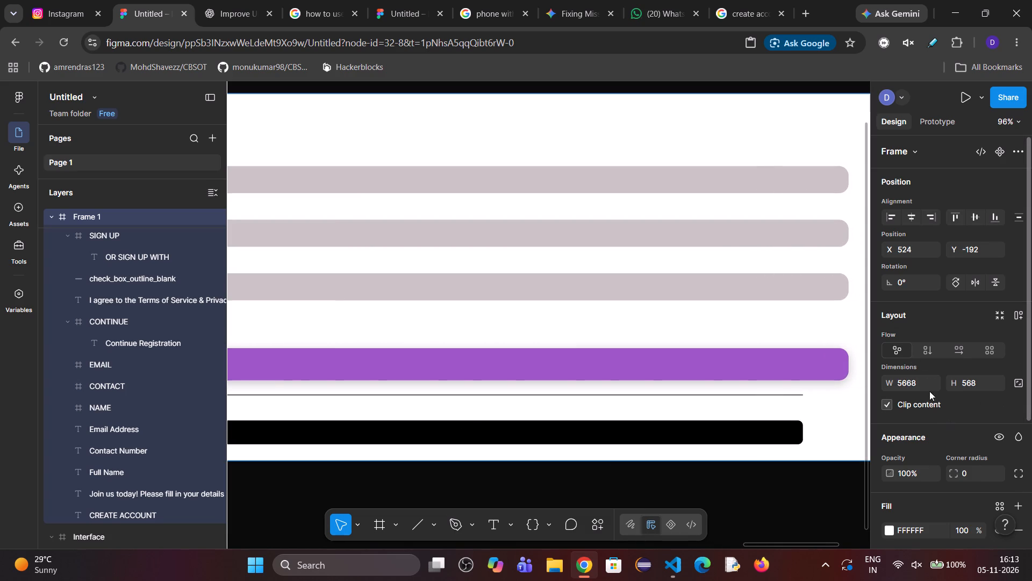
Set Frame 1's width back to 320, deselect it and bring the whole Create Account screen into view.
click(923, 386)
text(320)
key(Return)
scroll(499, 339, right, 13)
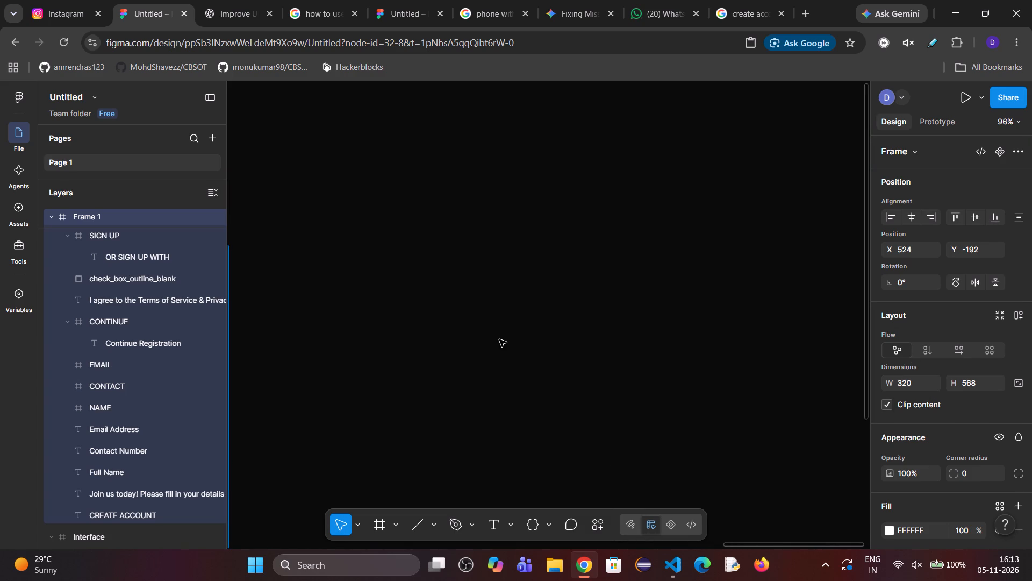
scroll(499, 339, right, 8)
click(496, 297)
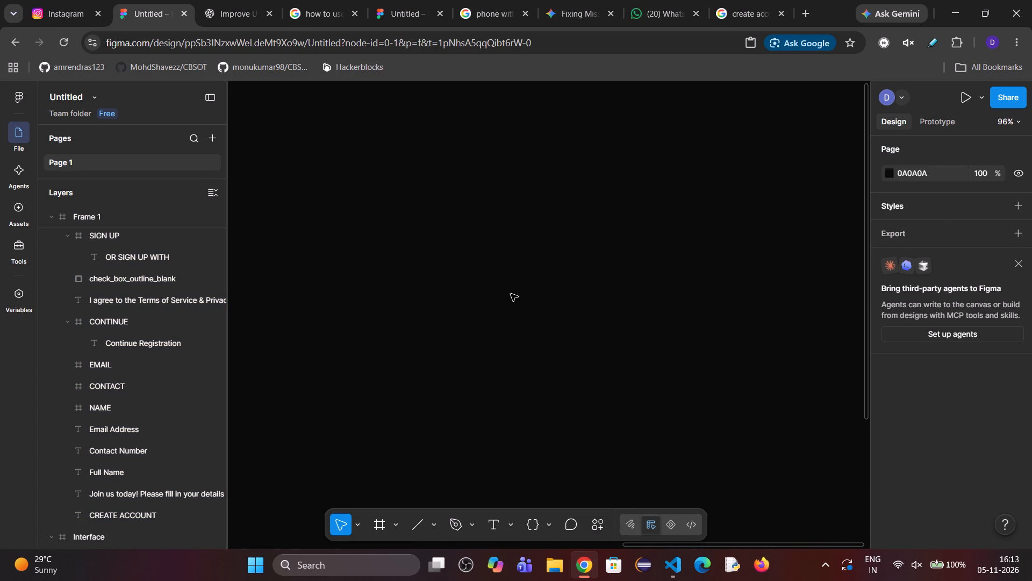
scroll(511, 294, down, 1)
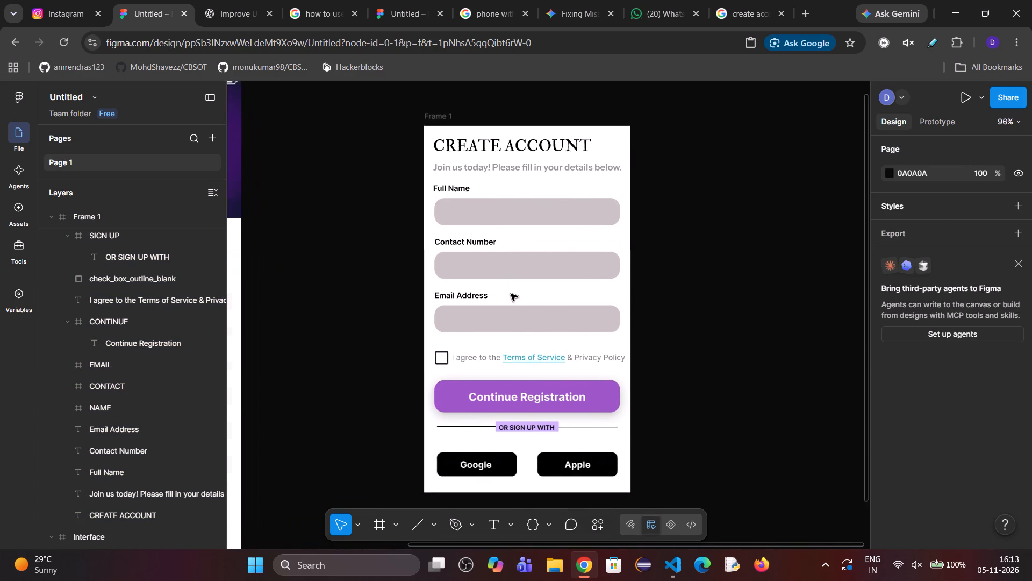
scroll(511, 294, down, 1)
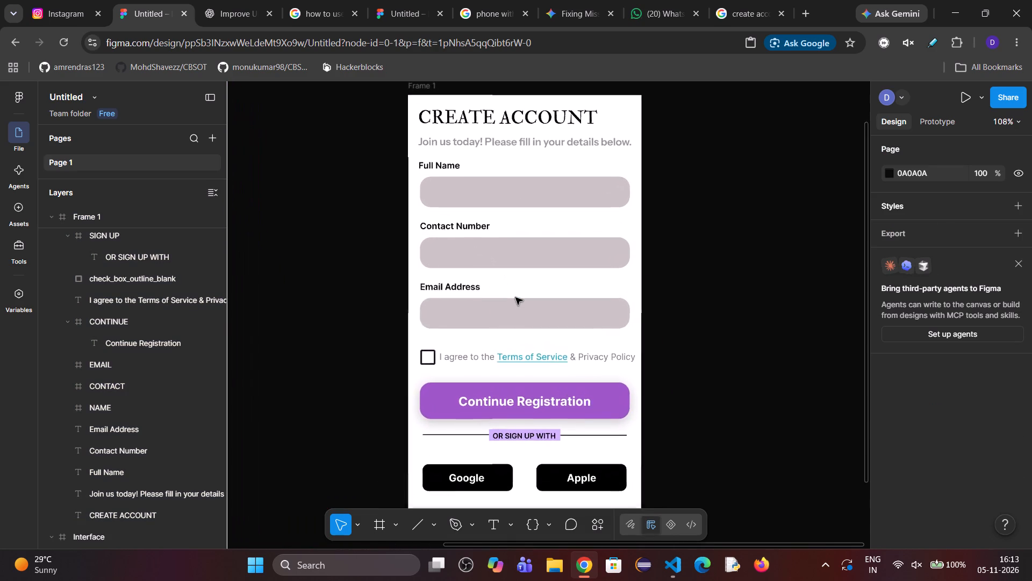
click(686, 245)
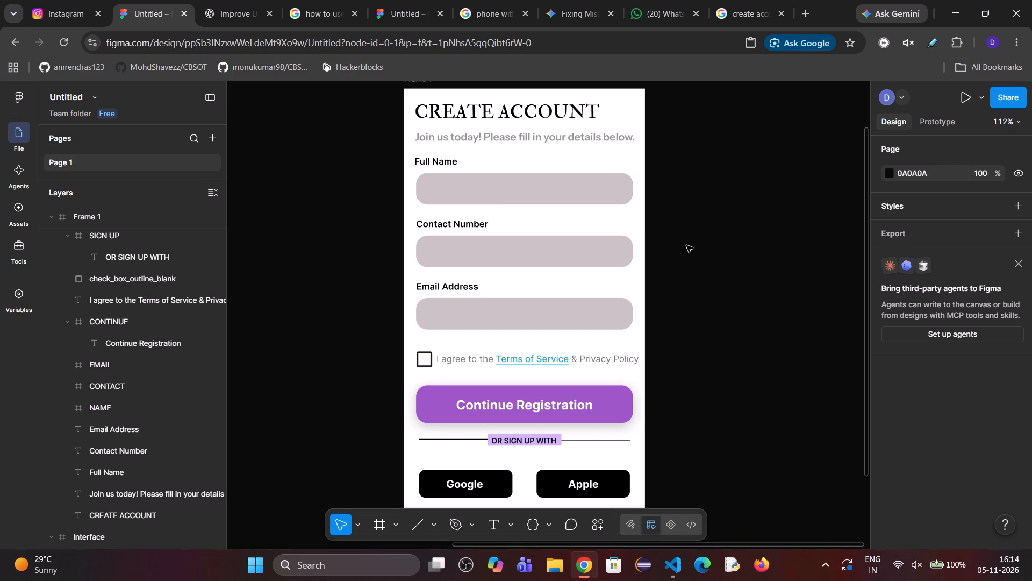